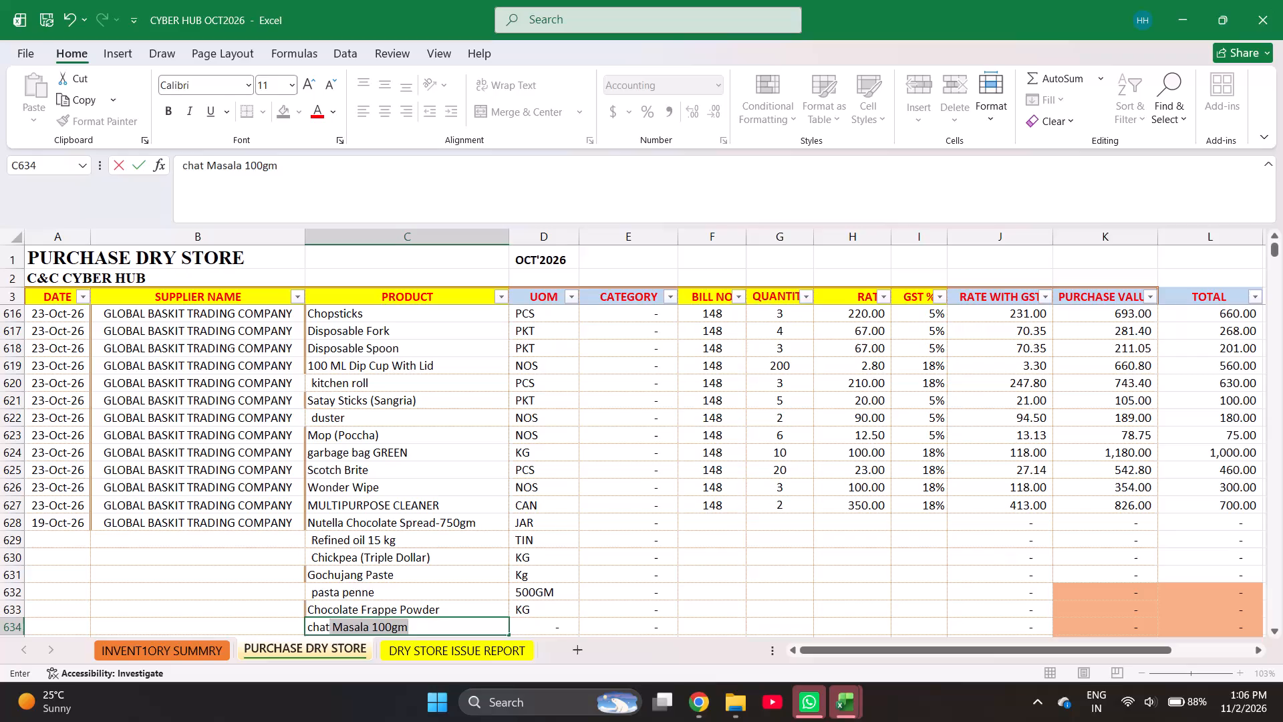
Enter the products Chat Masala 100gm in row 634 and KISSAN KETCHUP DIP 930GM in row 635 of the purchase sheet.
key(Return)
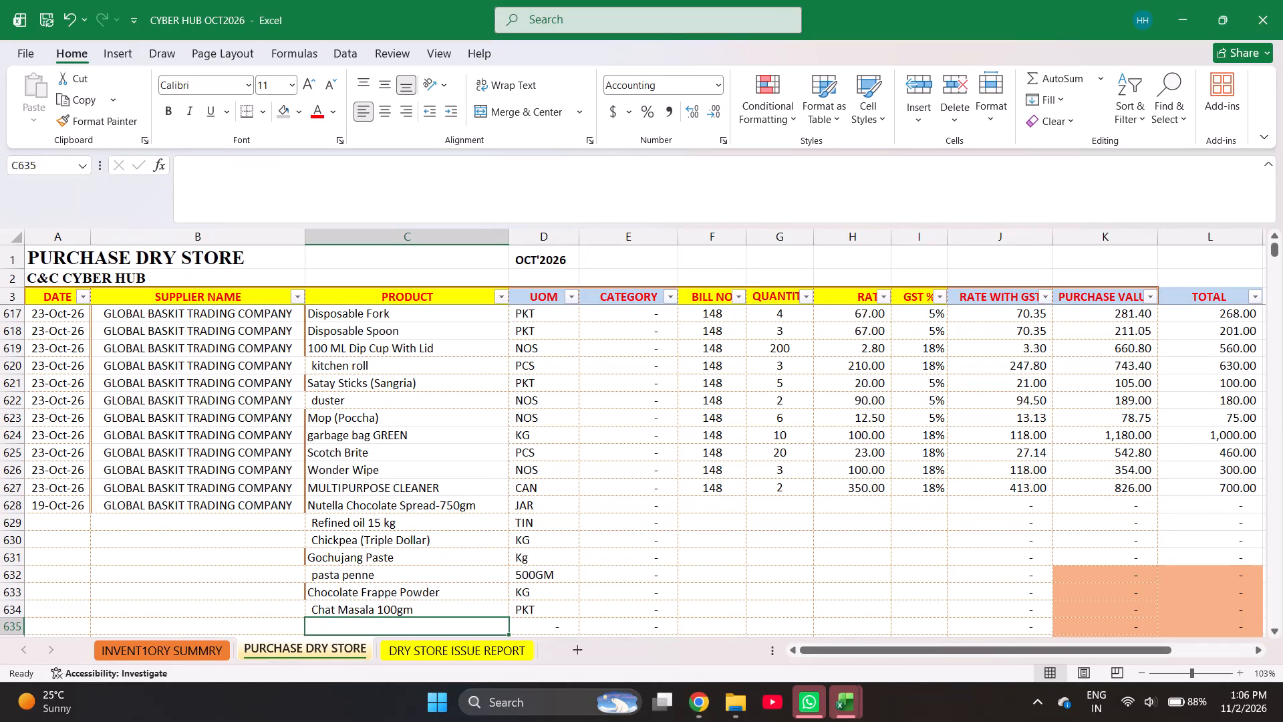
text(kis)
key(Return)
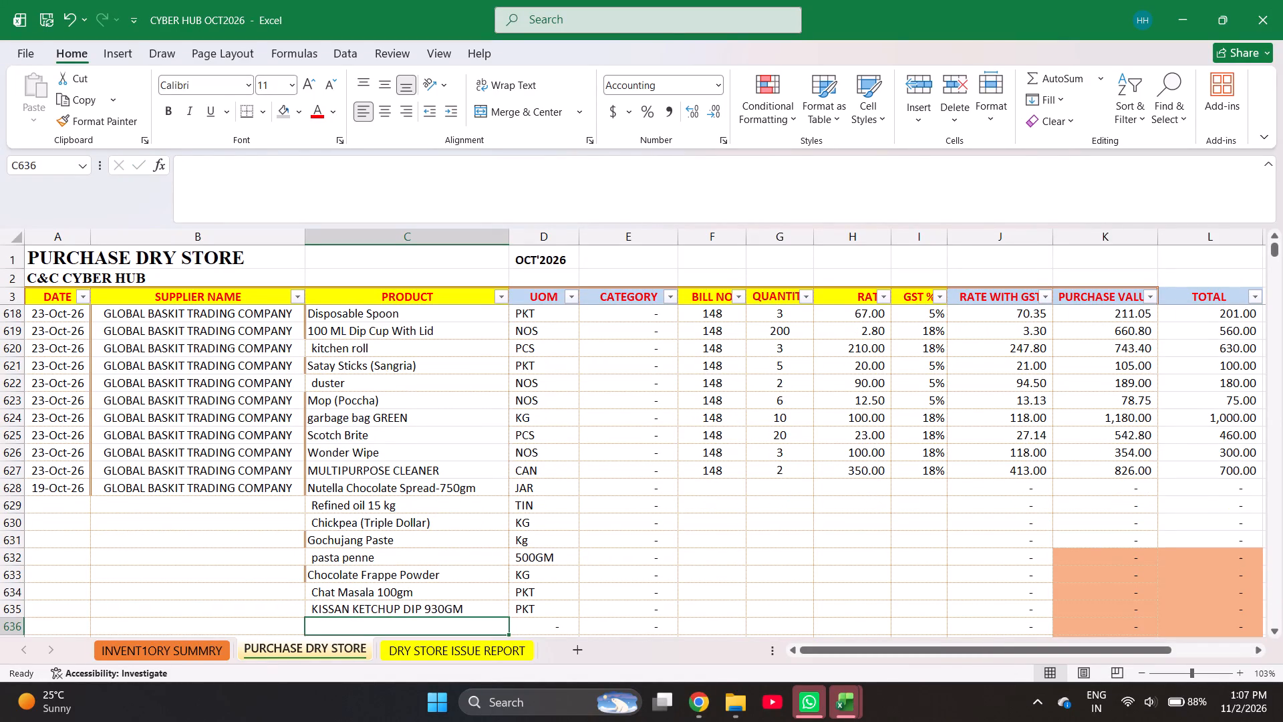
Find Strawberry Filling in the inventory summary by searching for "fill" and copy it into product cell C636 of the purchase sheet.
key(ctrl+Page_Up)
key(ctrl+f)
text(fill)
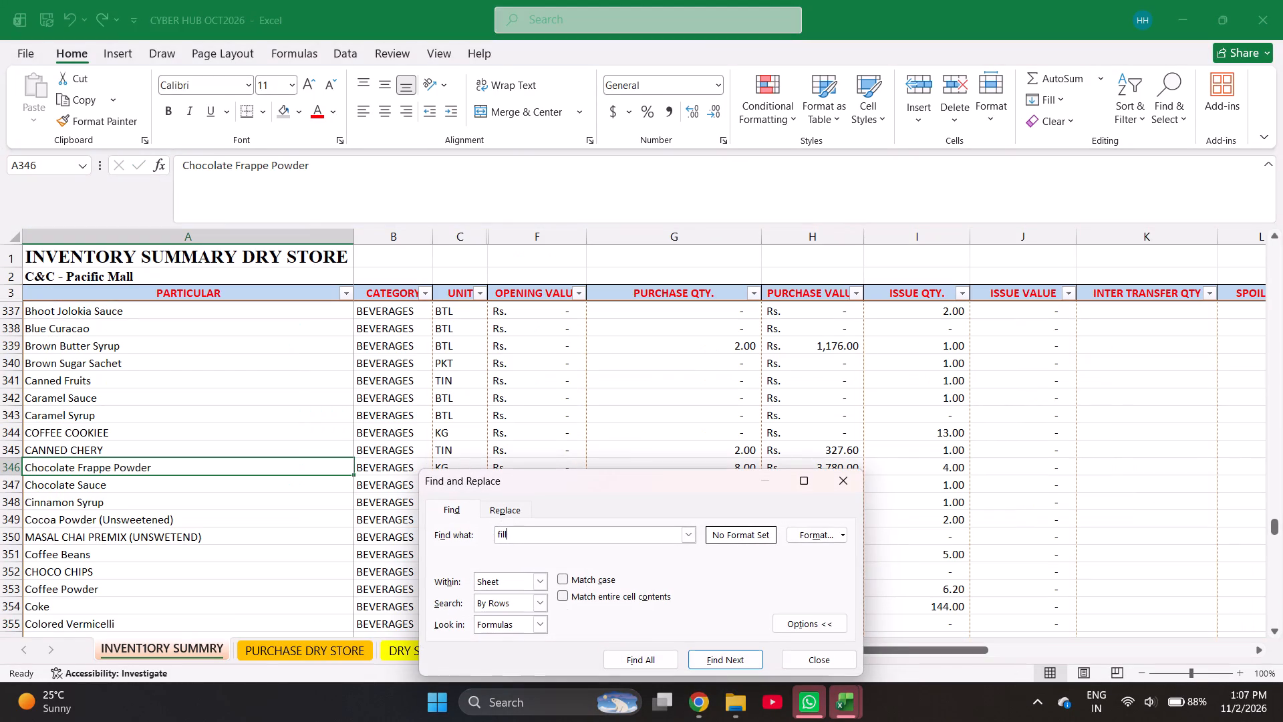
key(Return)
key(Return)
key(Escape)
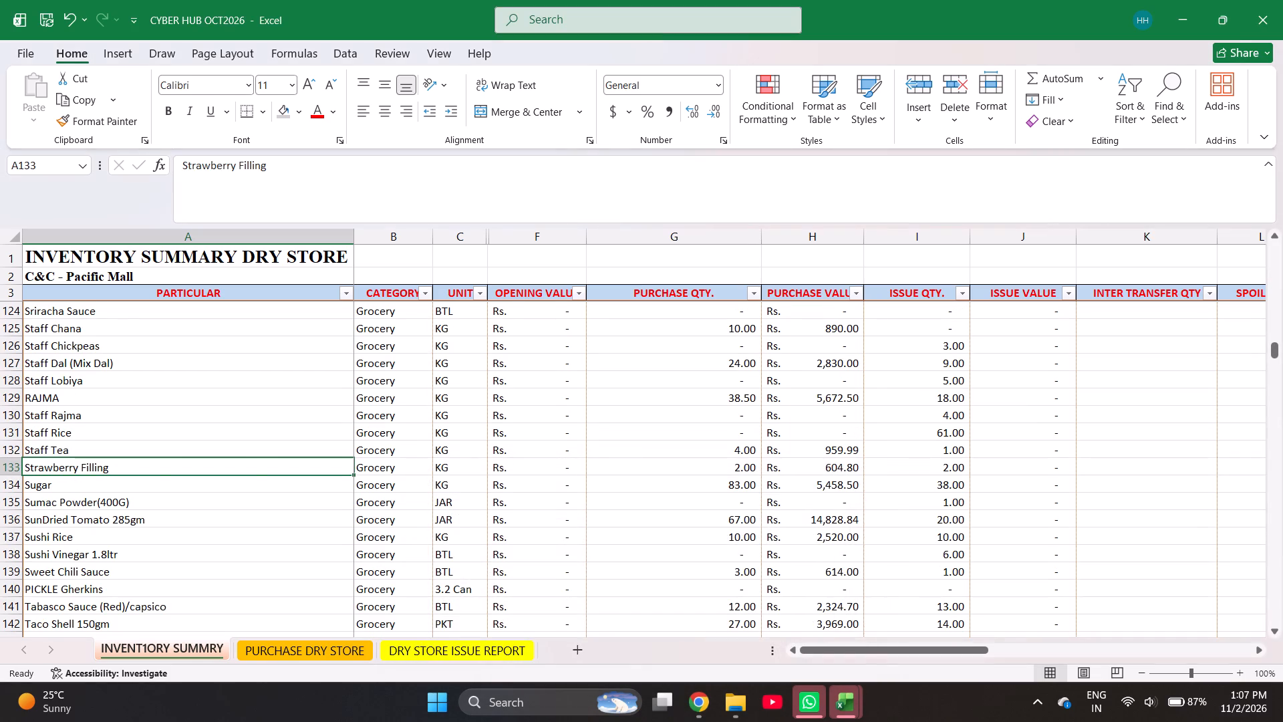
key(ctrl+c)
key(ctrl+Page_Down)
key(Return)
key(Return)
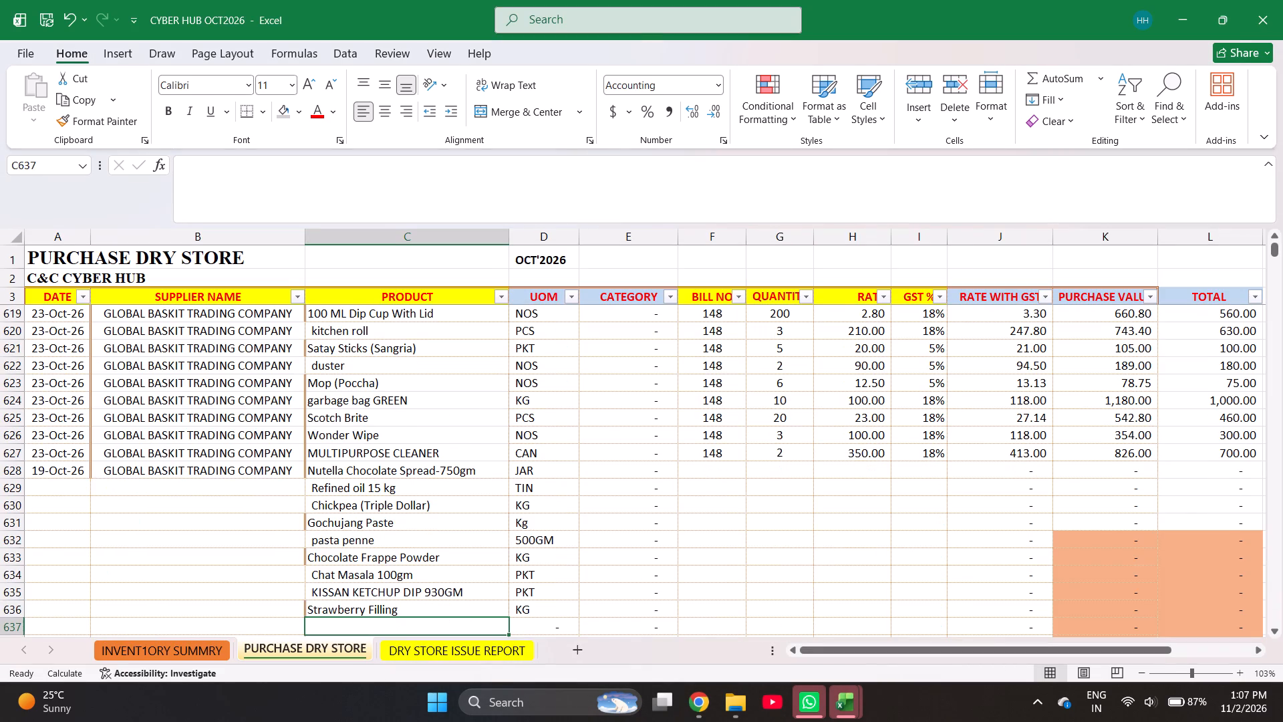
Enter Deggi Mirch Powder and chicken broth powder as the products in rows 637 and 638.
text(de)
key(Return)
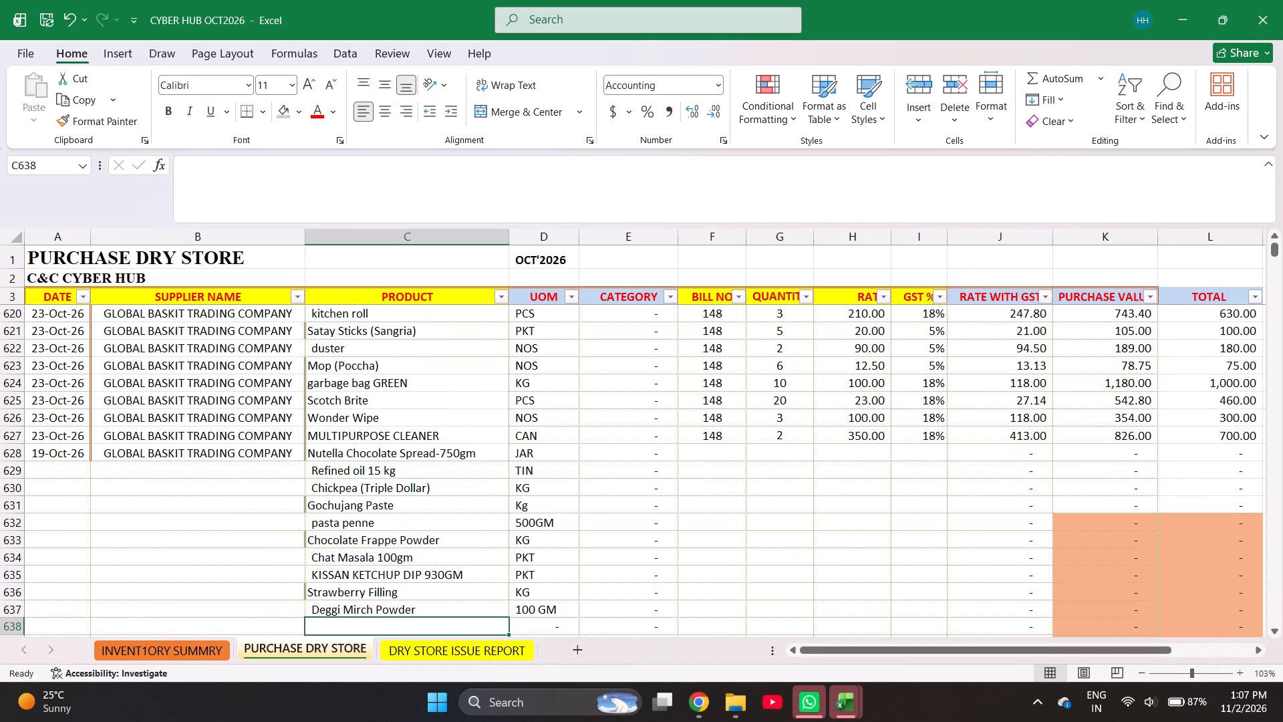
text(chicken broth powder)
key(Return)
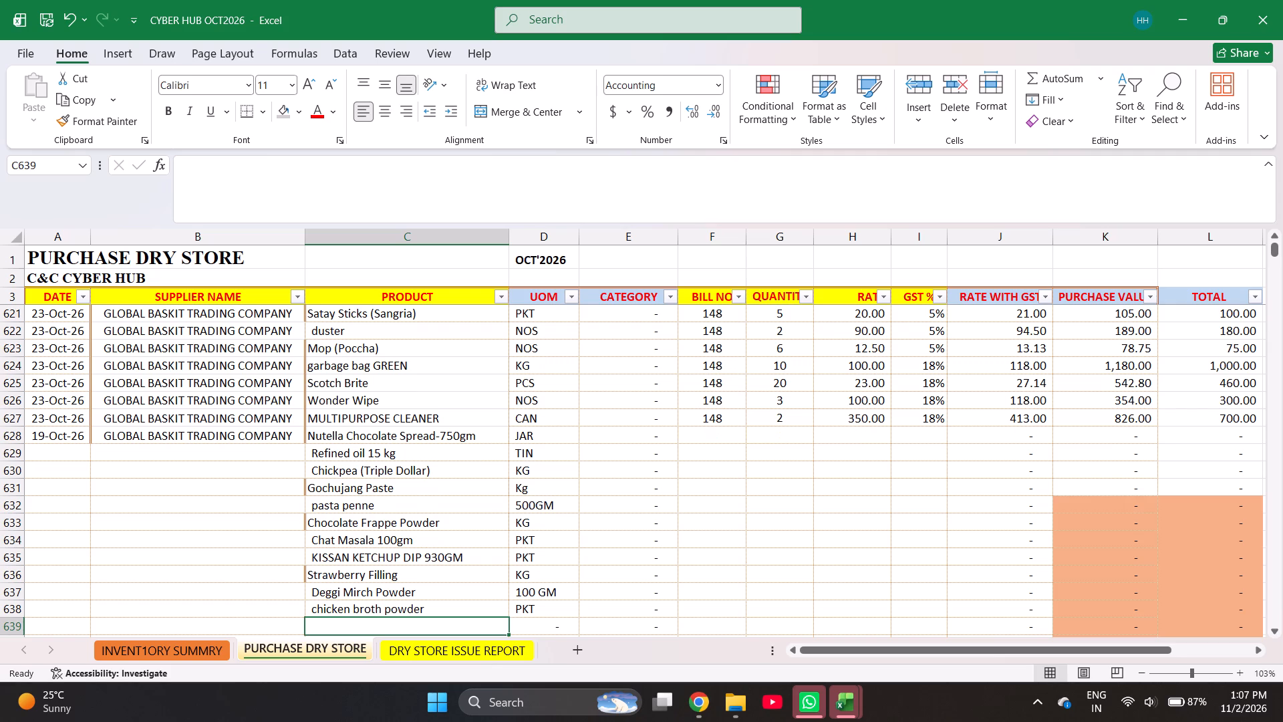
Find AROMATE POWDER 500 GM in the inventory summary by searching for "arom" and copy it into product cell C639 of the purchase sheet.
text(aromate)
key(space)
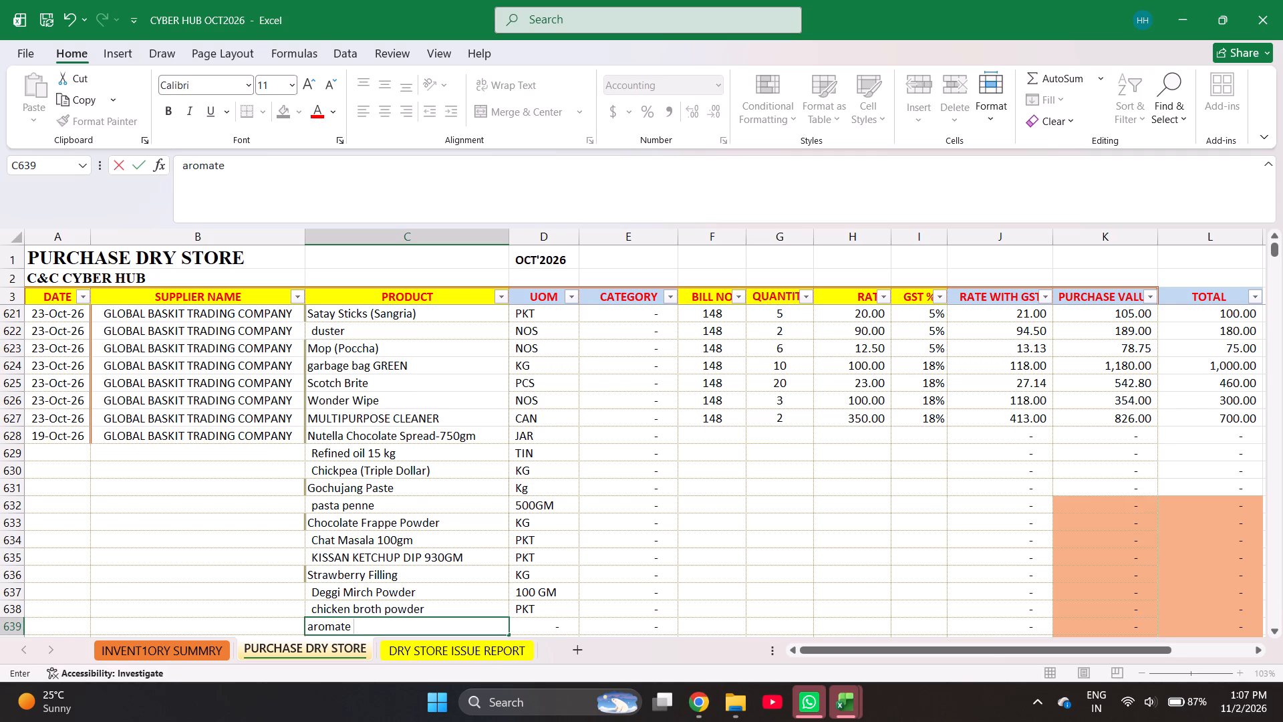
key(ctrl+Page_Up)
key(ctrl+f)
text(arom)
key(Return)
key(Escape)
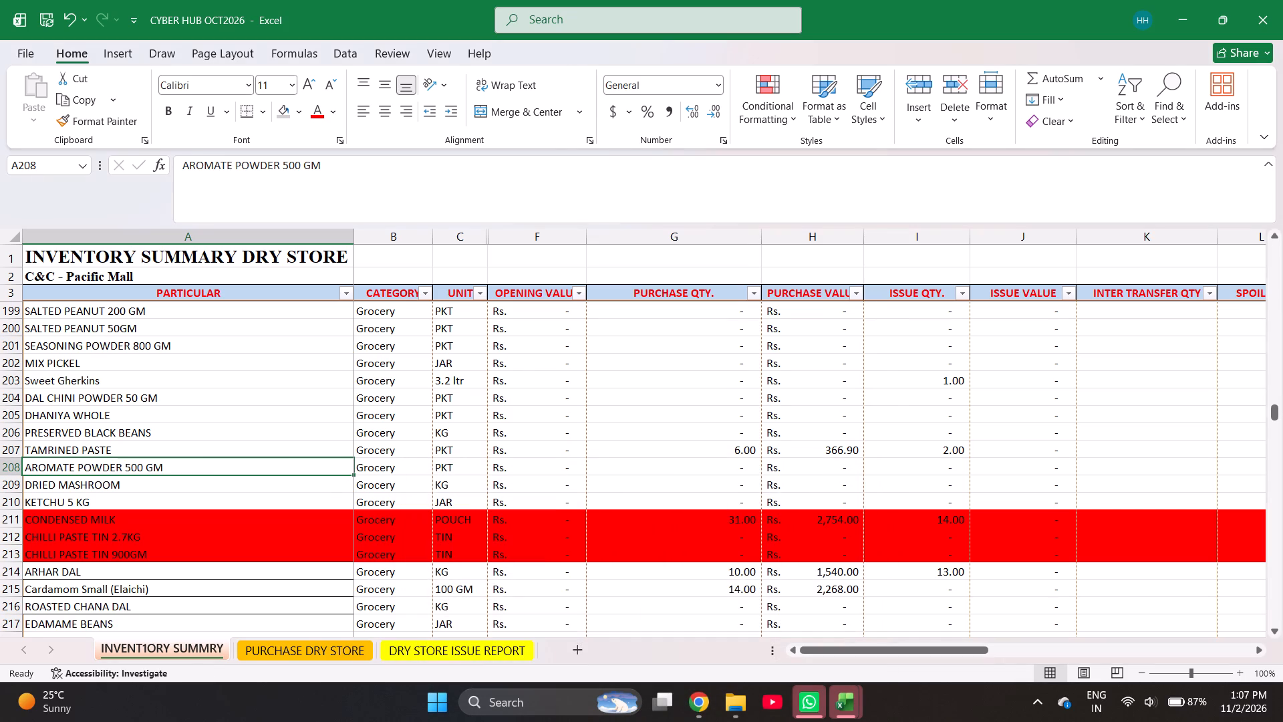
key(ctrl+c)
key(ctrl+Page_Down)
key(Return)
key(Return)
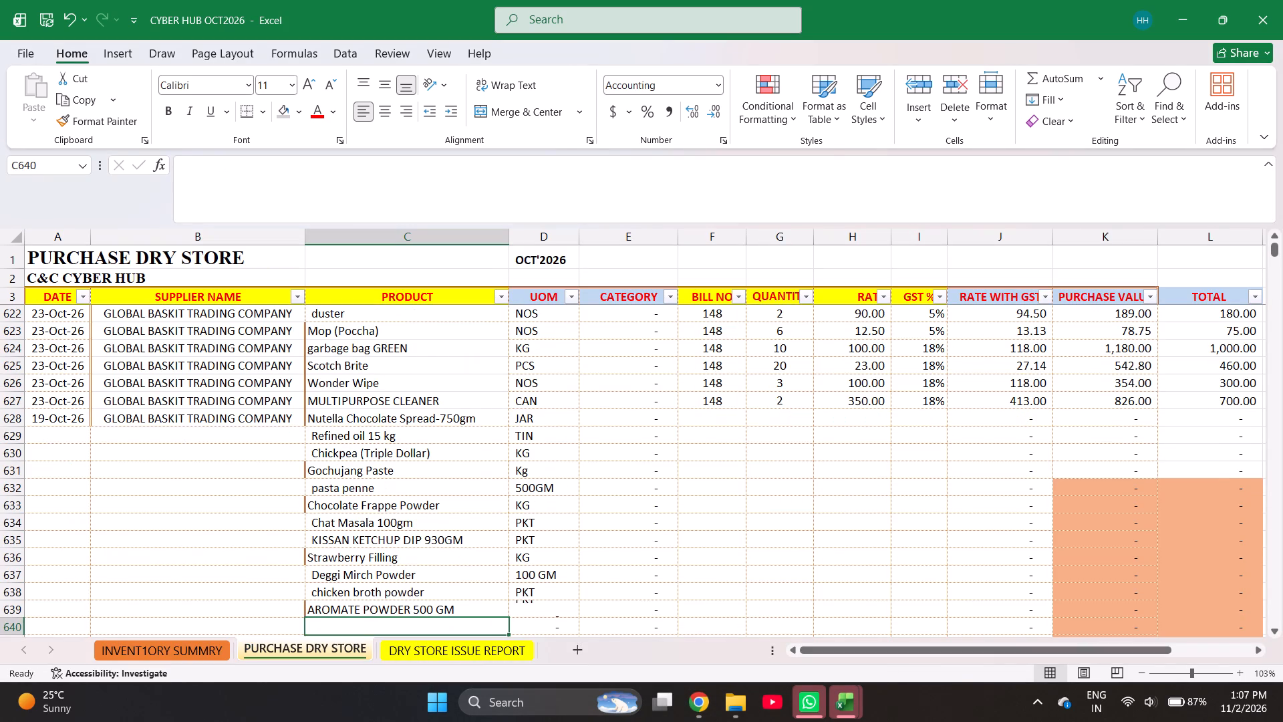
Enter Staff Dal (Mix Dal), CHIPOTLE SEASONING 250 G, Peri Peri Premix, Cashew Nuts 4 Pcs (Kaju) and Black Pepper Whole as products in rows 640–644.
text(staf)
key(Return)
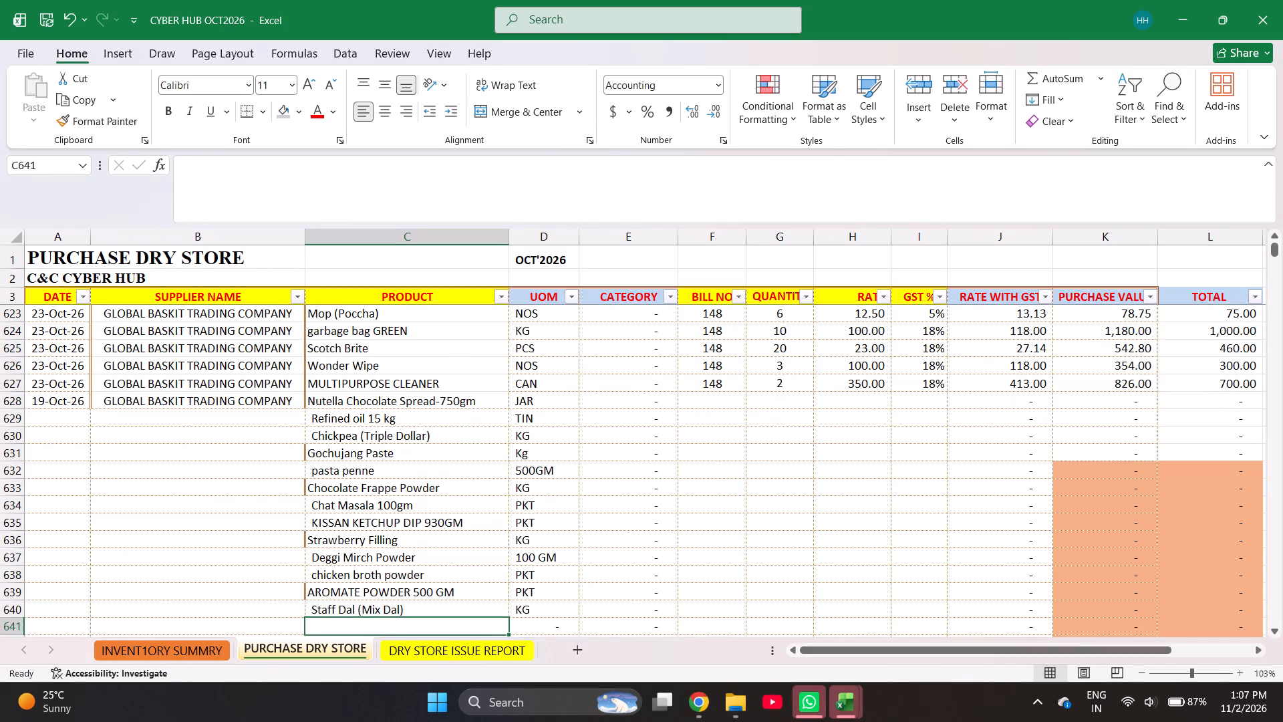
text(chipo)
key(Return)
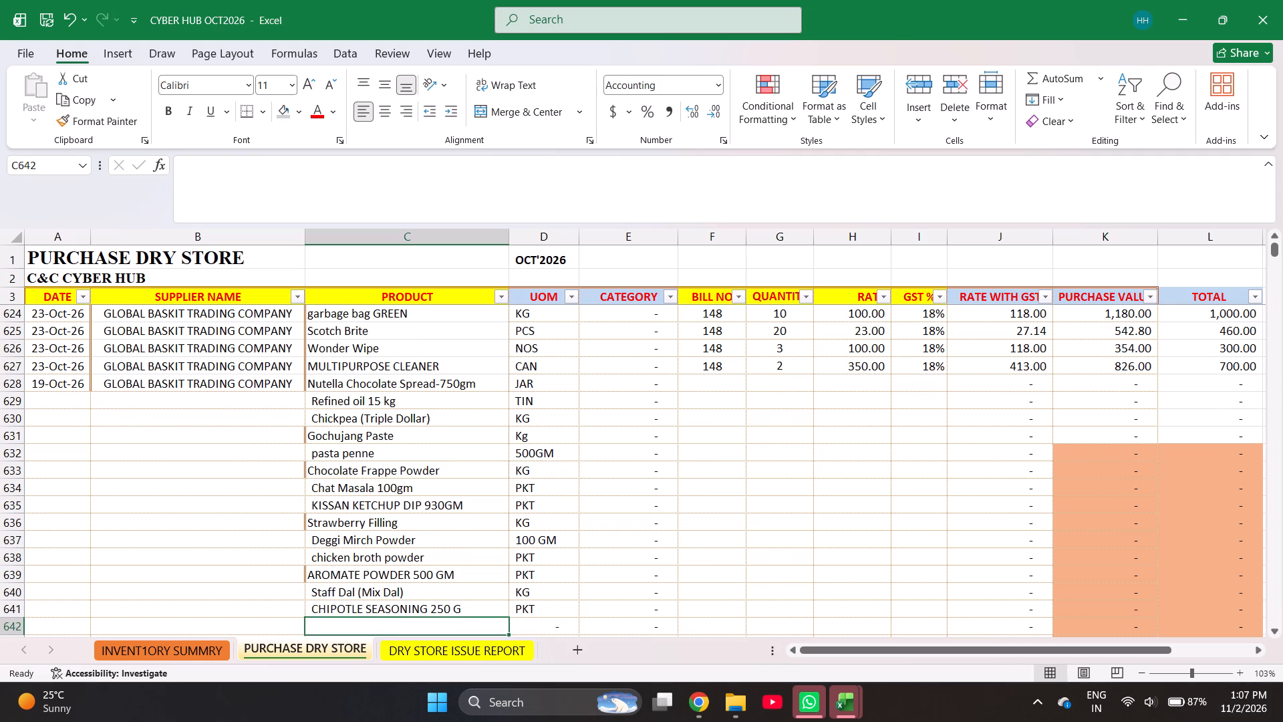
text(peri)
key(Return)
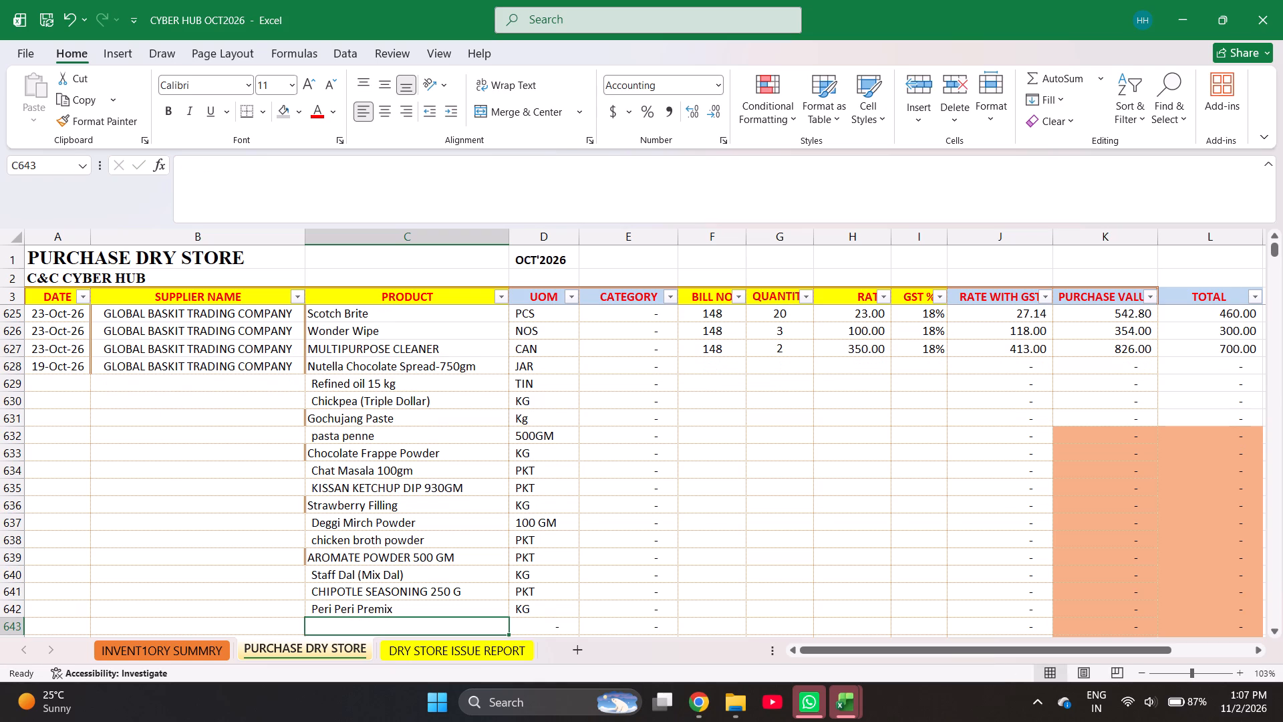
text(cashe)
key(Return)
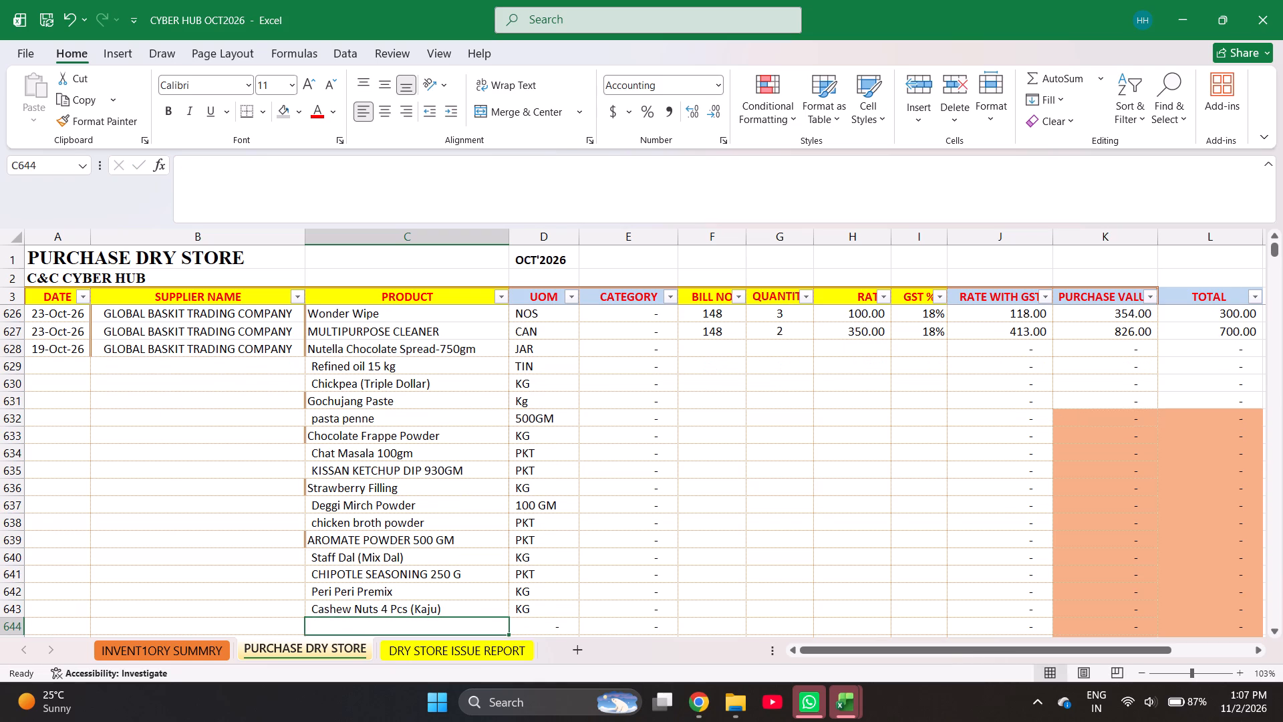
text(black)
key(space)
key(Return)
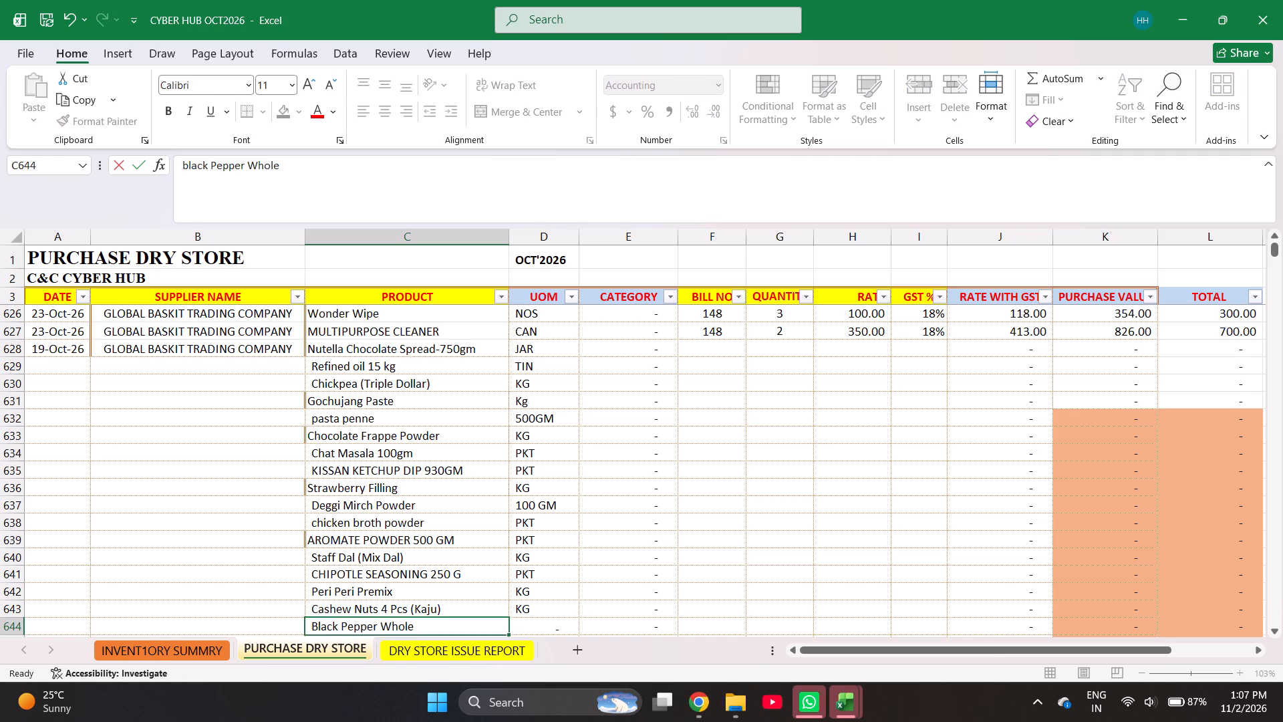
Enter bill number 132A for the Nutella Chocolate Spread-750gm purchase in row 628.
key(Right)
key(Right)
key(Right)
key(ctrl+Up)
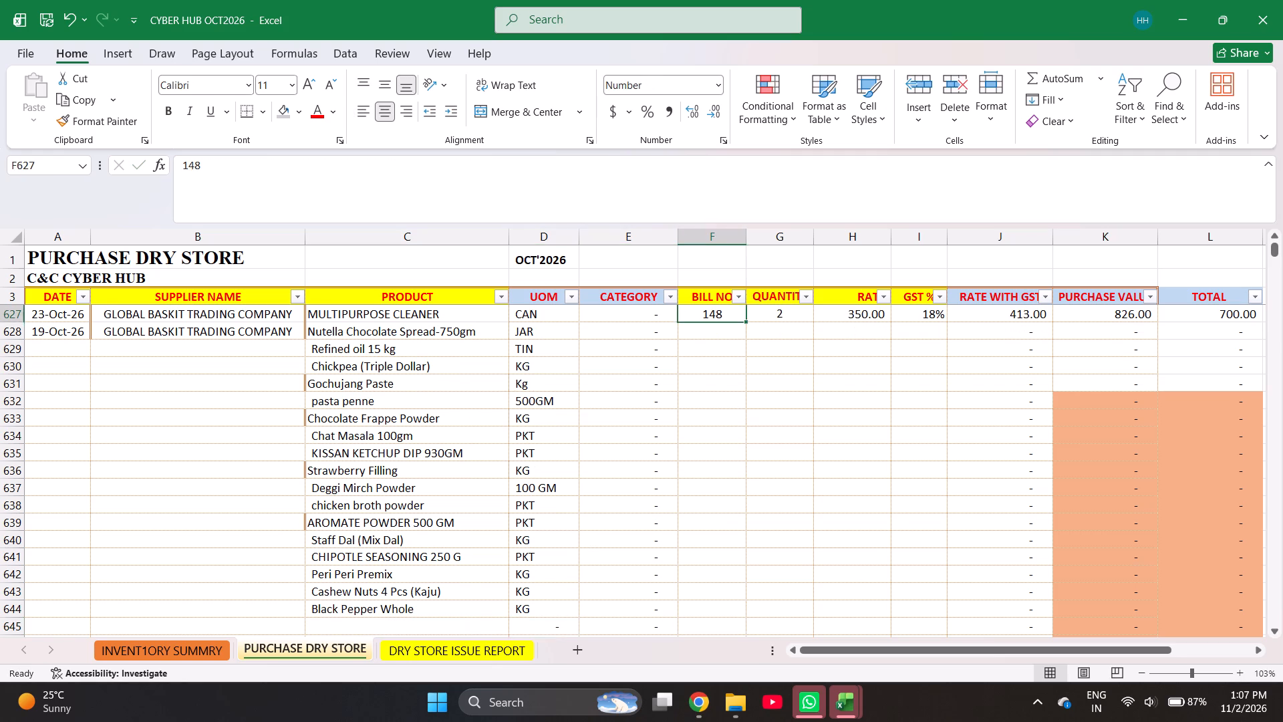
key(Down)
text(132)
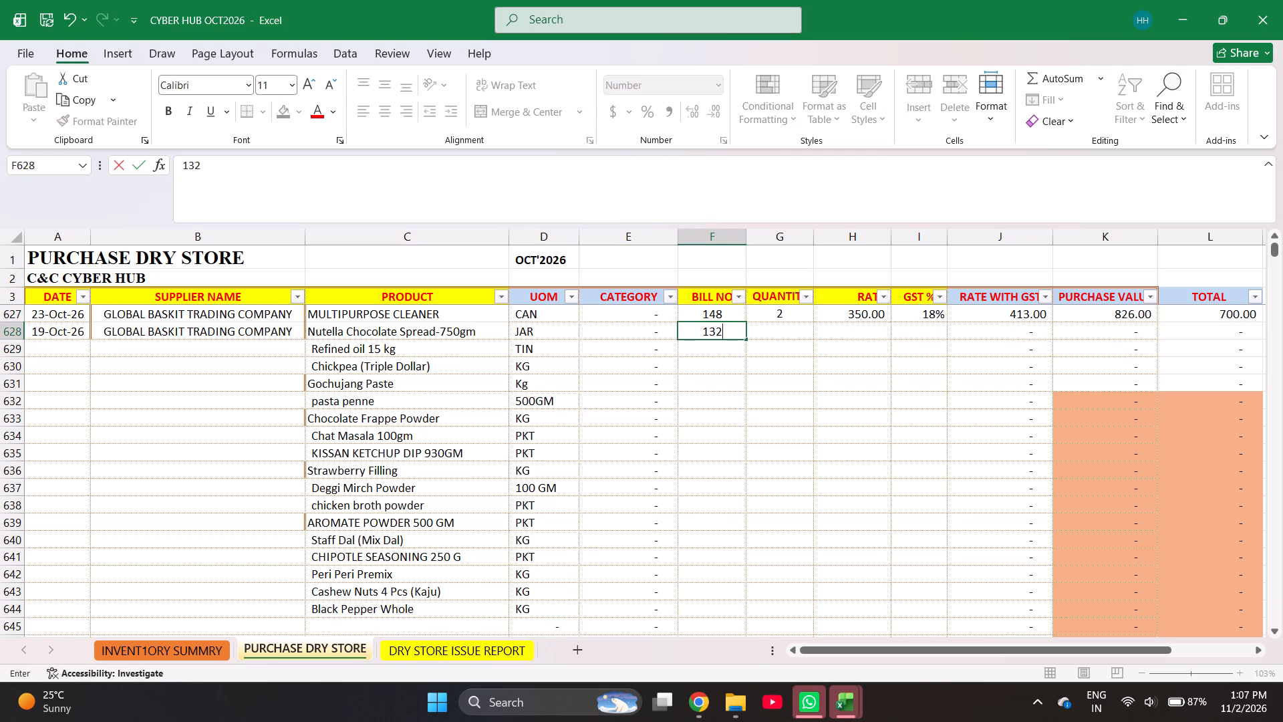
key(space)
text(a)
key(BackSpace)
key(BackSpace)
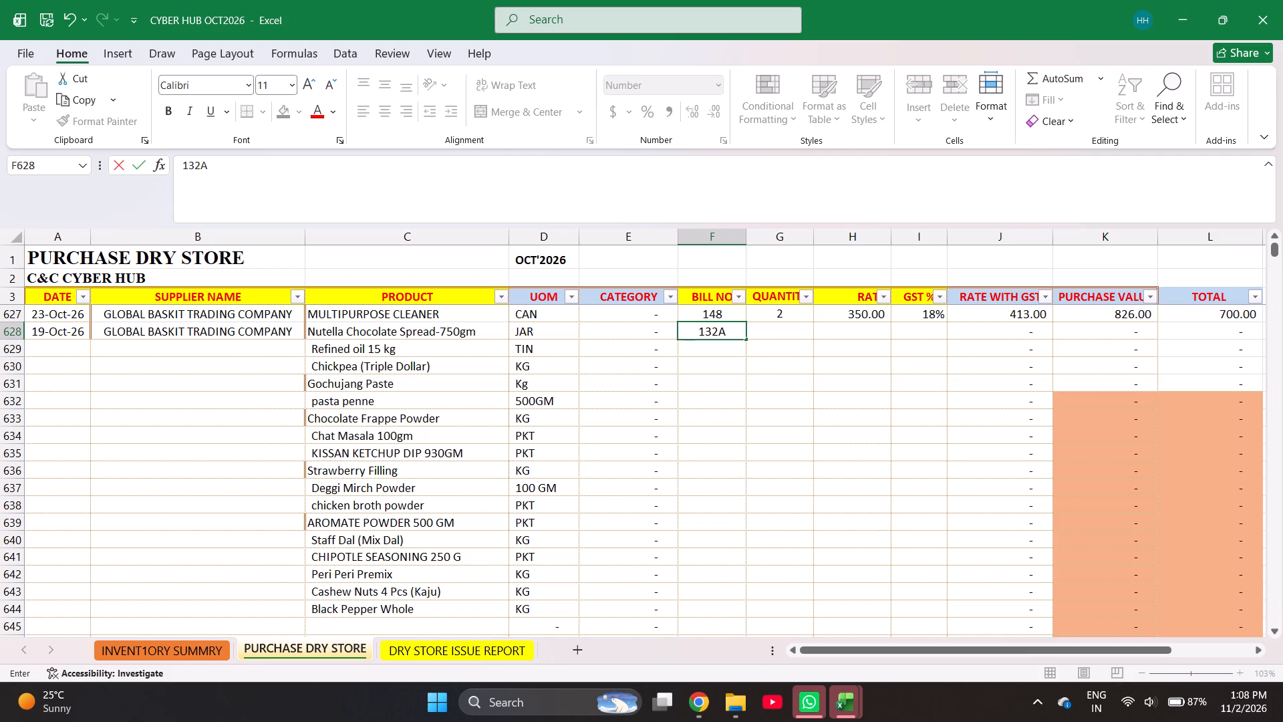
key(Right)
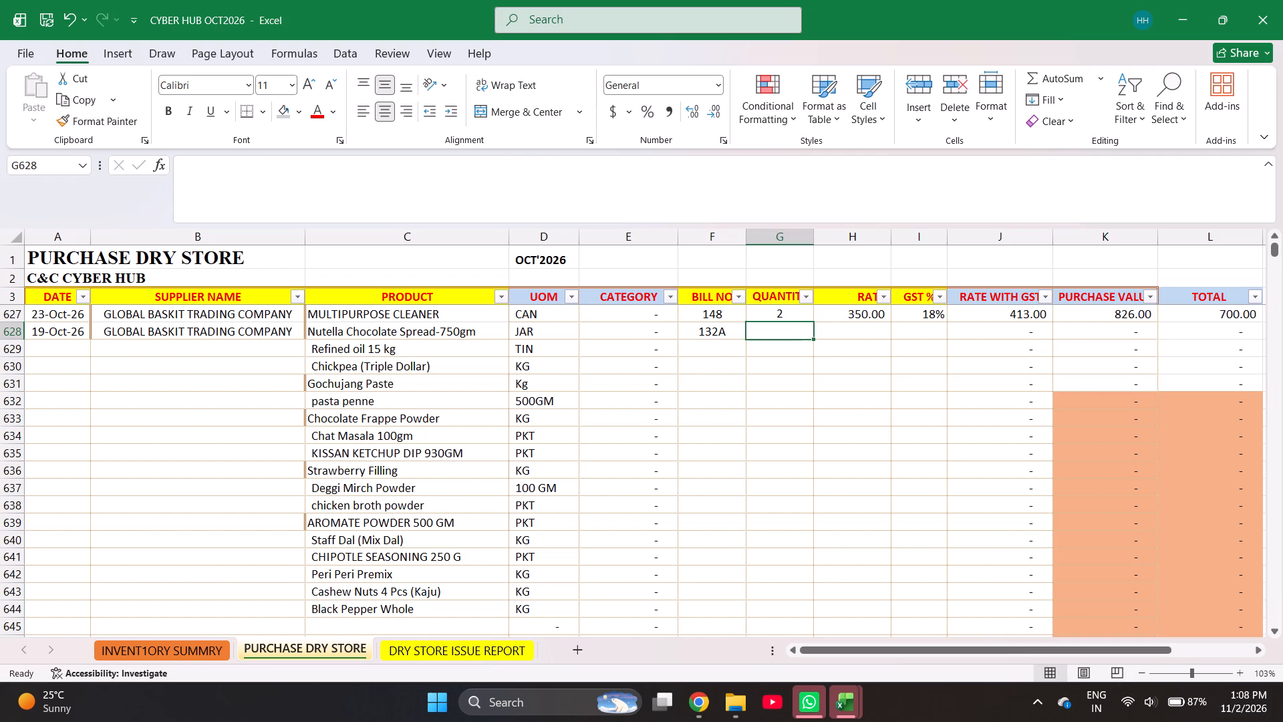
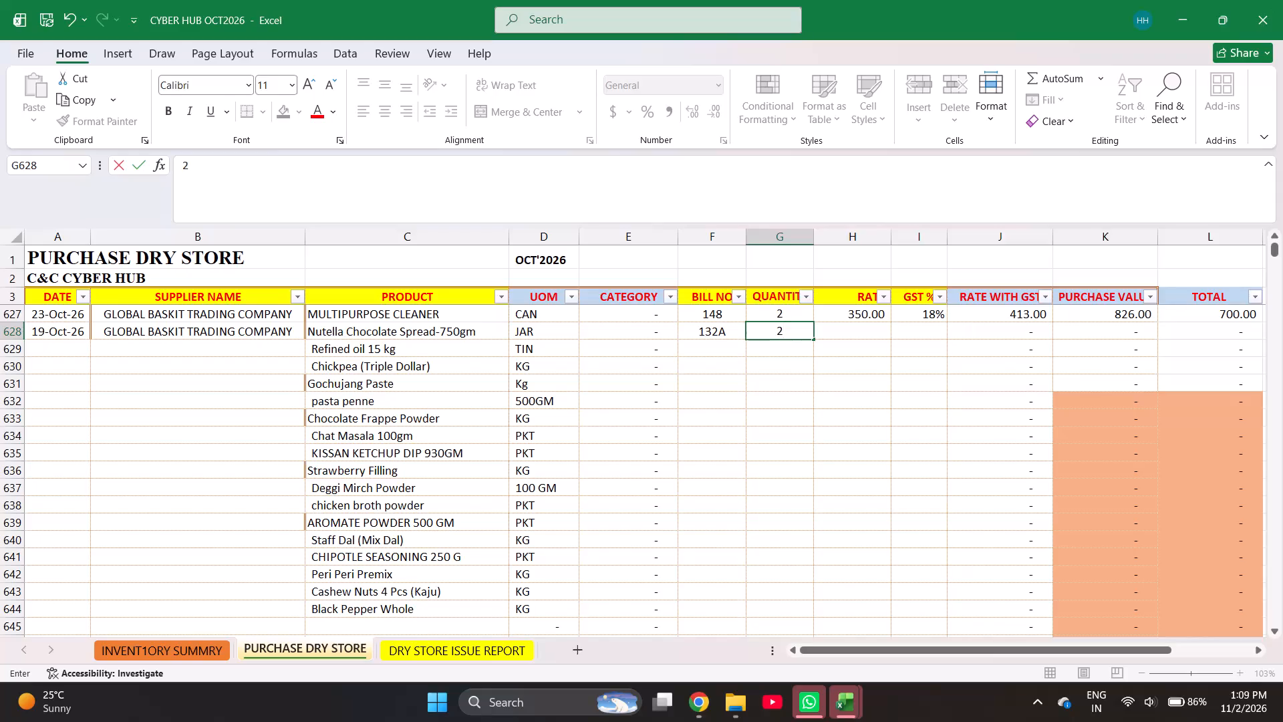
Enter quantities 2, 2, 6, 1 and 24 for Nutella Chocolate Spread through pasta penne in rows 628–632.
key(Return)
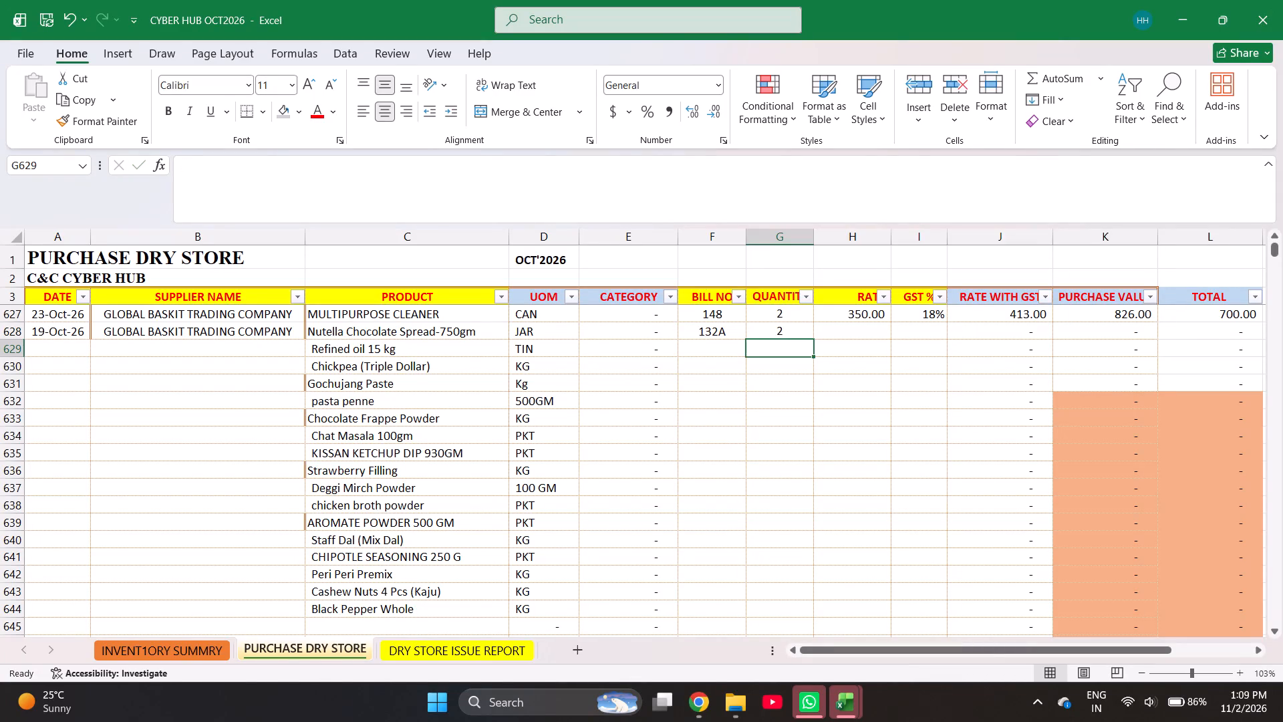
key(2)
key(Return)
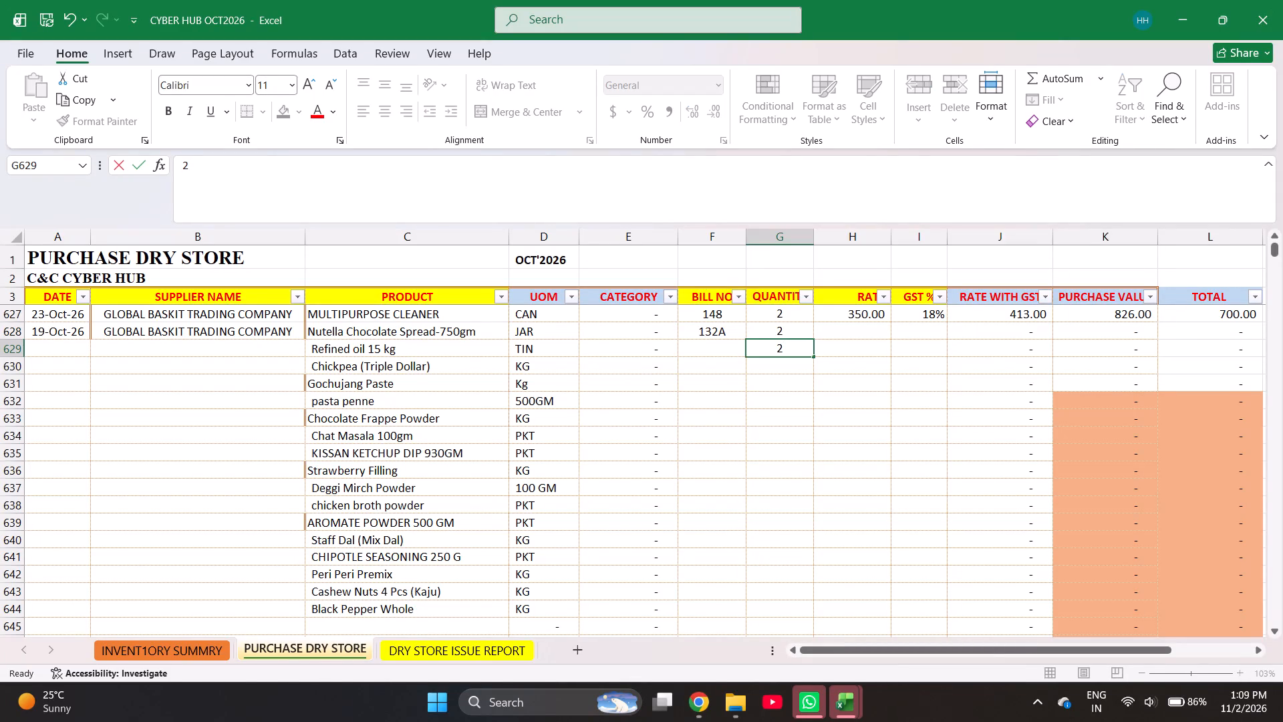
key(6)
key(Return)
key(1)
key(Return)
text(24)
key(Return)
Enter quantities 1, 3, 3, 1, 10 and 1 for Chocolate Frappe Powder through chicken broth powder in rows 633–638.
key(1)
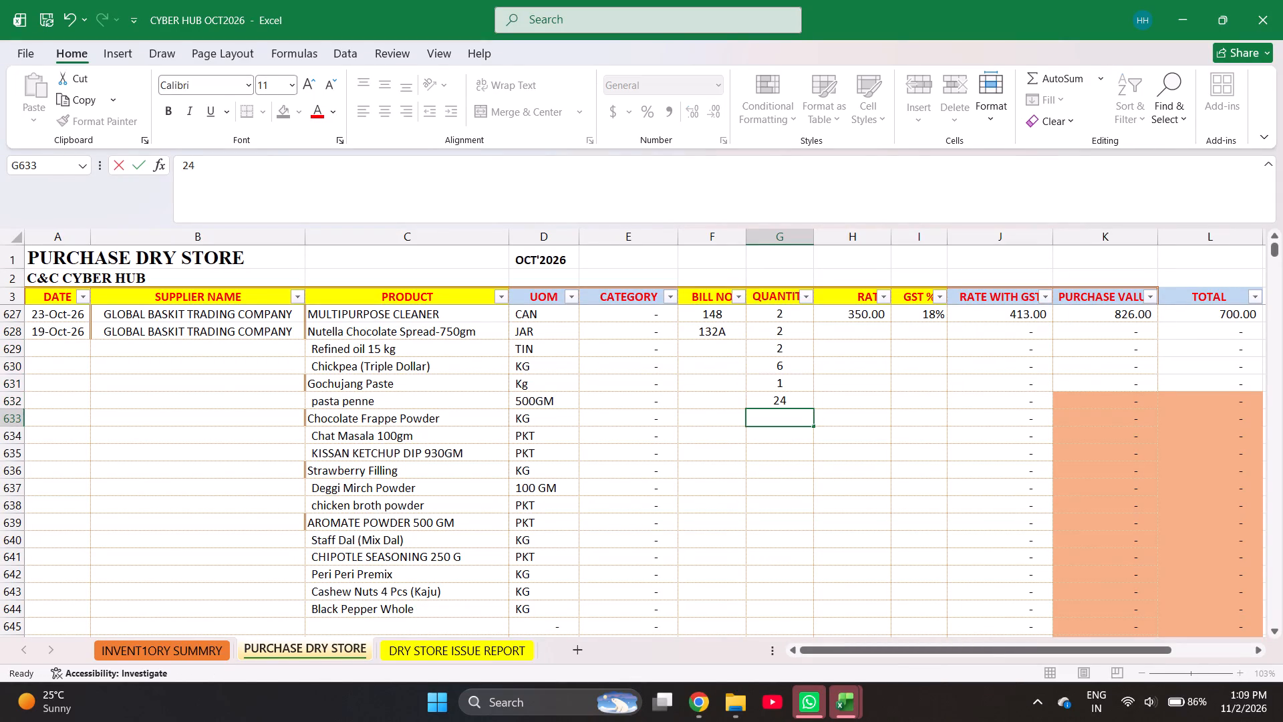
key(Return)
key(3)
key(Return)
key(3)
key(Return)
key(1)
key(Return)
text(10)
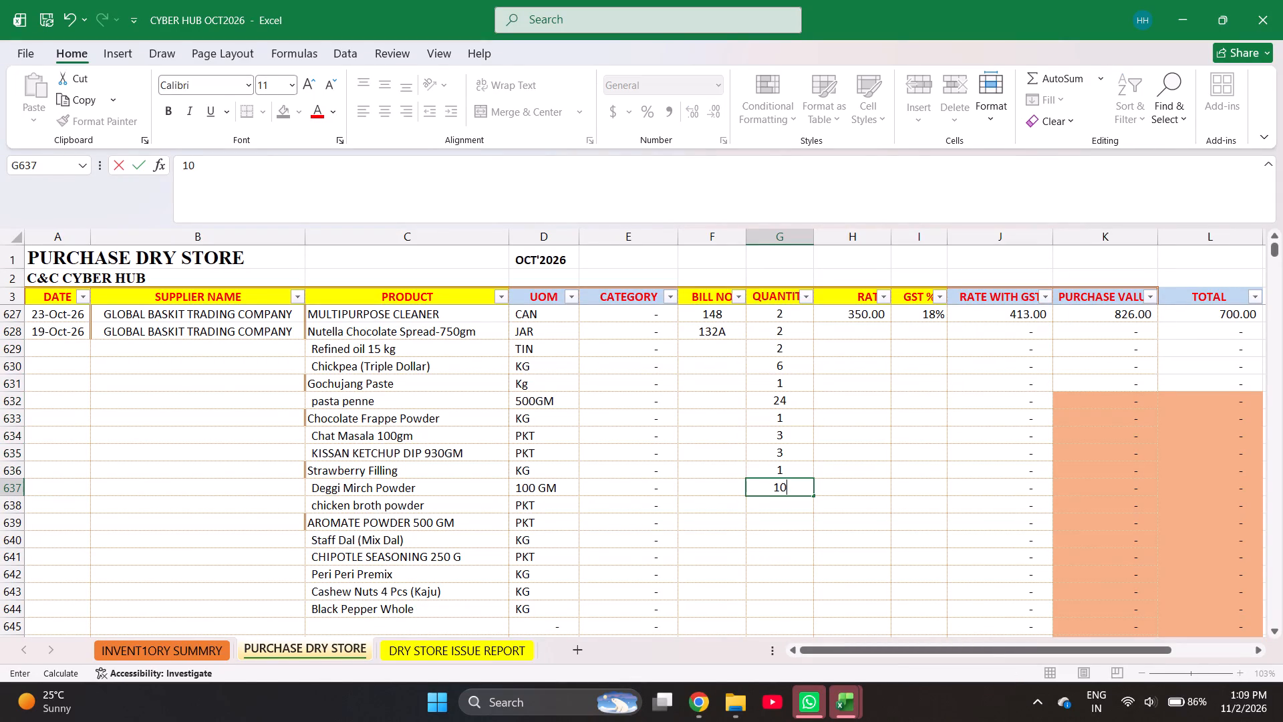
key(Return)
key(1)
key(Return)
Enter quantities 1, 6, 2, 2, 1 and 1 for AROMATE POWDER 500 GM through Black Pepper Whole in rows 639–644.
key(1)
key(Return)
key(6)
key(Return)
key(2)
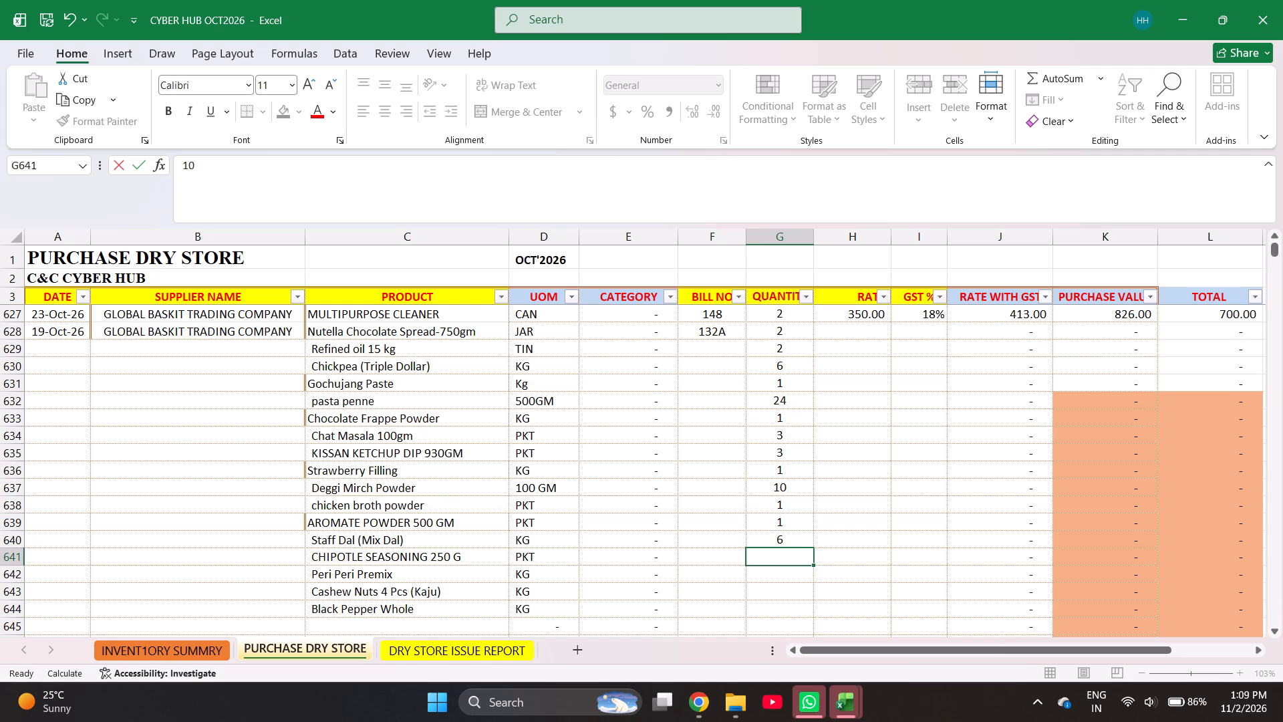
key(Return)
key(2)
key(Return)
key(1)
key(Return)
key(1)
key(Return)
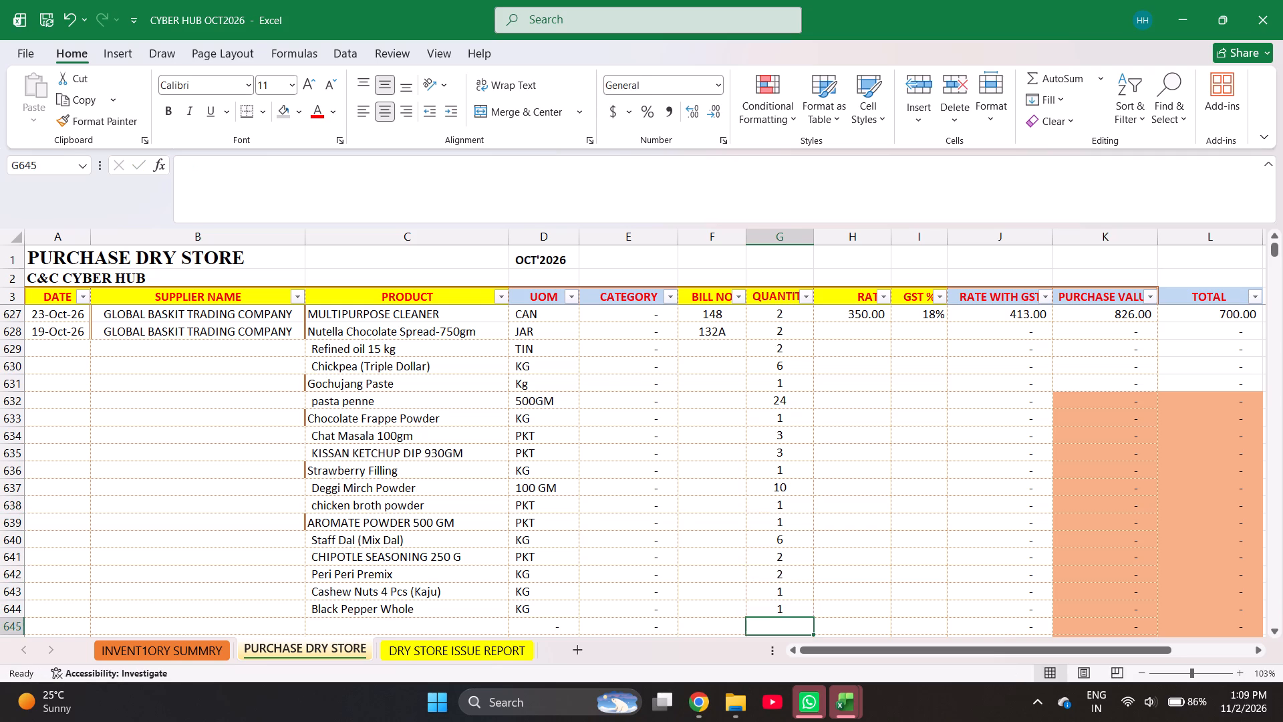
Enter rates 625, 2644, 150 and 400 for Nutella Chocolate Spread, Refined oil, Chickpea and Gochujang Paste in rows 628–631.
key(Right)
key(ctrl+Up)
key(Down)
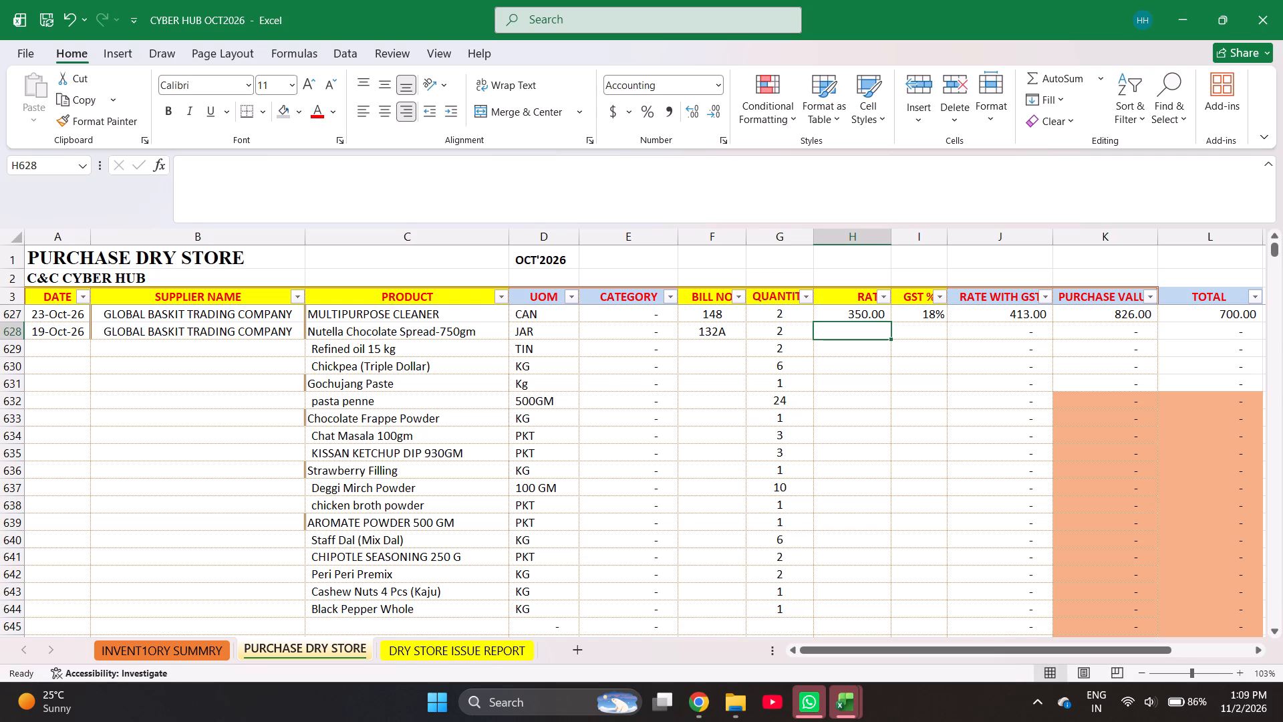
text(625)
key(Return)
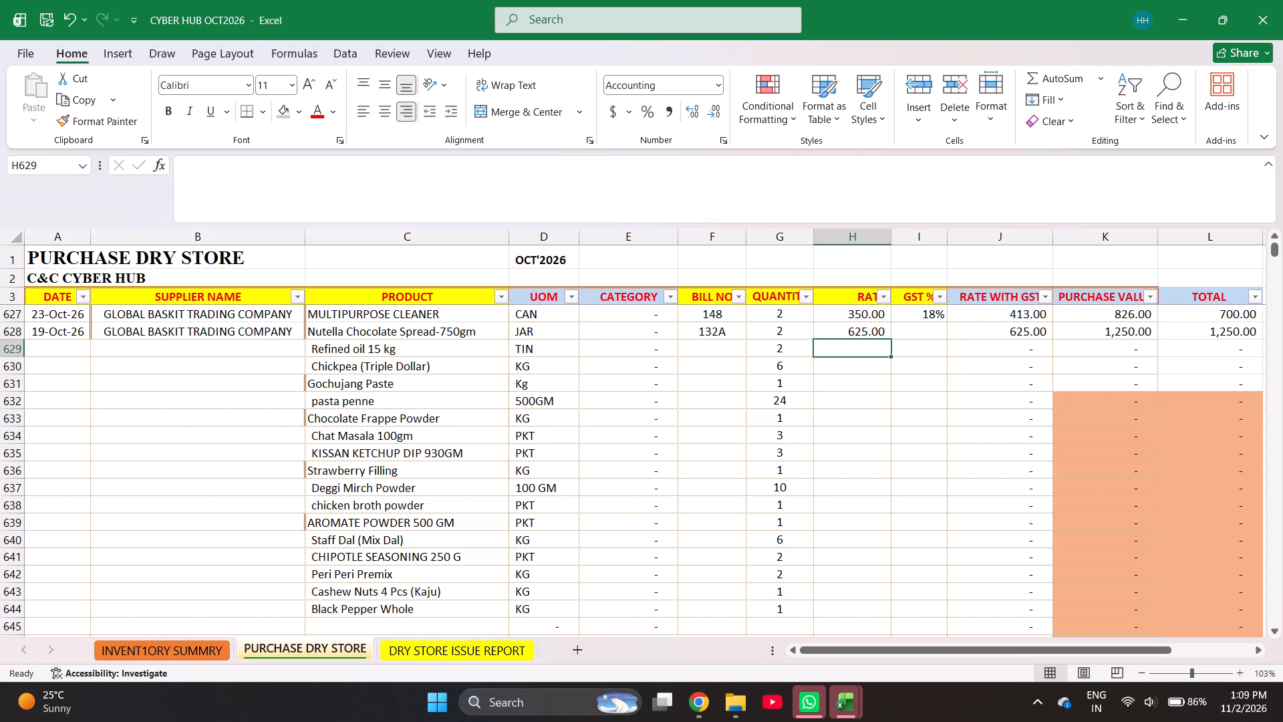
text(2644)
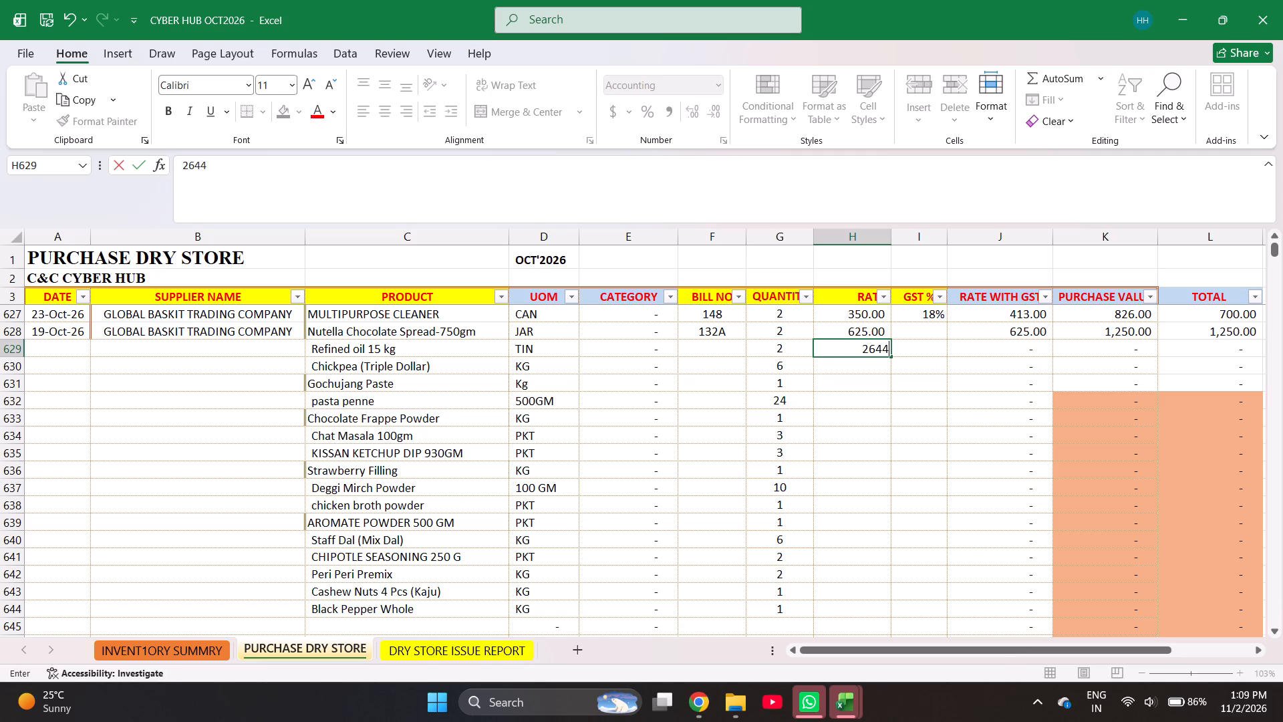
key(Return)
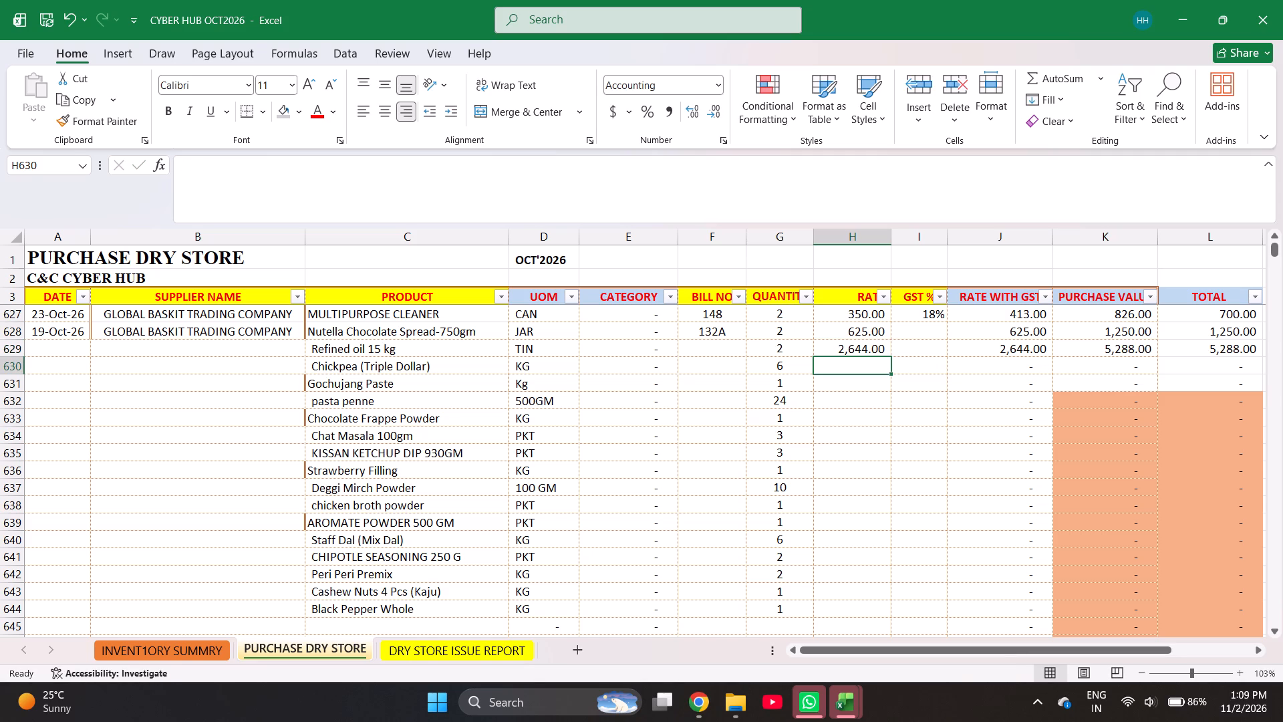
text(150)
key(Return)
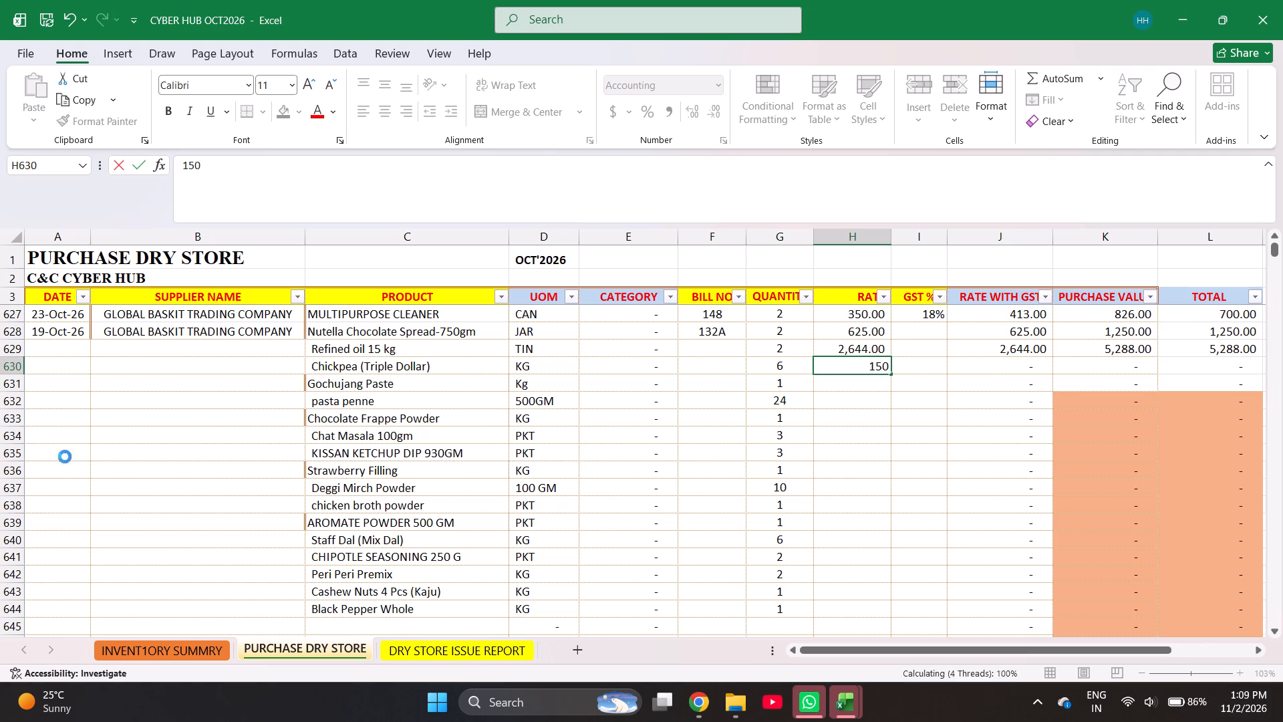
text(400)
key(Return)
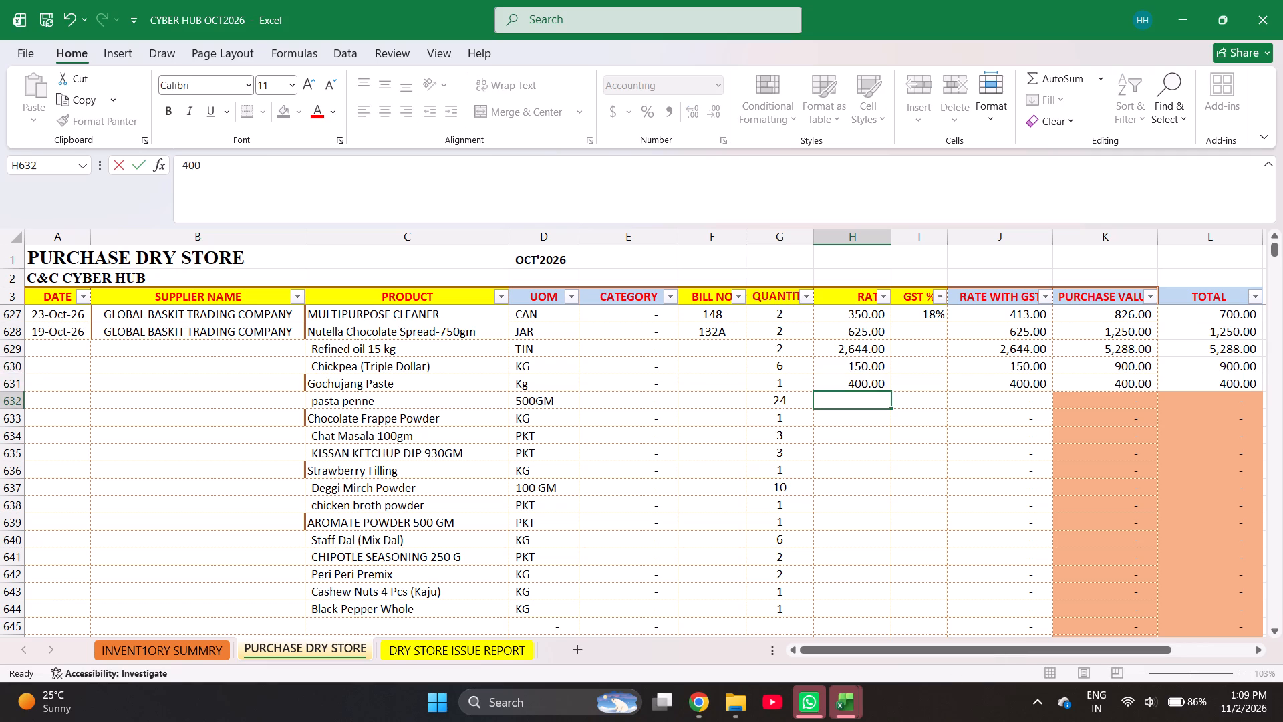
Enter rates 50, 450, 84, 78, 288 and 110 for pasta penne through Deggi Mirch Powder in rows 632–637.
text(50)
key(Return)
text(450)
key(Return)
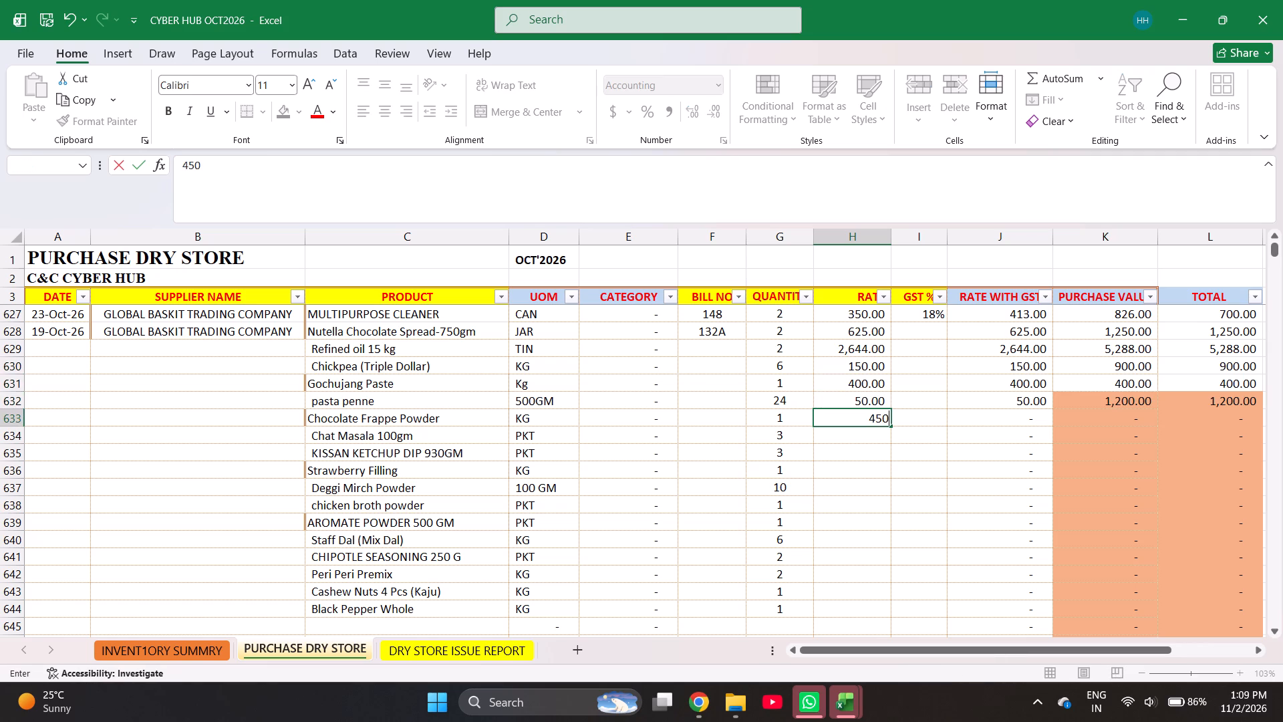
text(84)
key(Return)
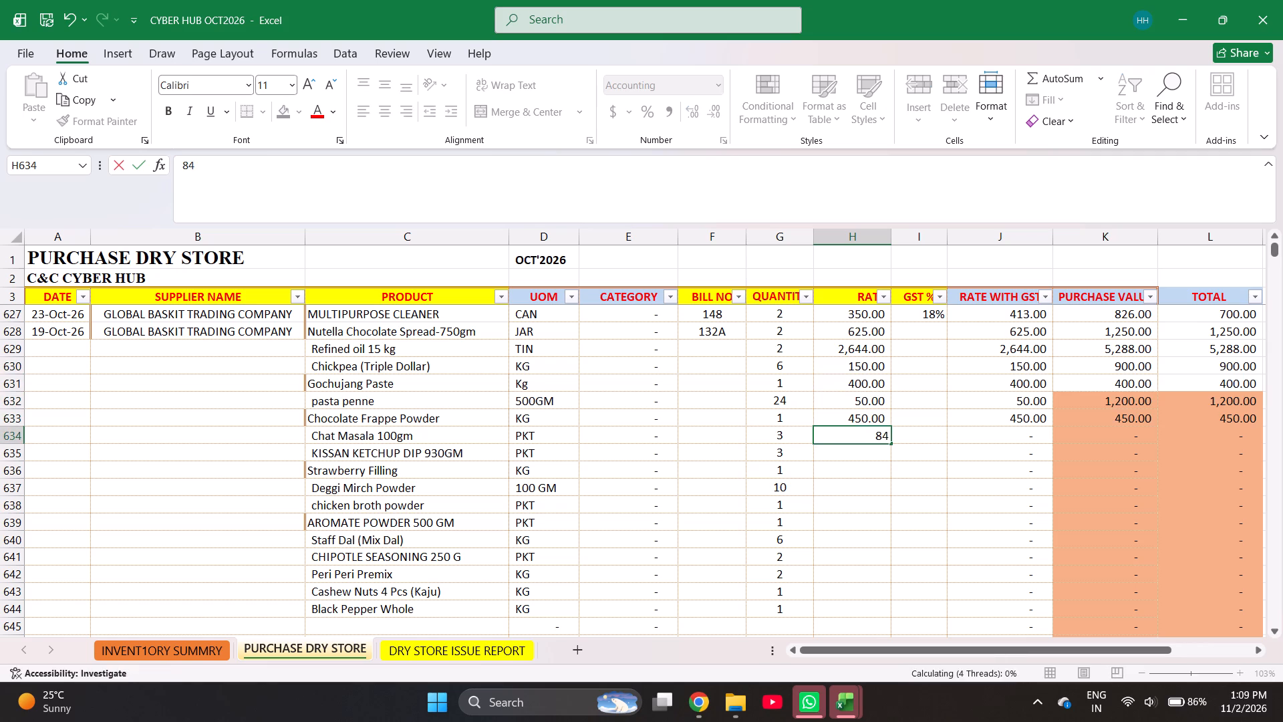
text(78)
key(Return)
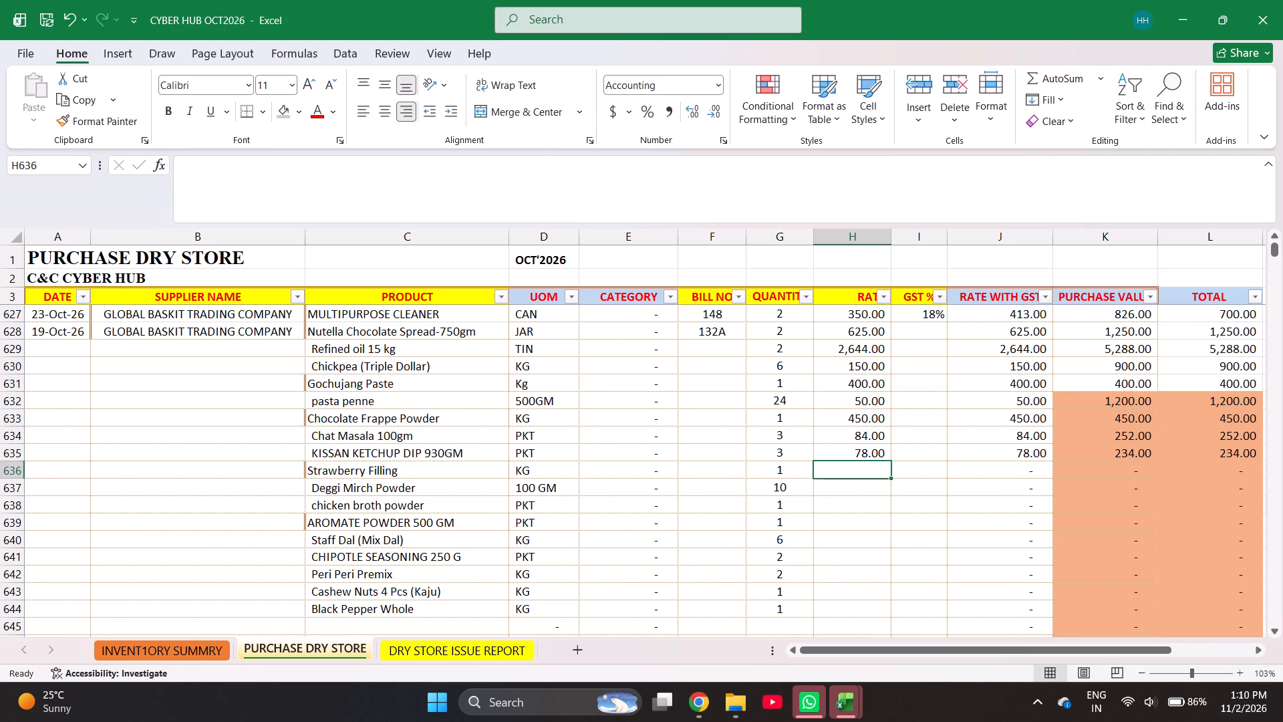
key(1)
key(BackSpace)
text(288)
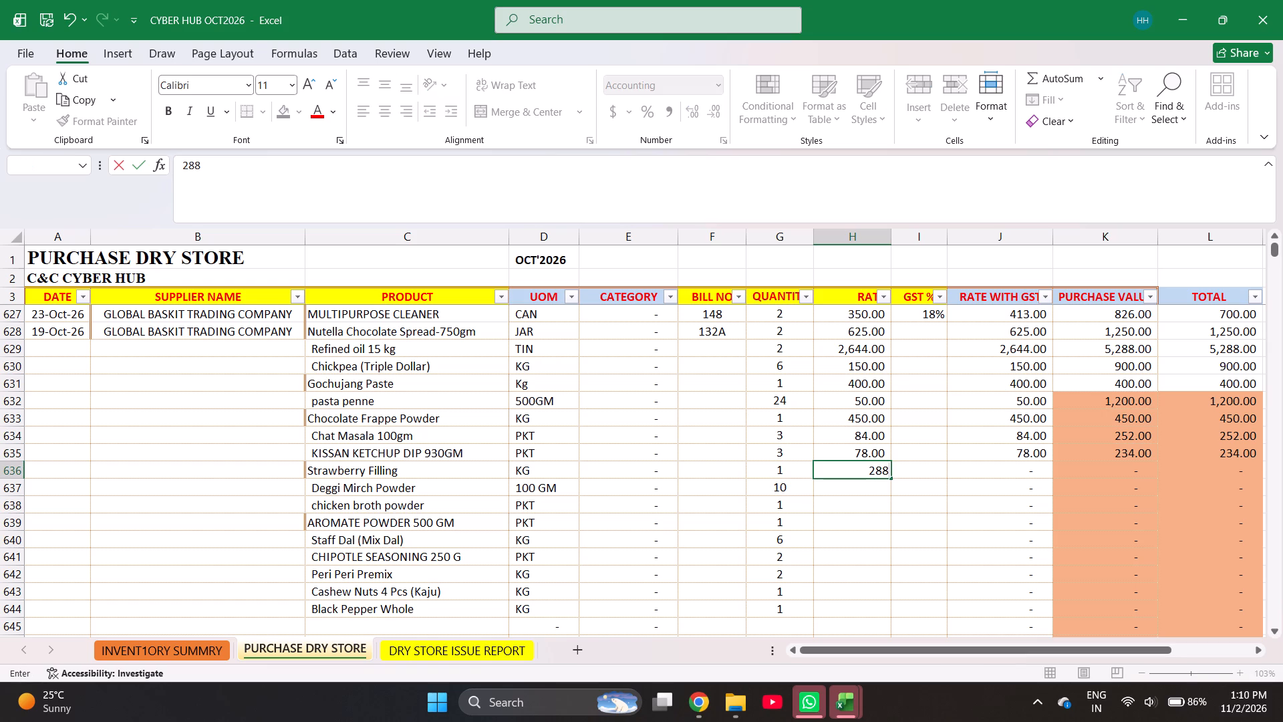
key(Return)
text(110)
key(Return)
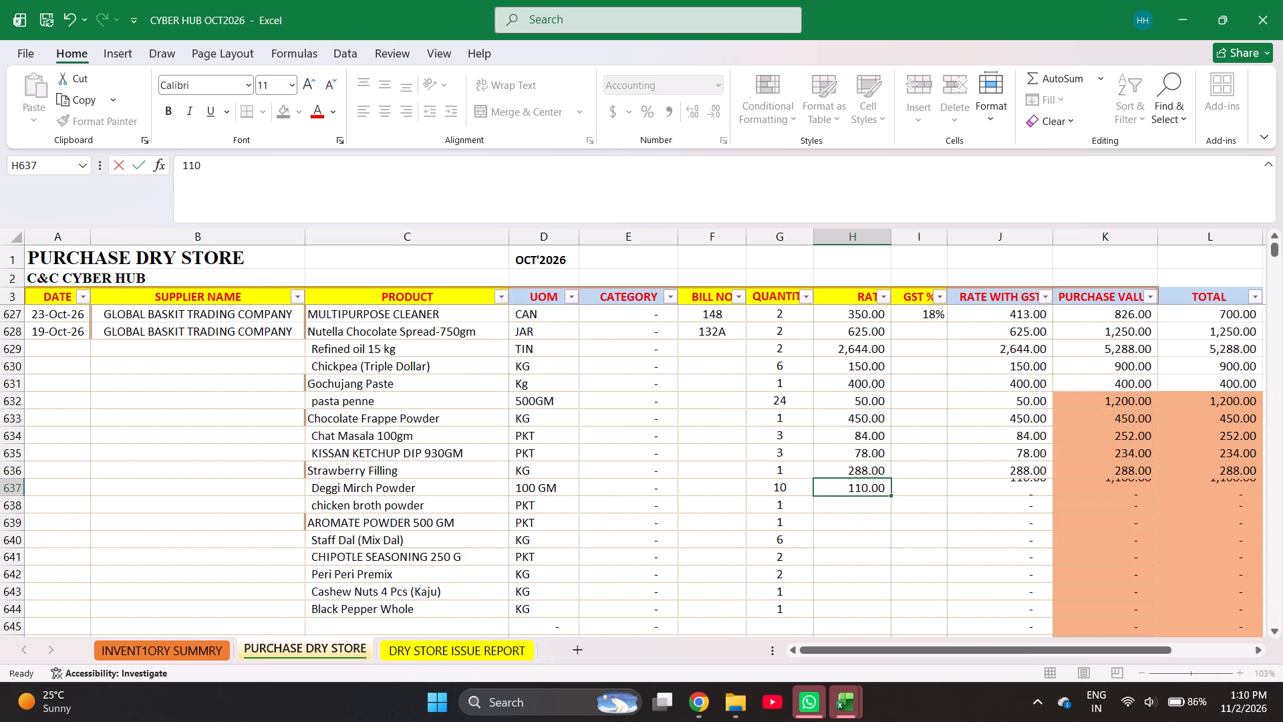
Enter rates 235, 160, 120, 170, 380, 790 and 1025 for chicken broth powder through Black Pepper Whole in rows 638–644.
text(235)
key(Return)
text(160)
key(Return)
text(120)
key(Return)
text(170)
key(Return)
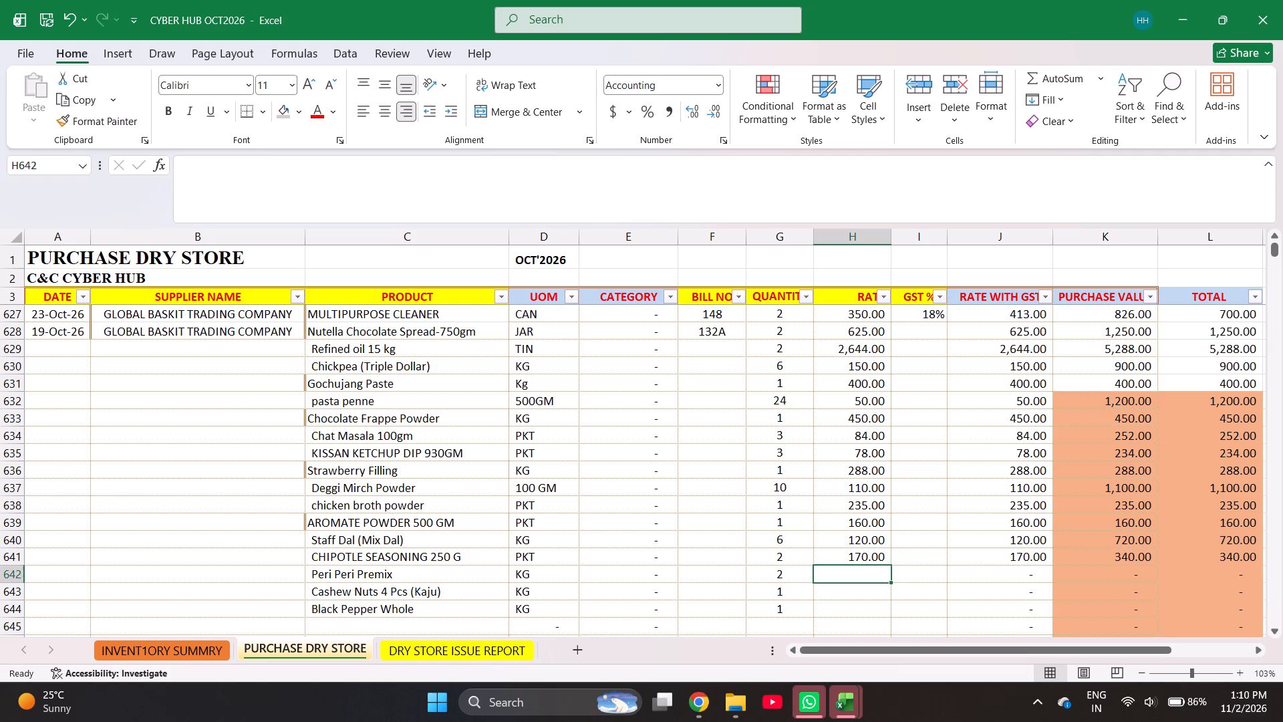
text(380)
key(Return)
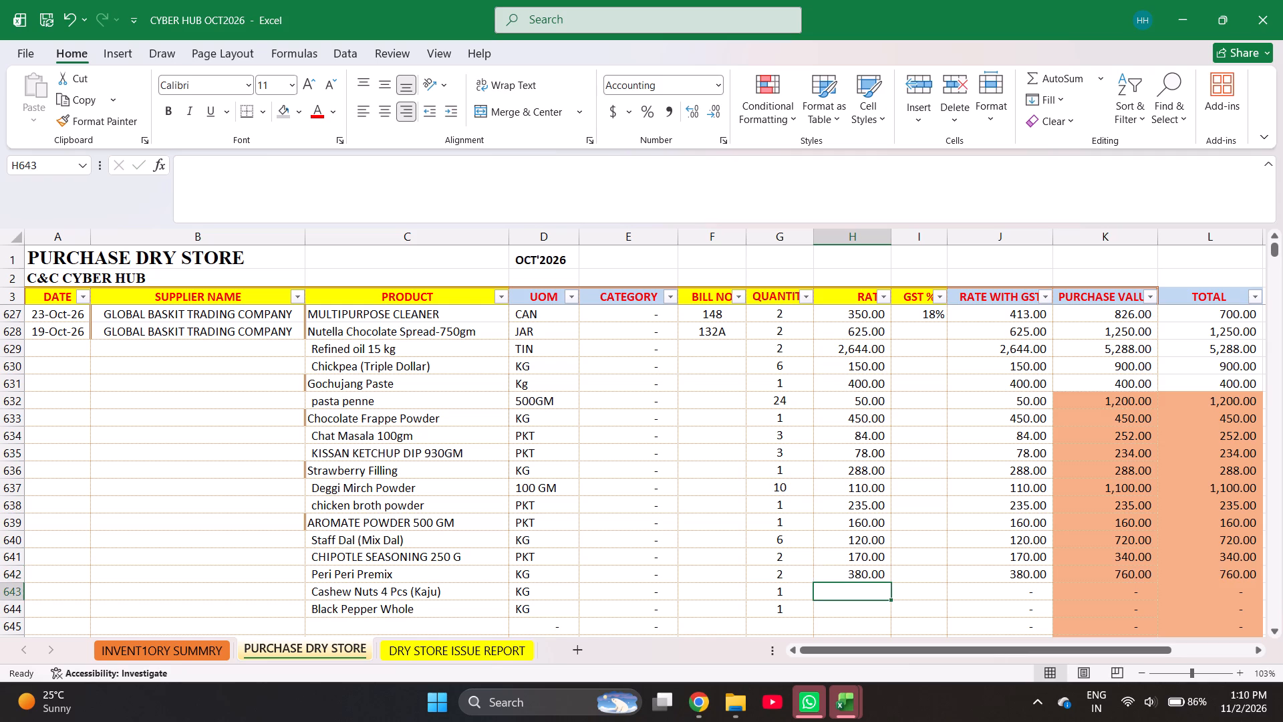
text(790)
key(Return)
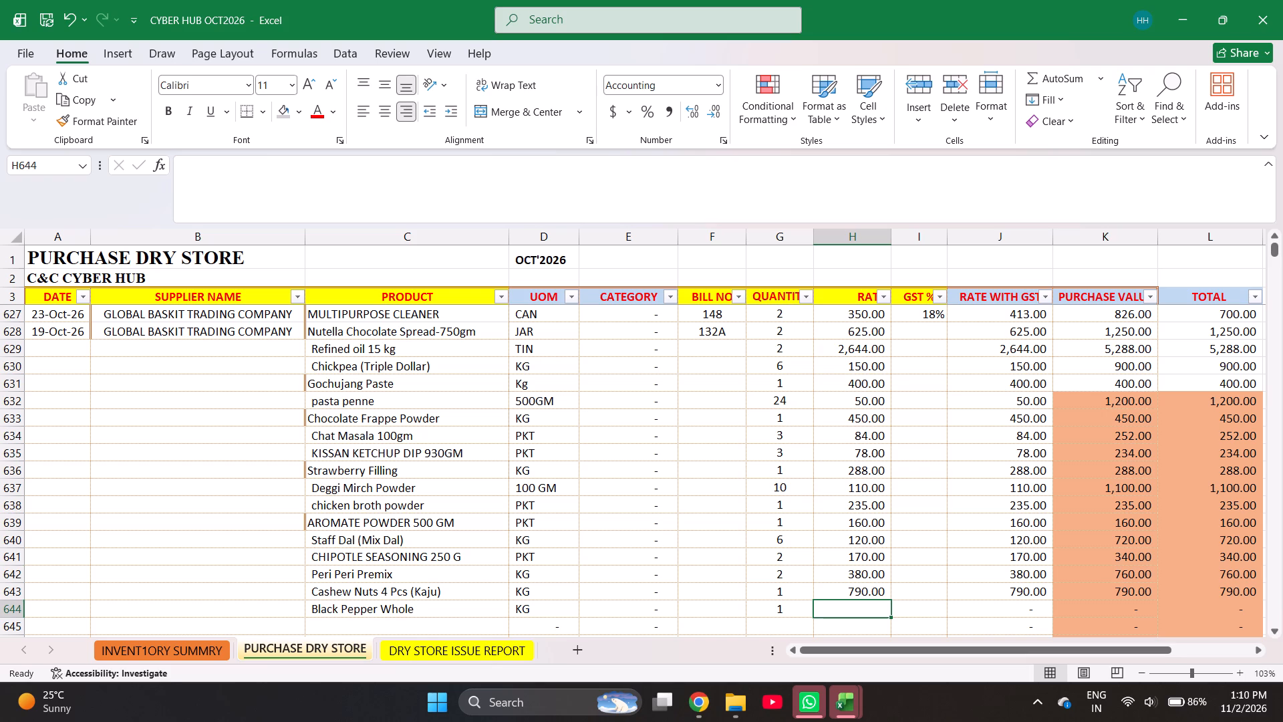
text(1025)
key(Right)
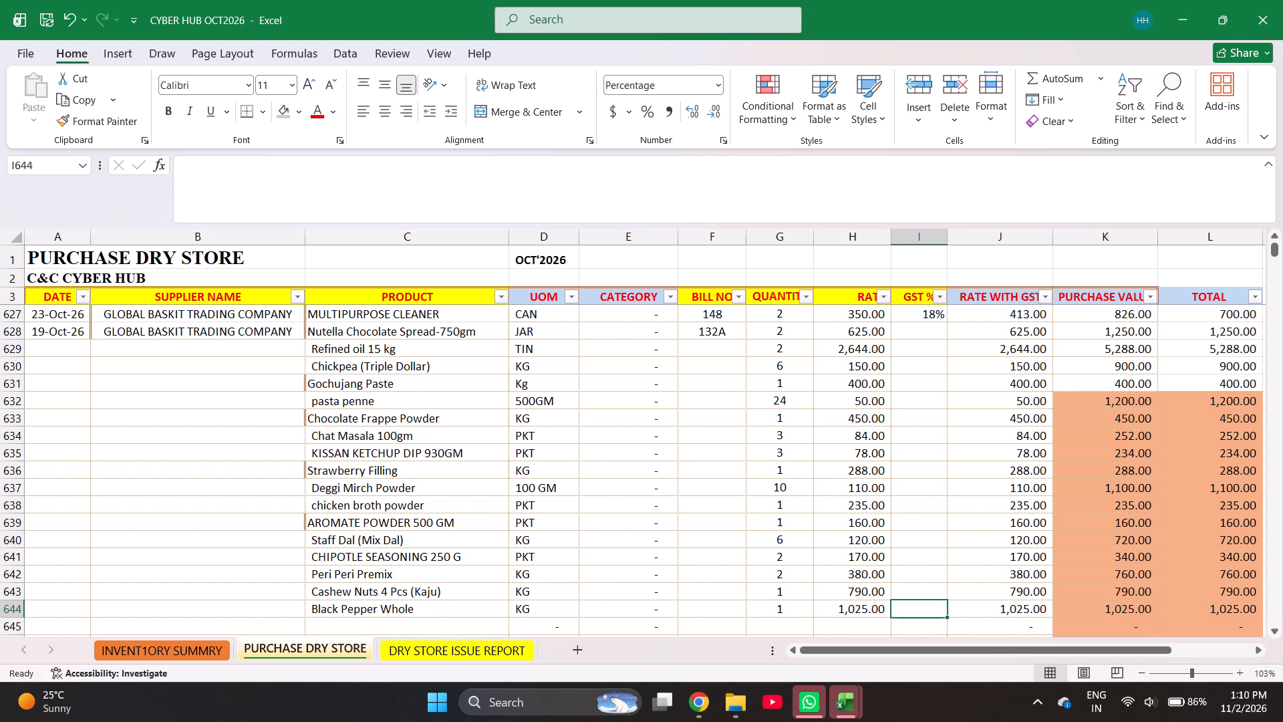
Enter GST of 5% for rows 628–633, except 0% for Chickpea (Triple Dollar) in row 630.
key(ctrl+Up)
key(Down)
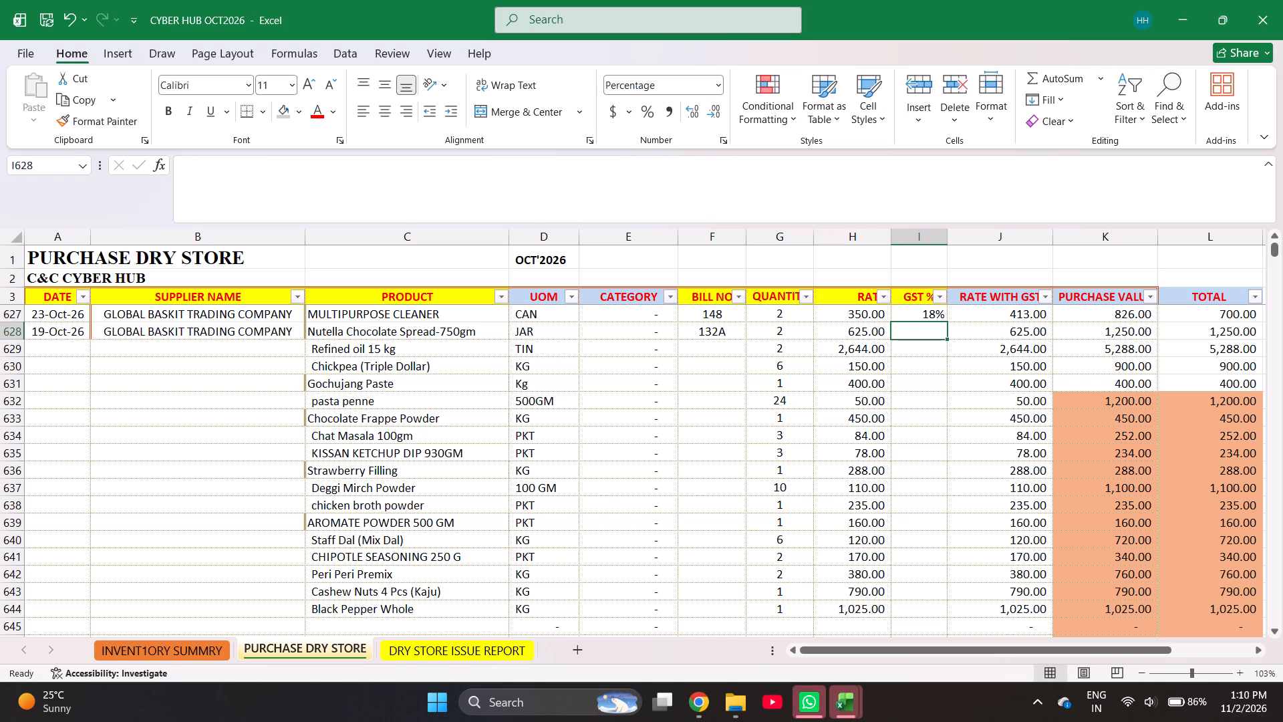
key(5)
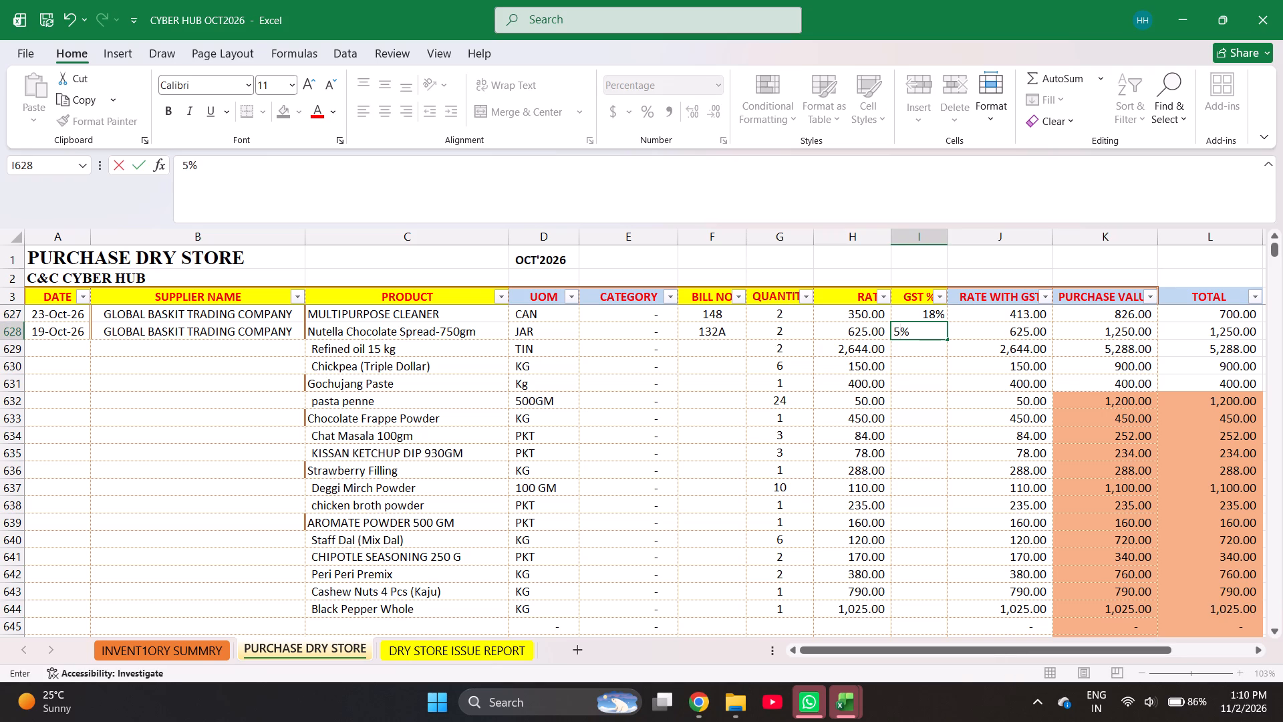
key(Return)
key(5)
key(Return)
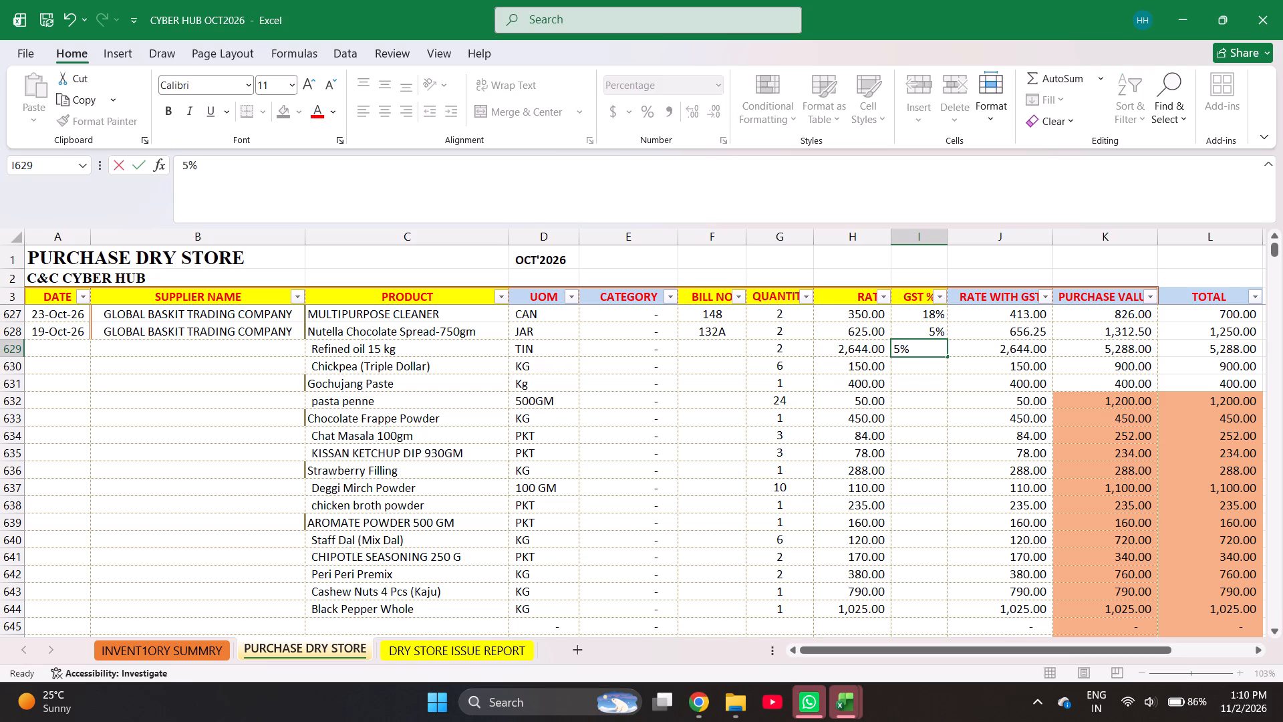
key(0)
key(Return)
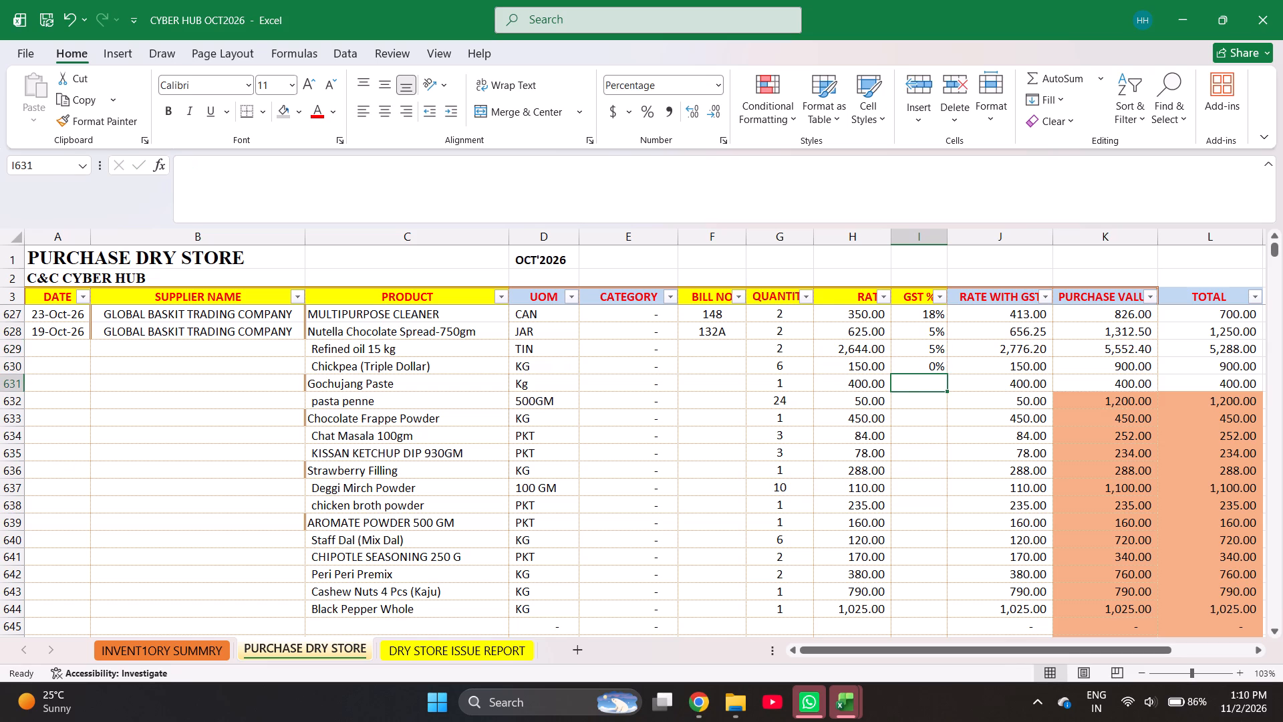
key(5)
key(Return)
key(5)
key(Return)
key(5)
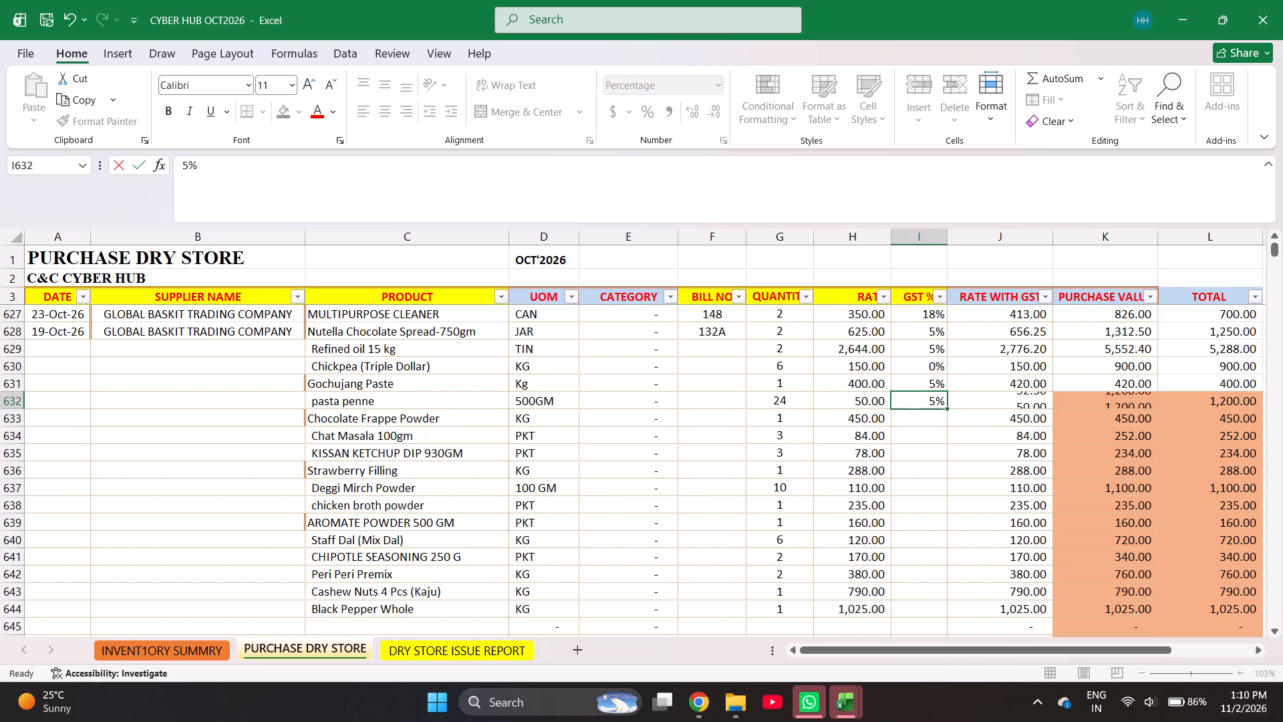
key(Return)
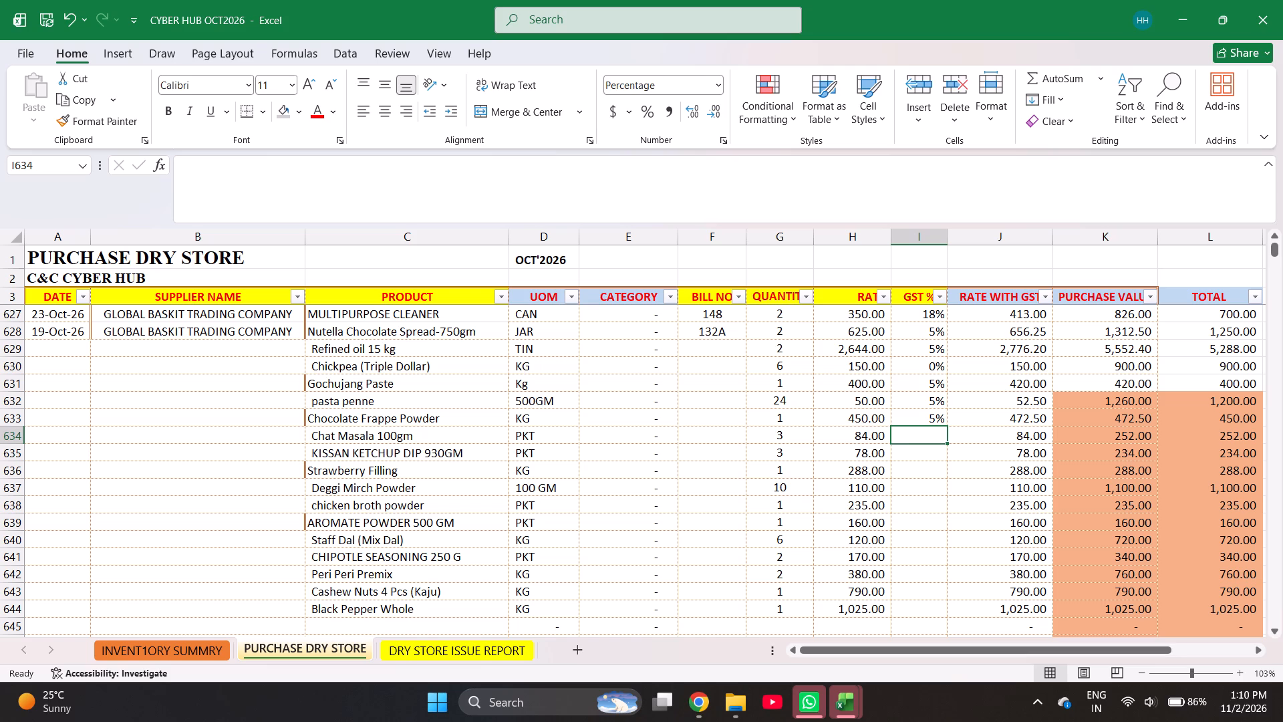
Enter GST of 5% for Chat Masala 100gm through AROMATE POWDER 500 GM in rows 634–639.
key(5)
key(Return)
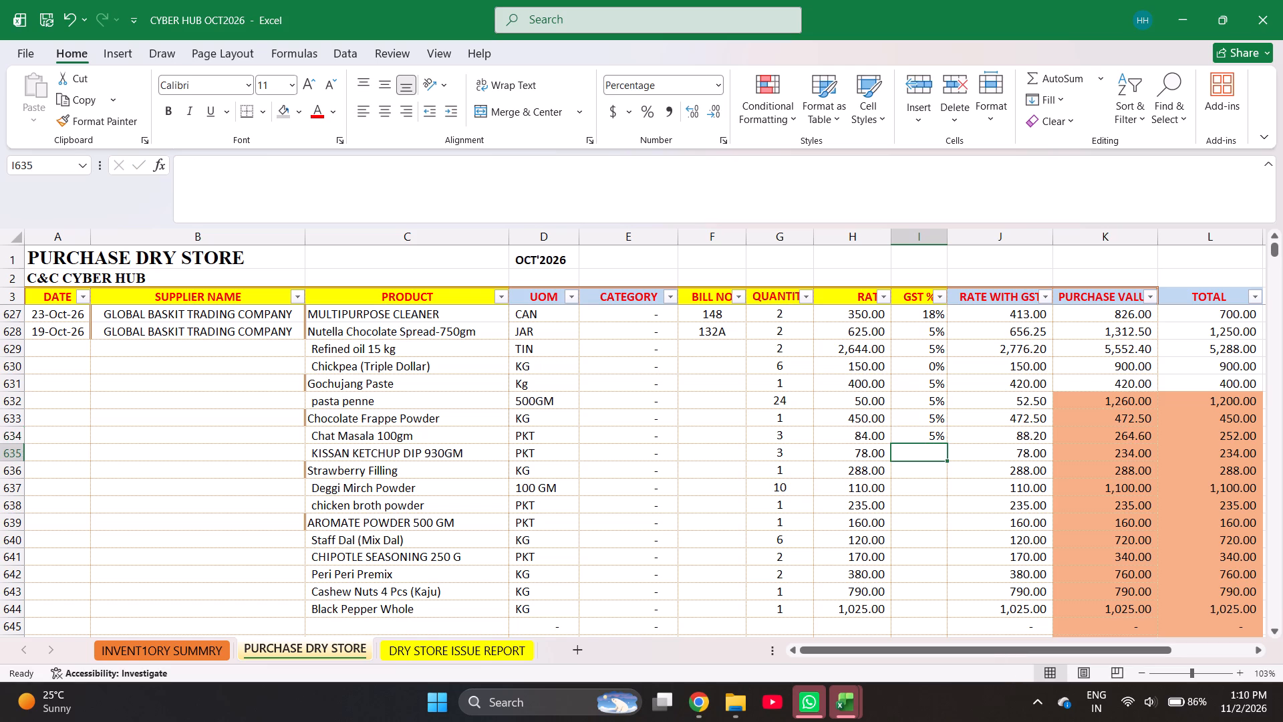
key(5)
key(Return)
key(5)
key(Return)
key(5)
key(Return)
key(5)
key(Return)
key(5)
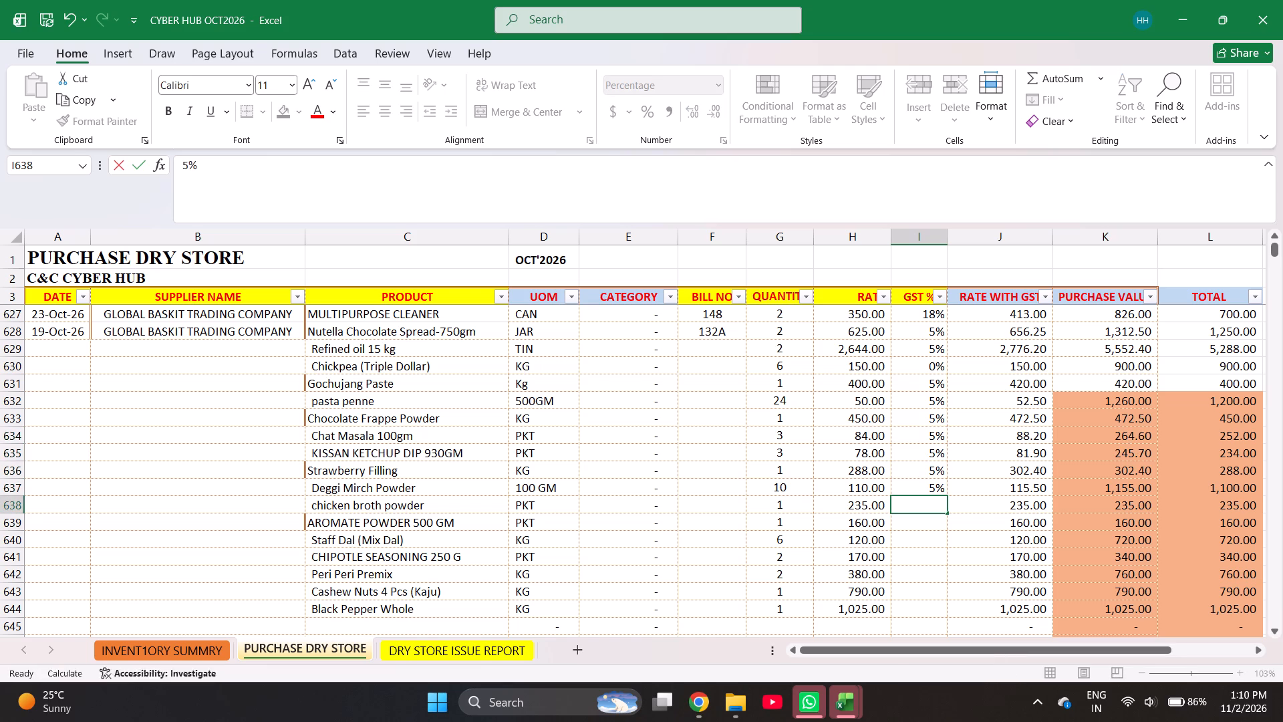
key(Return)
Enter GST of 0% for Staff Dal (Mix Dal) in row 640 and 5% for the products in rows 641–644.
text(50)
key(grave)
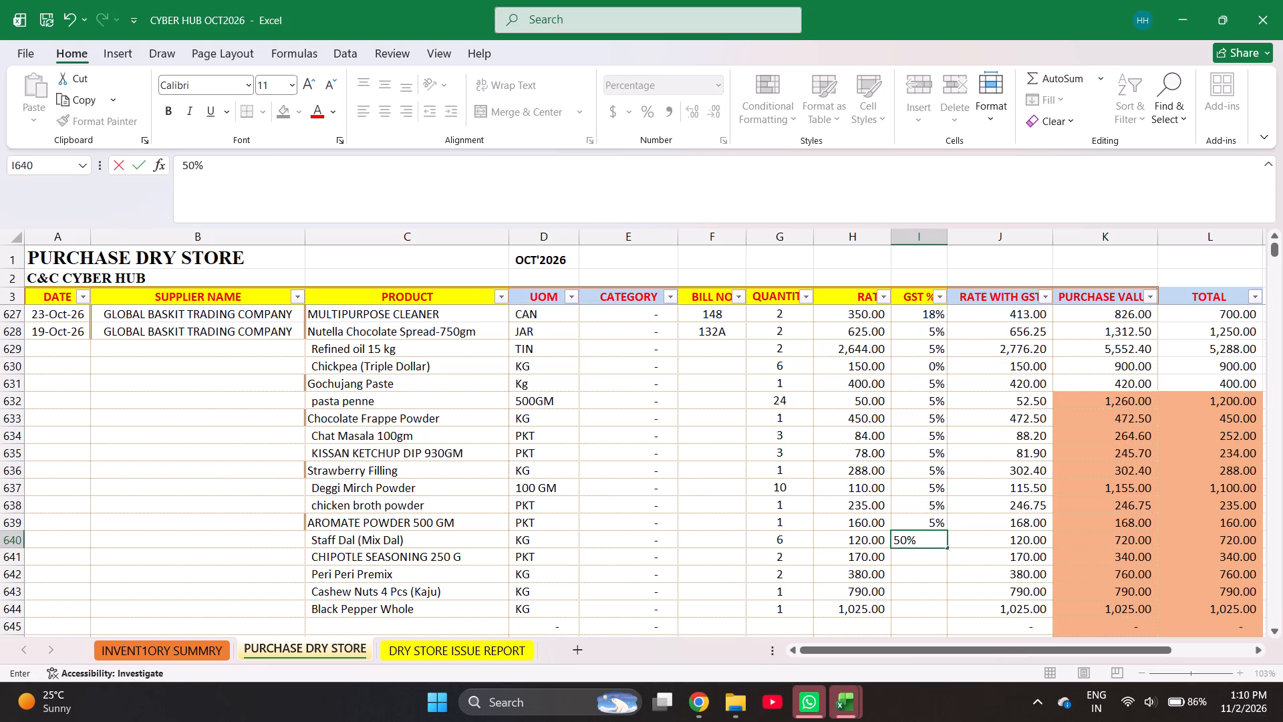
key(Escape)
key(0)
key(Return)
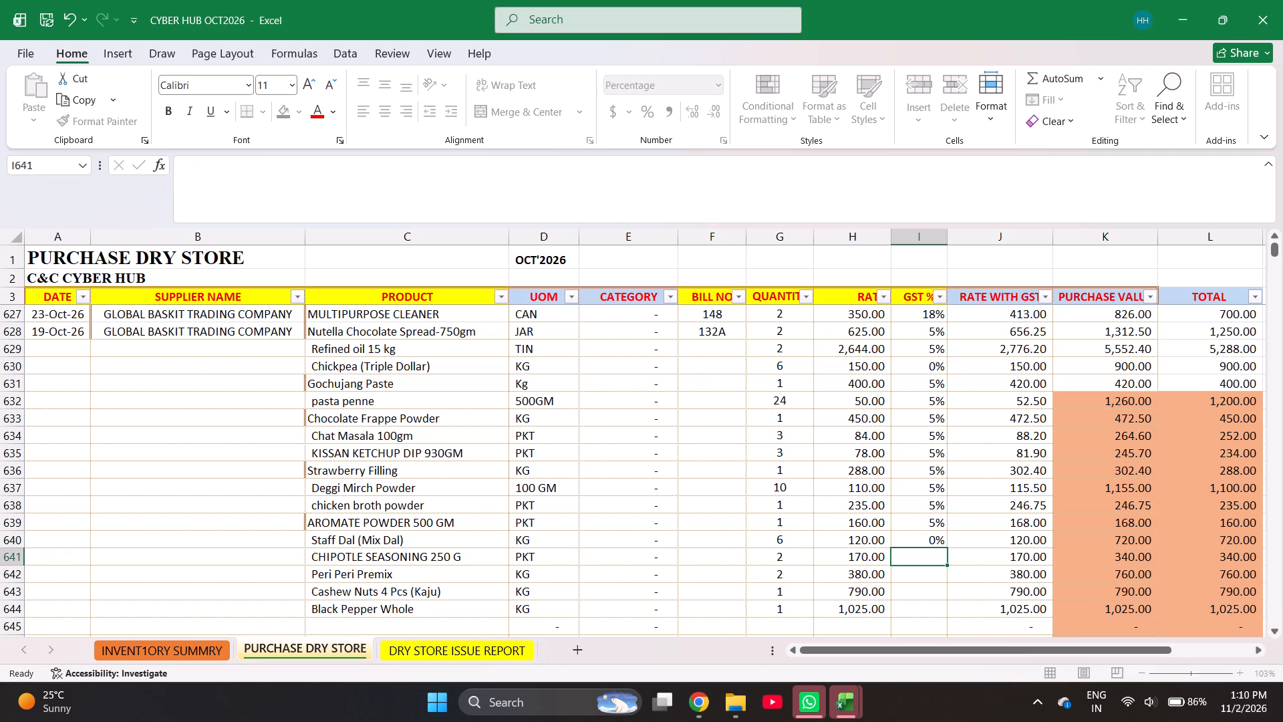
key(5)
key(Return)
key(5)
key(Return)
key(5)
key(Return)
key(5)
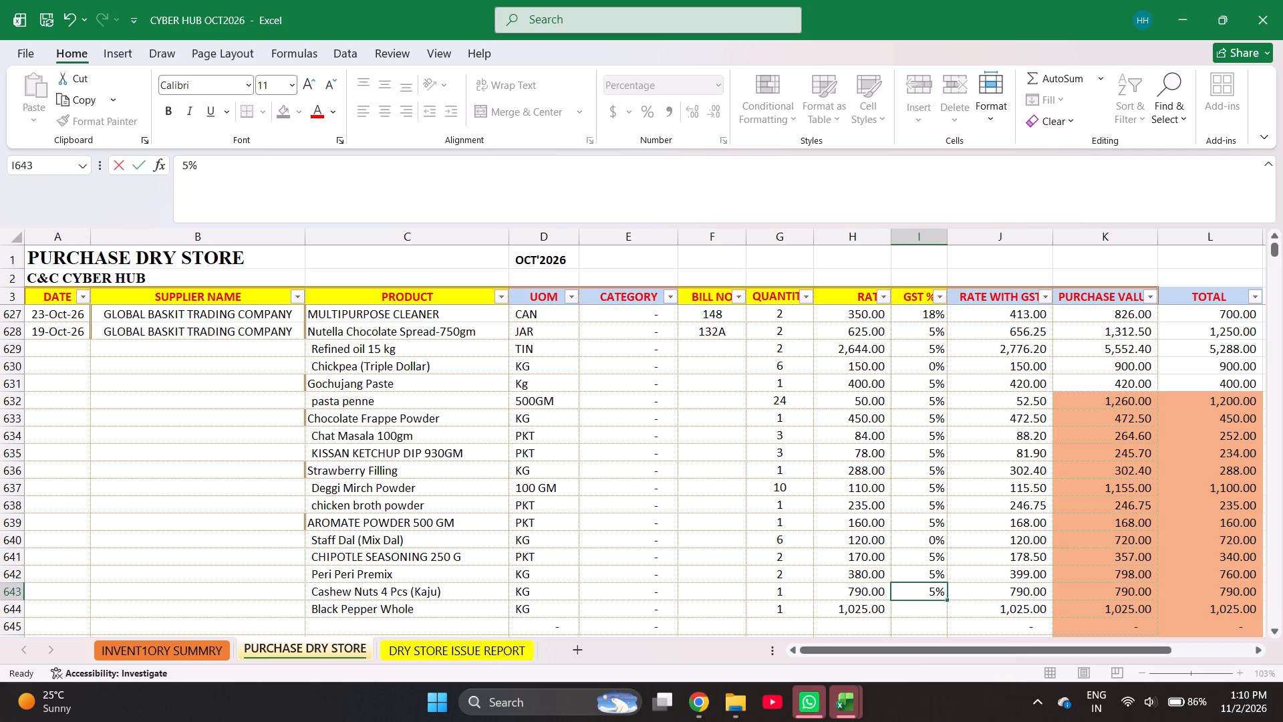
key(Return)
Fill bill number 132A down the bill column for rows 628–644.
key(Left)
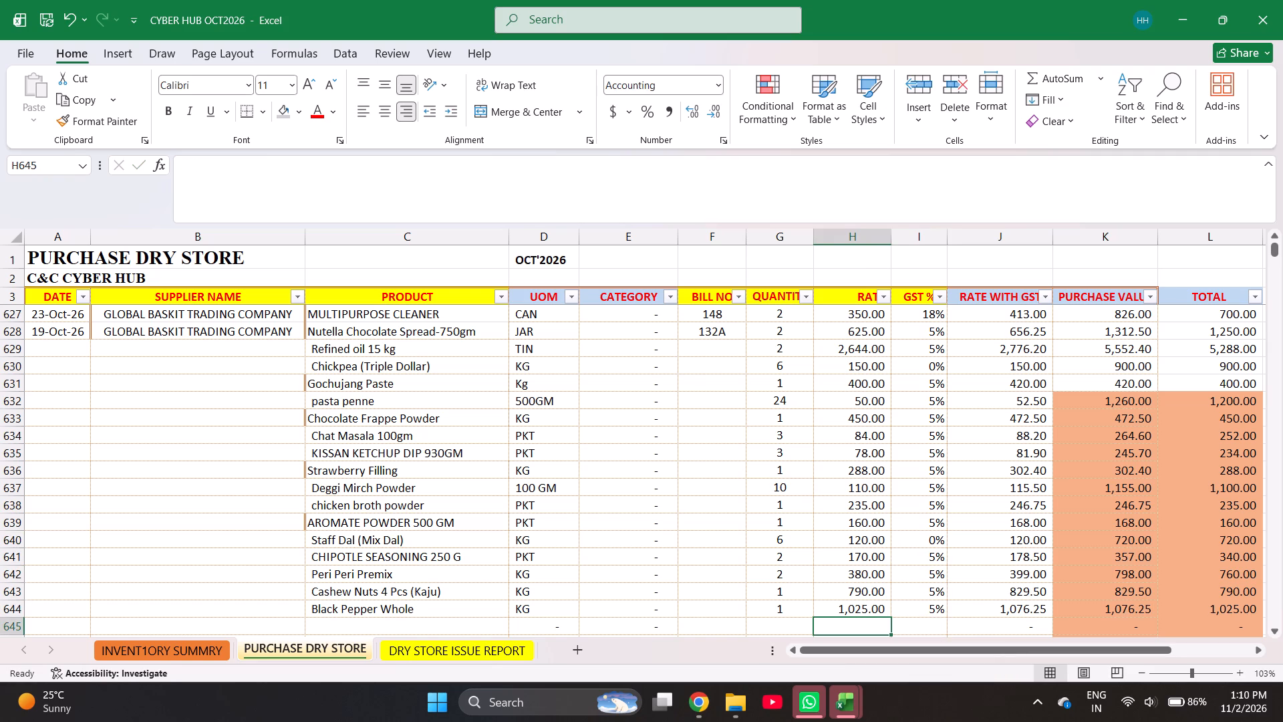
key(Left)
key(Left)
key(ctrl+Up)
key(shift+Down)
key(shift+Down)
key(shift+Down)
key(shift+Down)
key(shift+Down)
key(shift+Down)
key(shift+Down)
key(shift+Down)
key(shift+Down)
key(shift+Down)
key(shift+Down)
key(shift+Down)
key(shift+Down)
key(shift+Down)
key(shift+Down)
key(shift+Down)
key(shift+Down)
key(shift+Down)
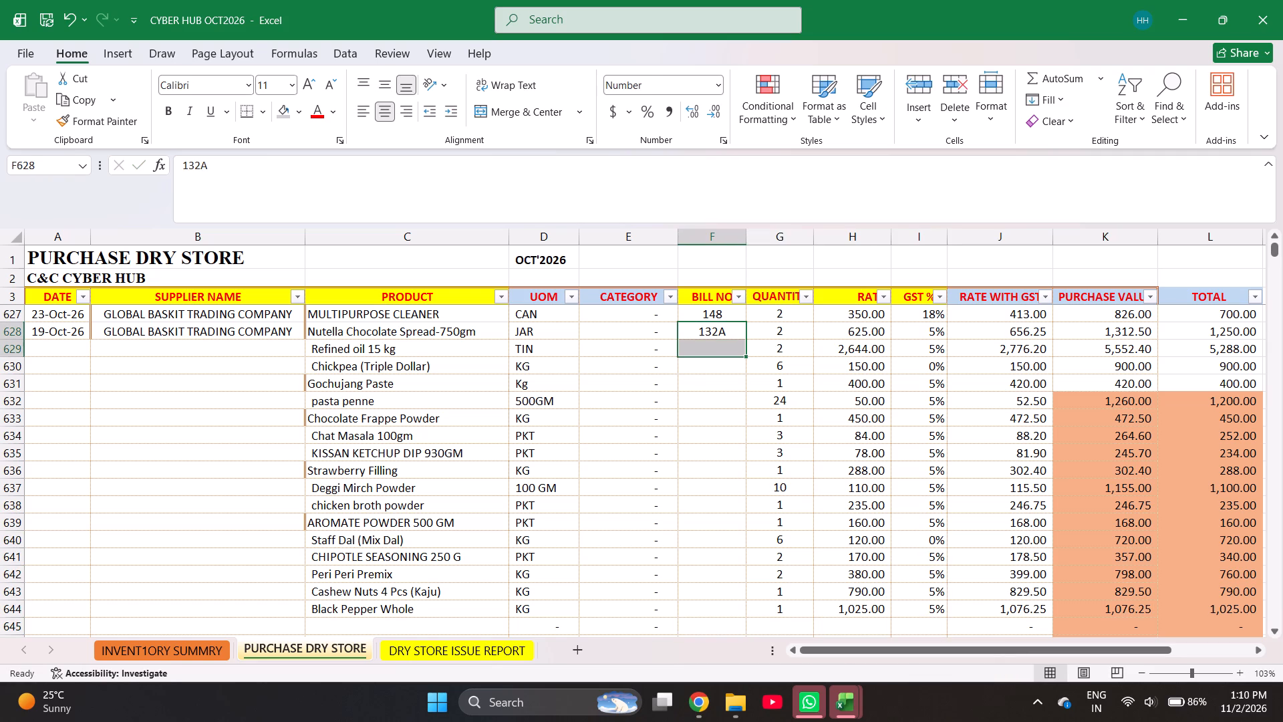
key(shift+Down)
key(ctrl+d)
Fill the date 19-Oct-26 and supplier GLOBAL BASKIT TRADING COMPANY down from row 628 through row 644.
key(ctrl+Left)
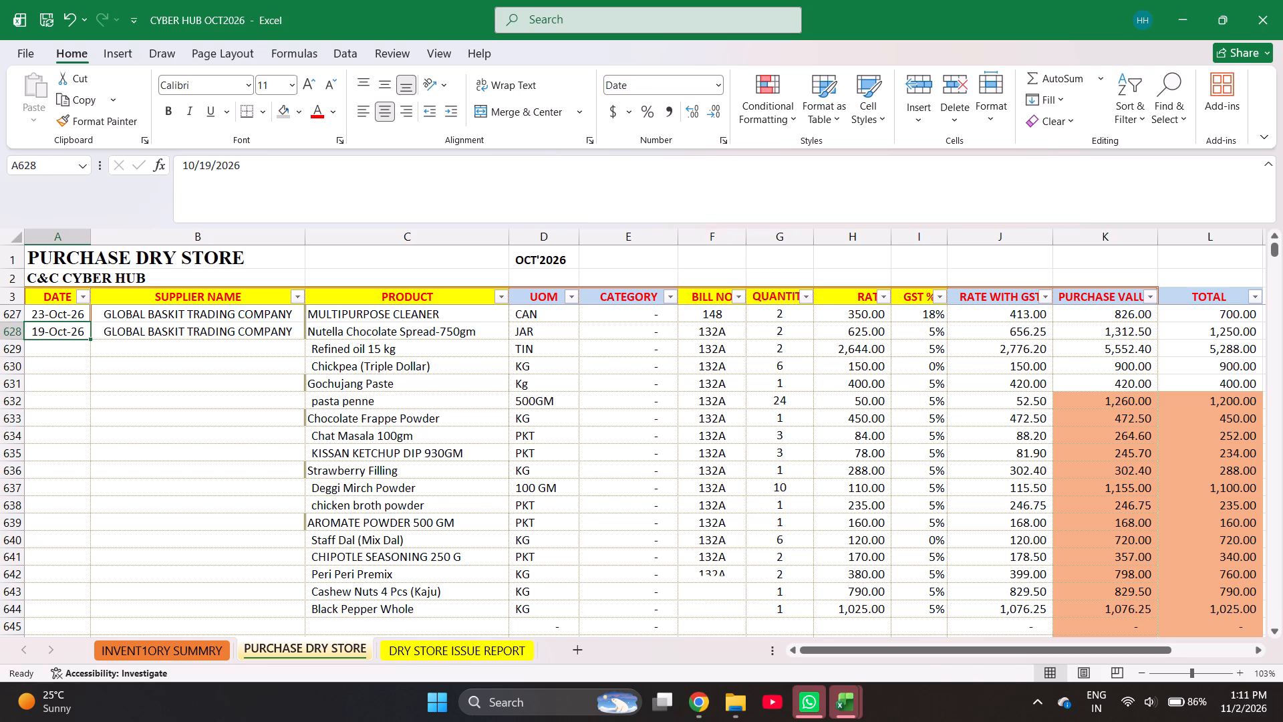
key(shift+Right)
key(shift+Down)
key(shift+Down)
key(shift+Down)
key(shift+Down)
key(shift+Down)
key(shift+Down)
key(shift+Down)
key(shift+Down)
key(shift+Down)
key(shift+Down)
key(shift+Down)
key(shift+Down)
key(shift+Down)
key(shift+Down)
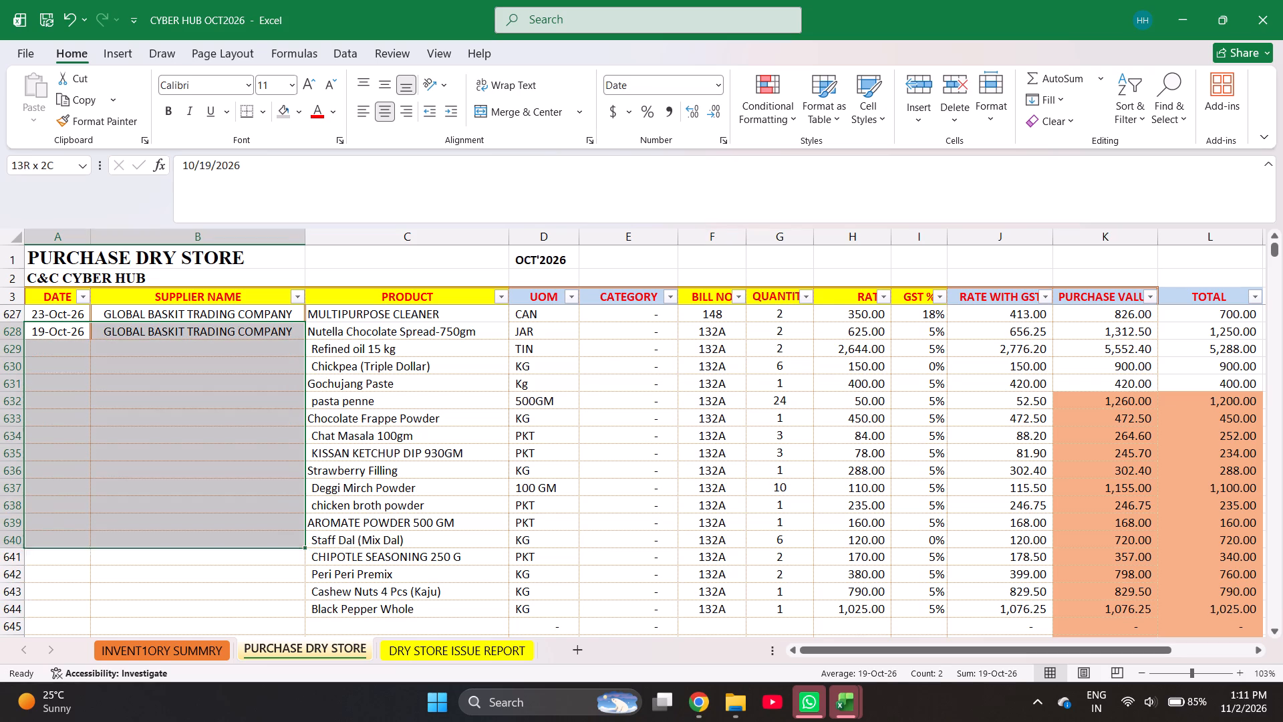
key(shift+Down)
key(shift+Down)
key(shift+Down)
key(ctrl+d)
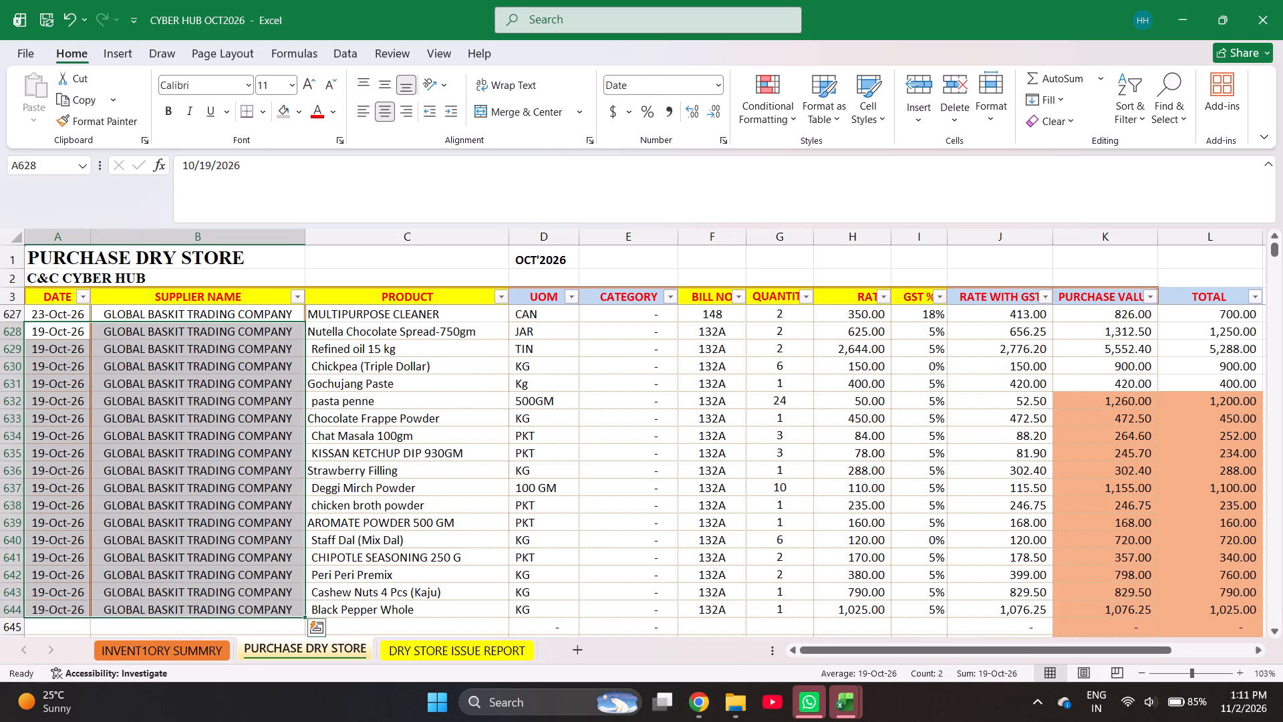
Check the combined purchase value of the bill 132A products in rows 628–644.
key(ctrl+Right)
key(Left)
key(shift+Down)
key(shift+Down)
key(shift+Down)
key(shift+Down)
key(shift+Down)
key(shift+Down)
key(shift+Down)
key(shift+Down)
key(shift+Down)
key(shift+Down)
key(shift+Down)
key(shift+Down)
key(shift+Down)
key(shift+Down)
key(shift+Down)
key(shift+Down)
key(shift+Down)
key(shift+Down)
key(shift+Down)
key(shift+Down)
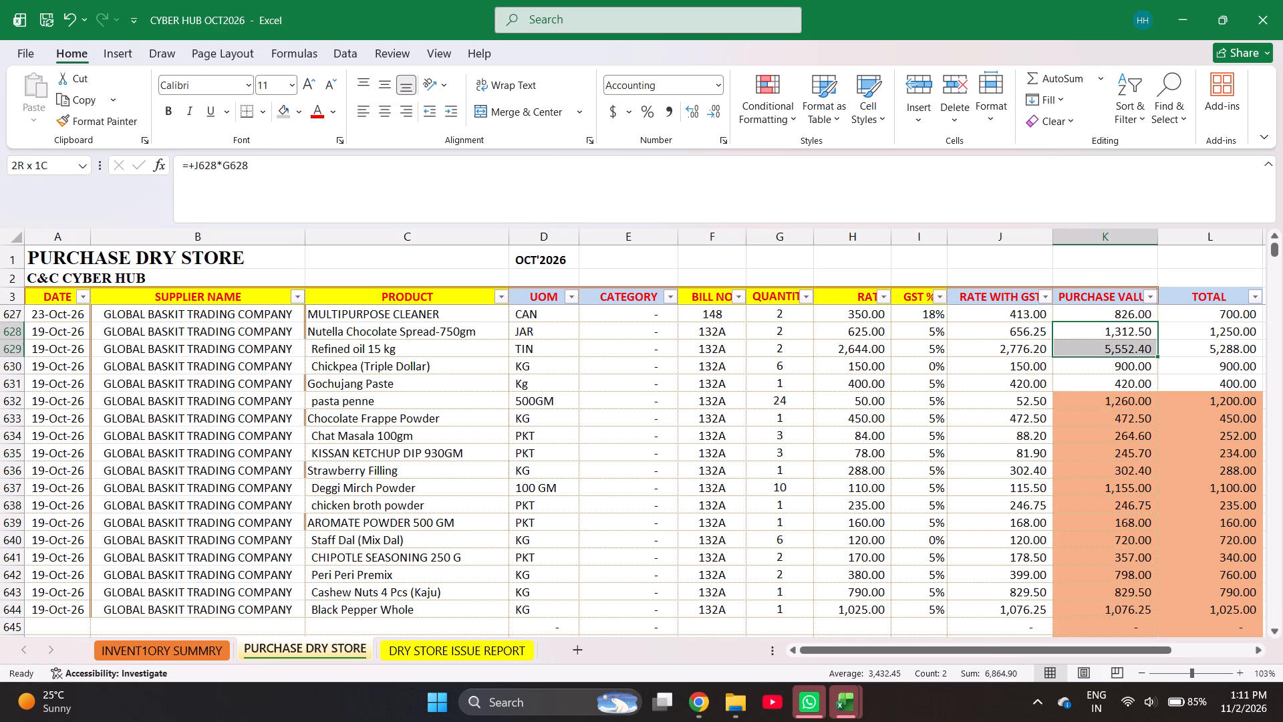
key(shift+Down)
key(shift+Down)
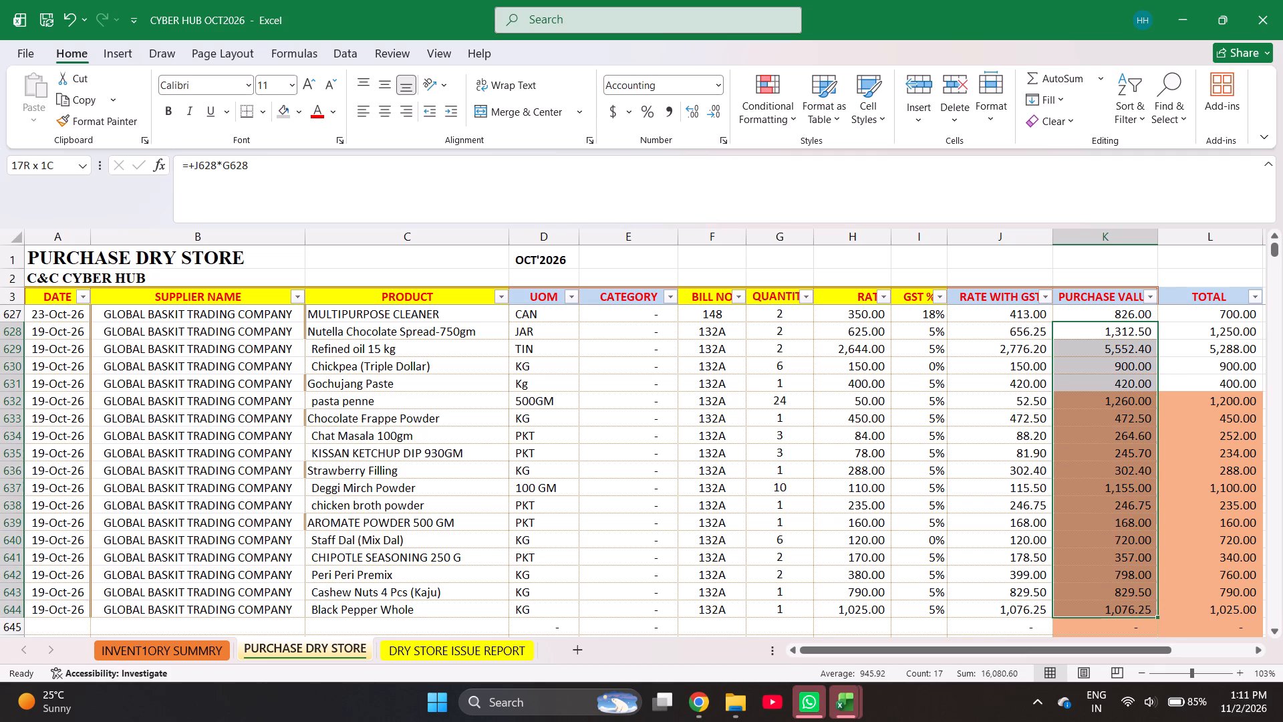
Start row 645 with the date and supplier copied from the row above and chef cap as the product.
key(ctrl+Left)
key(ctrl+Left)
key(ctrl+Left)
key(ctrl+Down)
key(Down)
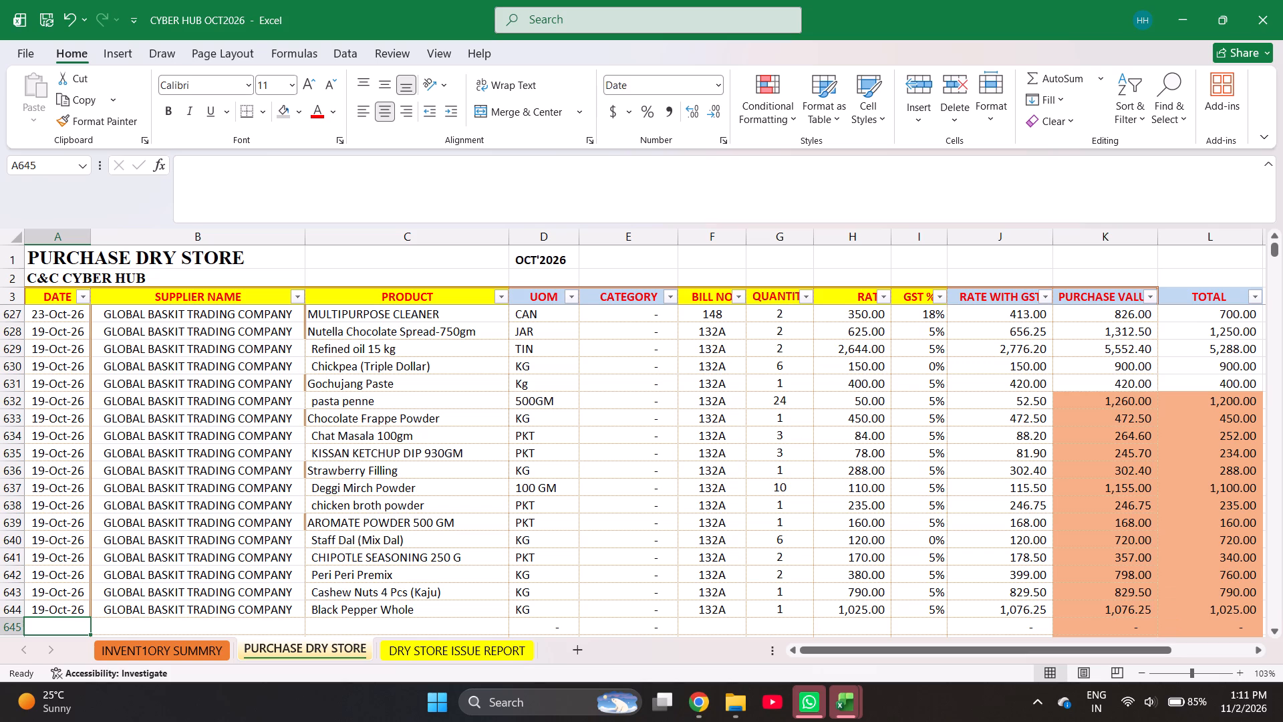
key(Left)
key(ctrl+d)
key(Right)
key(ctrl+d)
key(Right)
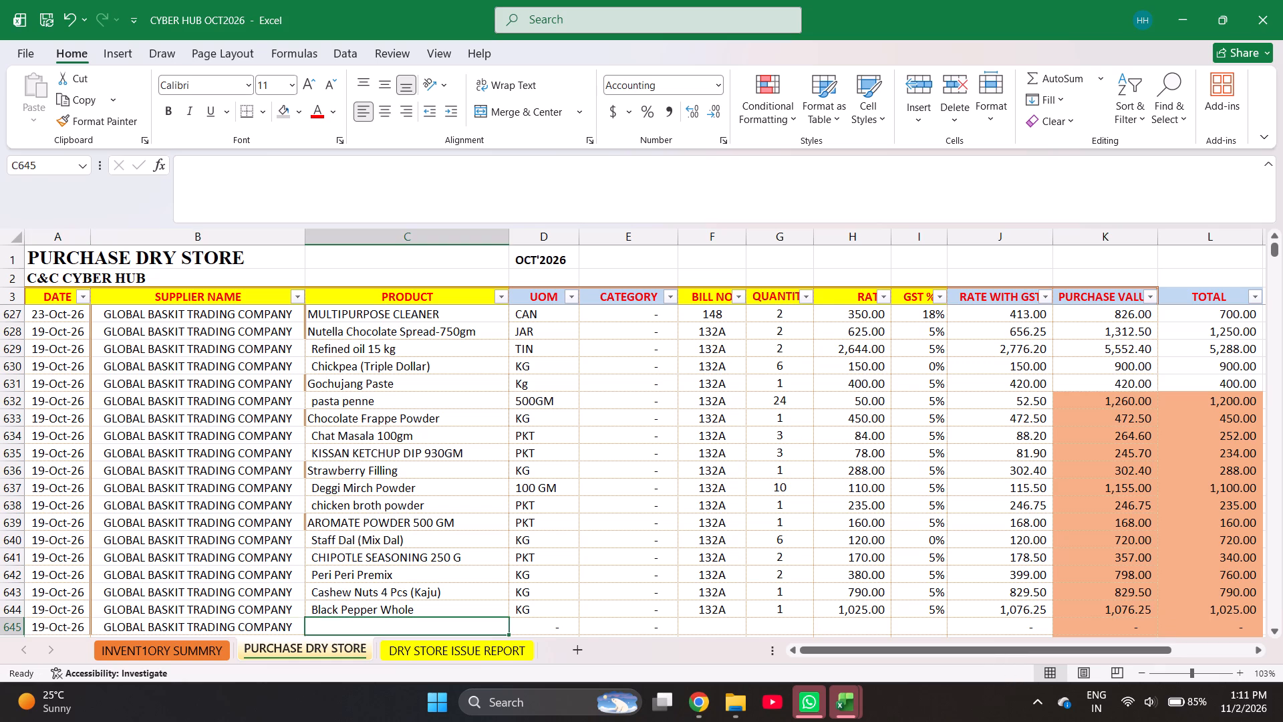
text(che)
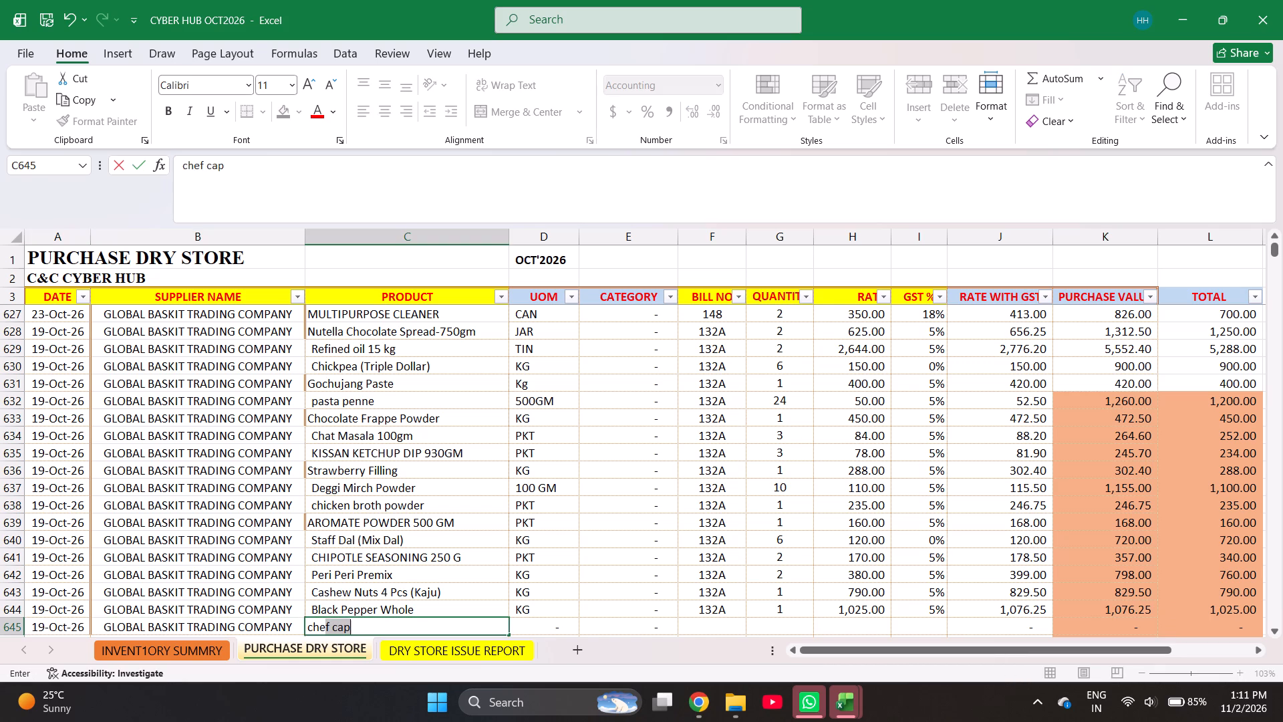
key(Return)
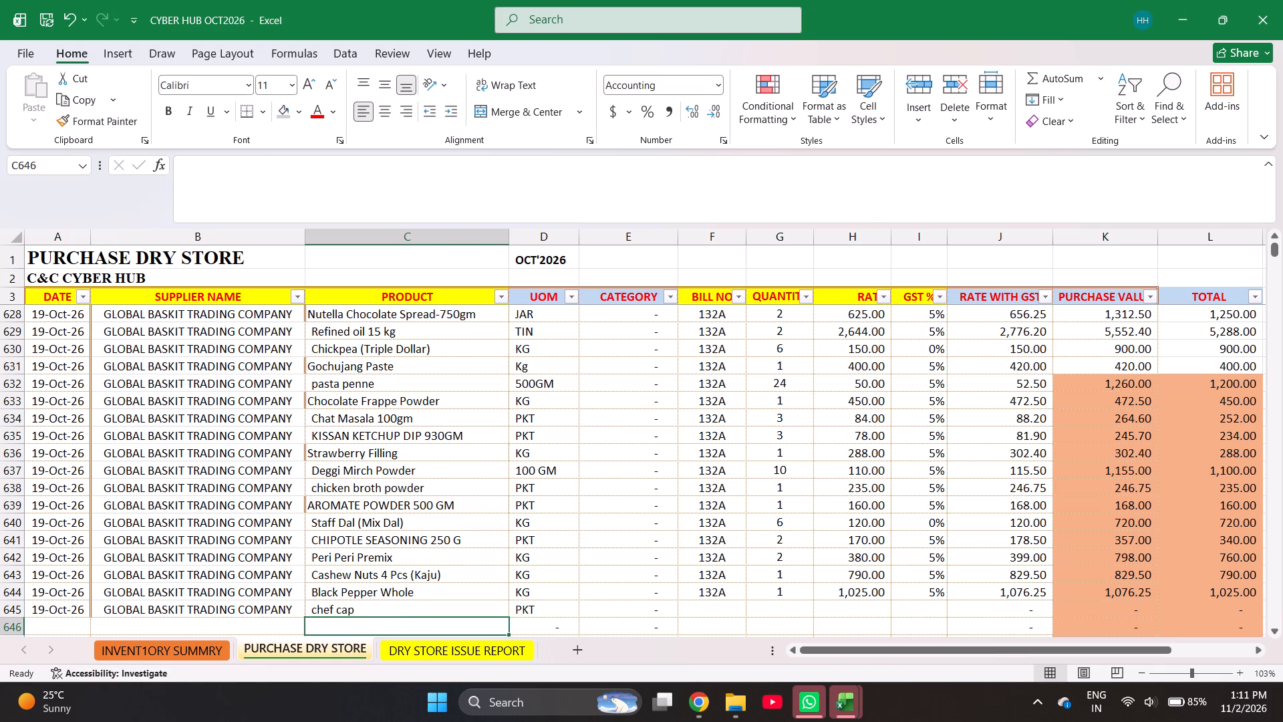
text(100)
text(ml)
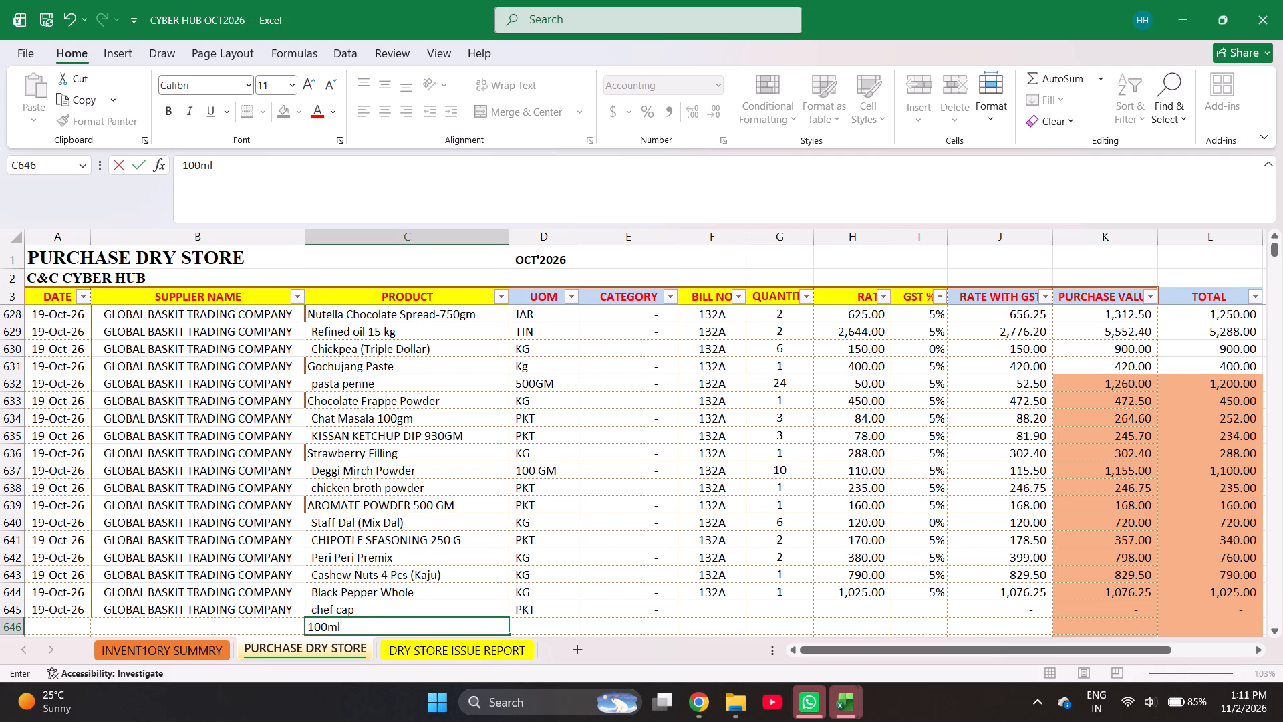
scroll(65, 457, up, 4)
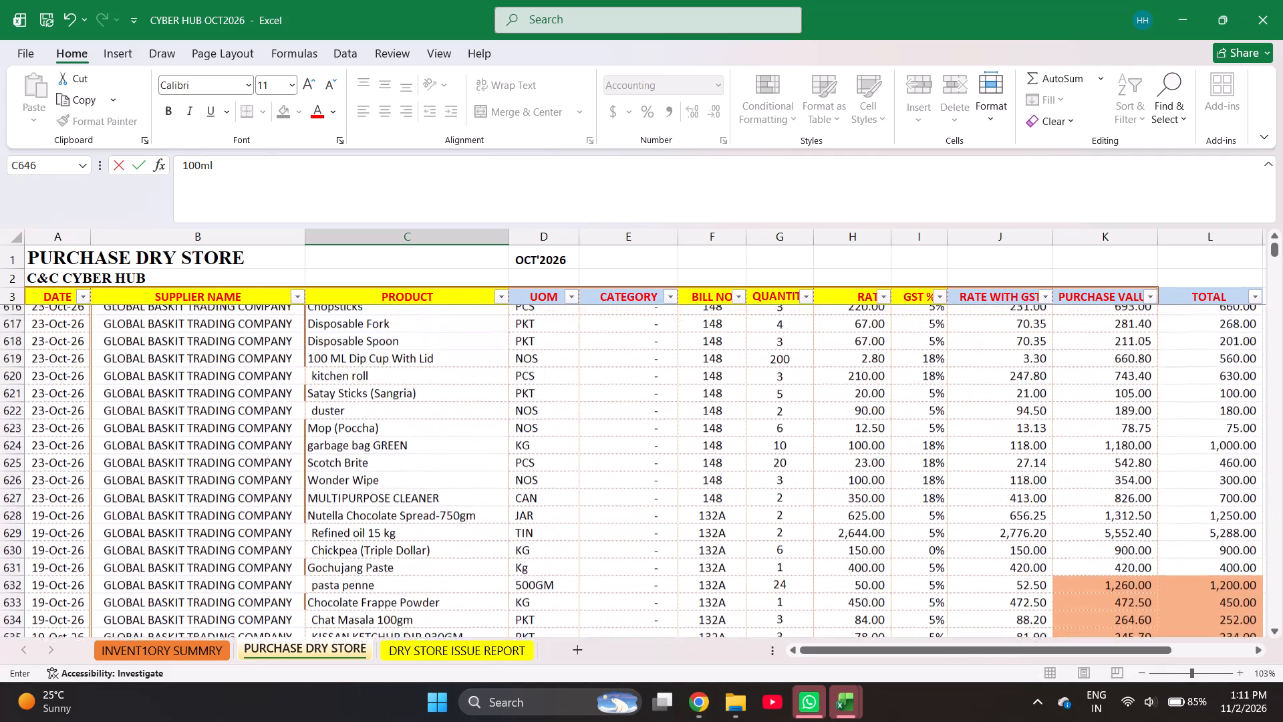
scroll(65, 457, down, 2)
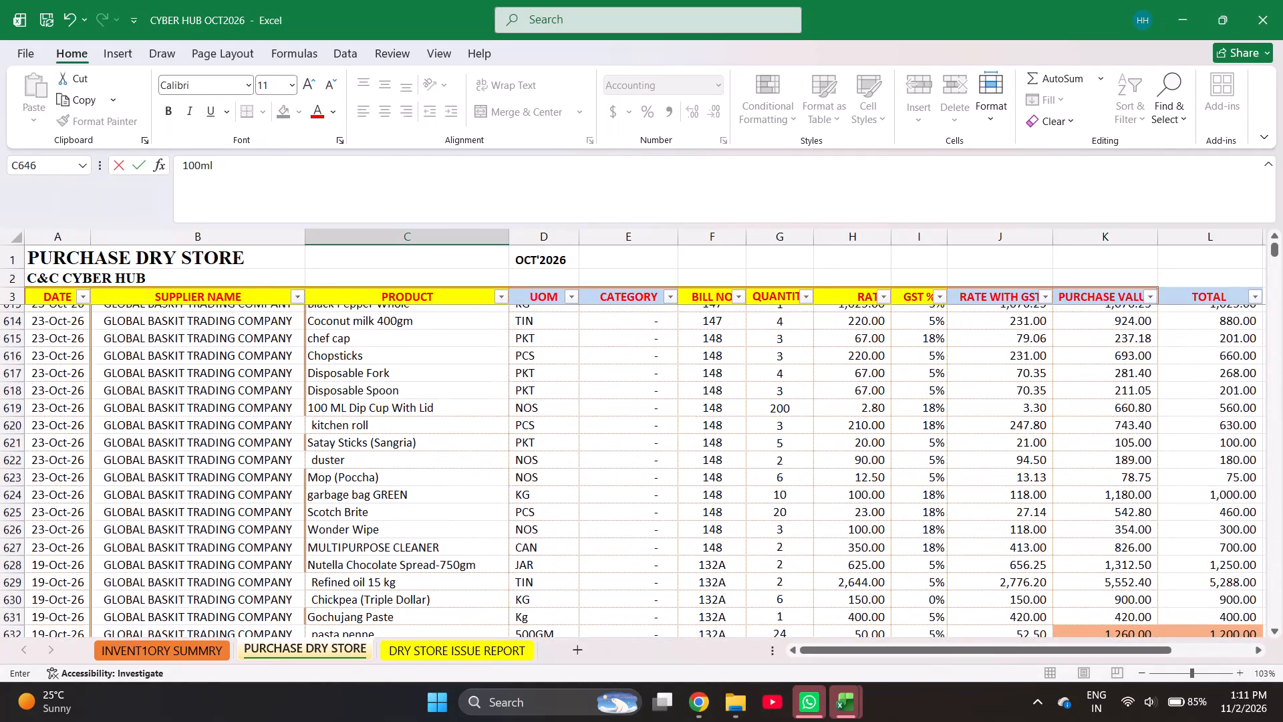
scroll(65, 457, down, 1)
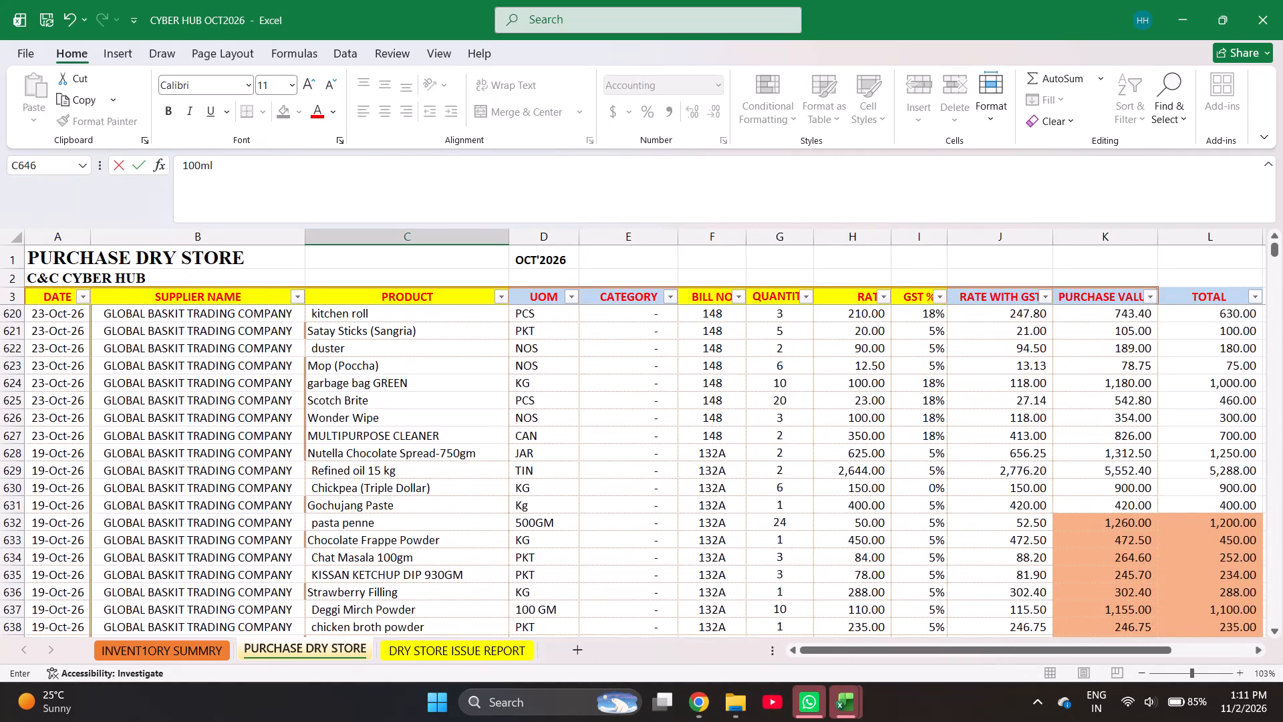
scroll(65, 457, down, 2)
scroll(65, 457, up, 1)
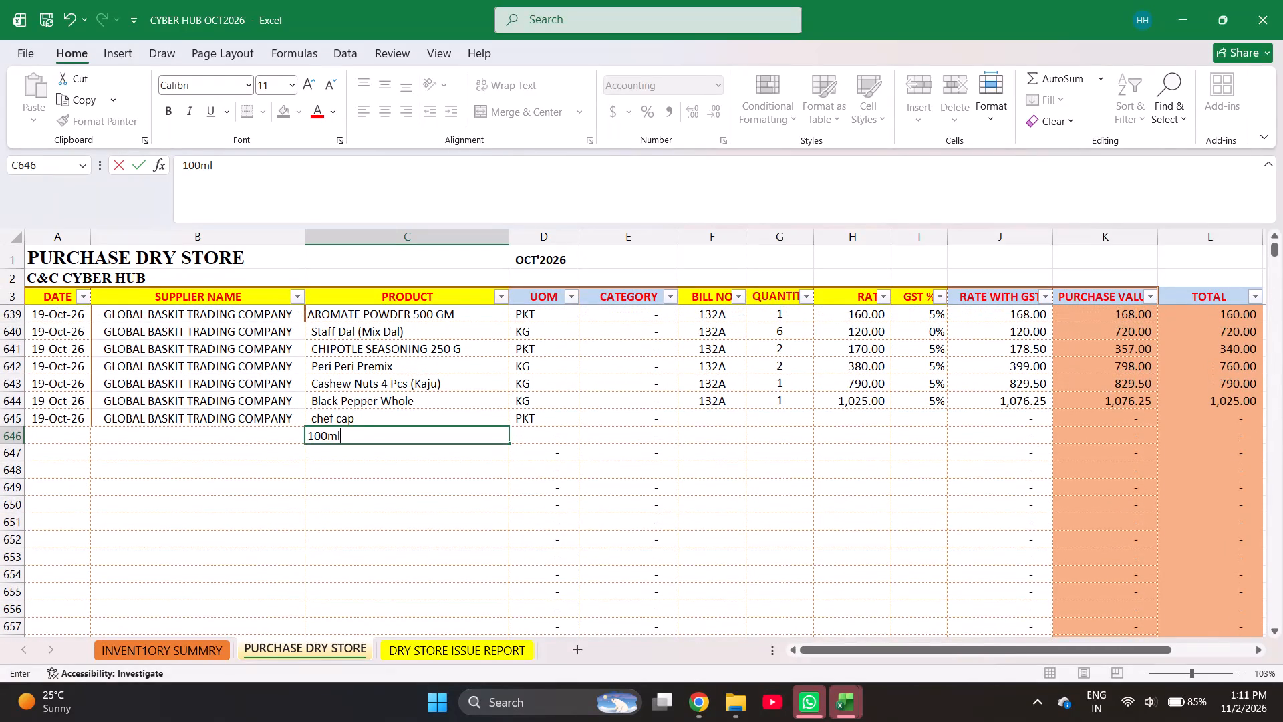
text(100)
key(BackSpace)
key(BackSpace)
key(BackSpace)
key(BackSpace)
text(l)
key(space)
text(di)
Find "dip" in the inventory summary sheet and copy 100 ML Dip Cup With Lid into the product cell of row 646.
key(ctrl+Page_Up)
key(ctrl+f)
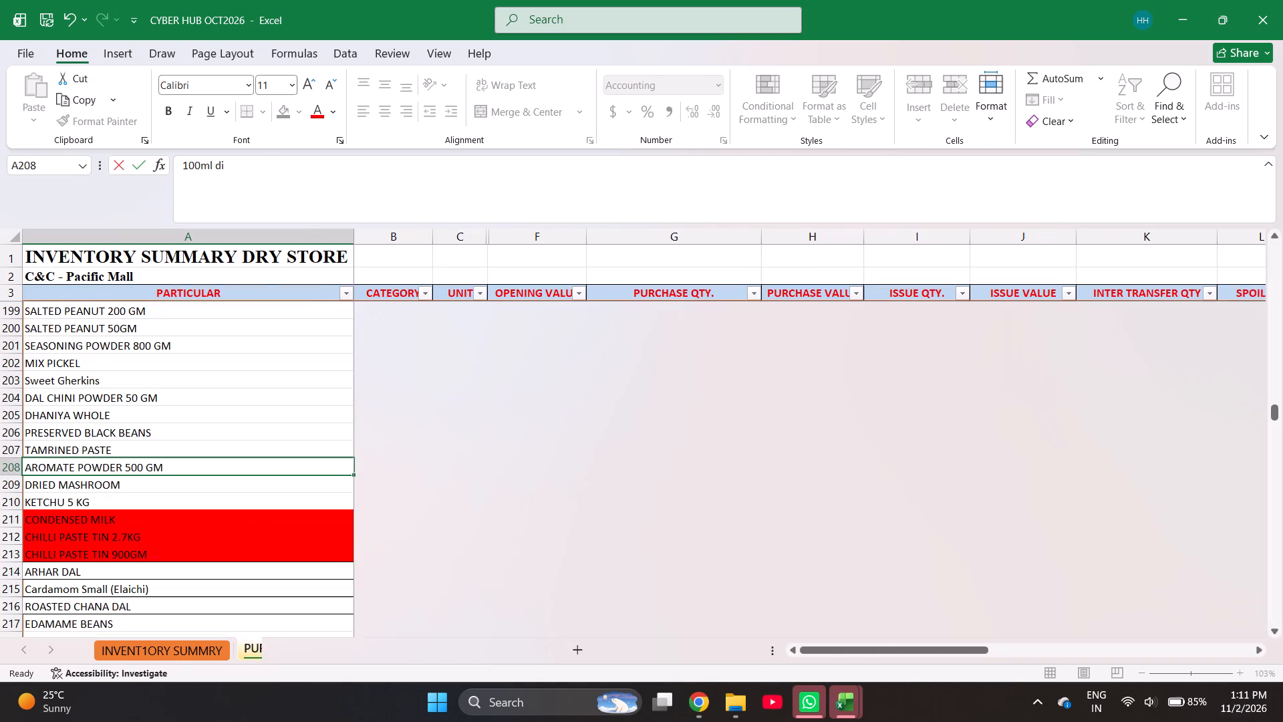
text(dip)
key(Return)
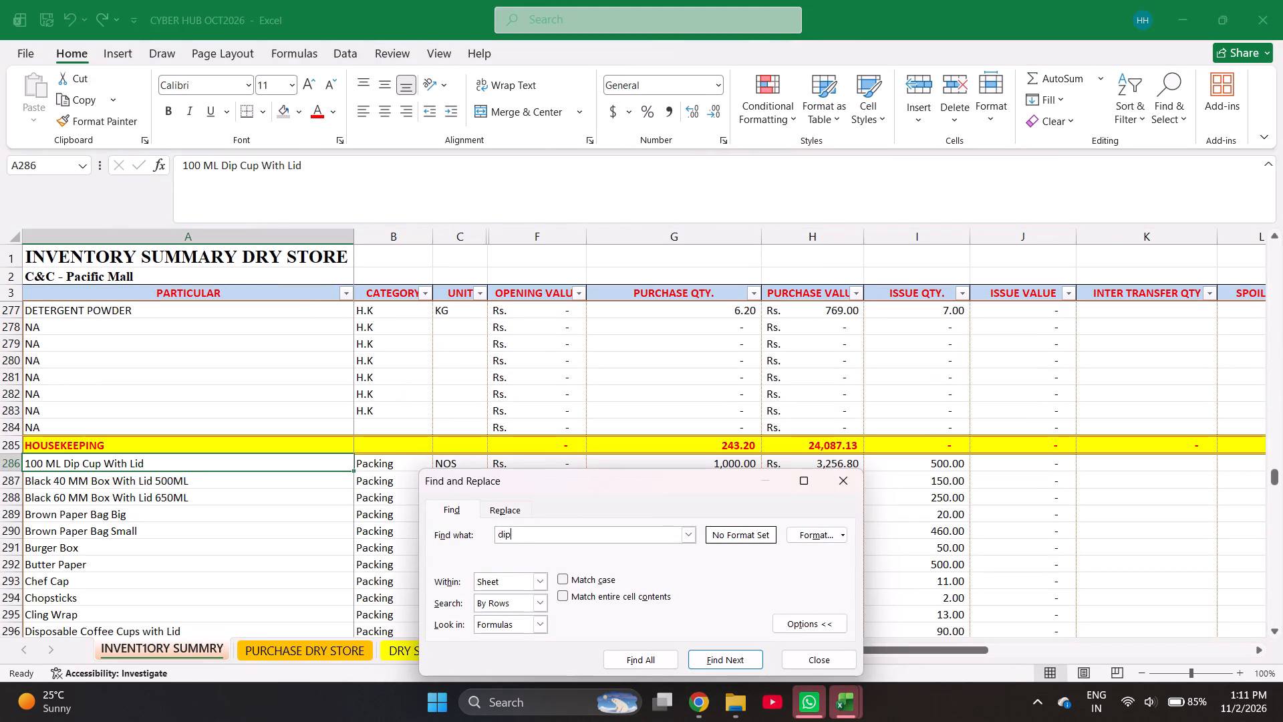
key(Escape)
key(ctrl+c)
key(ctrl+Page_Down)
key(Return)
key(Return)
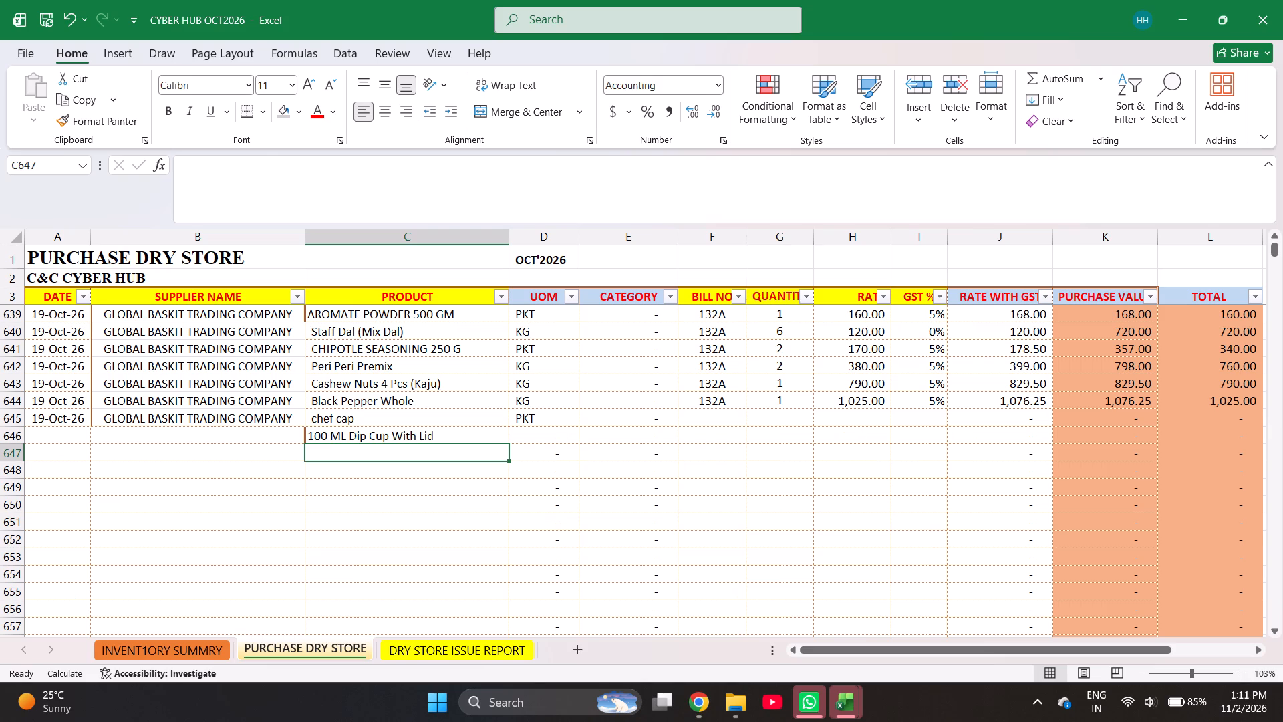
Find "roll" in the inventory summary sheet and copy PACKING ROLLL into the product cell of row 647.
key(ctrl+Page_Up)
key(ctrl+f)
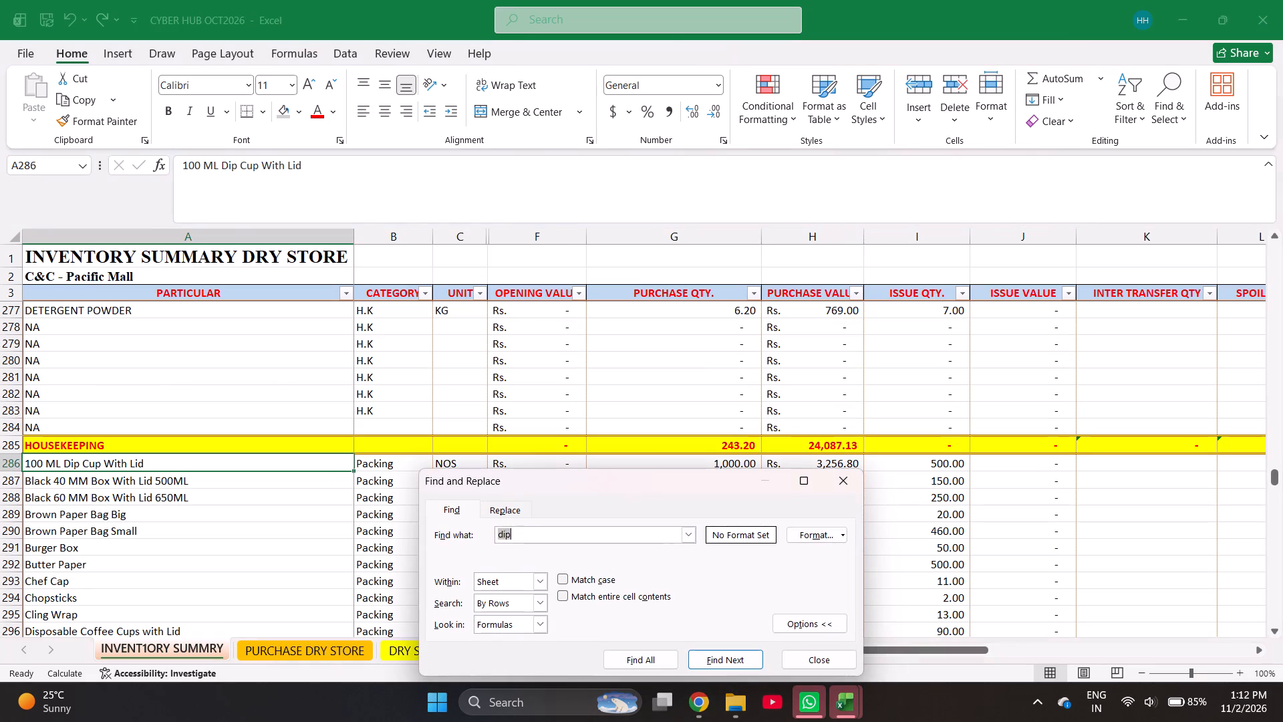
text(roll)
key(Return)
key(Return)
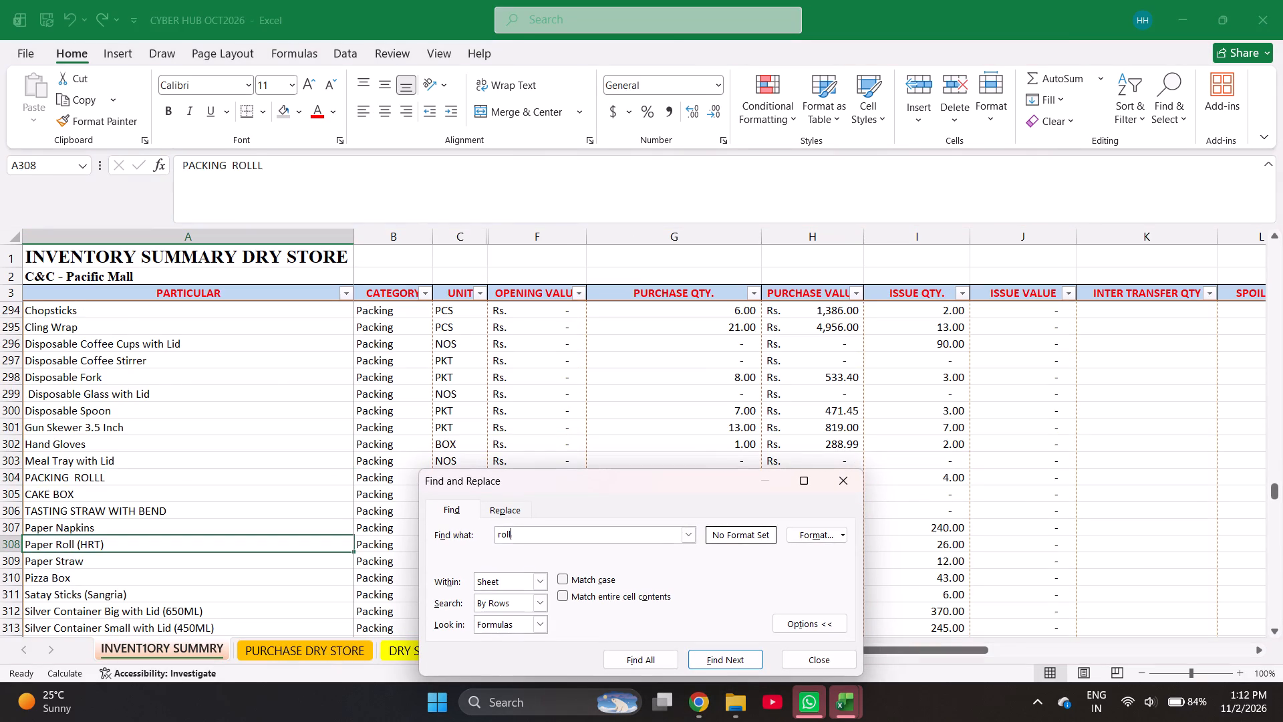
key(Return)
key(Return)
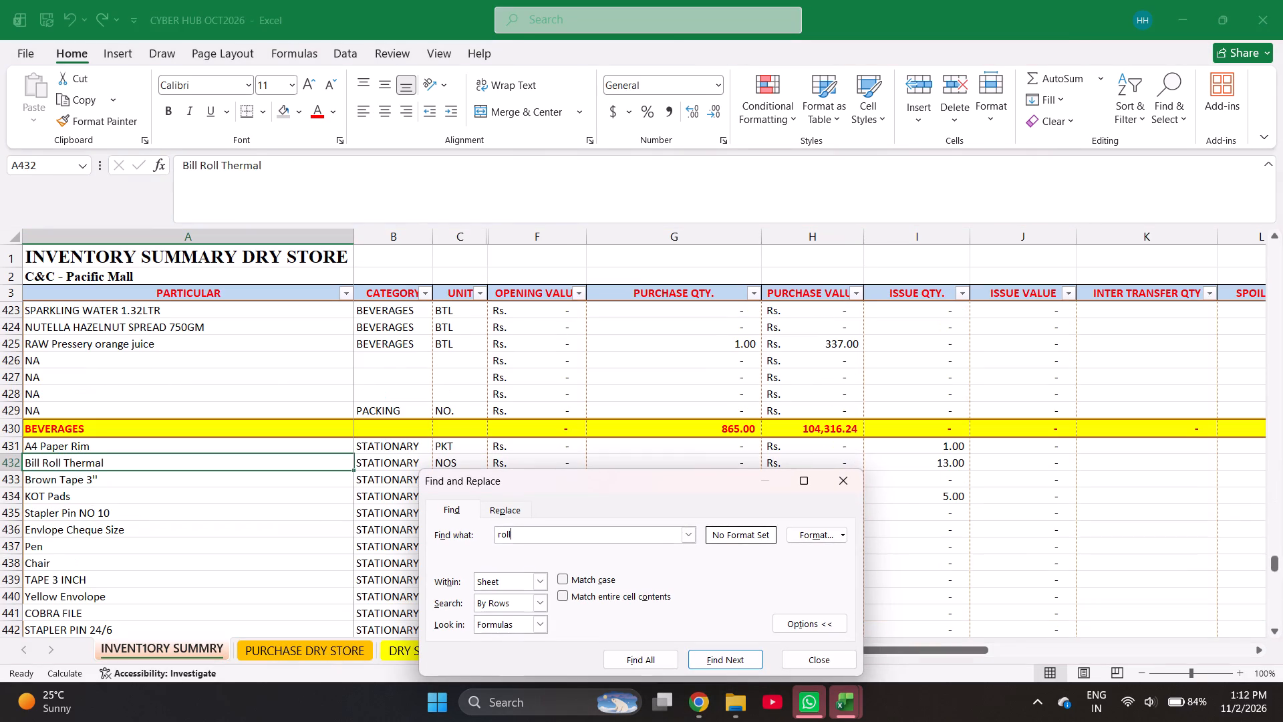
key(Return)
key(Return)
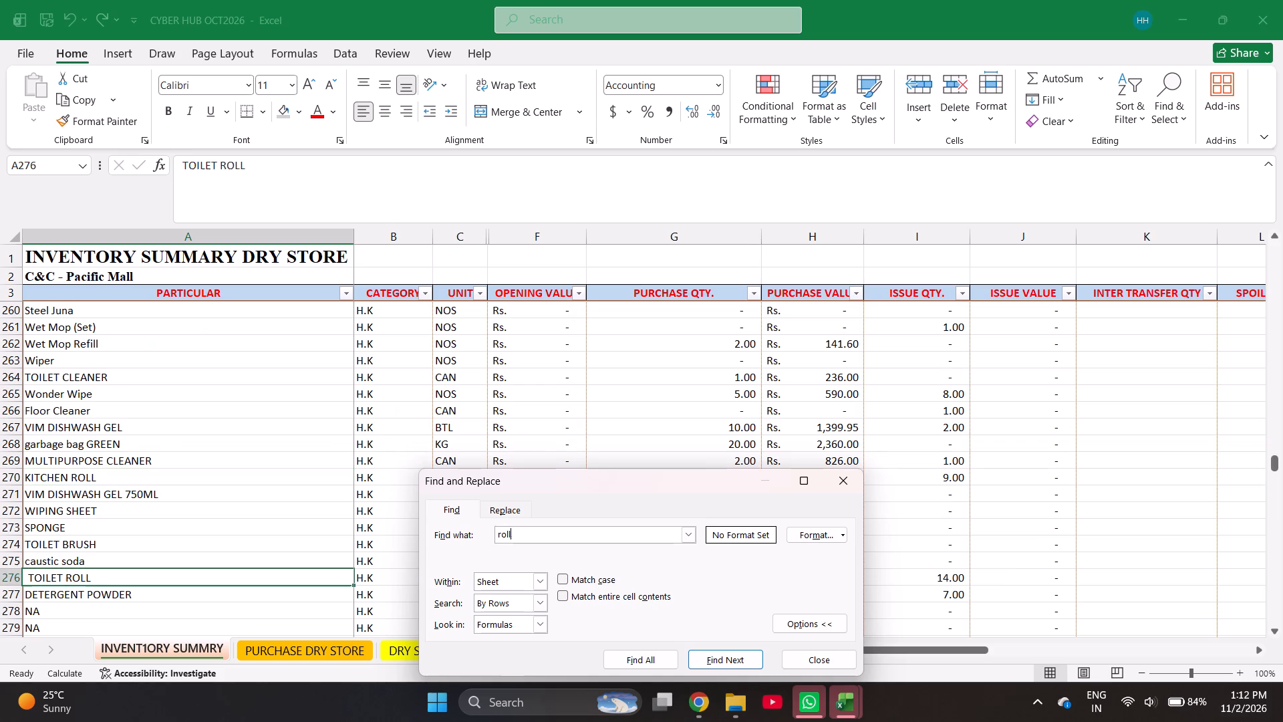
key(Return)
key(Return)
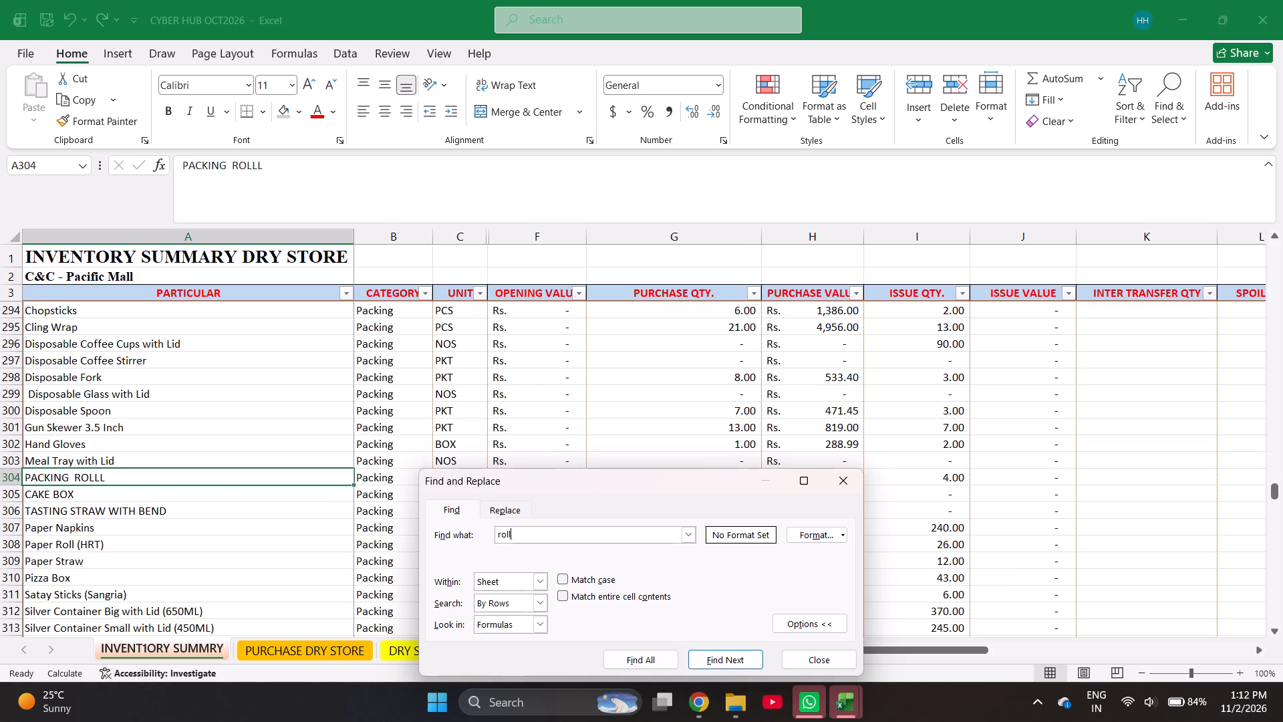
key(Return)
key(Return)
key(Return)
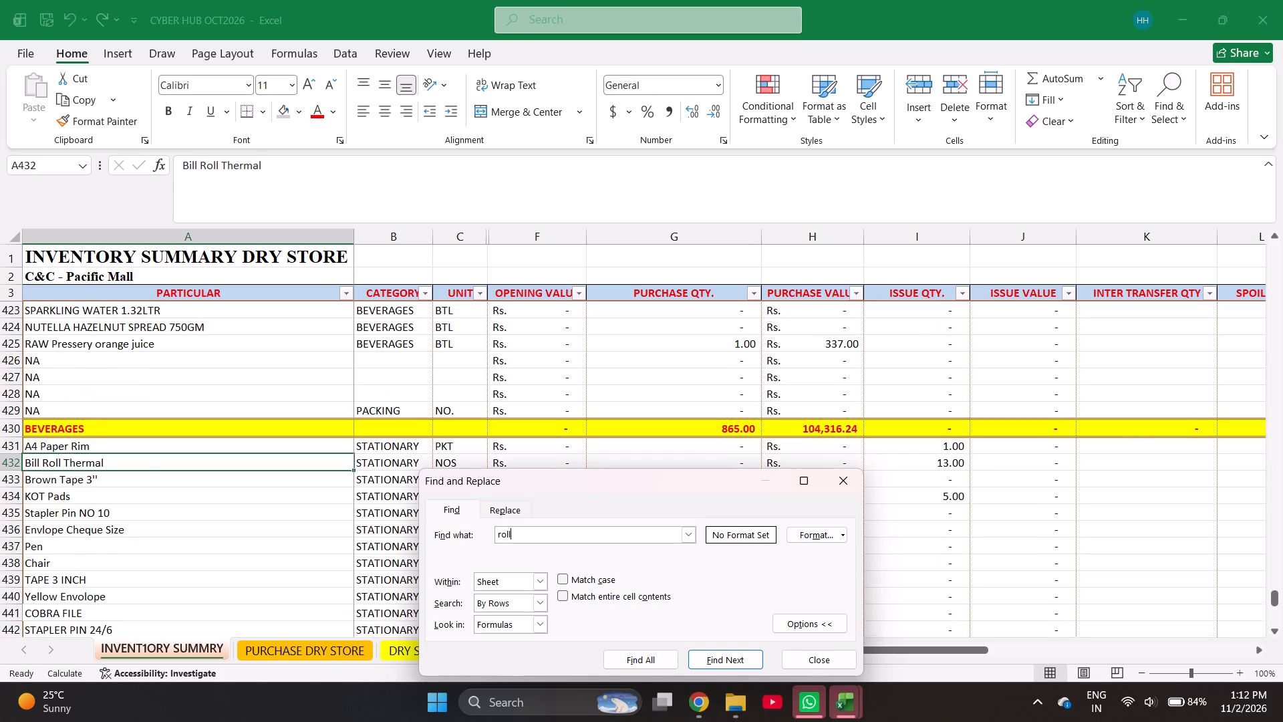
key(Return)
key(Return)
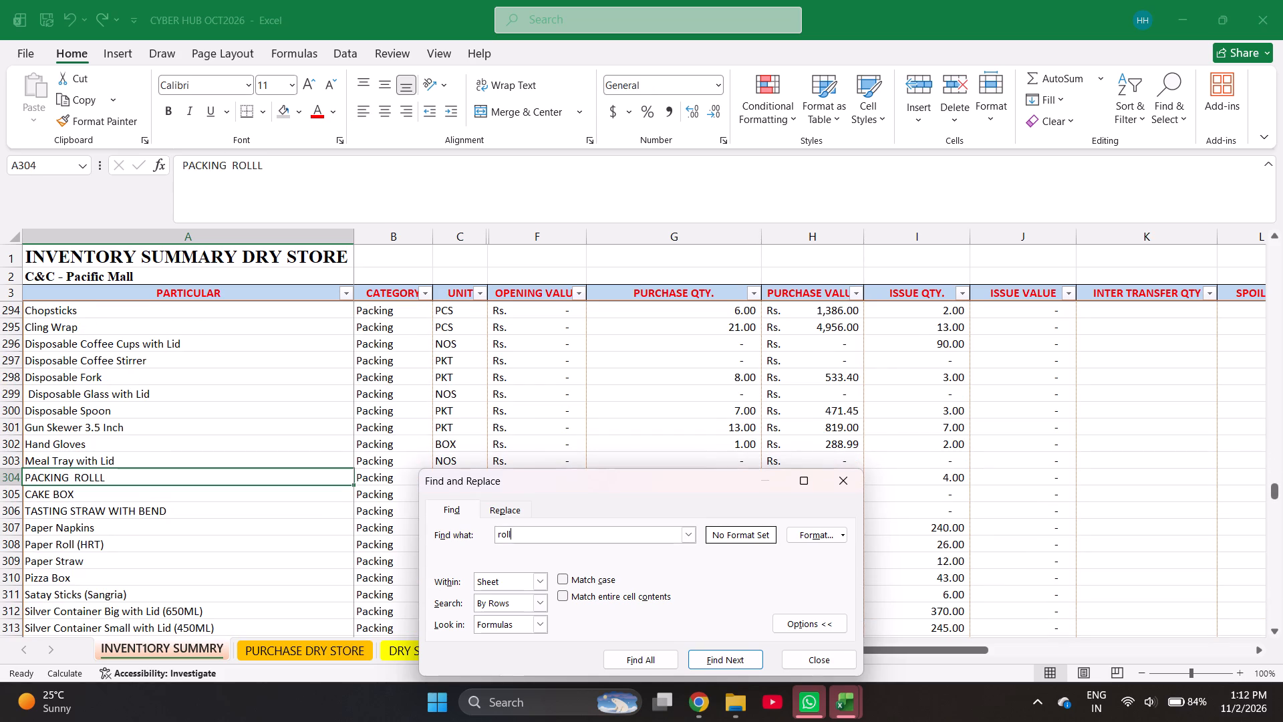
key(Escape)
key(ctrl+c)
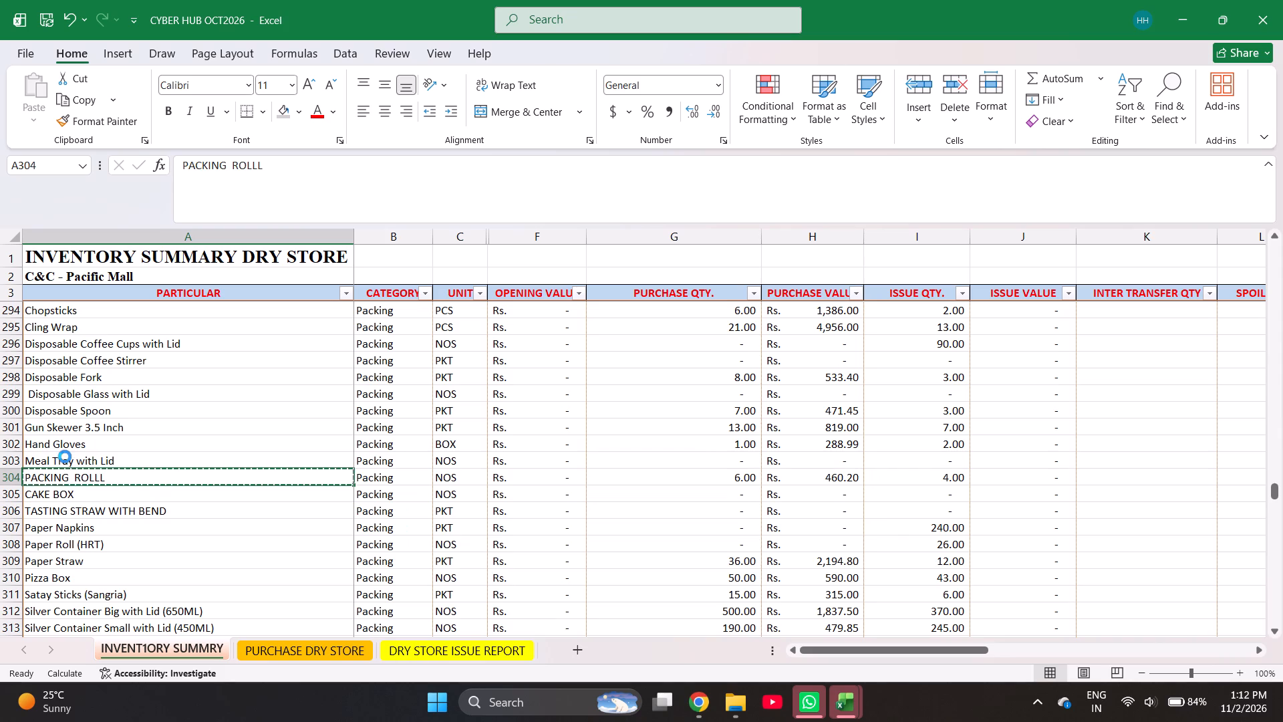
key(ctrl+Page_Down)
key(Return)
key(Return)
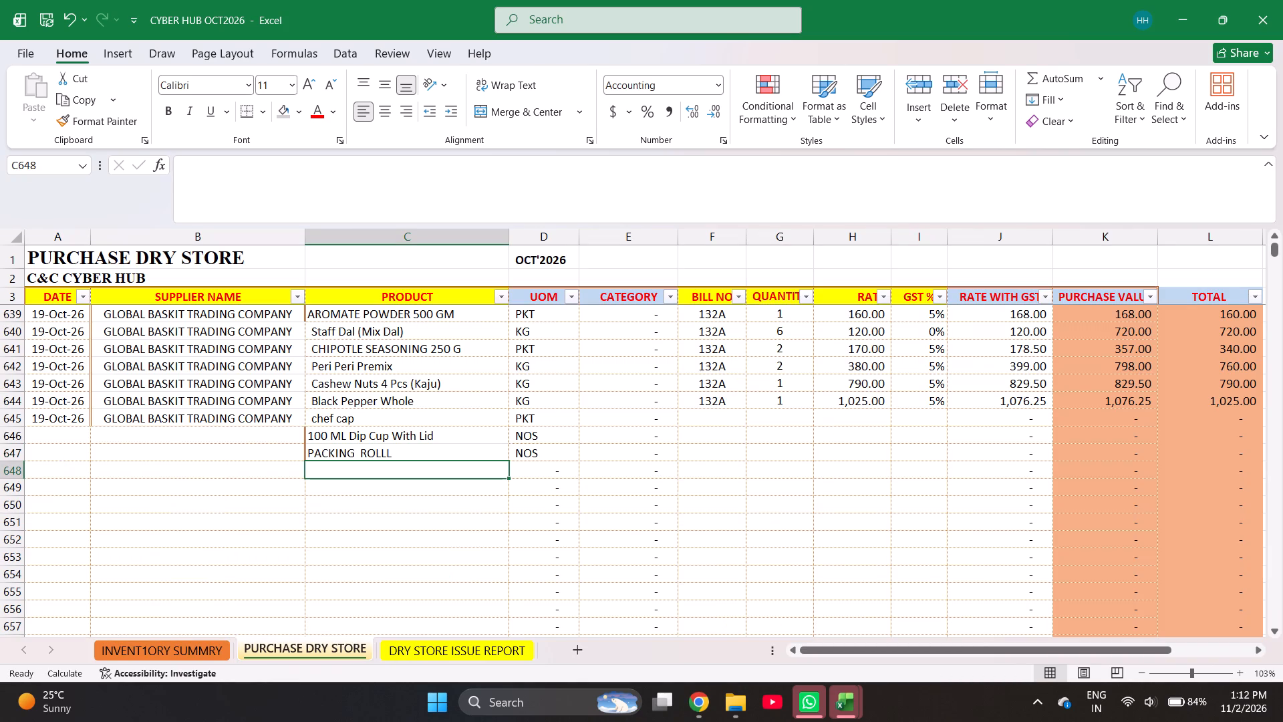
Find "garb" in the inventory summary sheet and copy Garbage Bag Big BLUE into the product cell of row 648.
key(ctrl+Page_Up)
key(ctrl+f)
text(garb)
key(Return)
key(Escape)
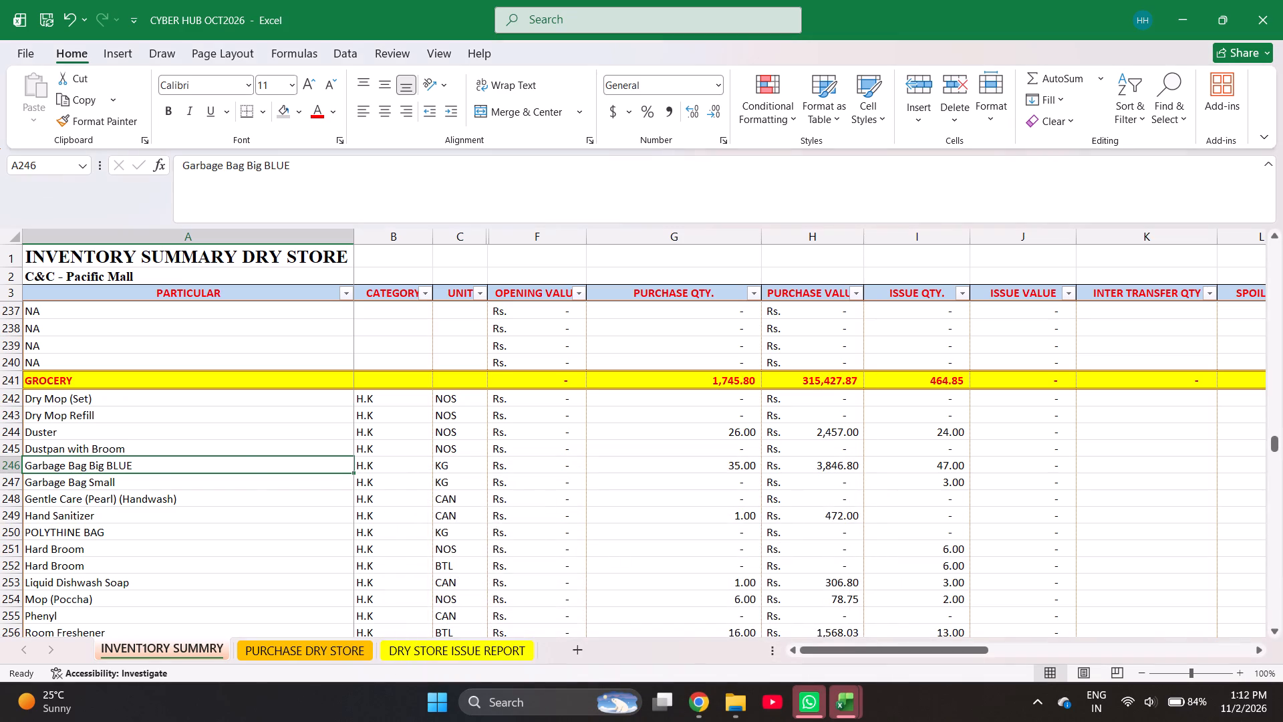
key(ctrl+c)
key(ctrl+Page_Down)
key(Return)
key(Return)
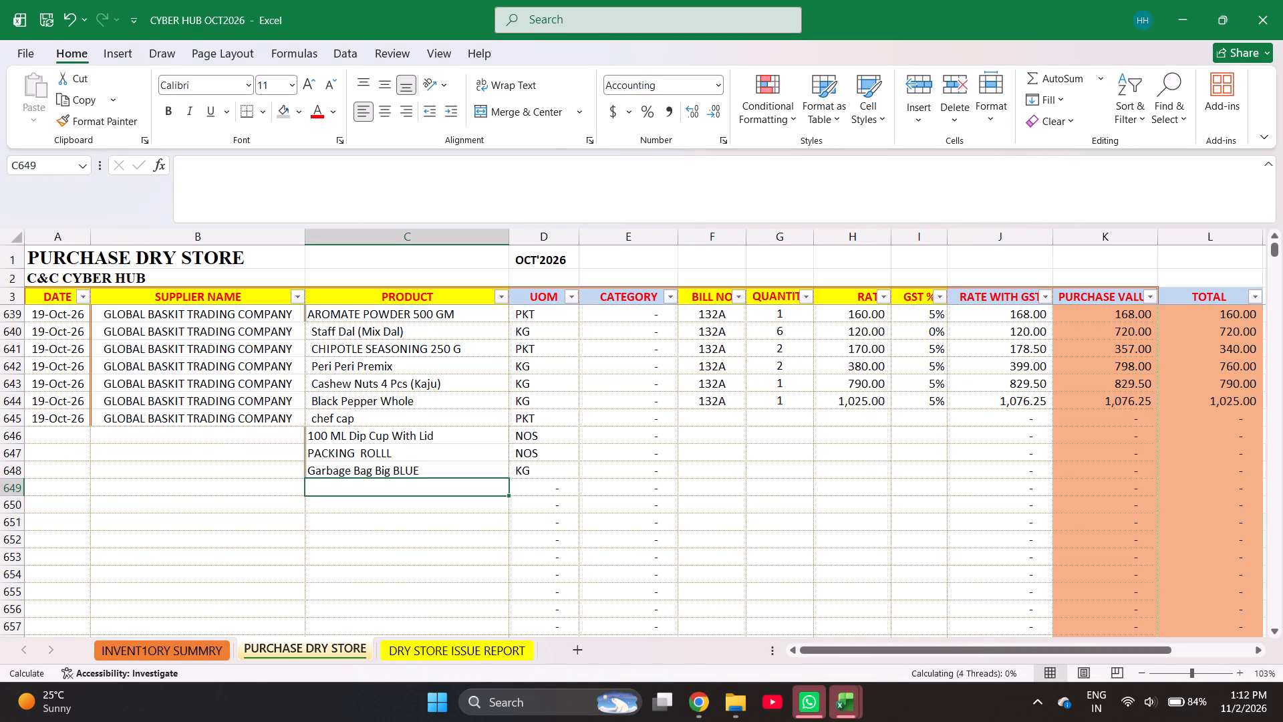
Enter Room Freshener as the product in row 649.
text(roo)
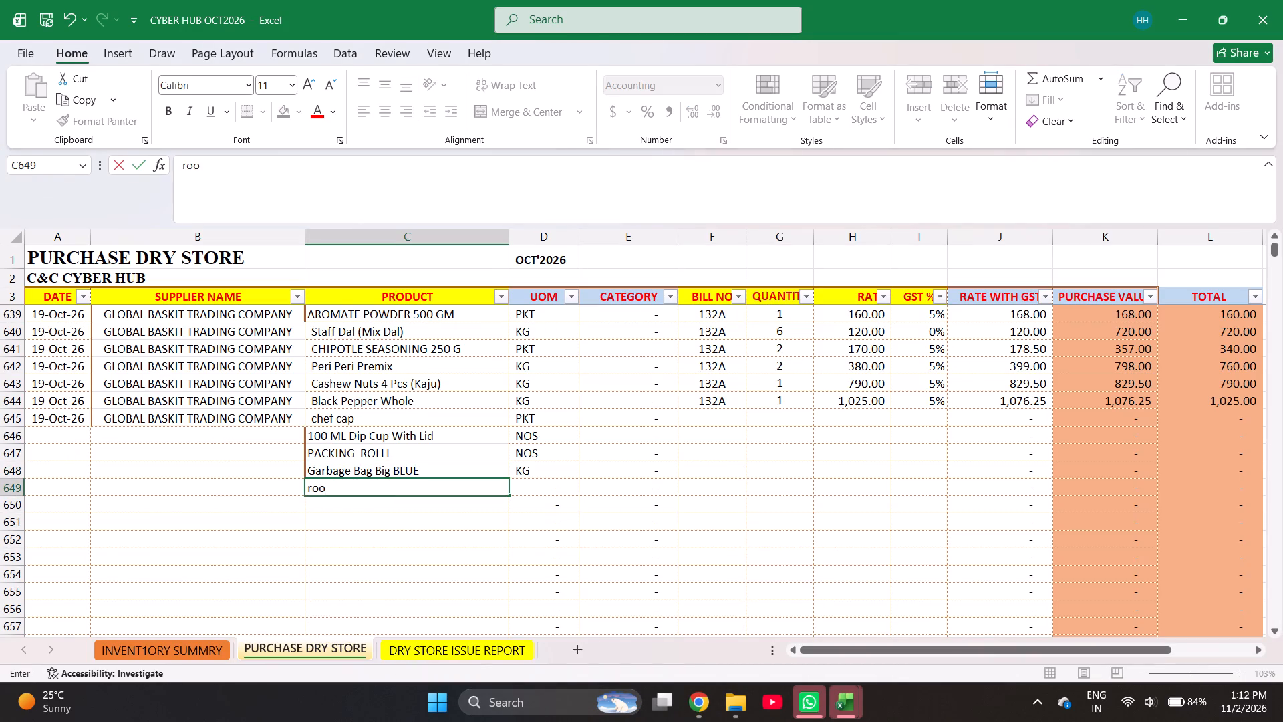
text(m f)
key(Return)
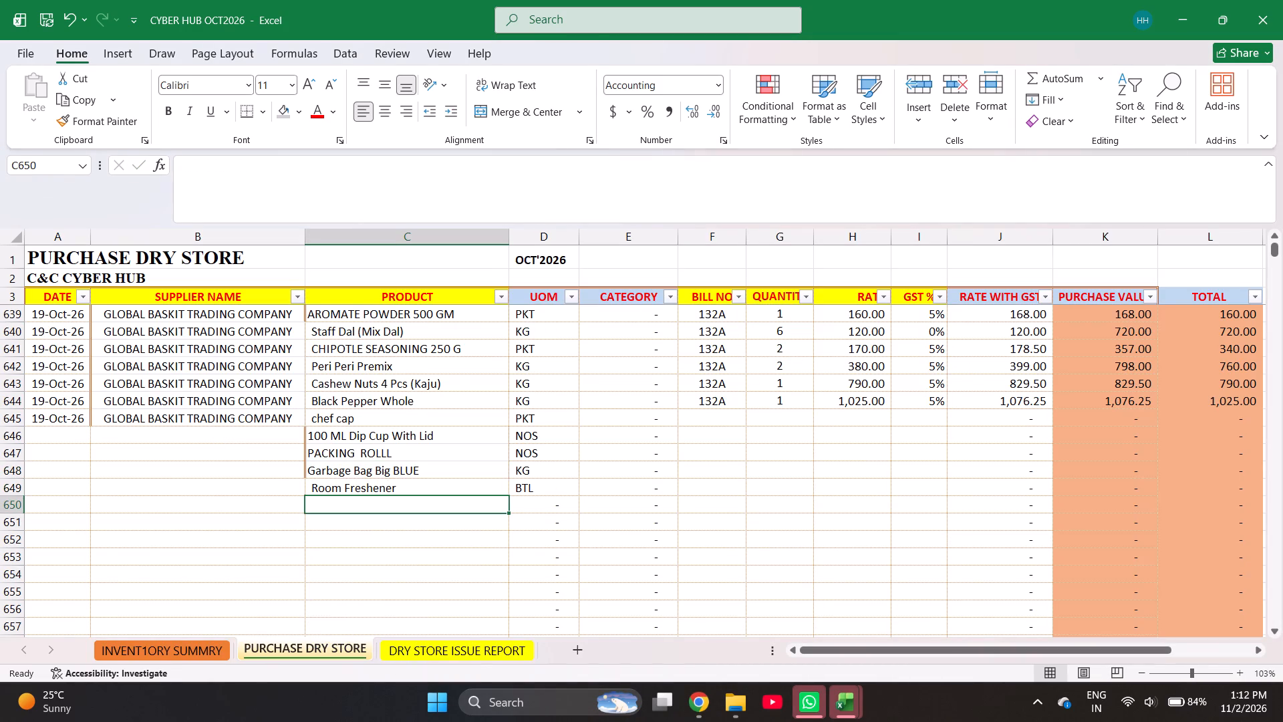
Find "mop" in the inventory summary sheet and copy Wet Mop Refill into the product cell of row 650.
key(ctrl+Page_Up)
key(ctrl+f)
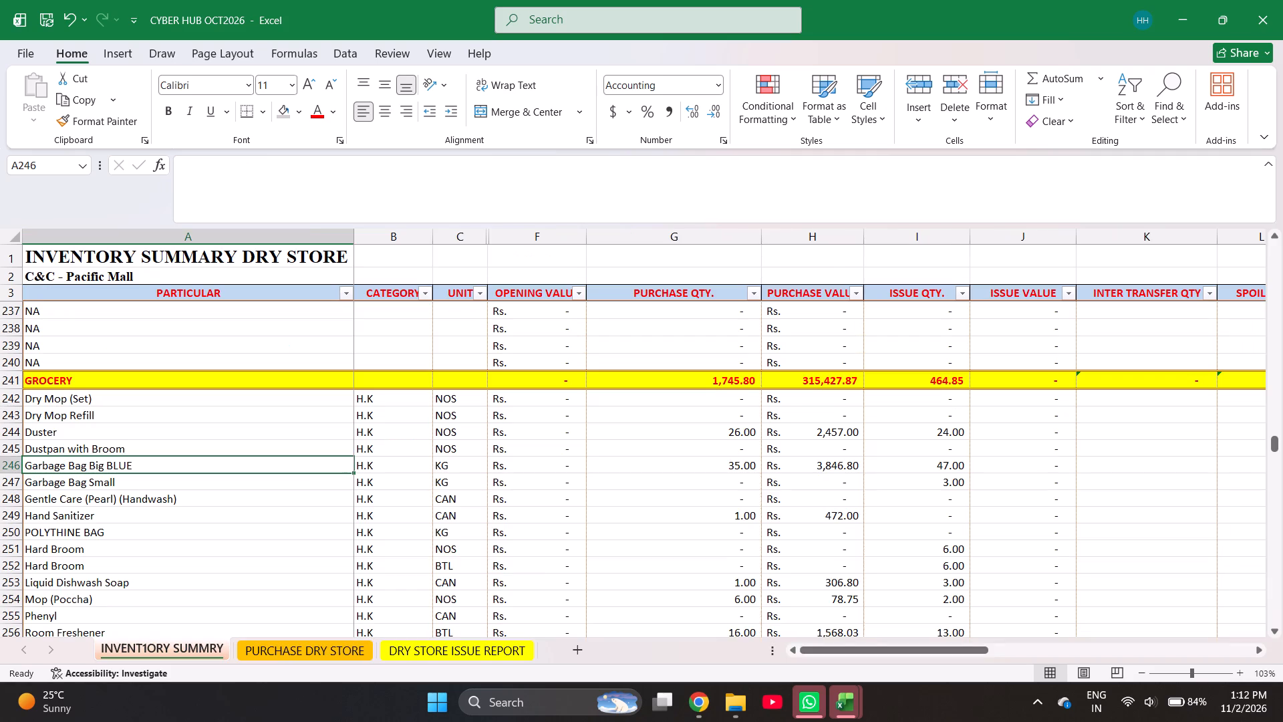
text(mop)
key(Return)
key(Return)
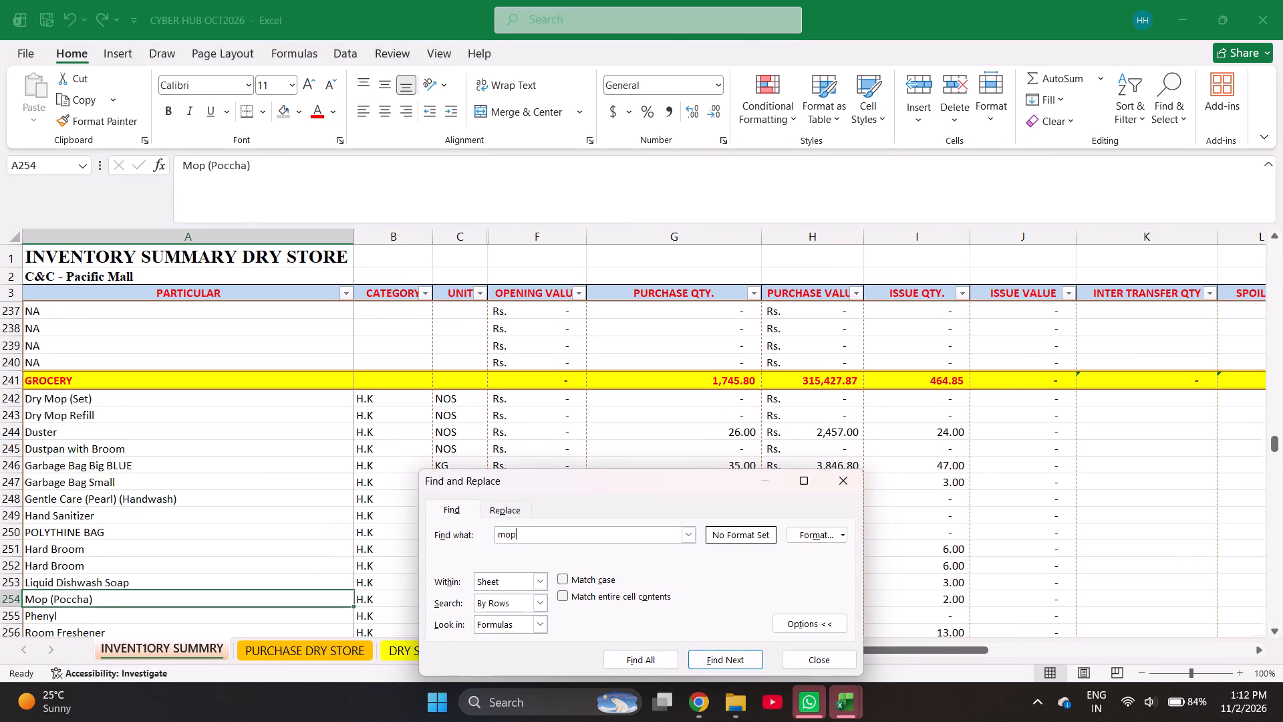
key(Return)
key(Return)
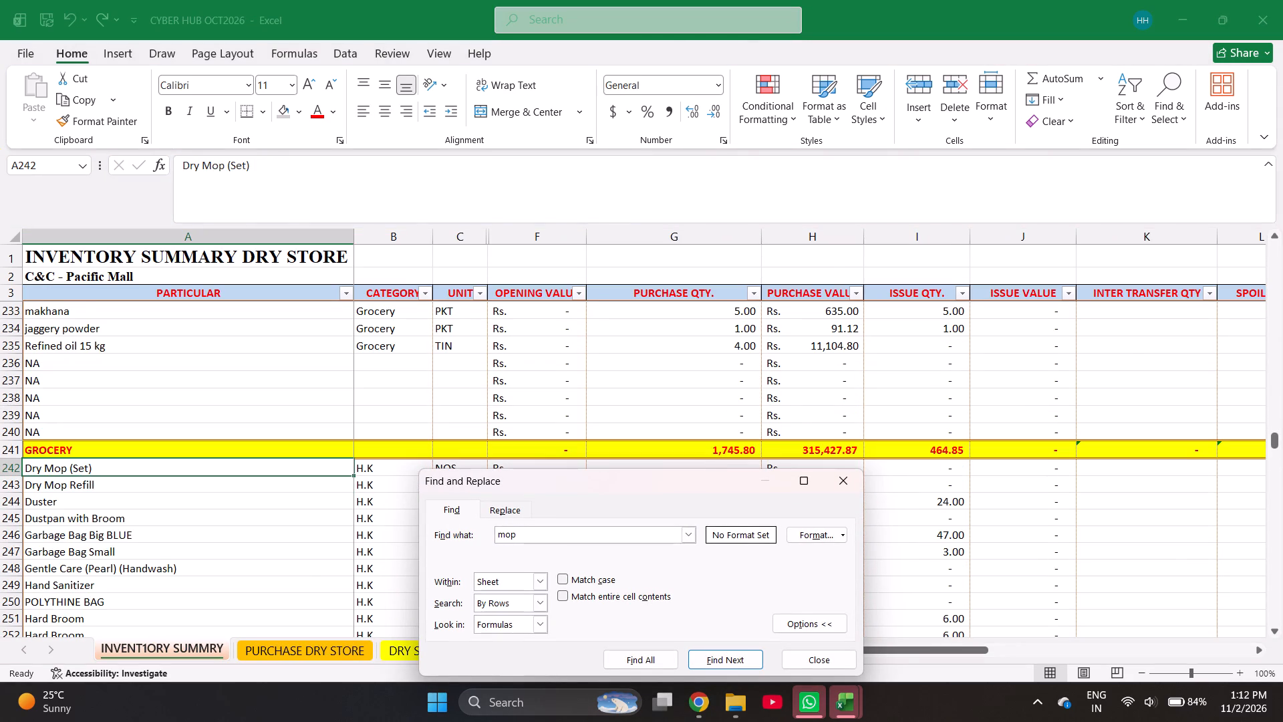
key(Return)
key(Return)
key(Return)
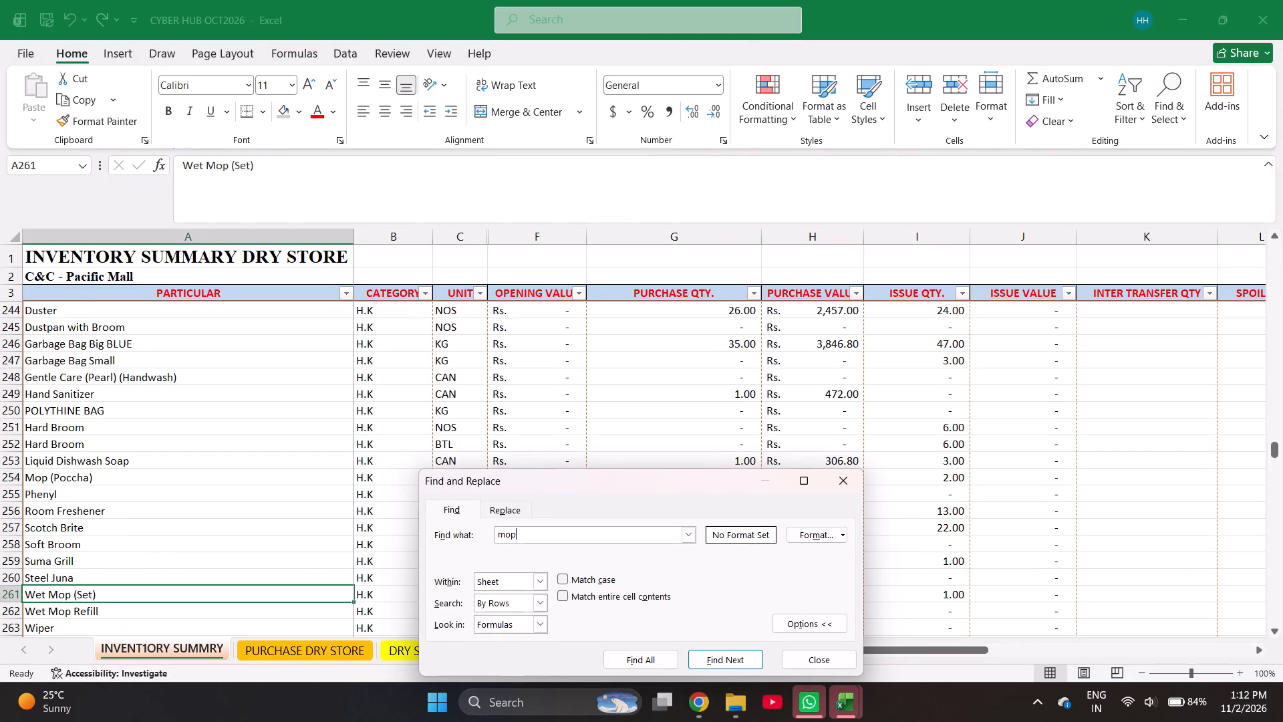
key(Return)
key(Escape)
key(ctrl+c)
key(ctrl+Page_Down)
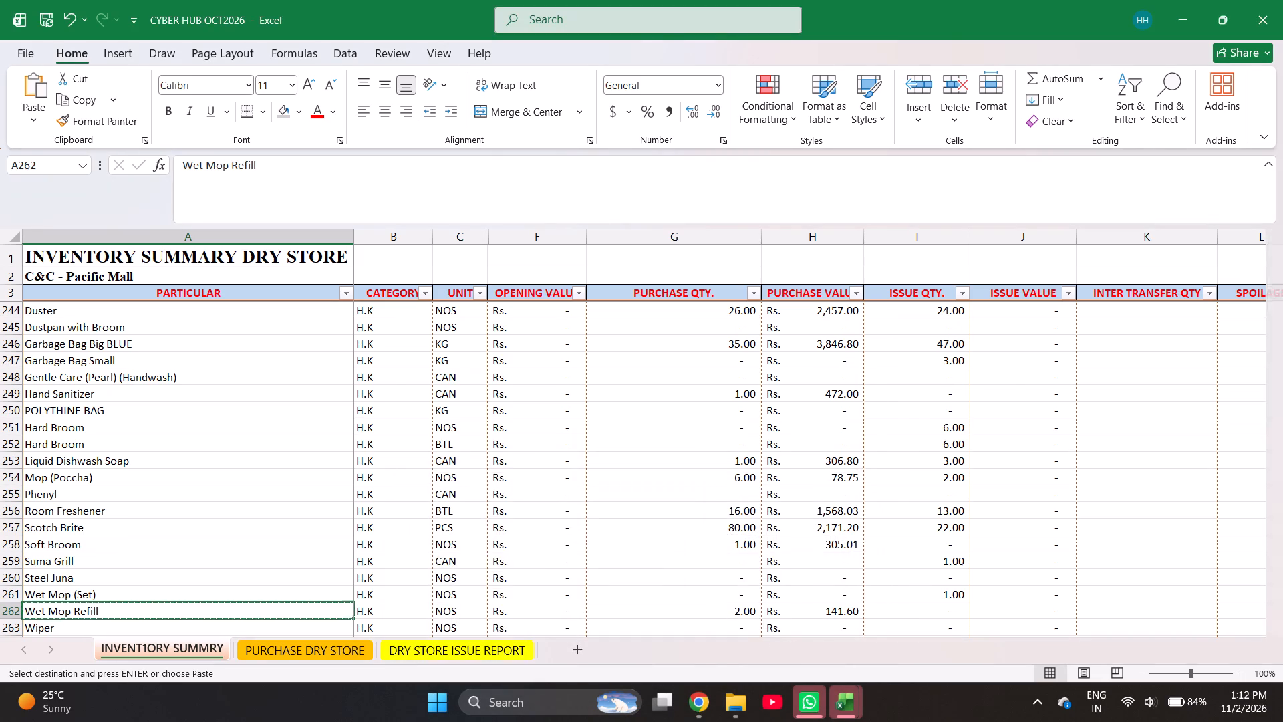
key(Return)
key(Return)
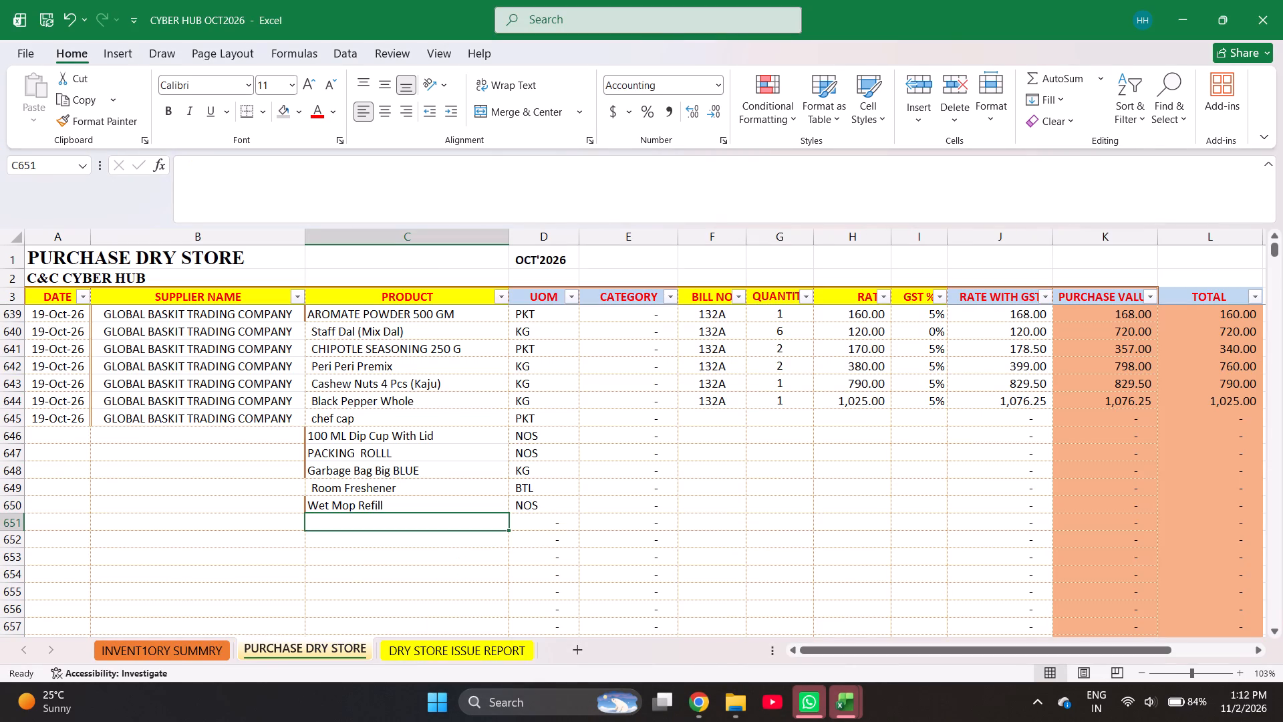
Find "disp" in the inventory summary sheet and copy Disposable Coffee Cups with Lid into the product cell of row 651.
key(ctrl+Page_Up)
key(ctrl+f)
text(disp)
key(Return)
key(Escape)
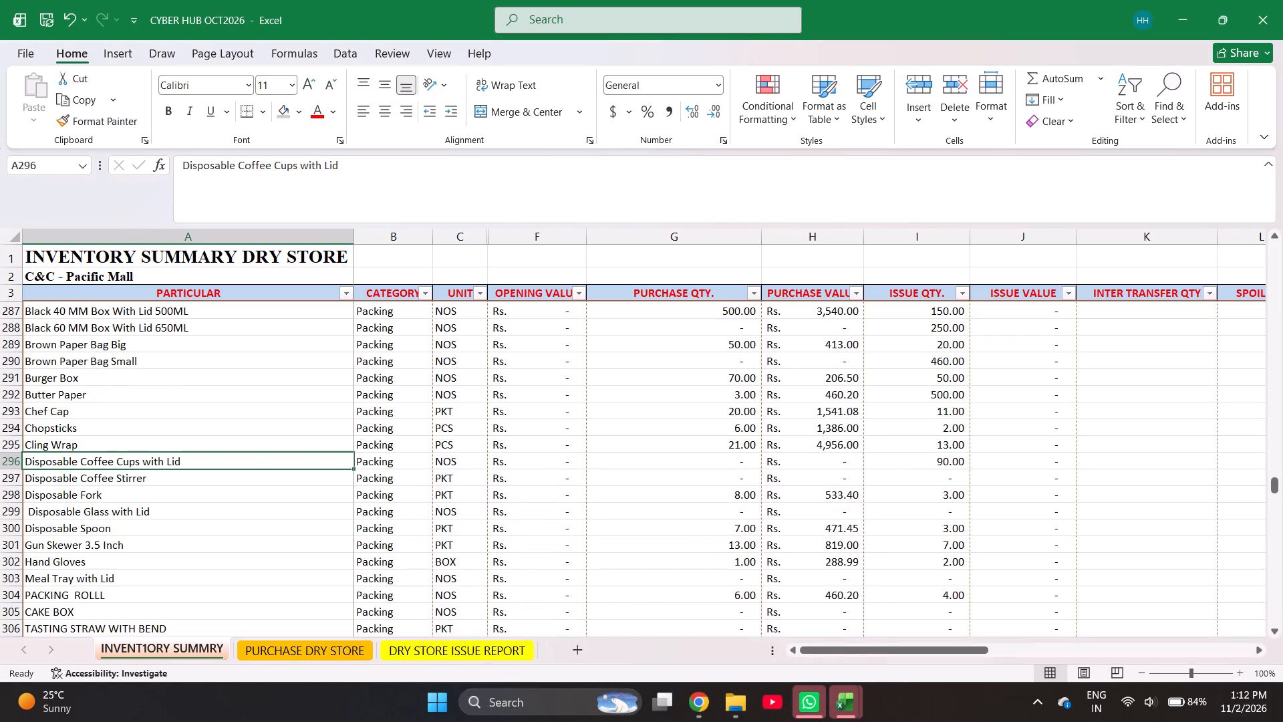
key(ctrl+c)
key(ctrl+Page_Down)
key(Return)
key(Return)
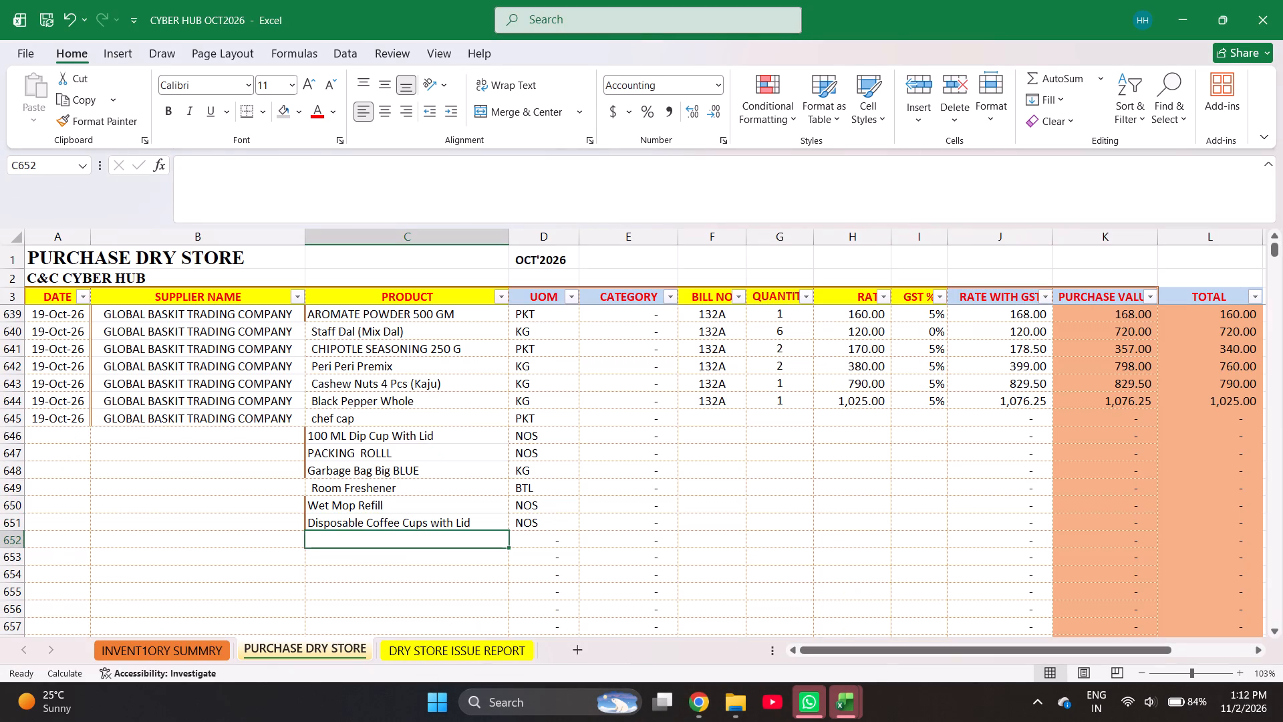
Enter paper straw as the product in row 652.
text(paper straw)
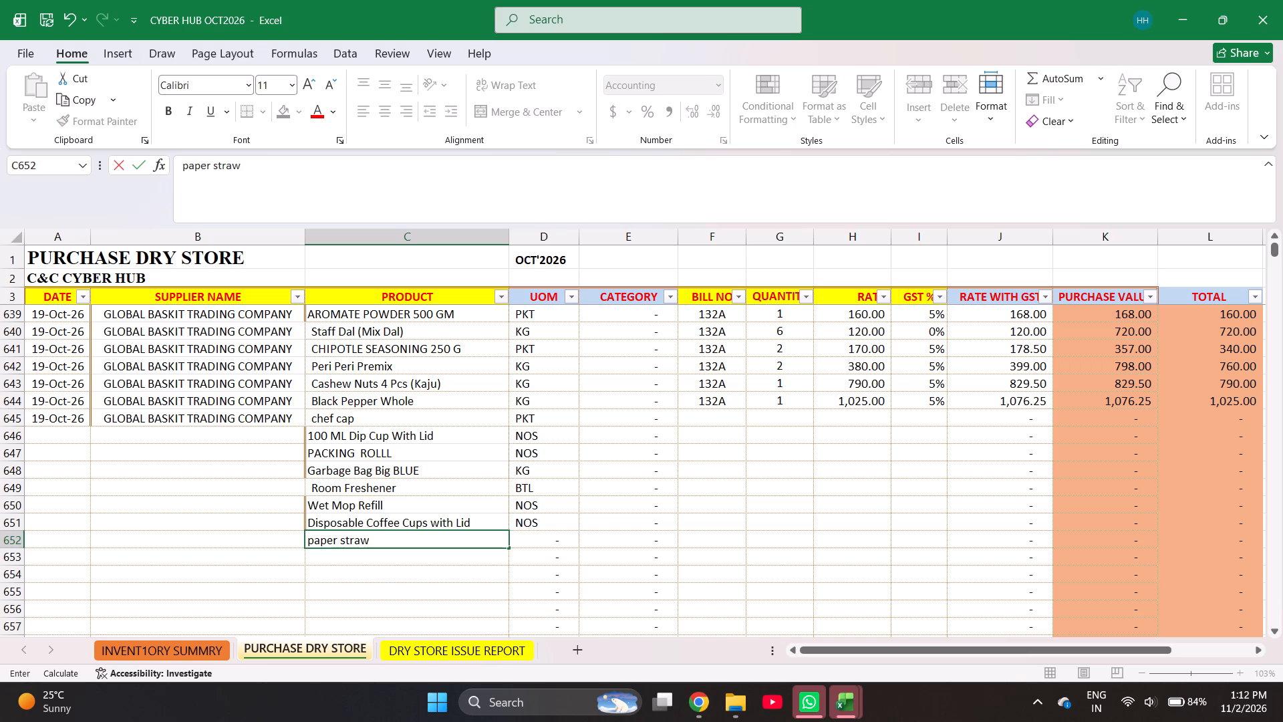
key(Return)
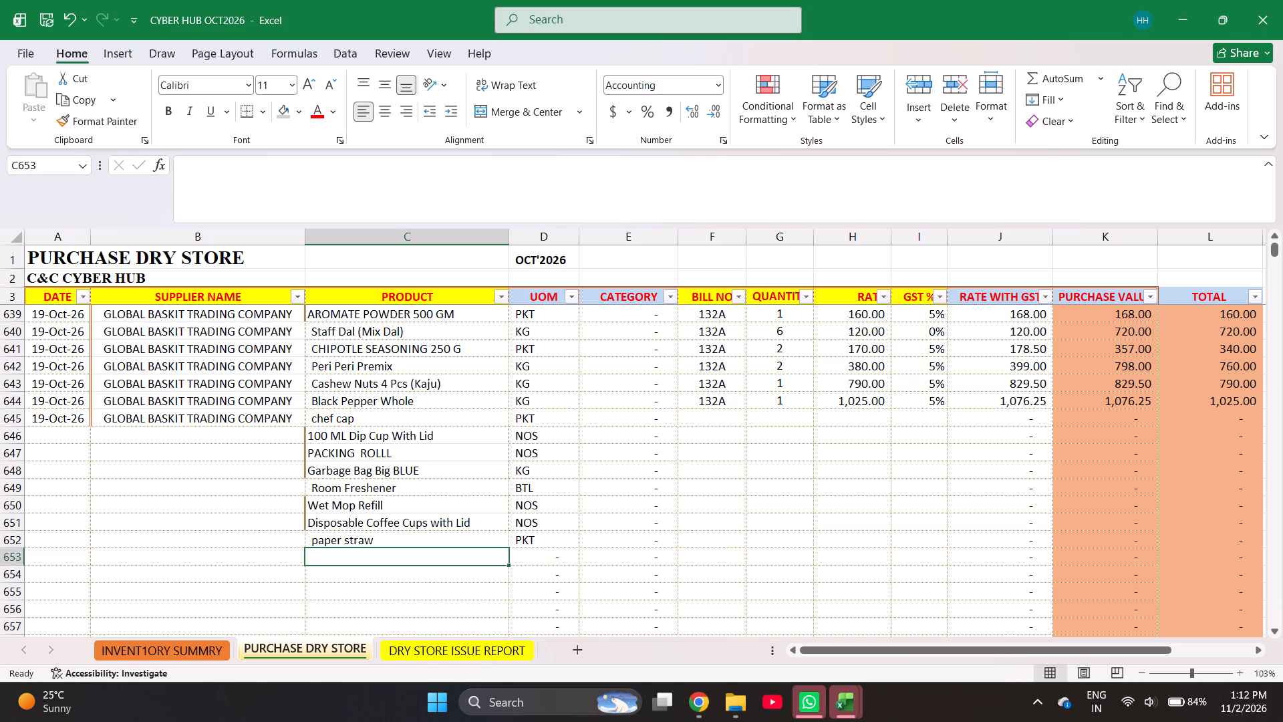
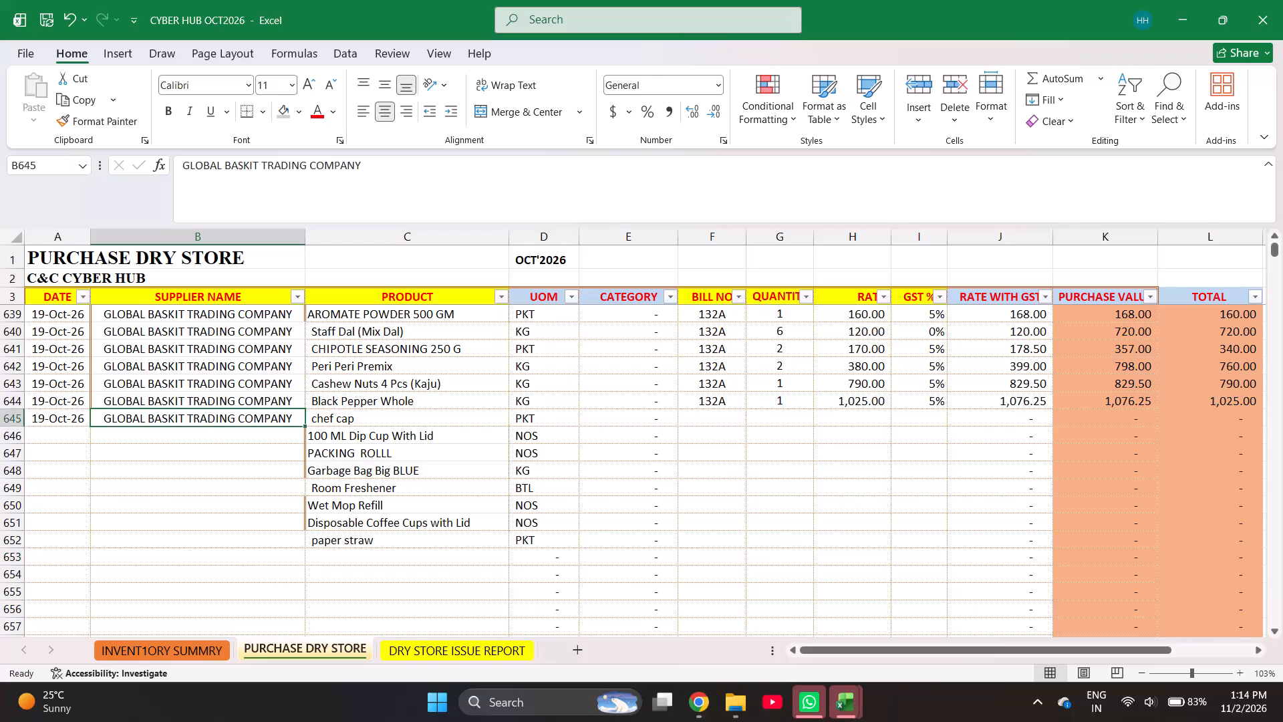
Check the product list from row 645 and copy Disposable Coffee Cups with Lid and paper straw one row down, into rows 652 and 653.
key(Right)
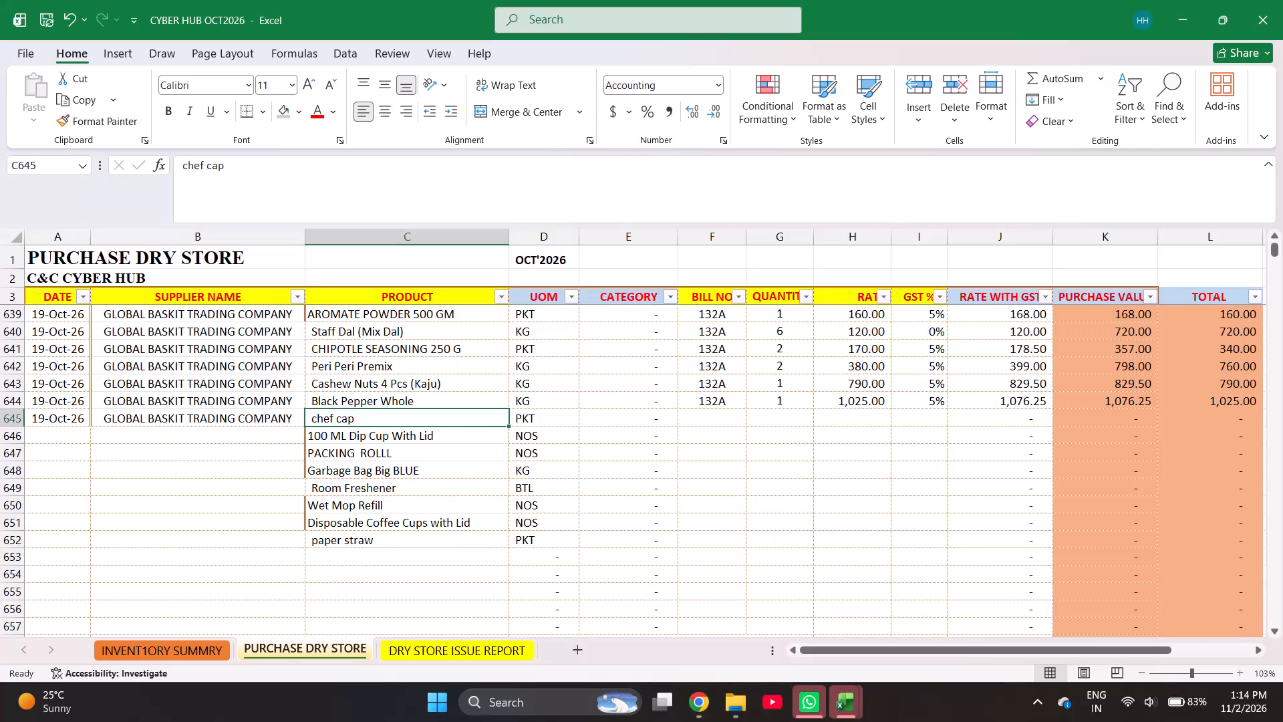
key(ctrl+shift+Down)
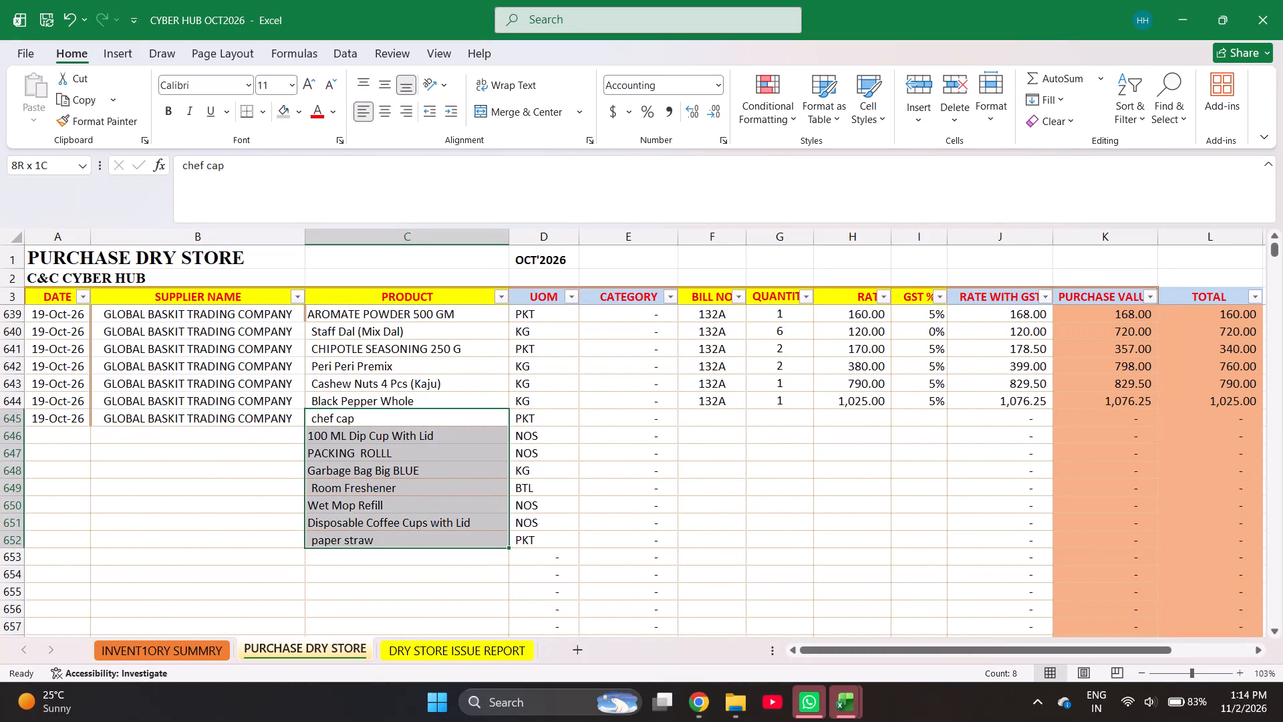
key(Down)
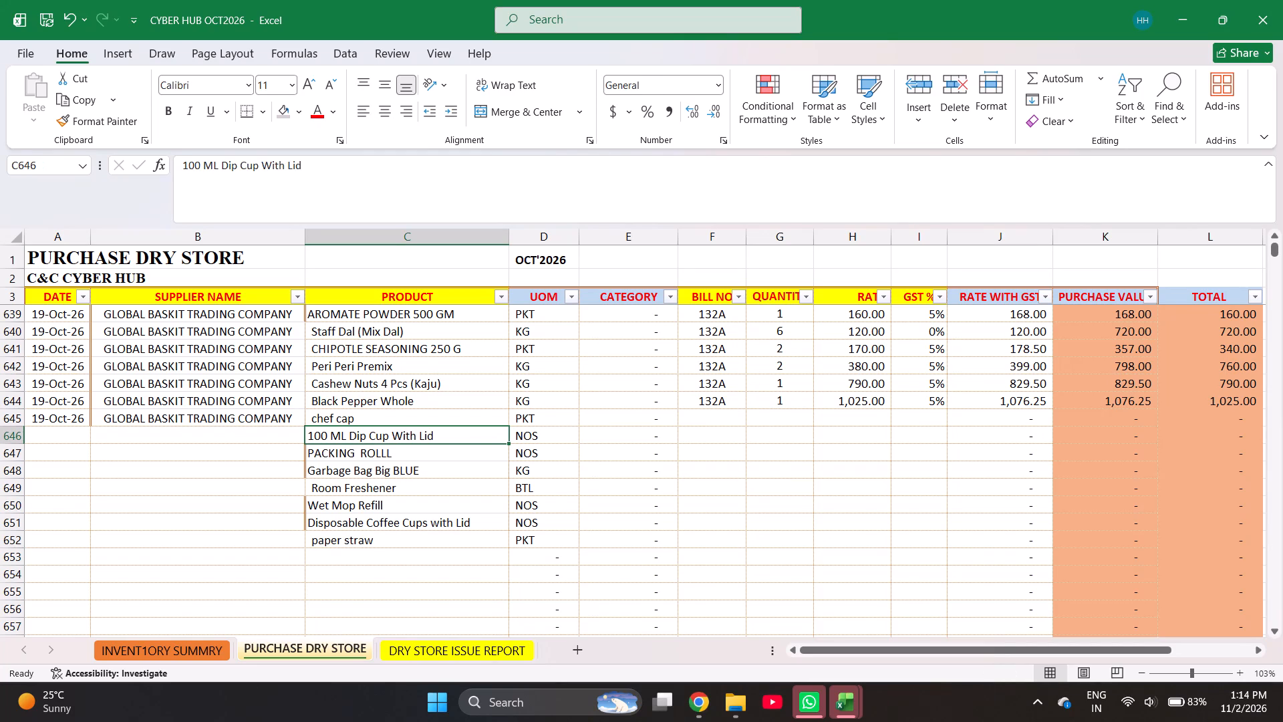
key(Down)
key(Down)
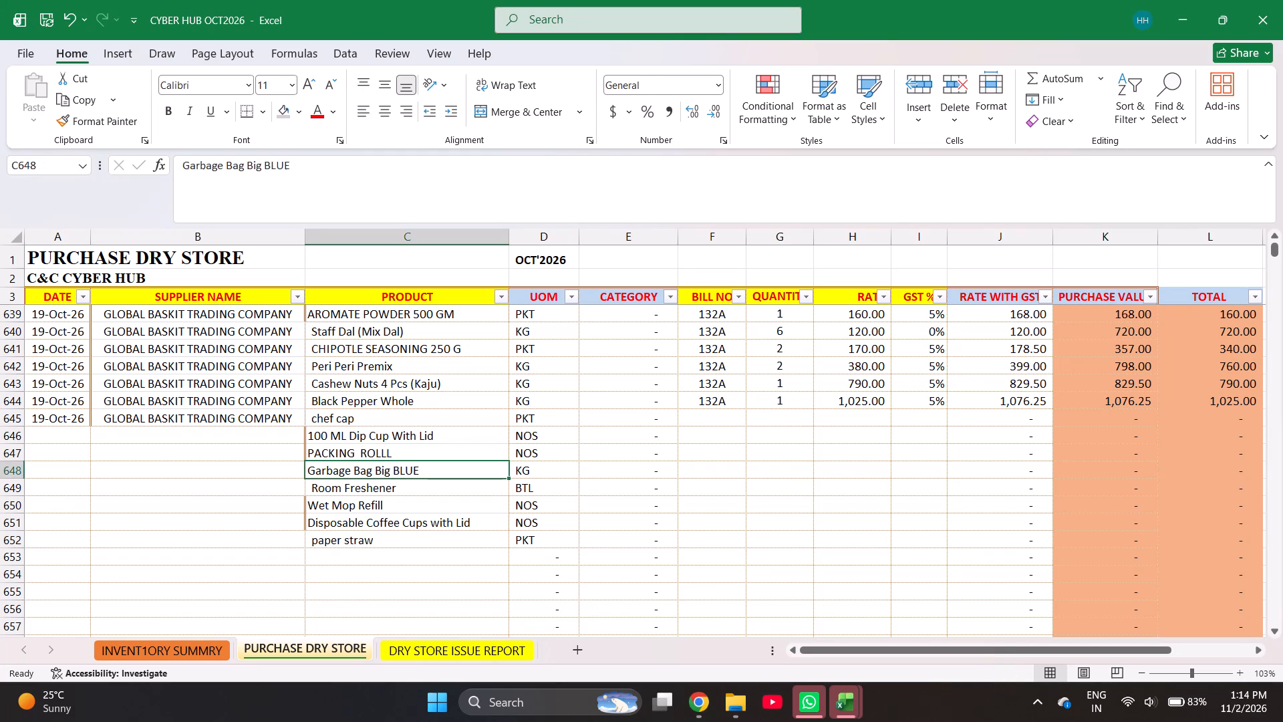
key(Down)
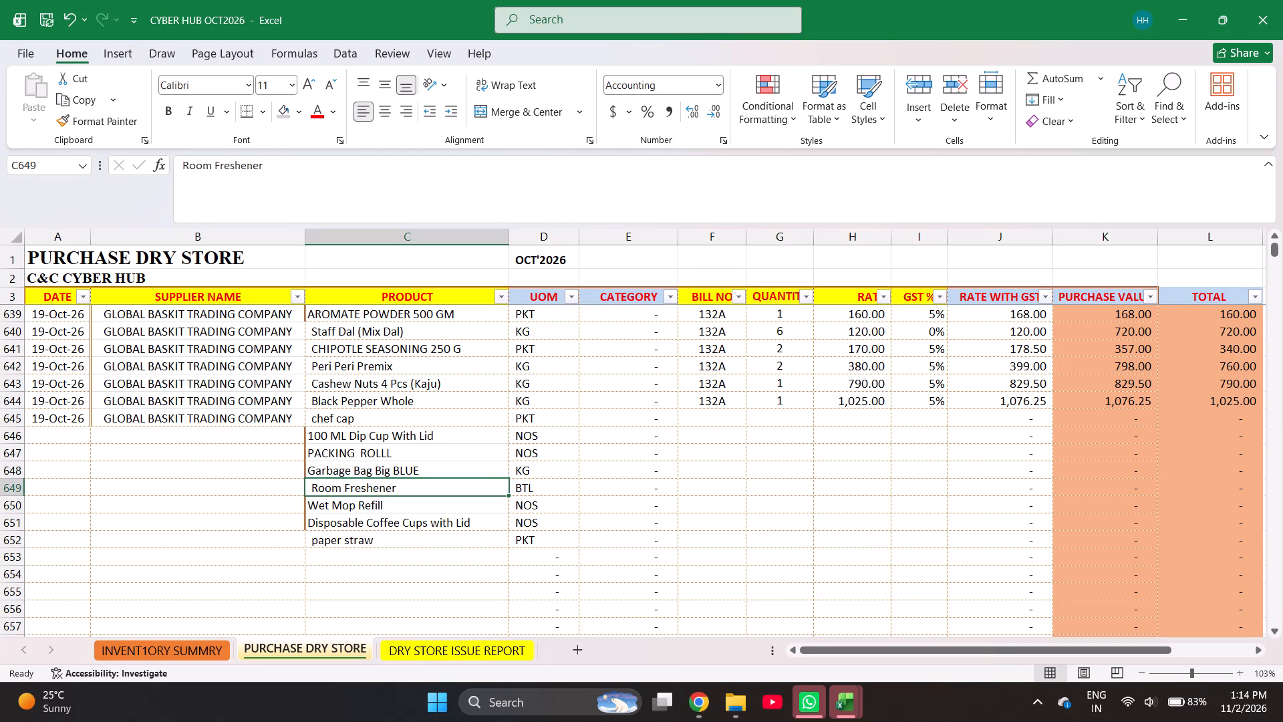
key(Down)
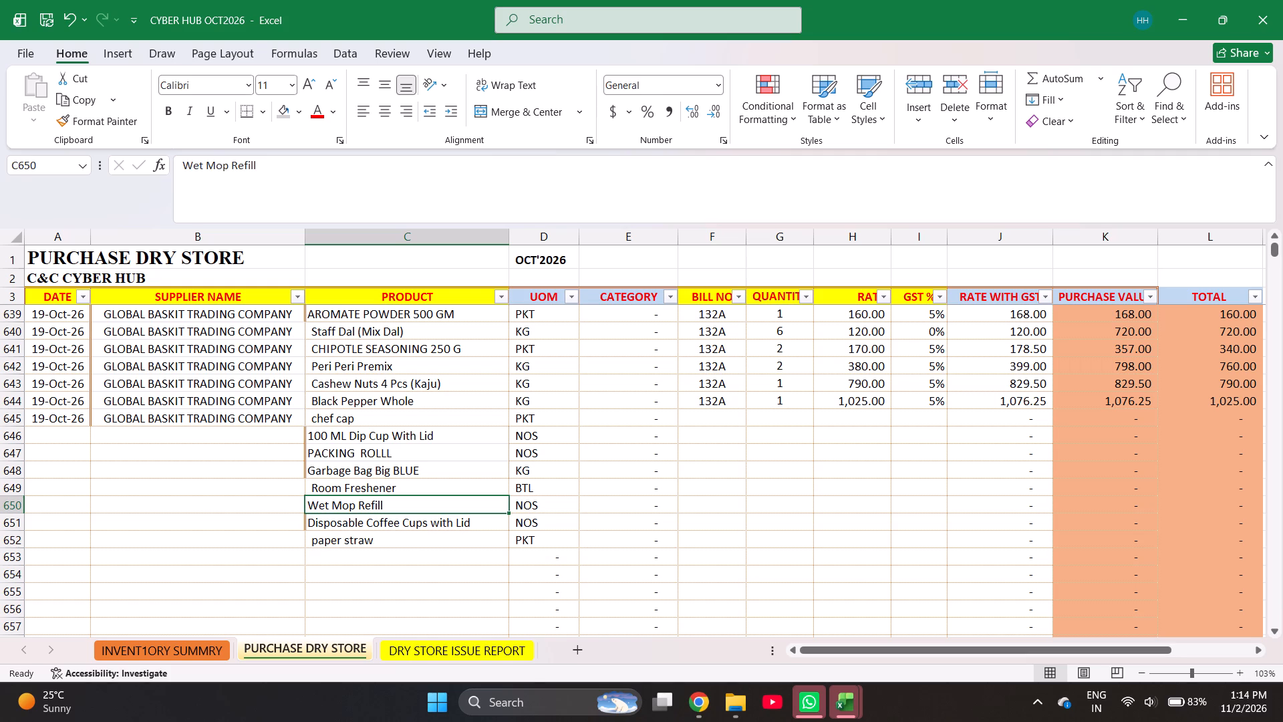
key(Down)
key(shift+Down)
key(ctrl+c)
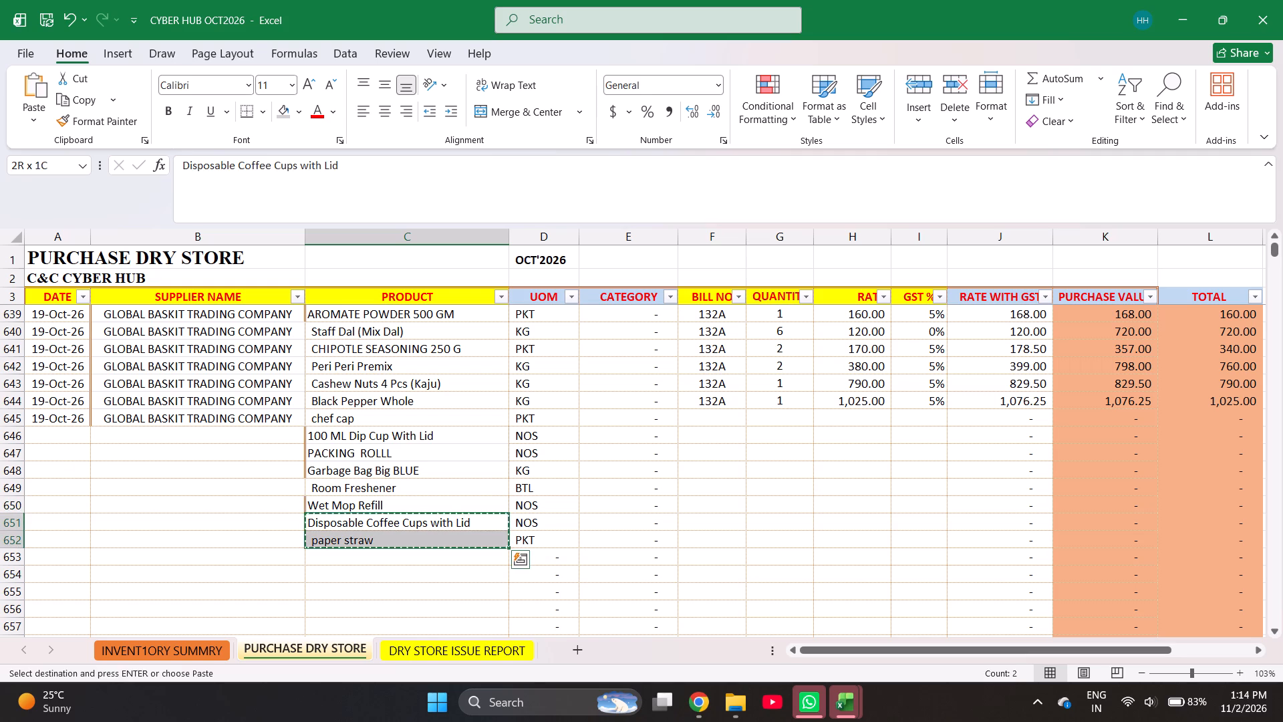
key(Down)
key(Return)
Replace the product in row 651 with Wonder Wipe.
key(Up)
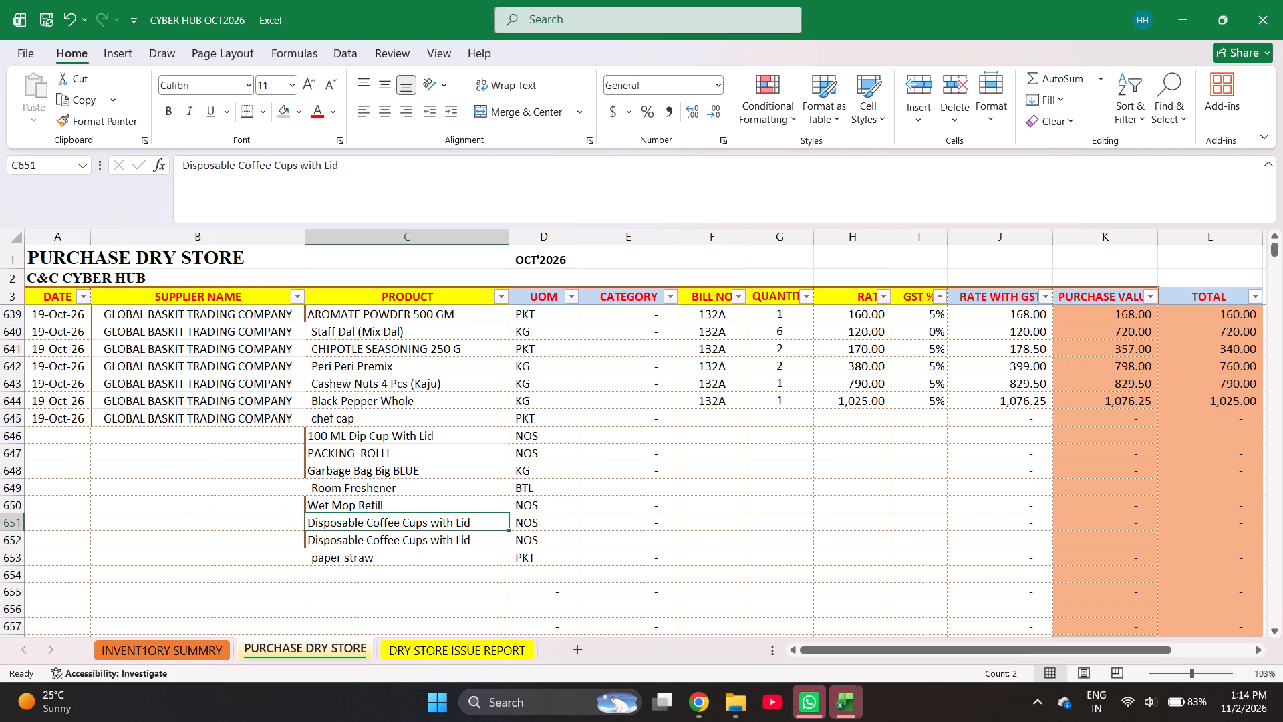
text(wo)
key(Return)
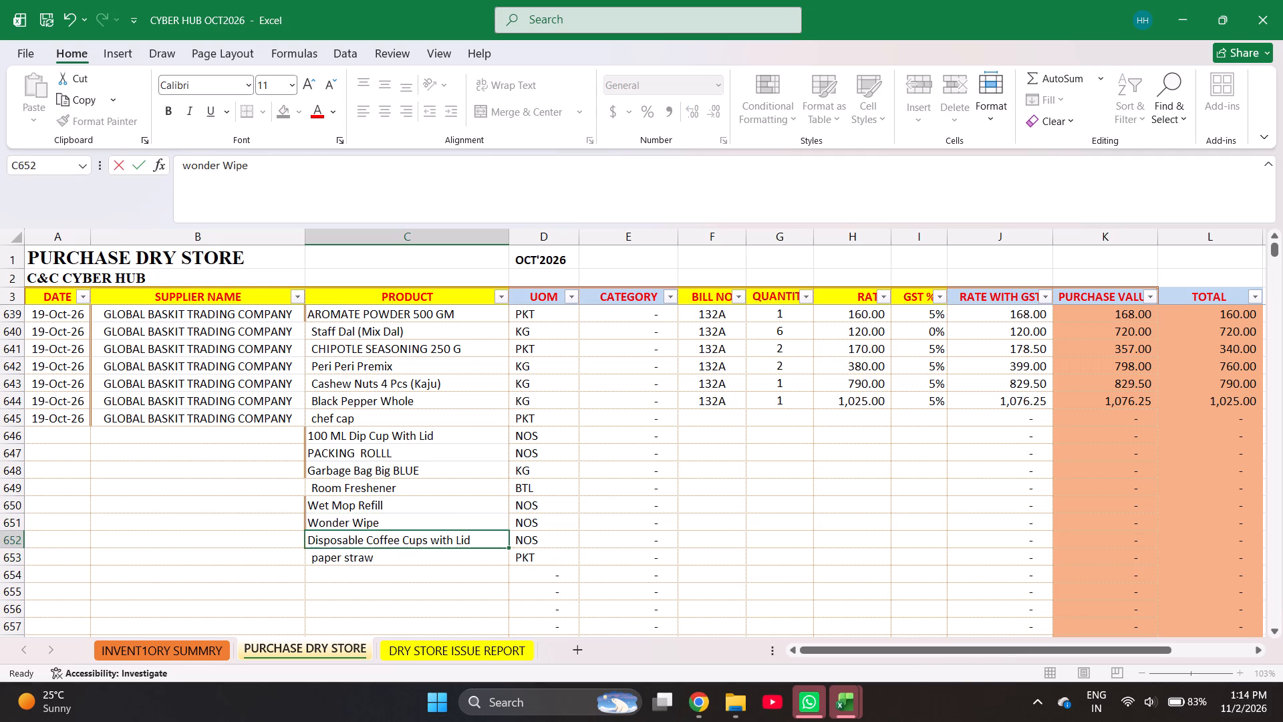
Enter bill number 133 for the chef cap purchase in row 645.
key(Right)
key(Right)
key(Right)
key(Page_Up)
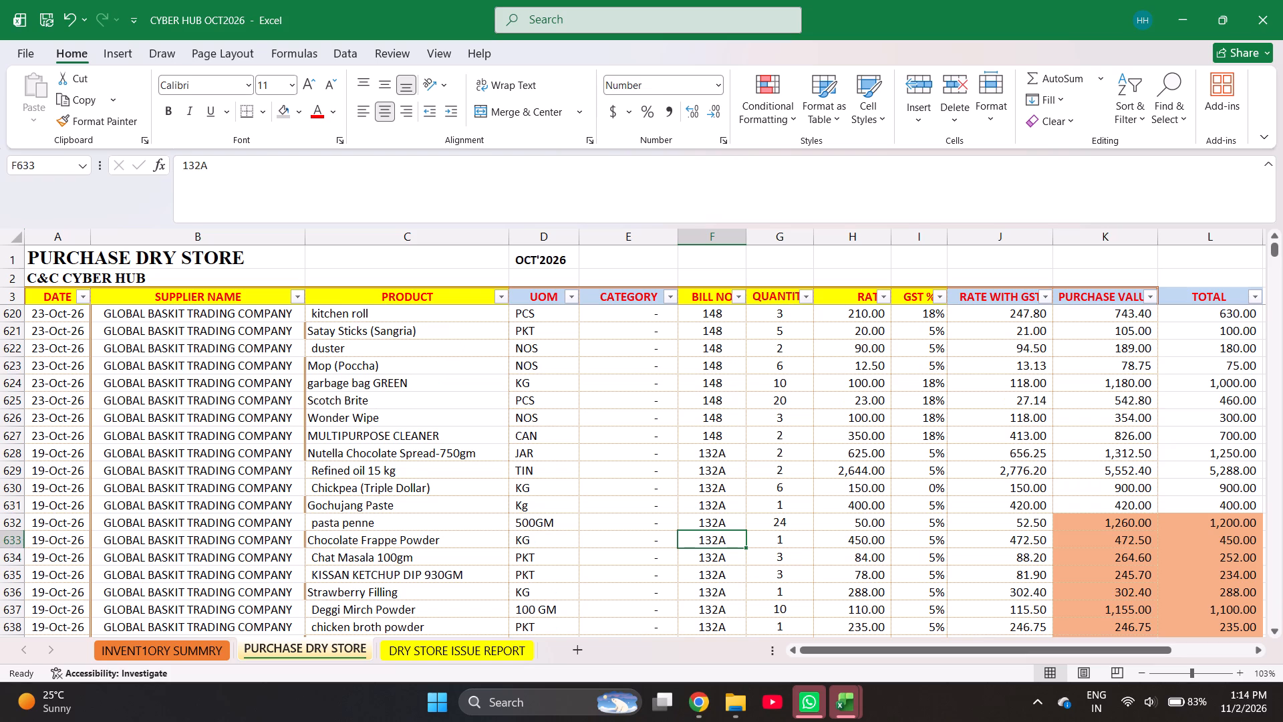
key(Page_Down)
key(Page_Up)
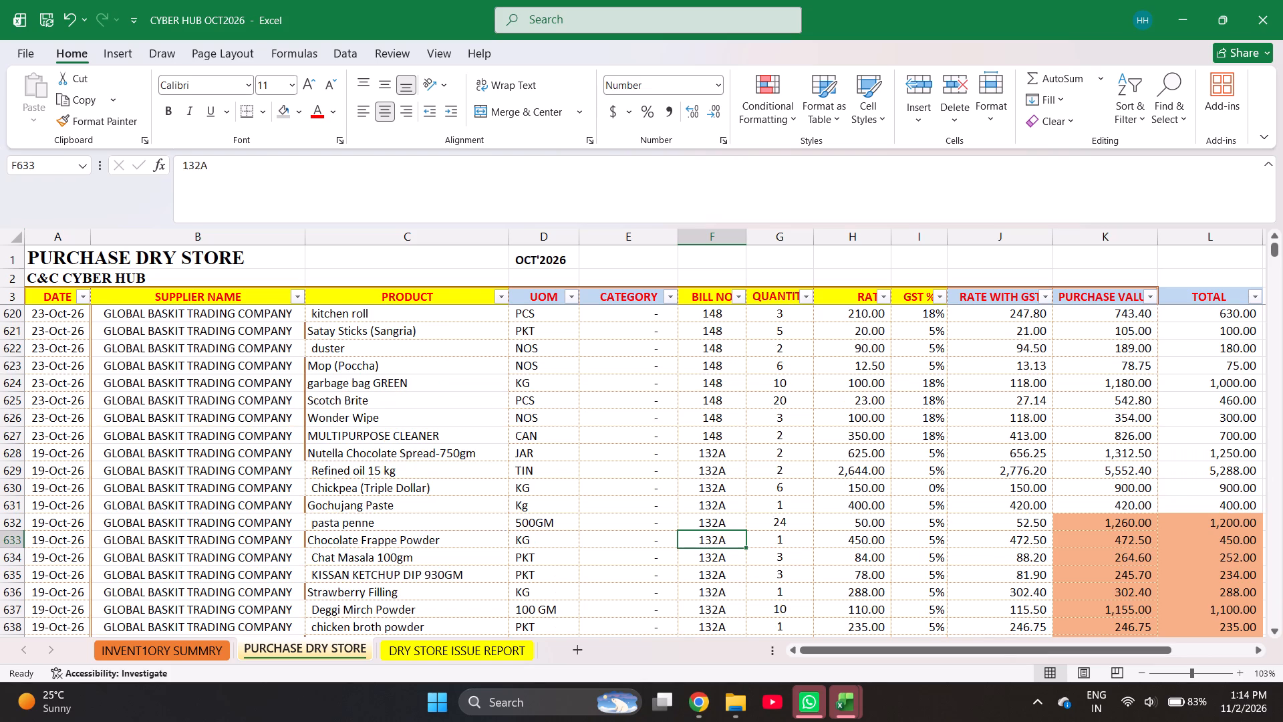
key(Down)
key(Page_Down)
key(Page_Up)
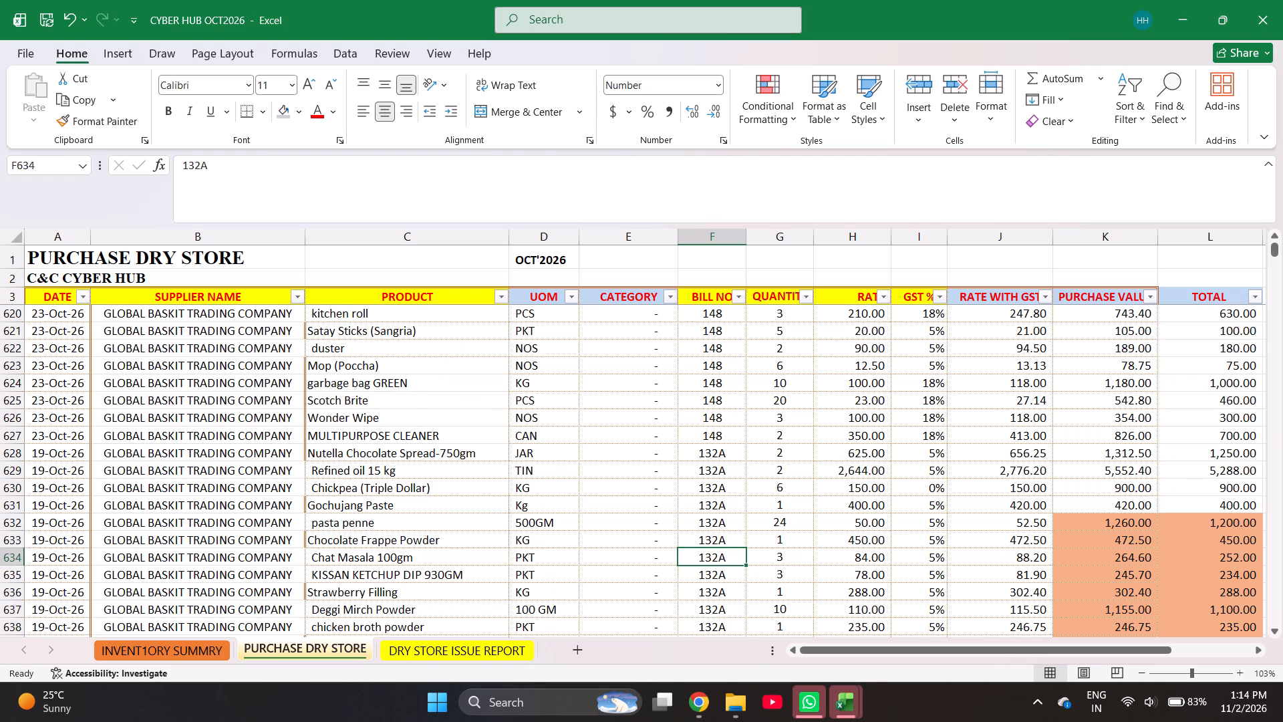
key(Page_Down)
key(ctrl+Up)
key(Down)
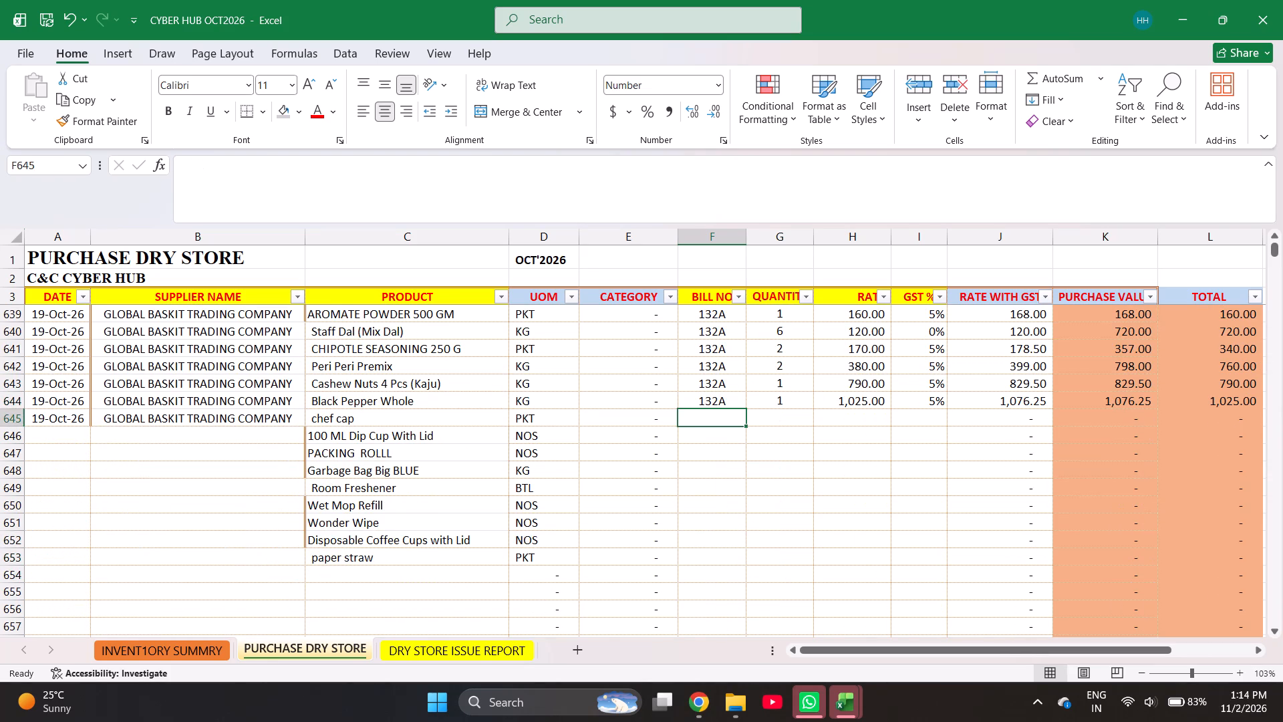
text(133)
key(Right)
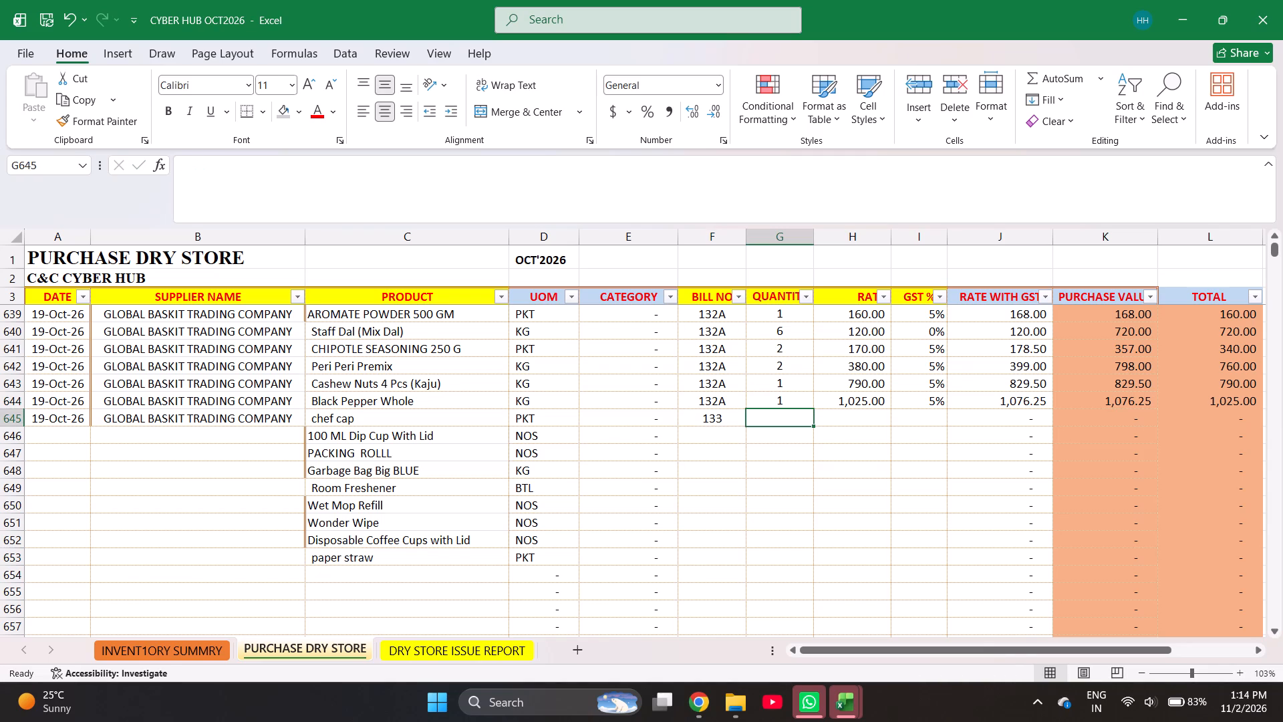
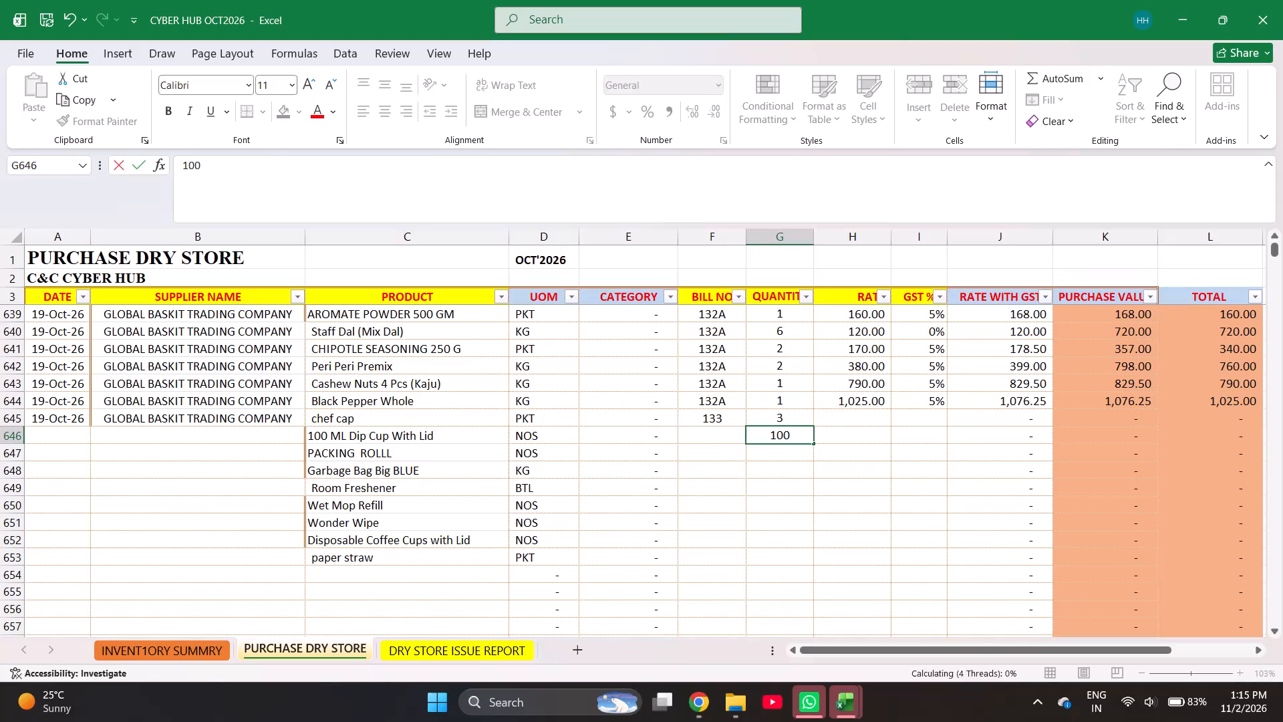
Enter the quantities 1 for PACKING ROLLL in row 647 and 10 for Garbage Bag Big BLUE in row 648.
key(1)
key(Return)
text(10)
key(Return)
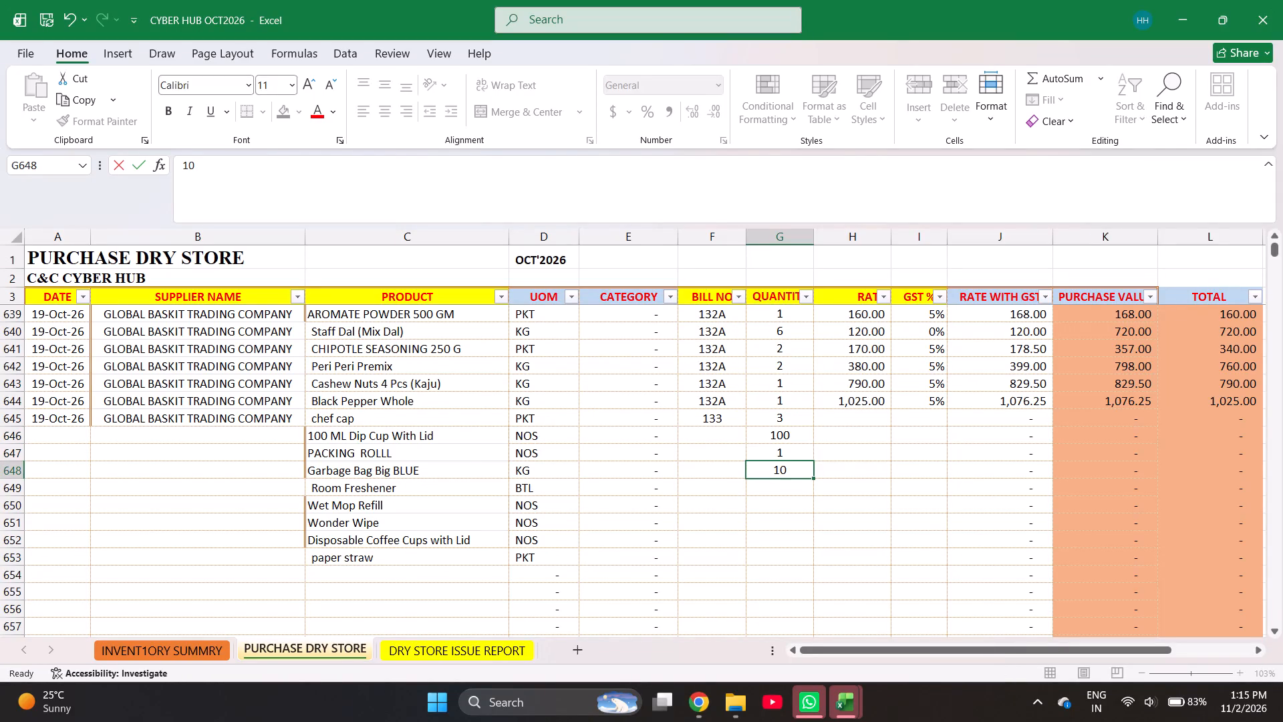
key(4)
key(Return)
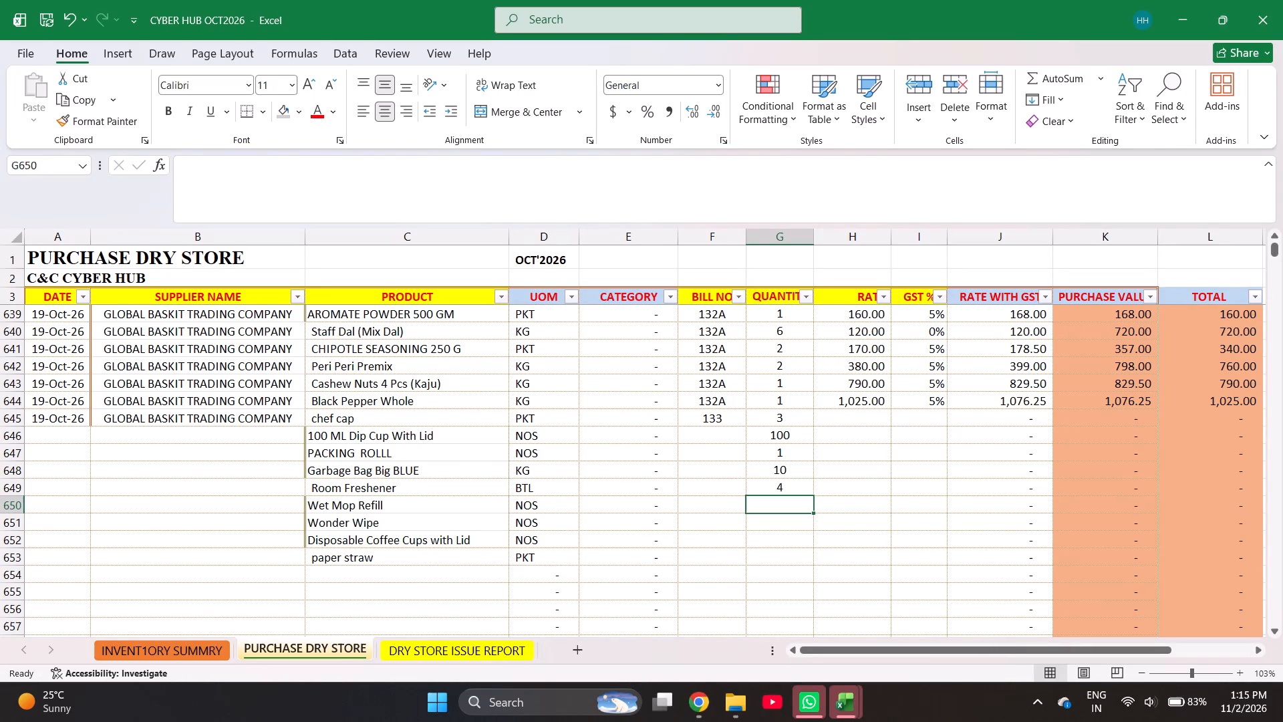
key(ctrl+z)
Enter quantities 7 for Room Freshener, 1 each for Wet Mop Refill and Wonder Wipe, 50 for Disposable Coffee Cups and 6 for paper straw.
key(7)
key(Return)
key(1)
key(Return)
key(1)
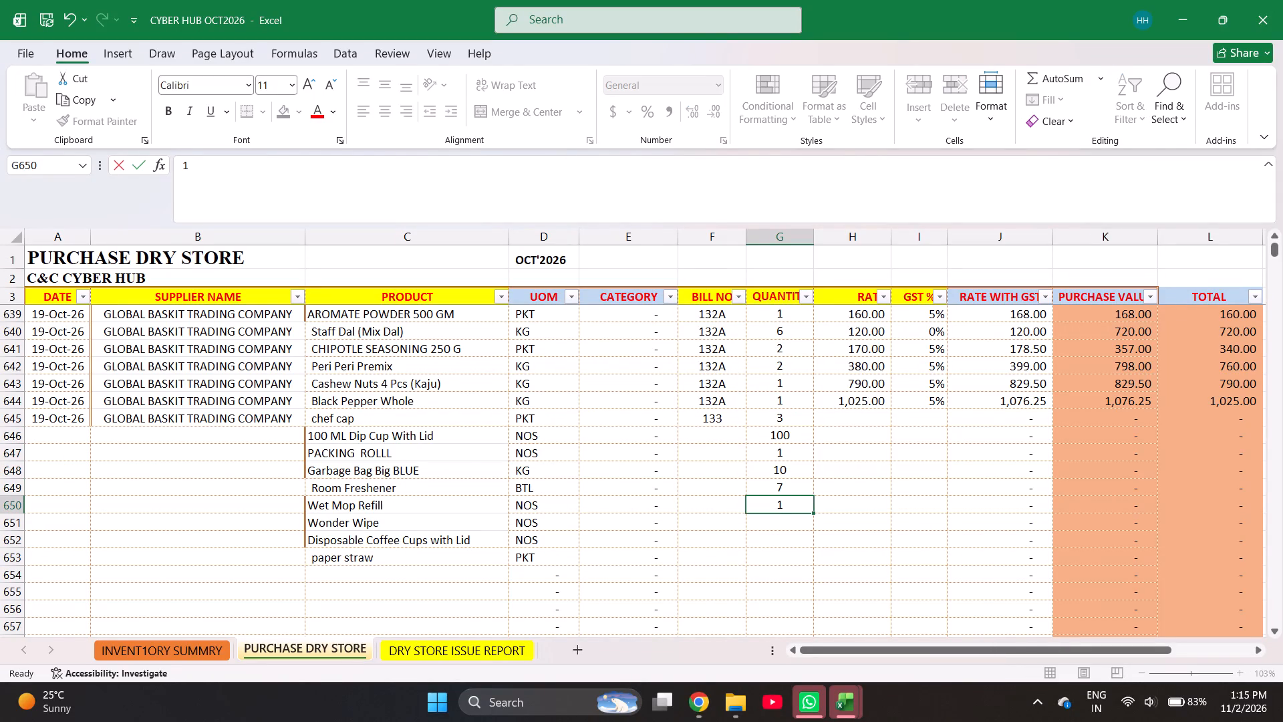
key(Return)
text(50)
key(Return)
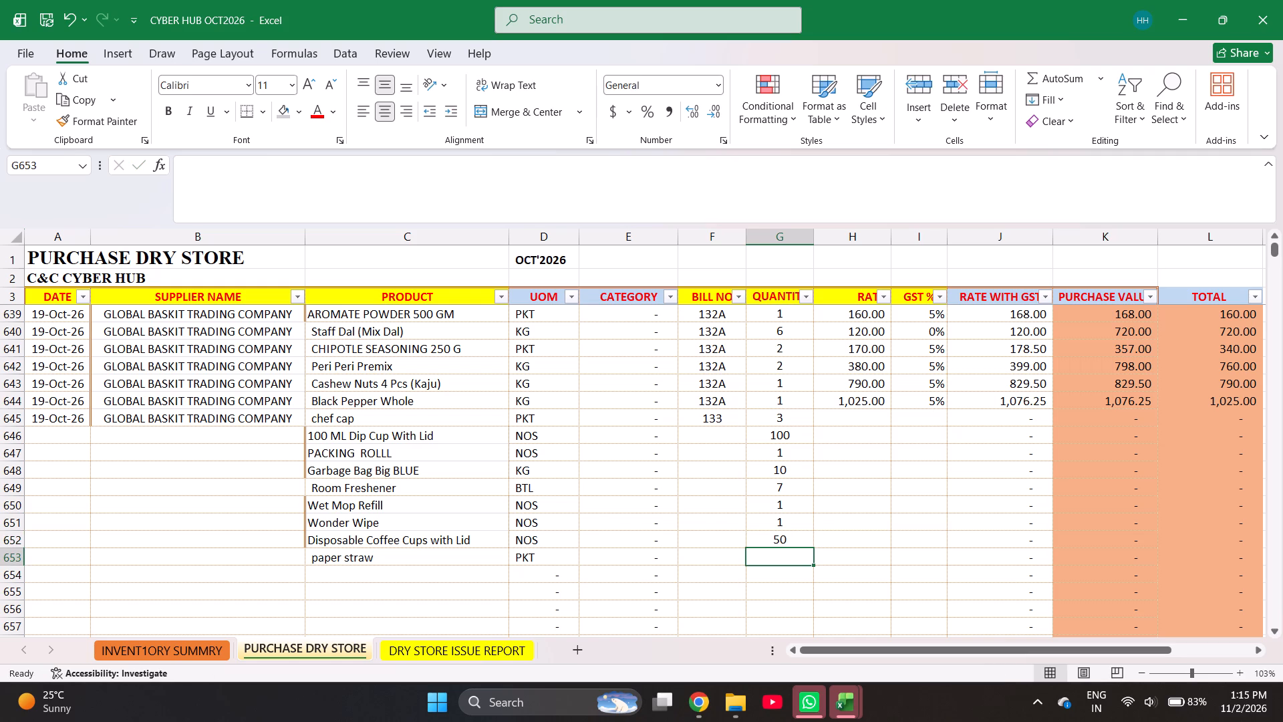
key(6)
key(Left)
key(Right)
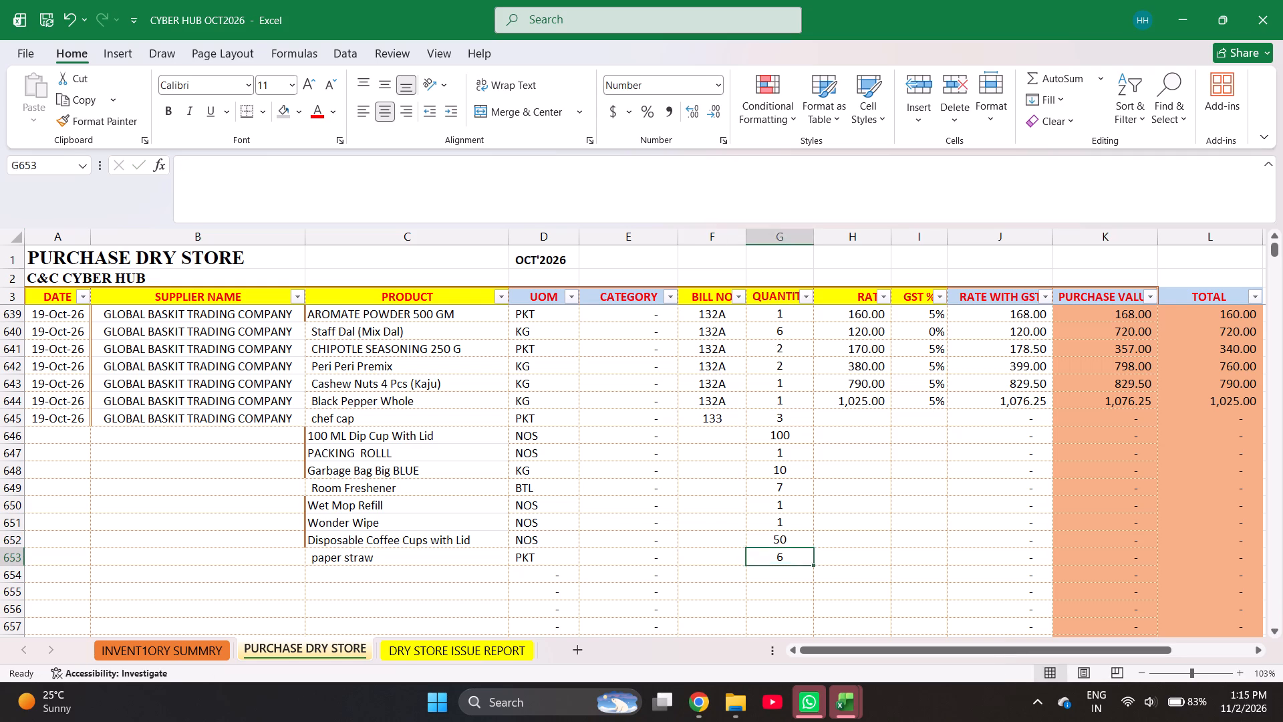
Enter the rates for rows 645 to 648: chef cap 67, 100 ML Dip Cup With Lid 2.80, PACKING ROLLL 65, Garbage Bag Big BLUE 100.
key(Right)
key(Up)
key(ctrl+Up)
key(Down)
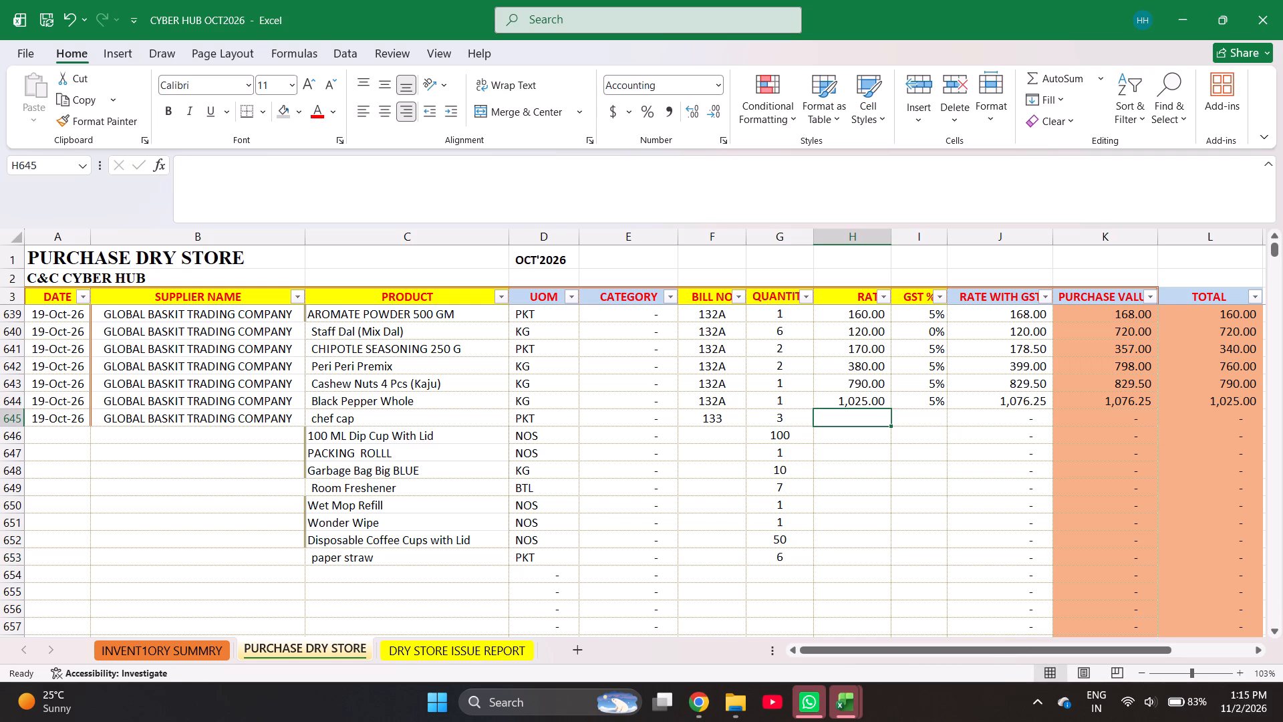
text(67)
key(Return)
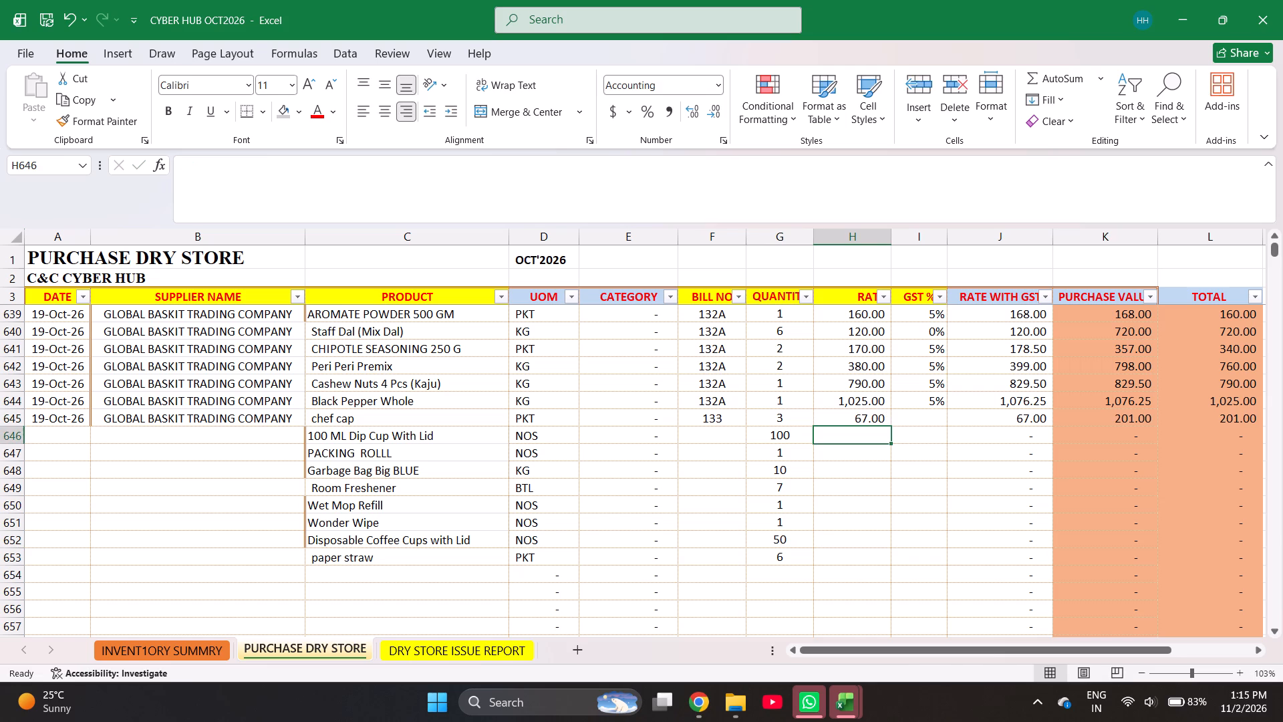
text(280)
key(Return)
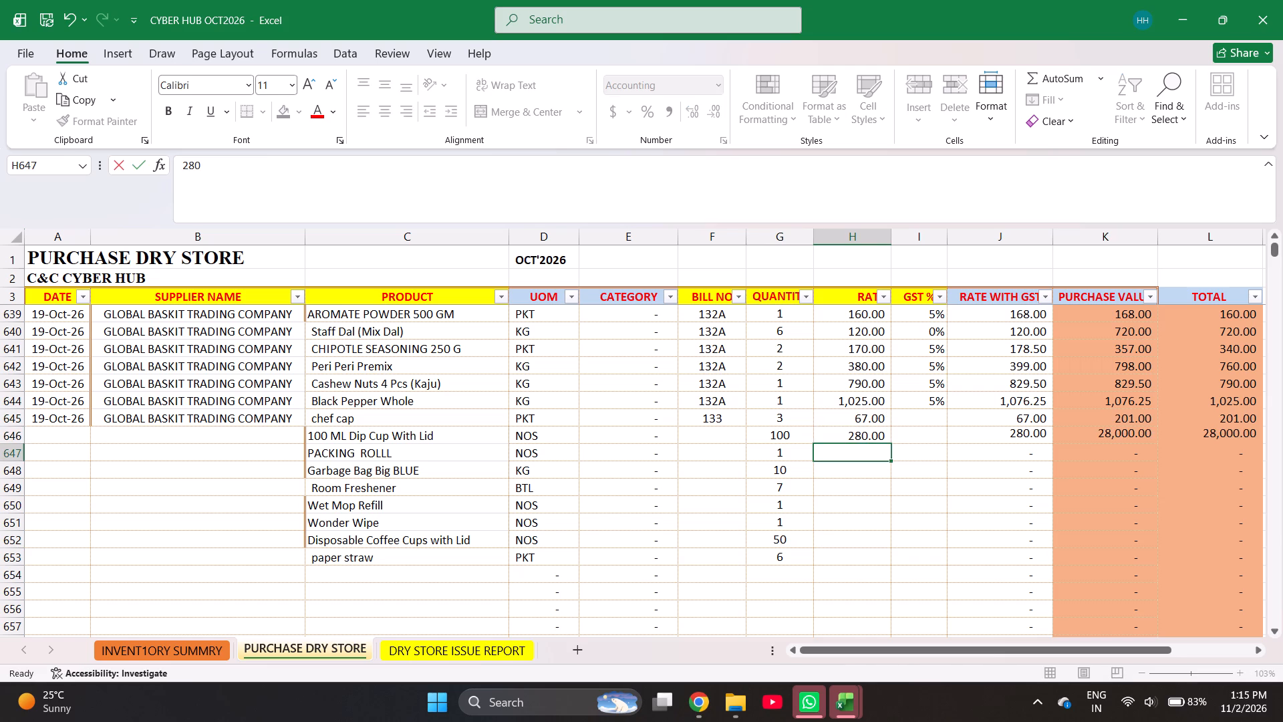
key(Up)
text(2.80)
key(Return)
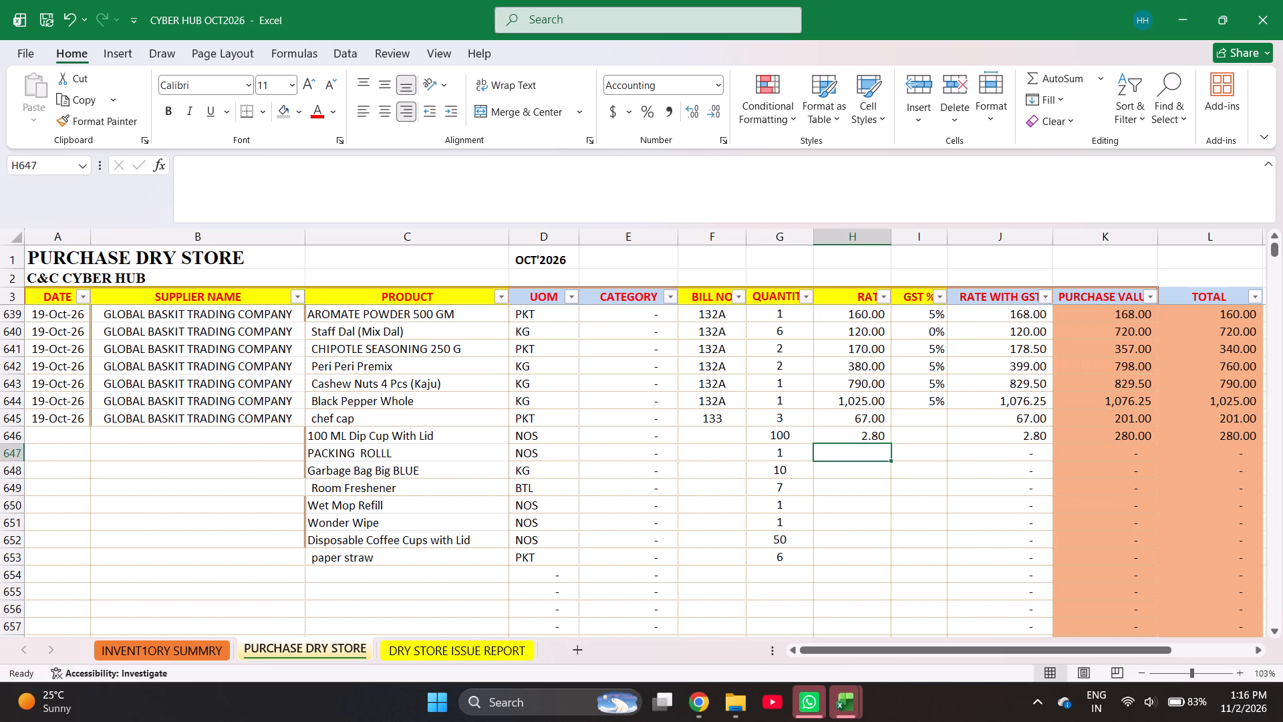
text(65)
key(Return)
text(100)
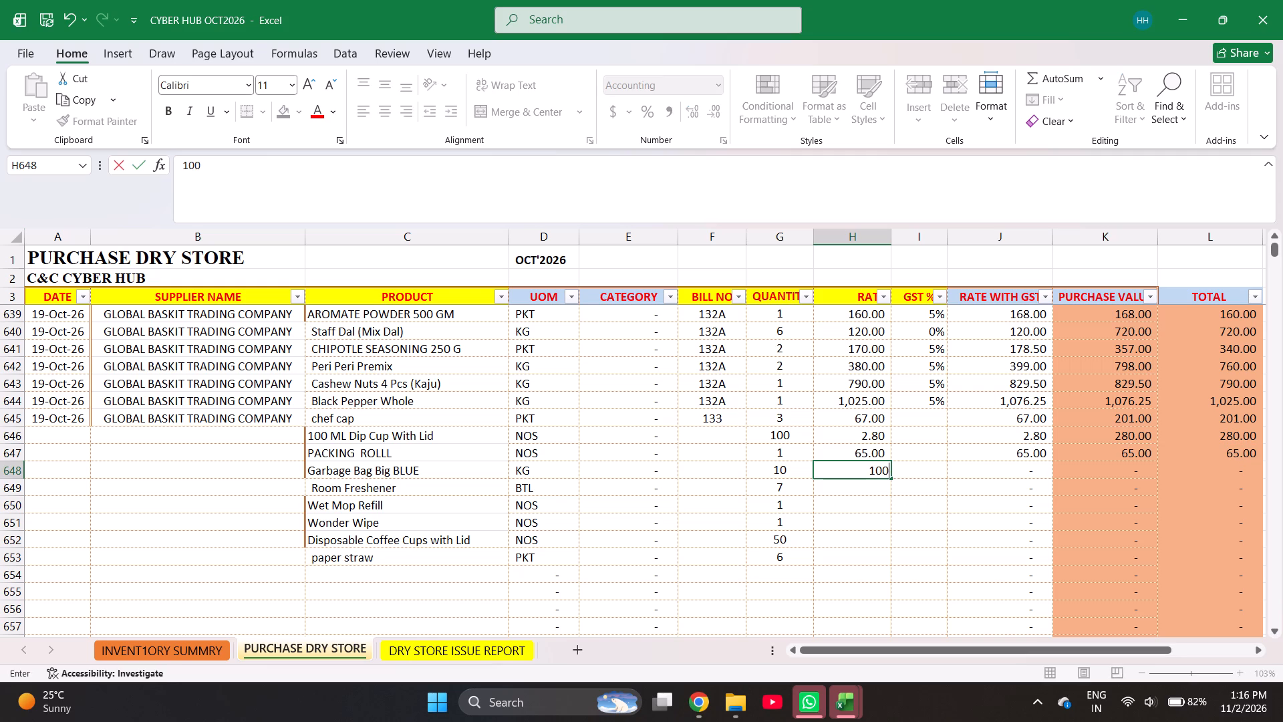
key(Return)
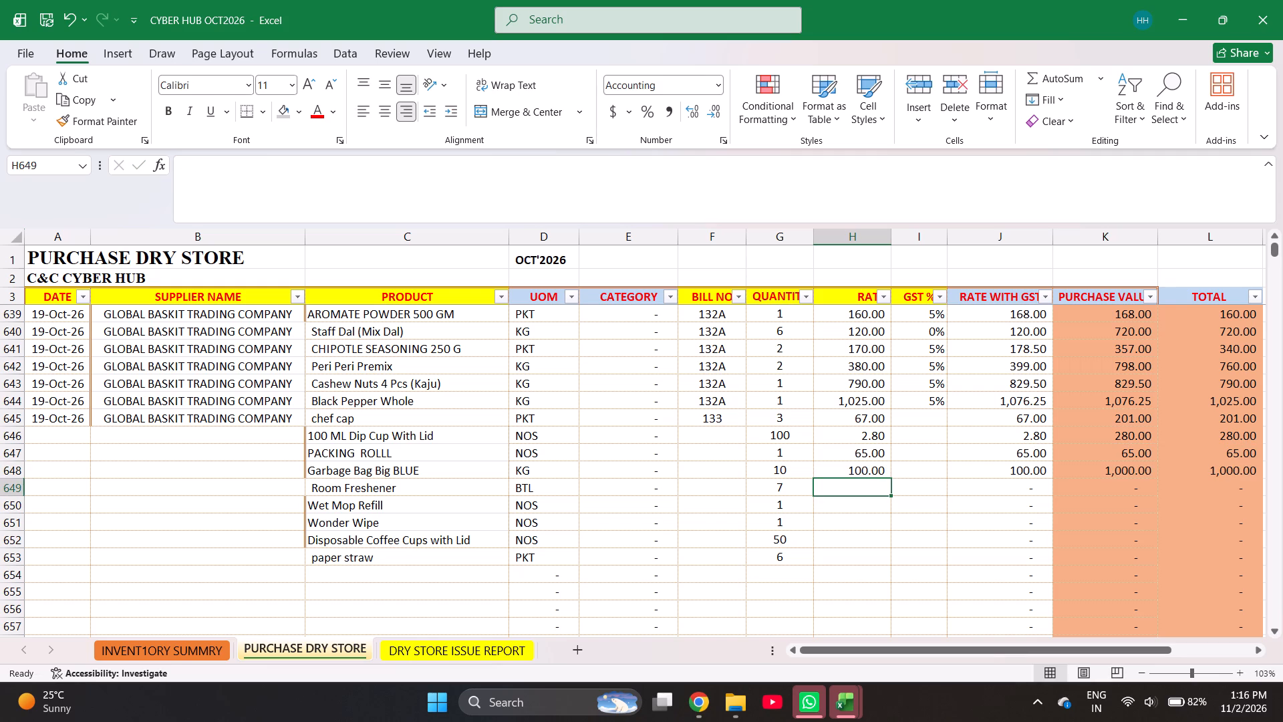
Enter rates 75 for Room Freshener, 60 for Wet Mop Refill, 100 for Wonder Wipe, 4.50 for Disposable Coffee Cups with Lid and 60 for paper straw.
text(75)
key(Return)
text(60)
key(Return)
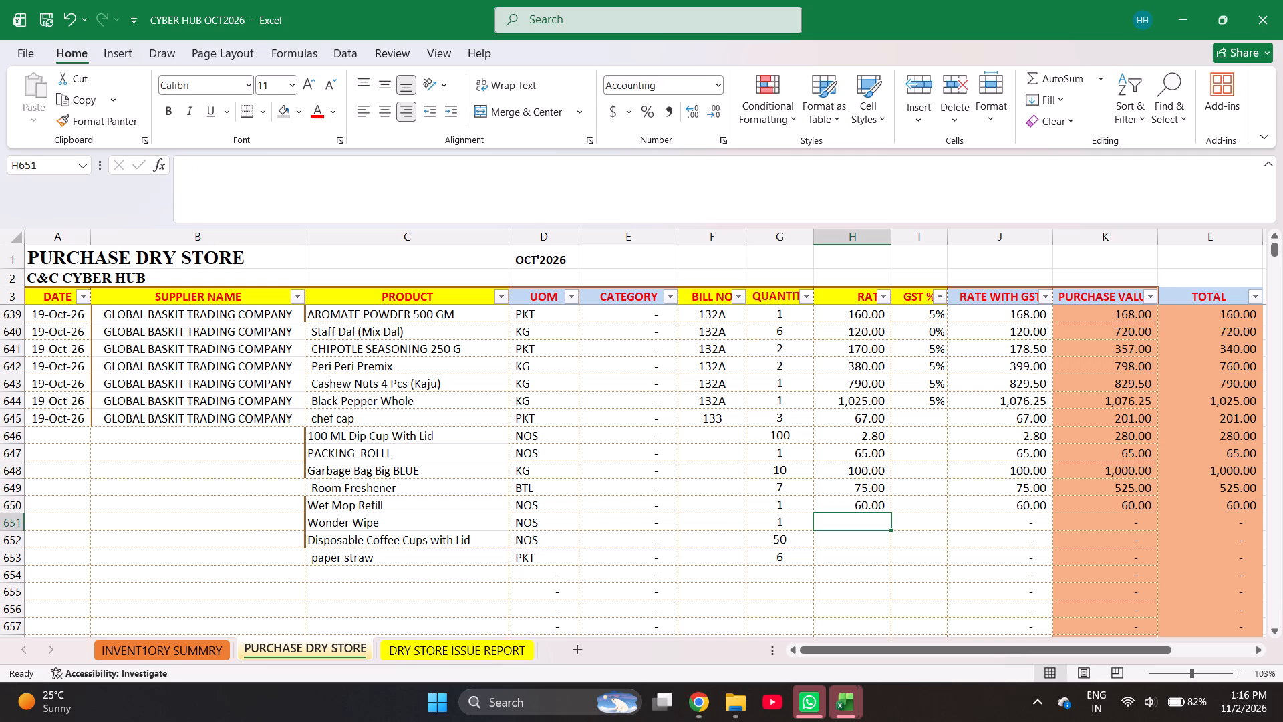
text(100)
key(Return)
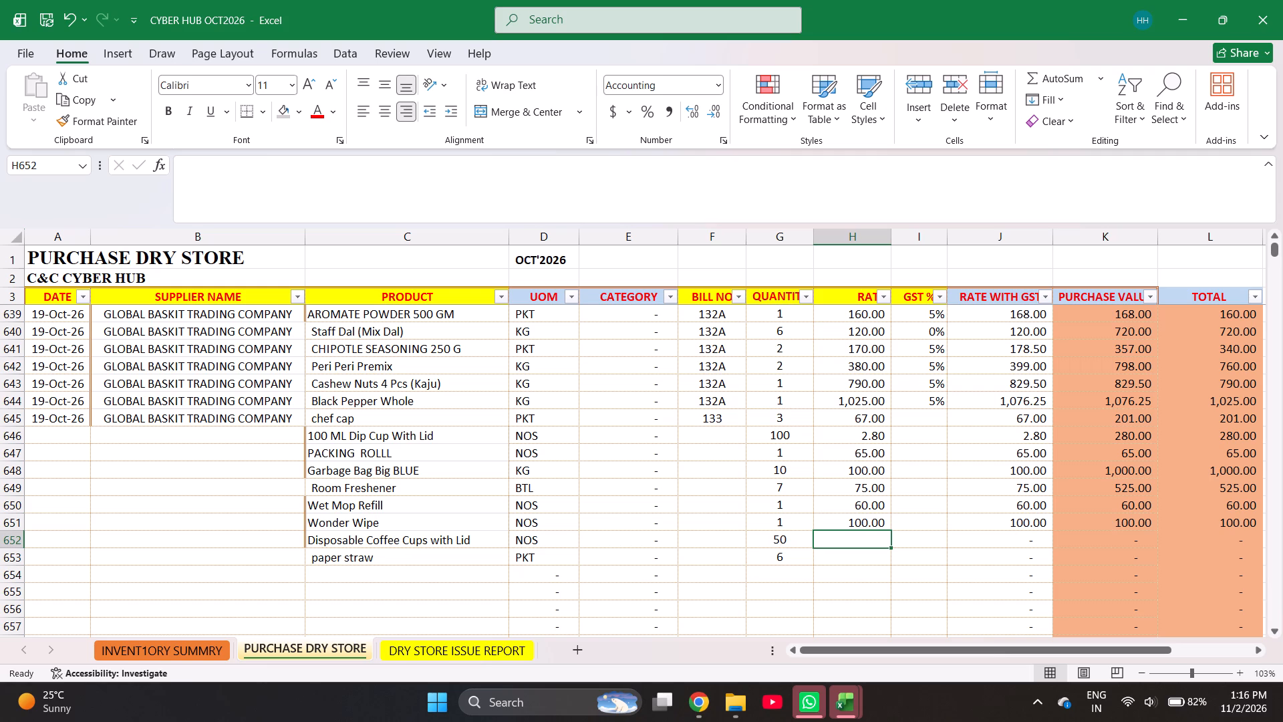
text(4.50)
key(Return)
text(60)
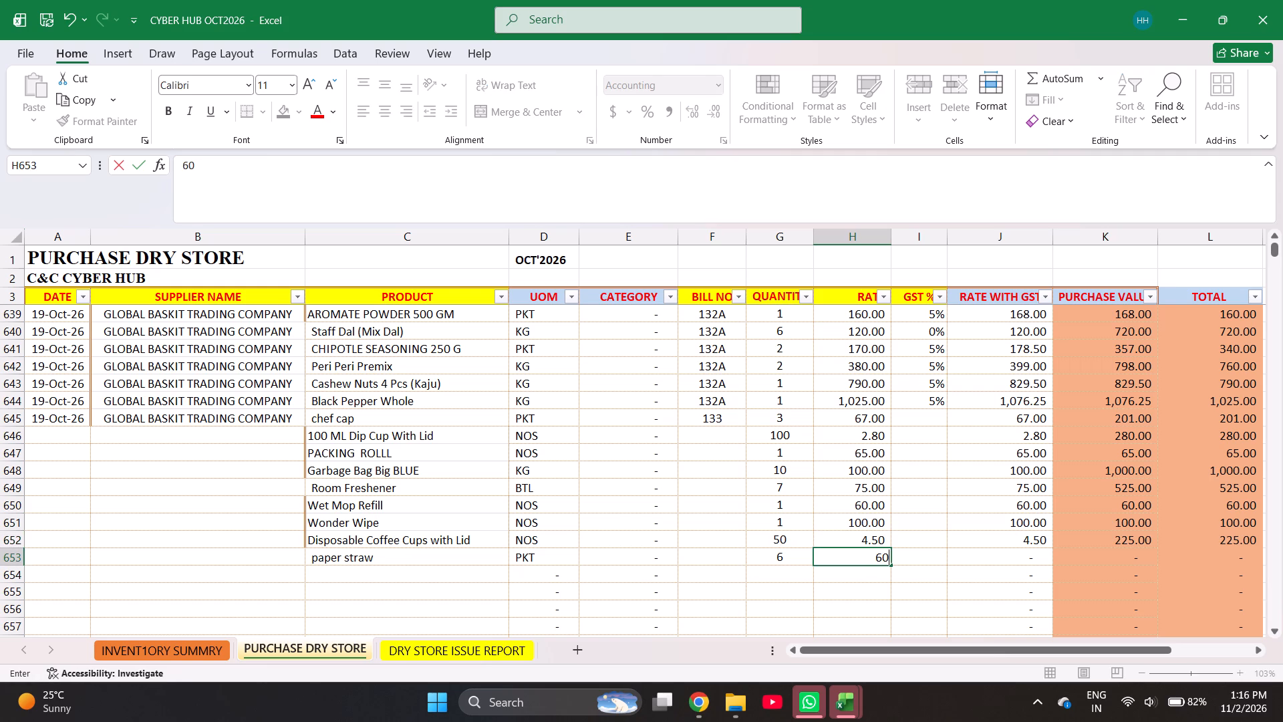
key(Return)
Set the GST to 18% for chef cap in row 645 and fill it down through paper straw in row 653.
key(Right)
key(ctrl+Up)
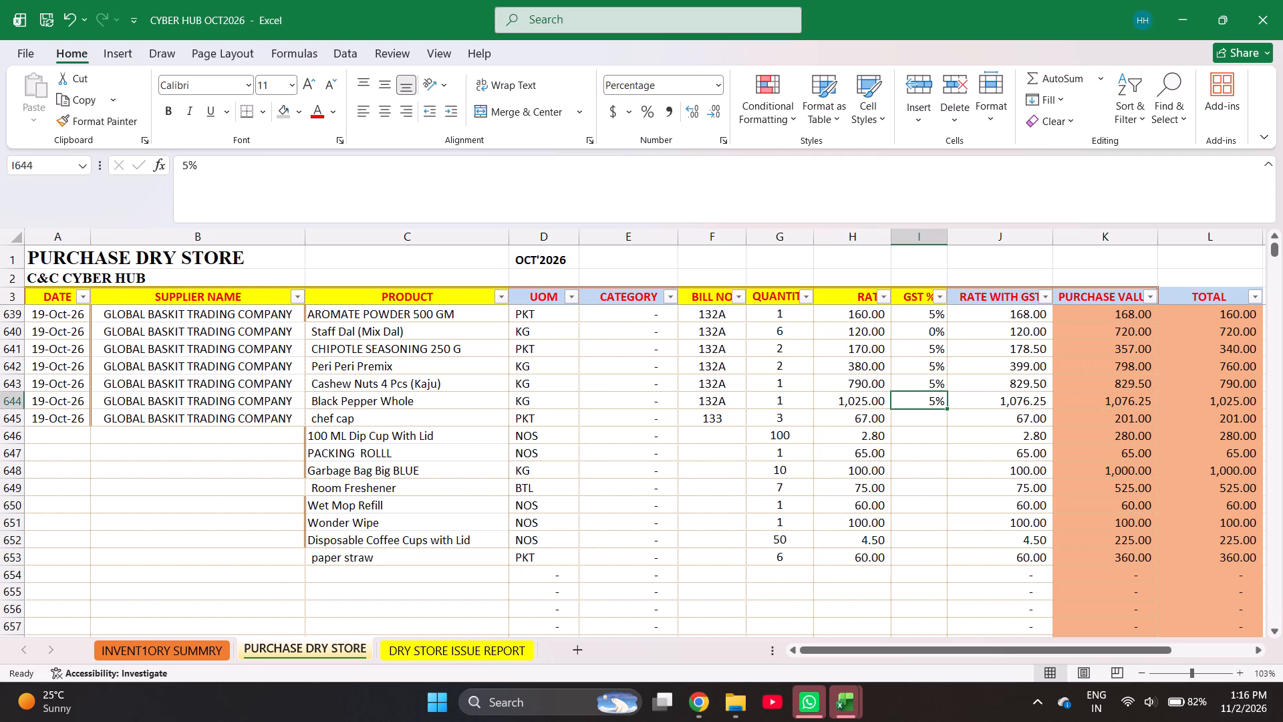
key(Down)
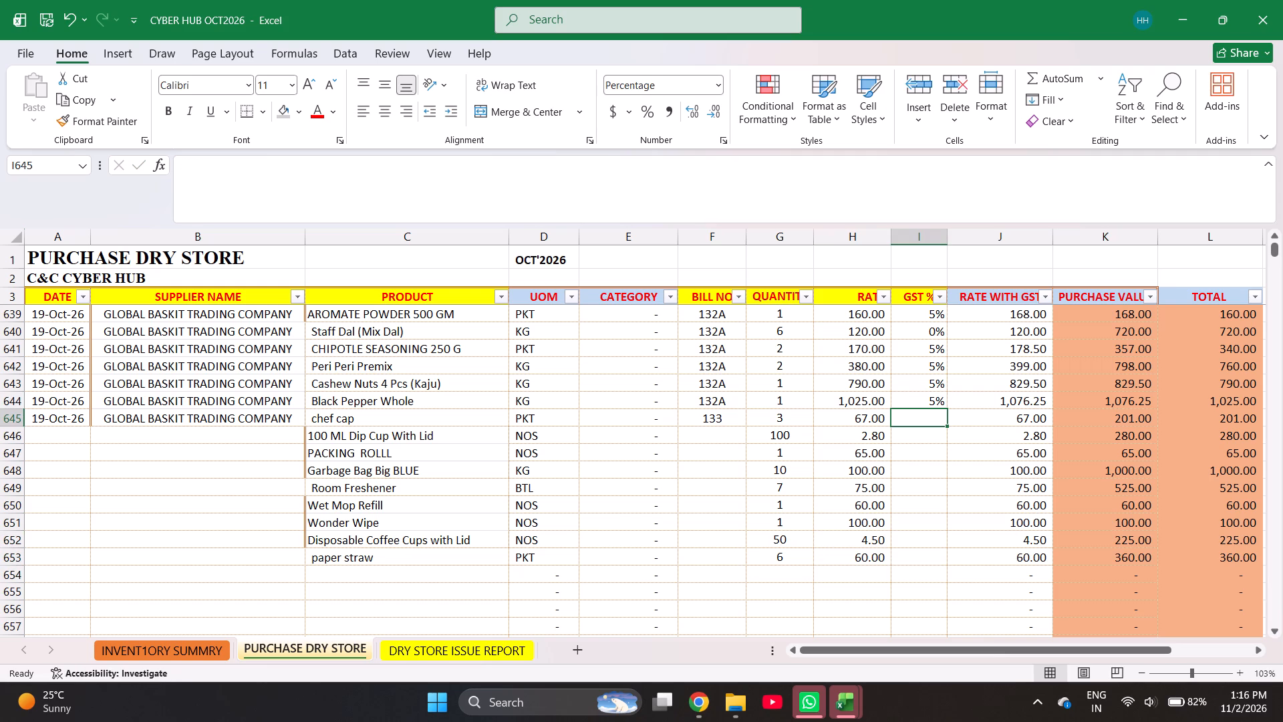
text(18)
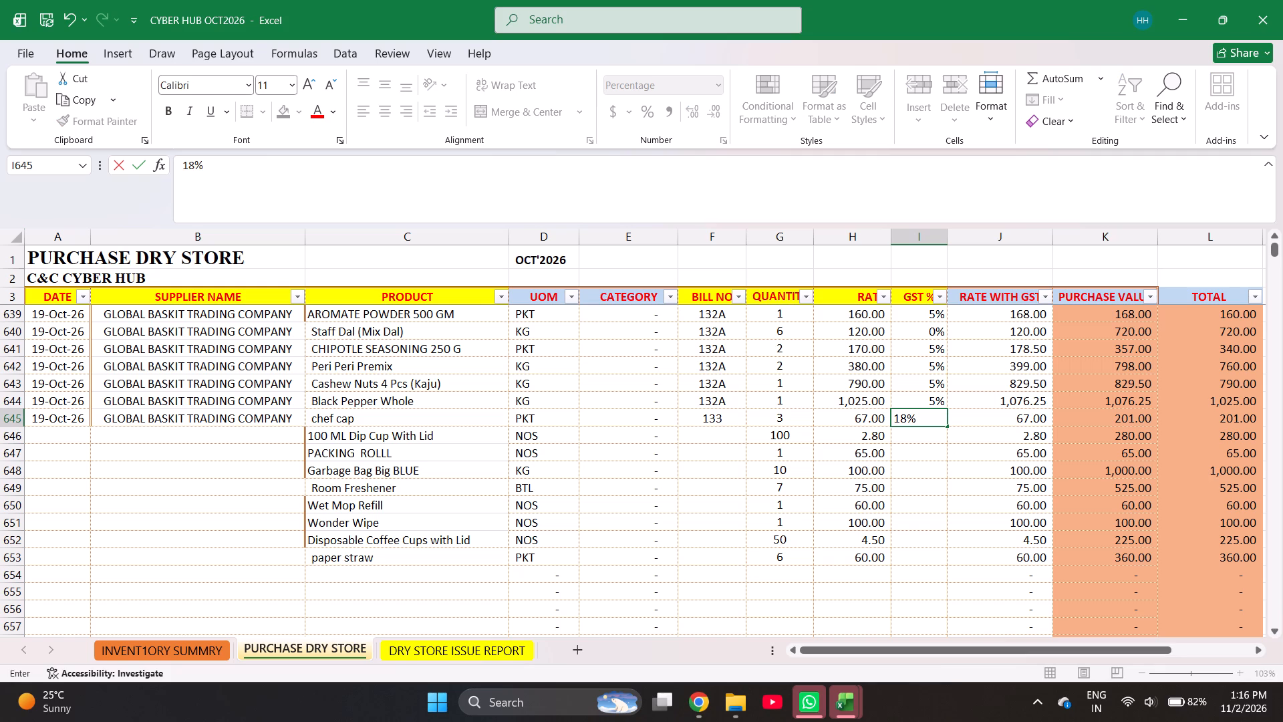
key(shift+Down)
key(shift+Down)
key(shift+Down)
key(shift+Down)
key(shift+Down)
key(shift+Down)
key(shift+Down)
key(shift+Down)
key(shift+Down)
key(shift+Down)
key(shift+Down)
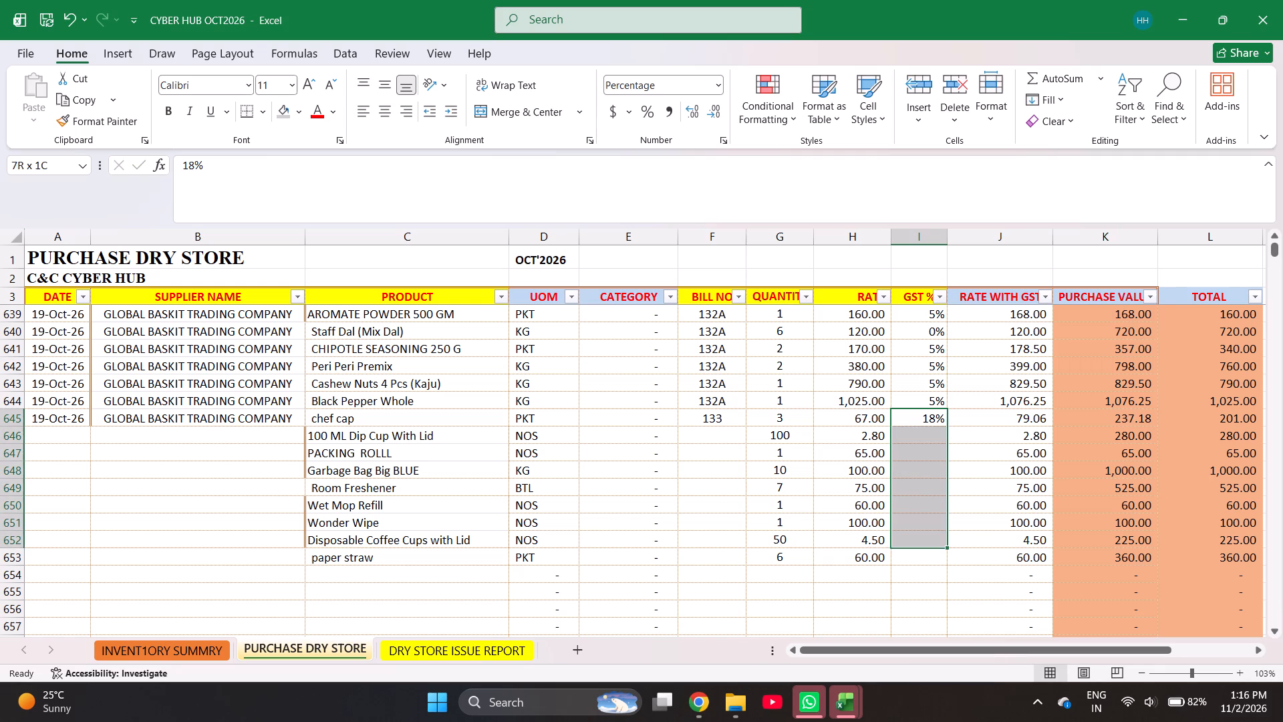
key(ctrl+d)
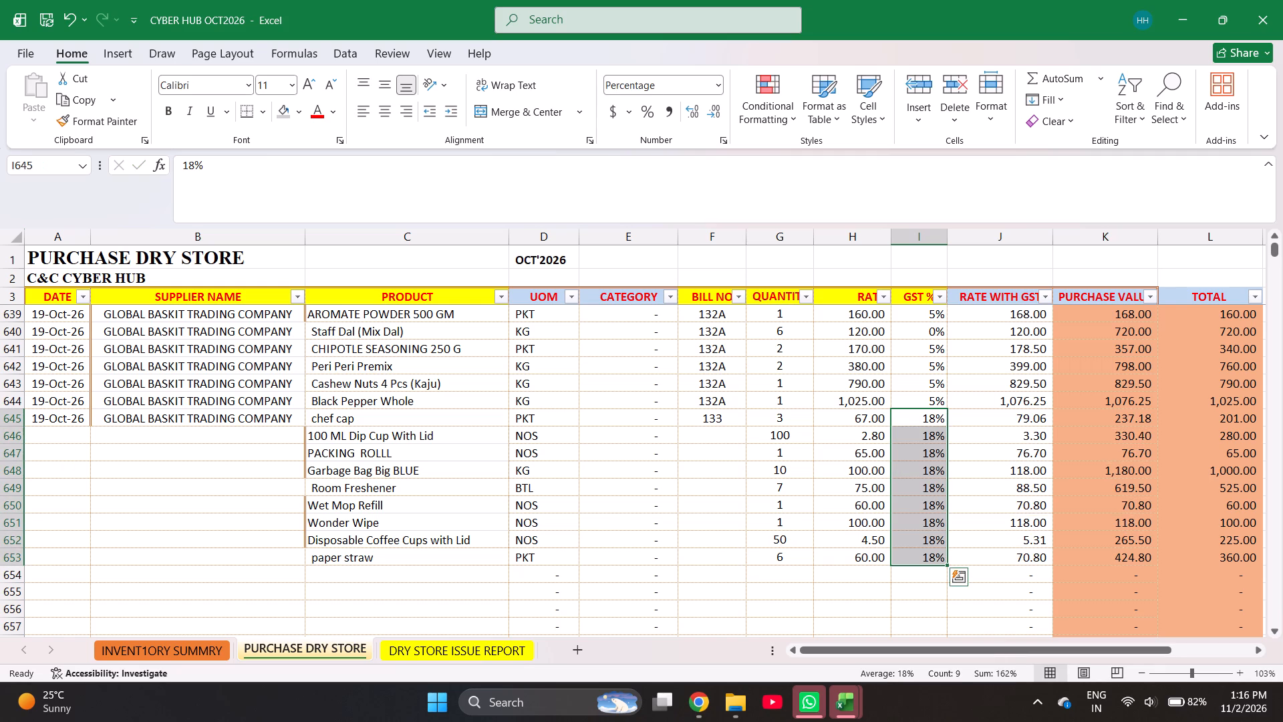
Fill bill number 133 down from the chef cap row 645 through the paper straw row 653.
key(Left)
key(Left)
key(Left)
key(shift+Down)
key(shift+Down)
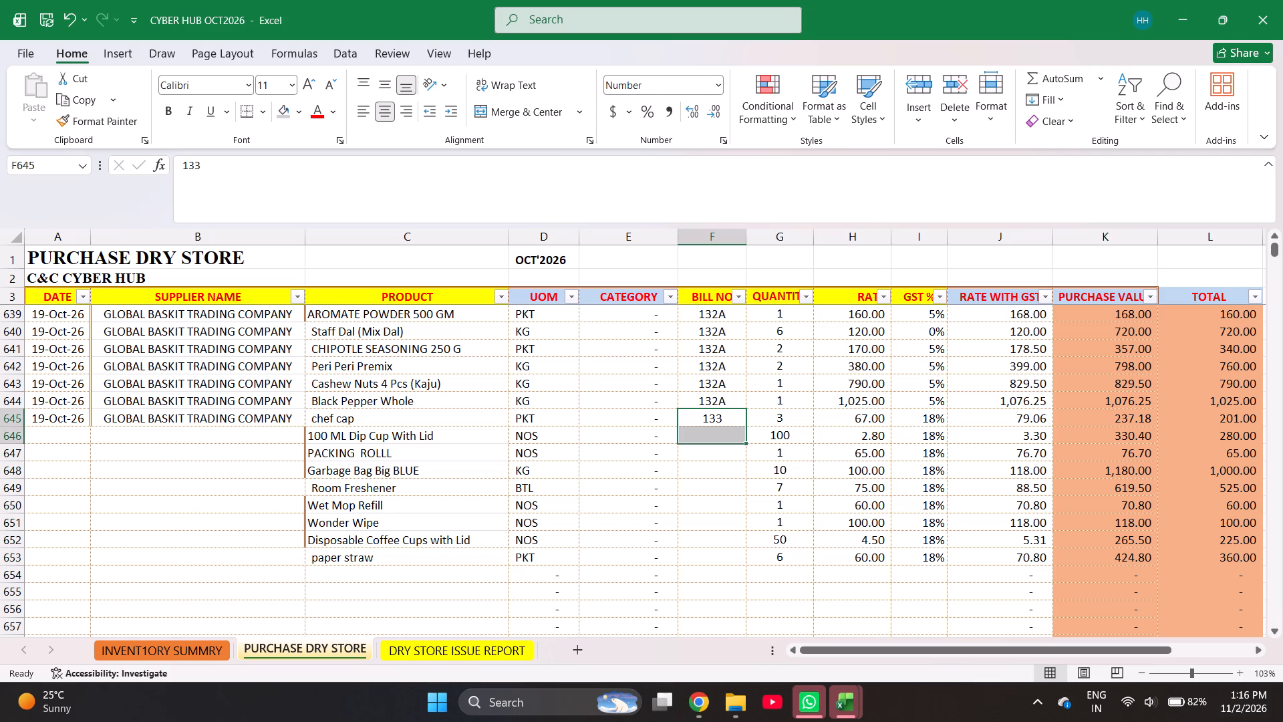
key(shift+Down)
key(shift+Down)
key(shift+Down)
key(shift+Down)
key(shift+Down)
key(shift+Down)
key(ctrl+d)
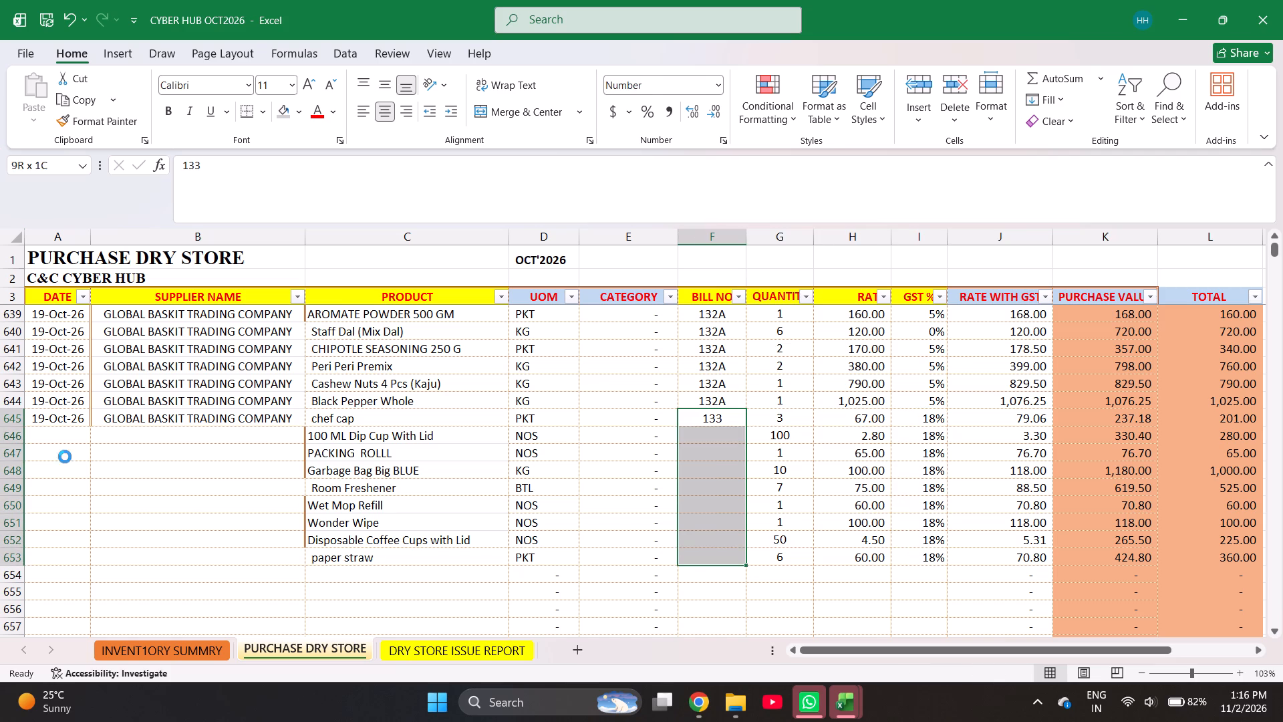
Fill the date 19-Oct-26 and supplier GLOBAL BASKIT TRADING COMPANY down from row 645 through row 653.
key(ctrl+Left)
key(shift+Right)
key(shift+Down)
key(shift+Down)
key(shift+Down)
key(shift+Down)
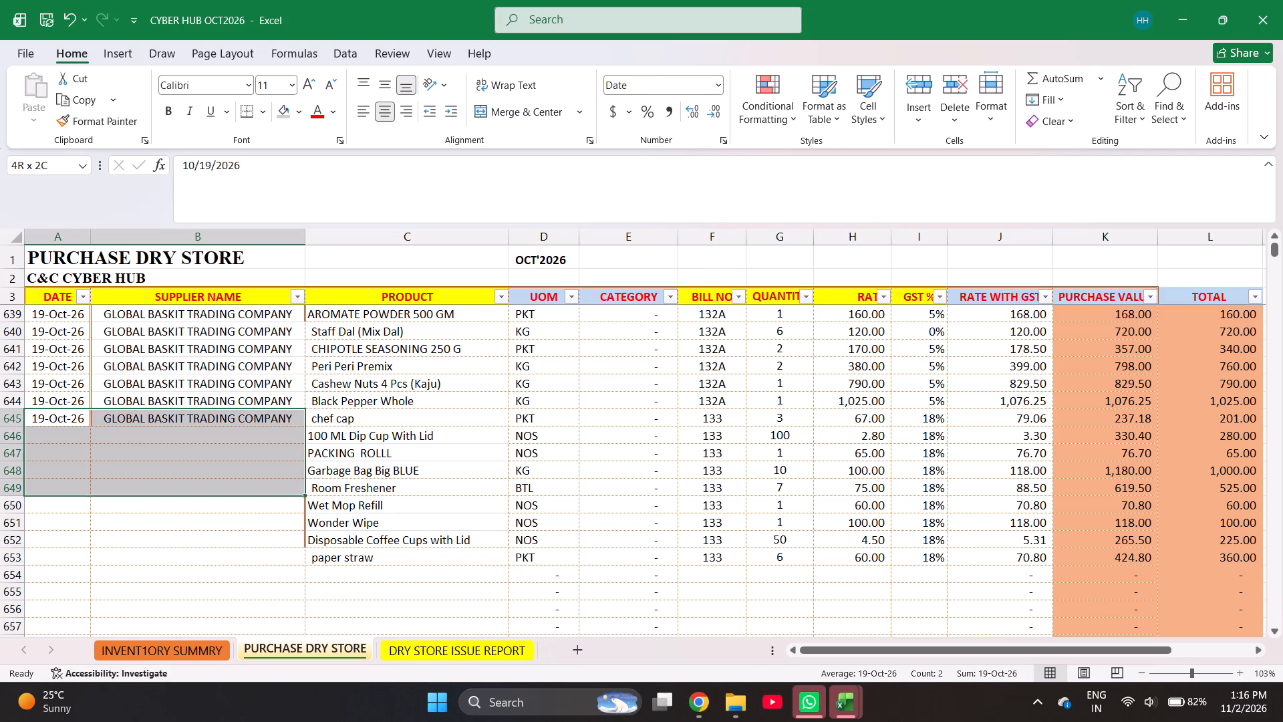
key(shift+Down)
key(shift+Down)
key(shift+Down)
key(shift+Down)
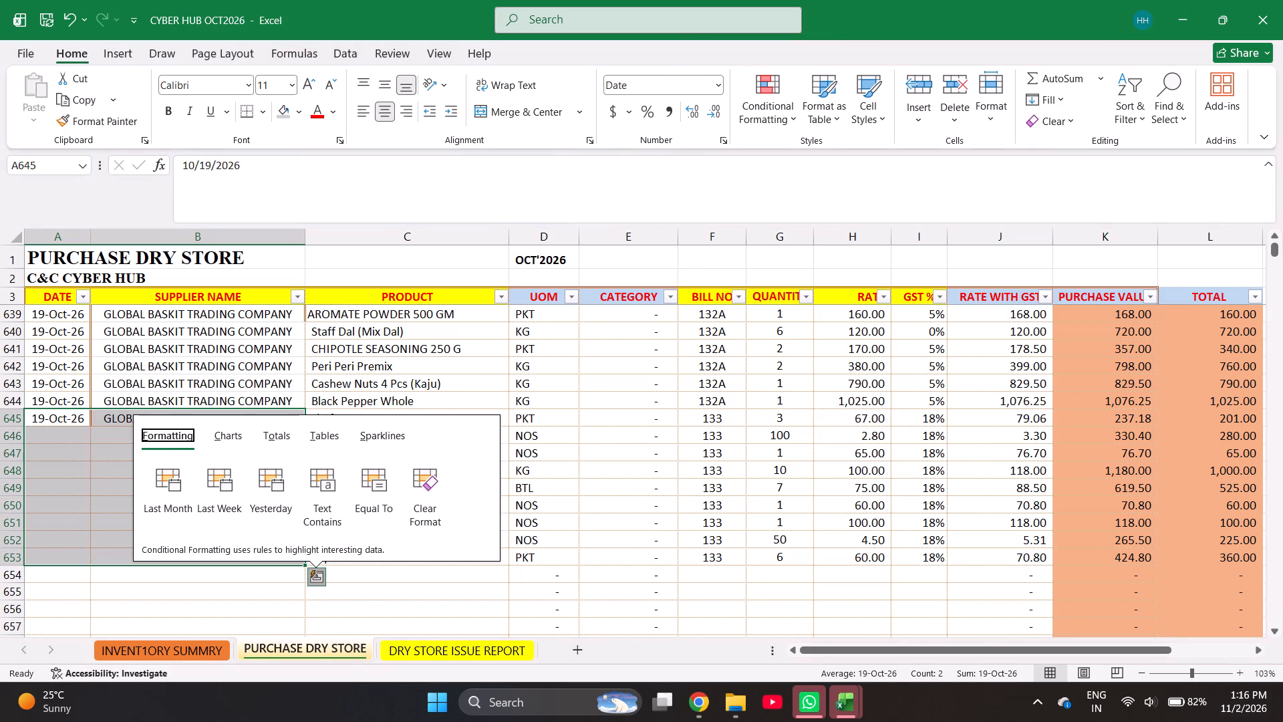
key(Escape)
key(ctrl+d)
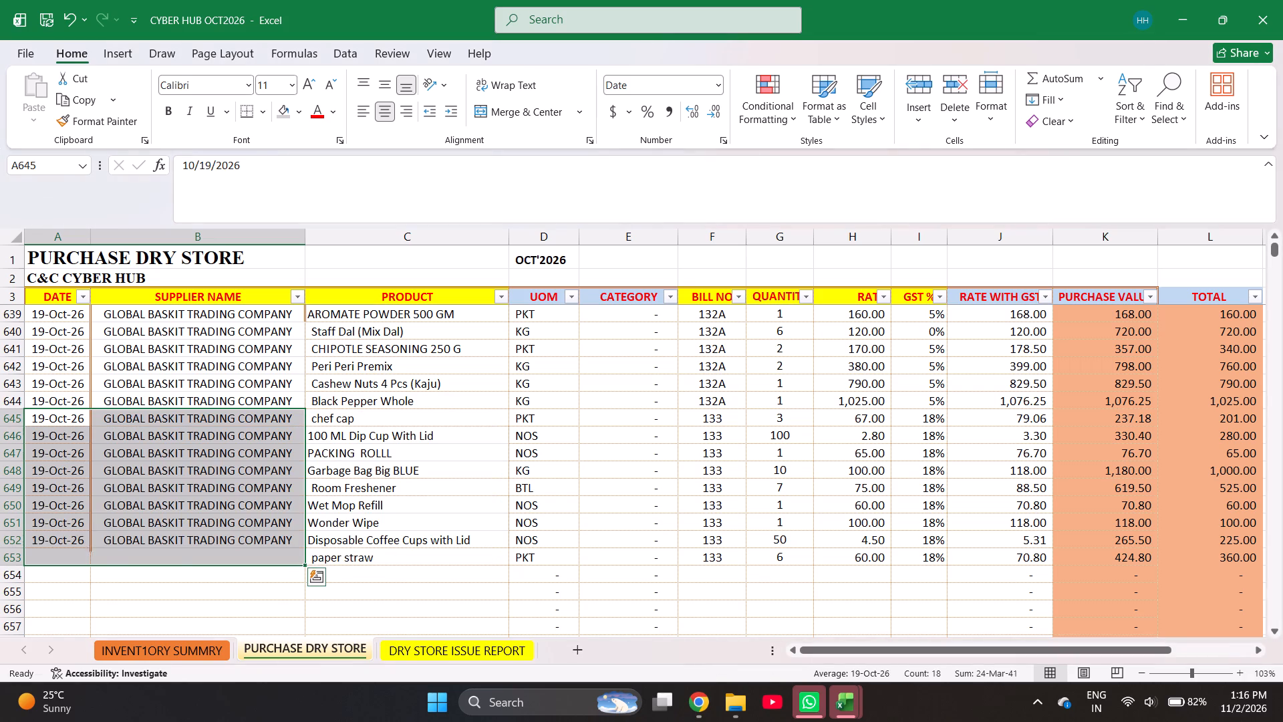
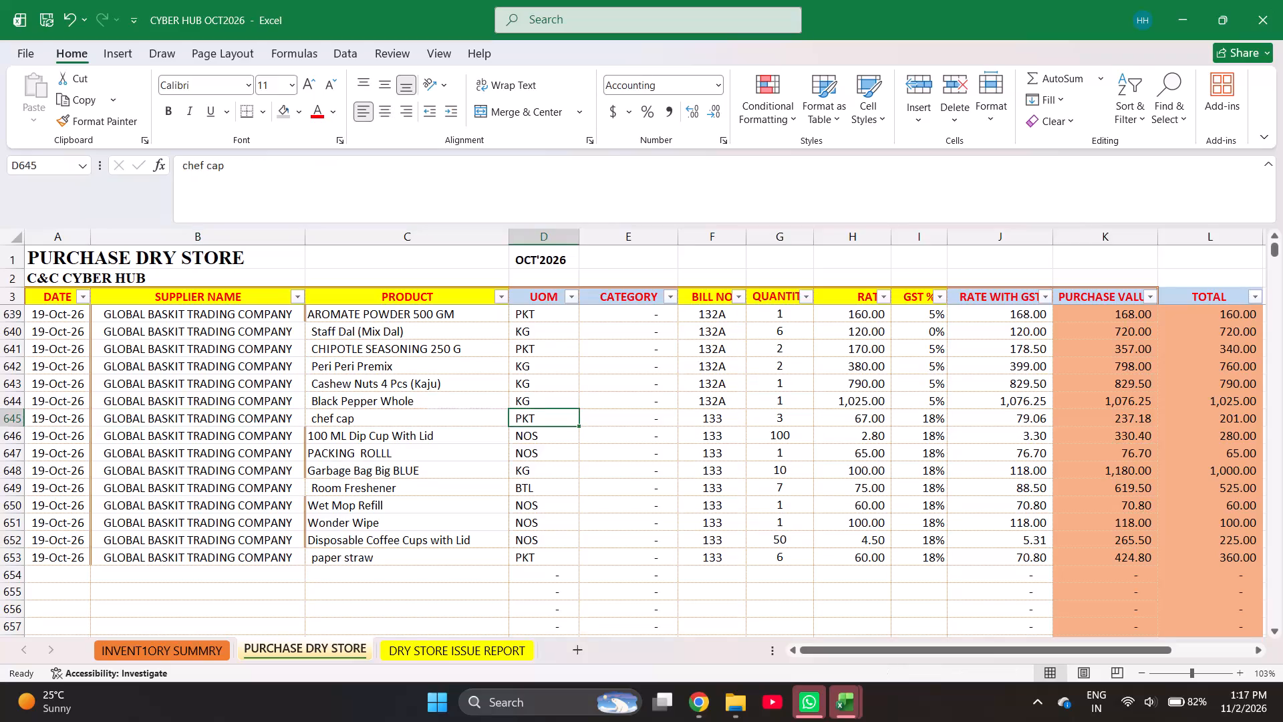
Check the bill 133 sum by selecting the purchase values from chef cap in row 645 through paper straw in row 653.
key(Right)
key(Right)
key(Right)
key(Right)
key(Right)
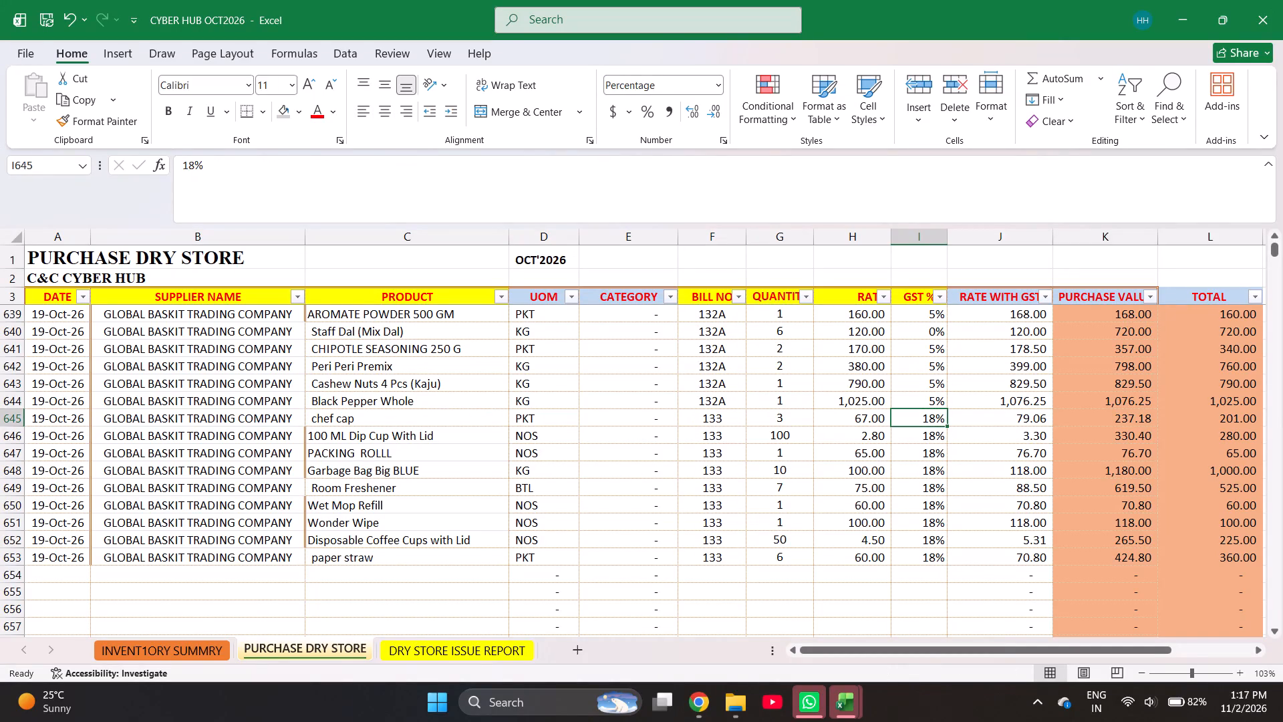
key(Right)
key(Right)
key(shift+Down)
key(shift+Down)
key(shift+Down)
key(shift+Down)
key(shift+Down)
key(shift+Down)
key(shift+Down)
key(shift+Down)
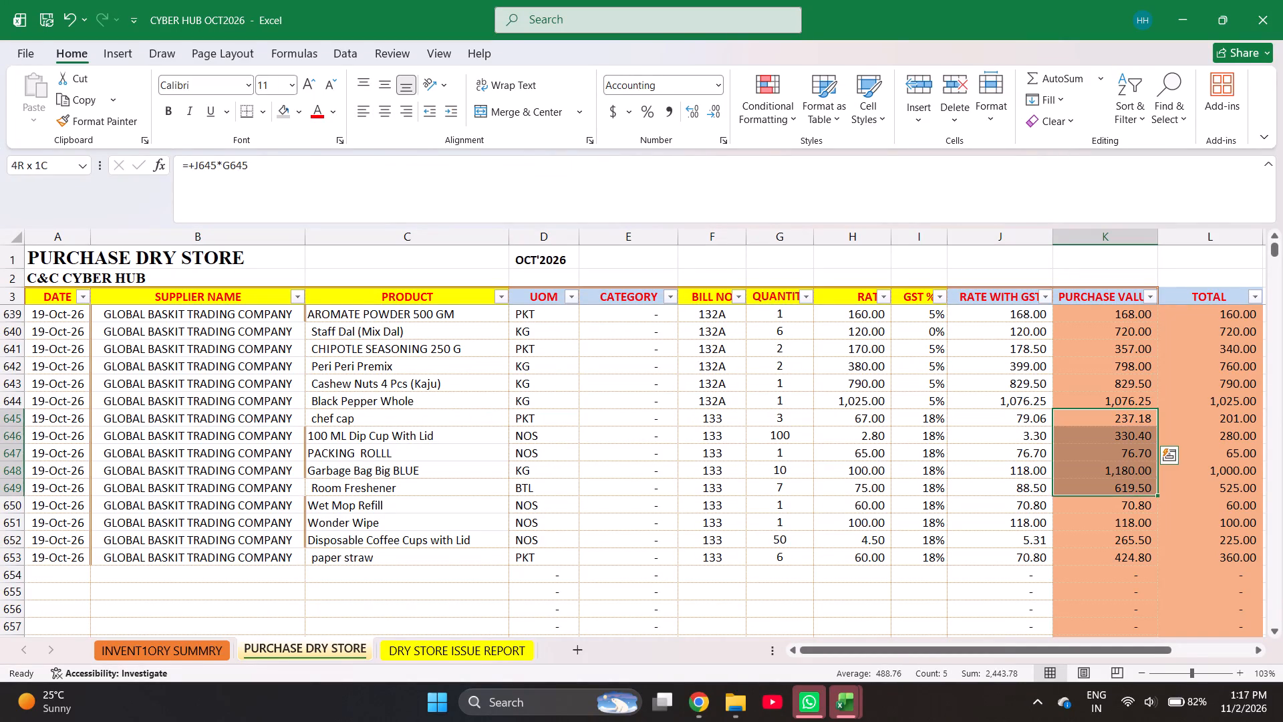
key(shift+Down)
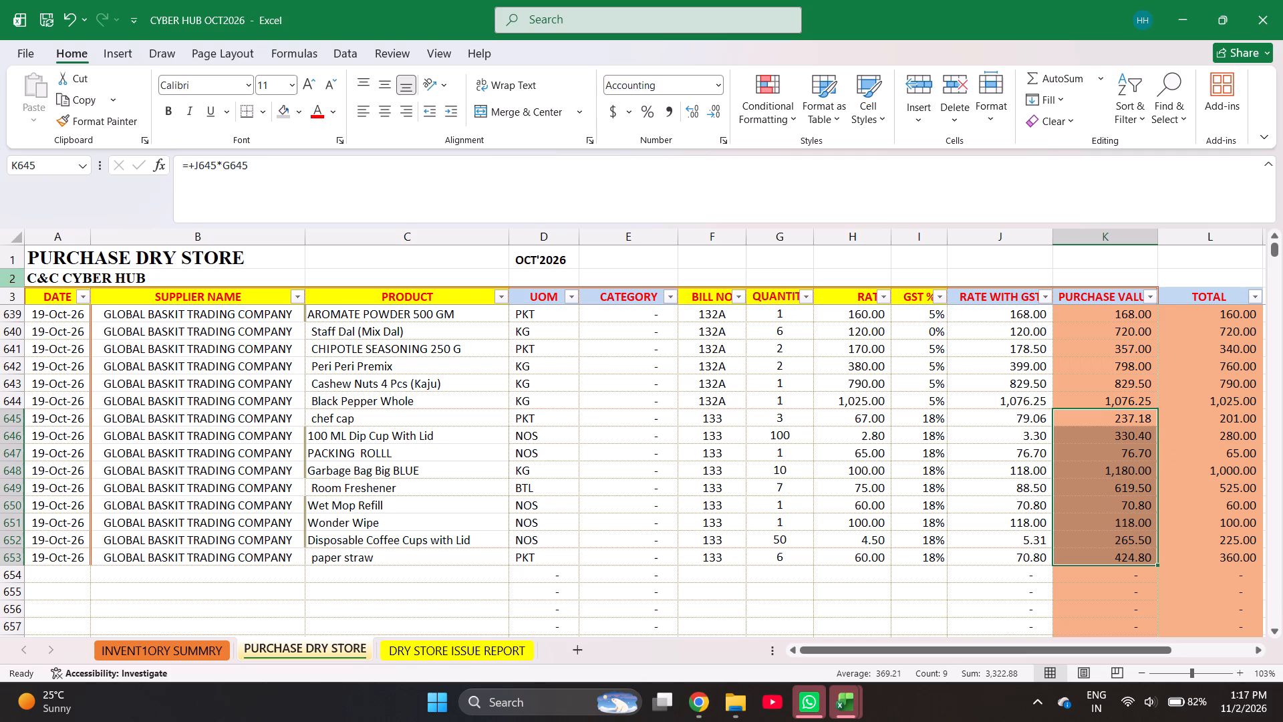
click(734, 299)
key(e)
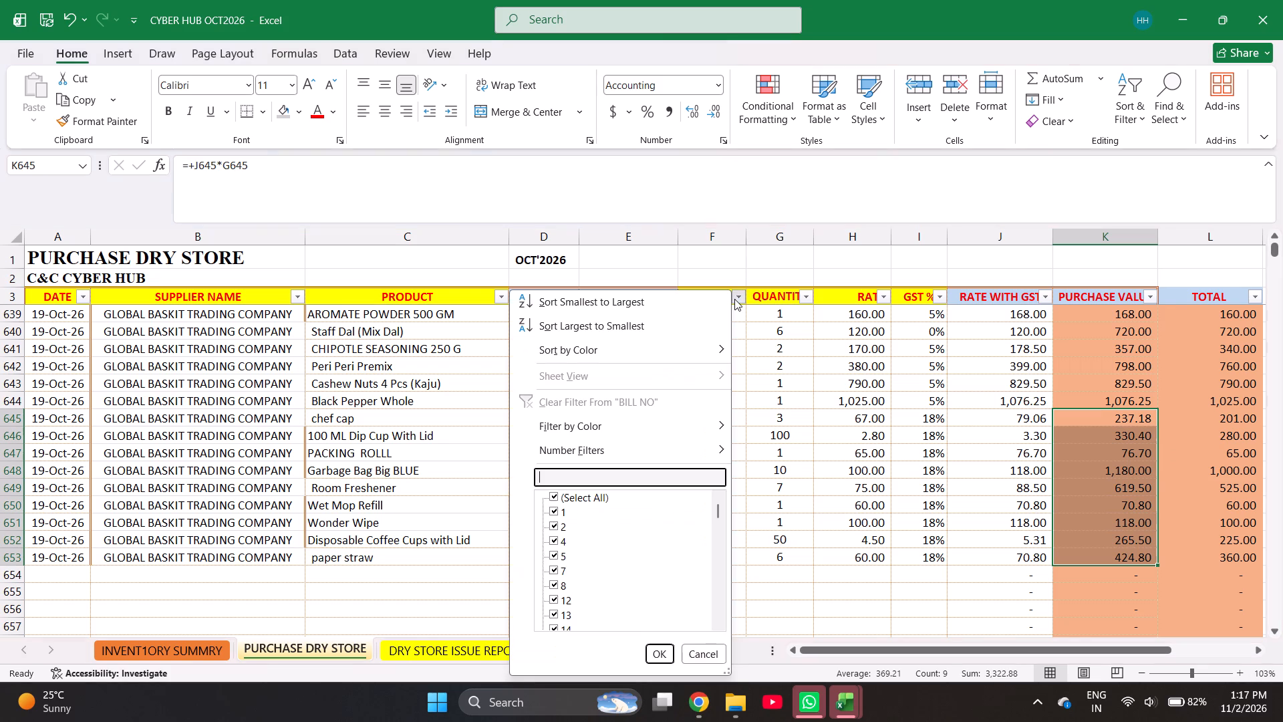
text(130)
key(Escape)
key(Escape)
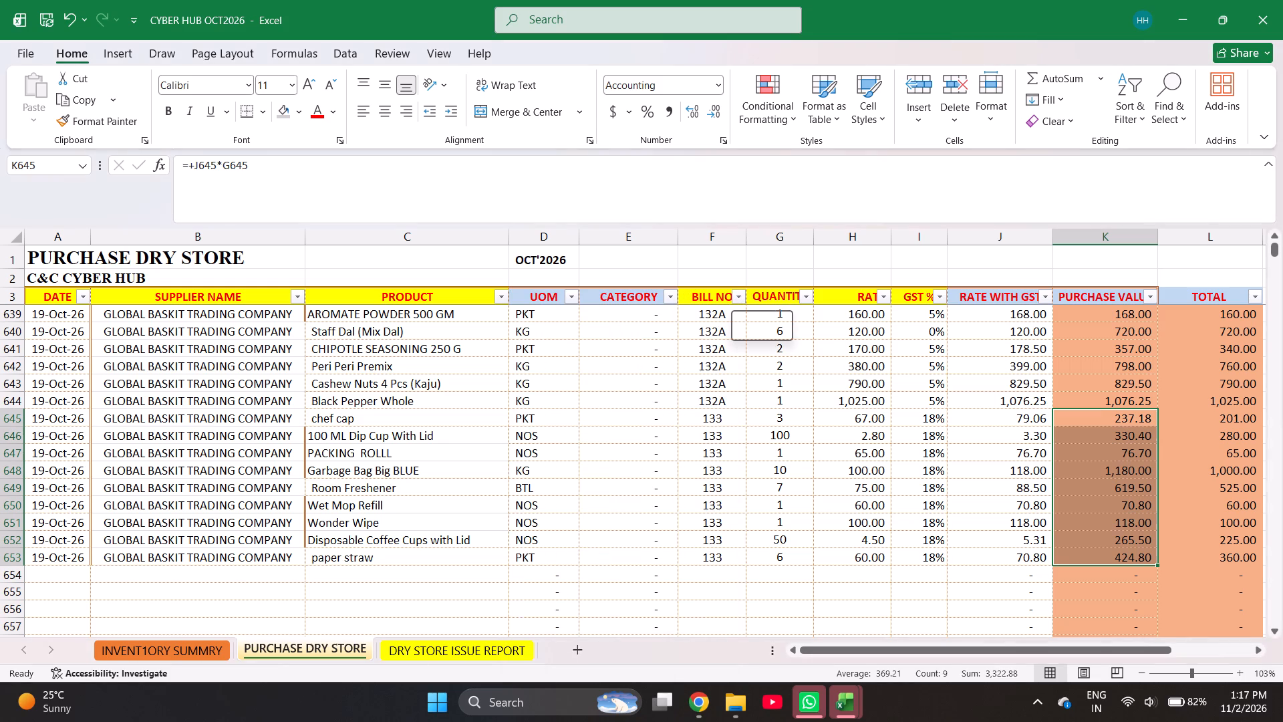
Go to the date cell of the first empty row, 654, below the paper straw entry.
key(ctrl+Left)
key(ctrl+Down)
key(Down)
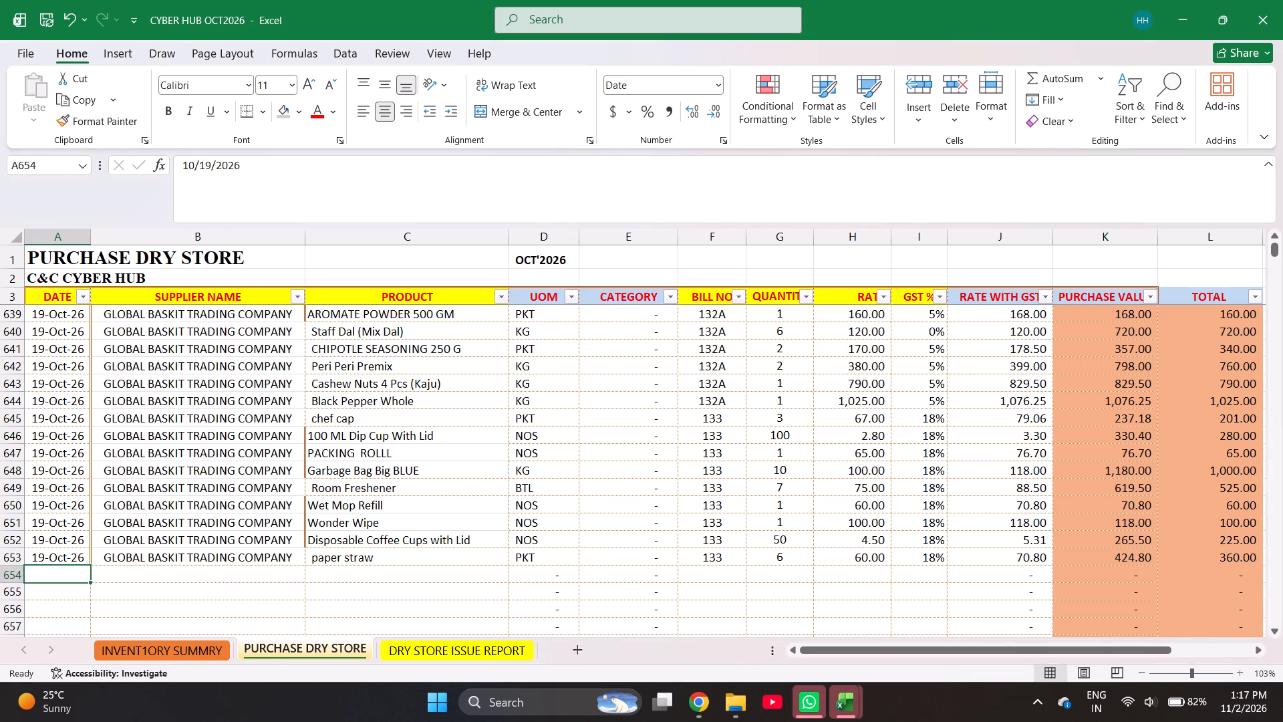
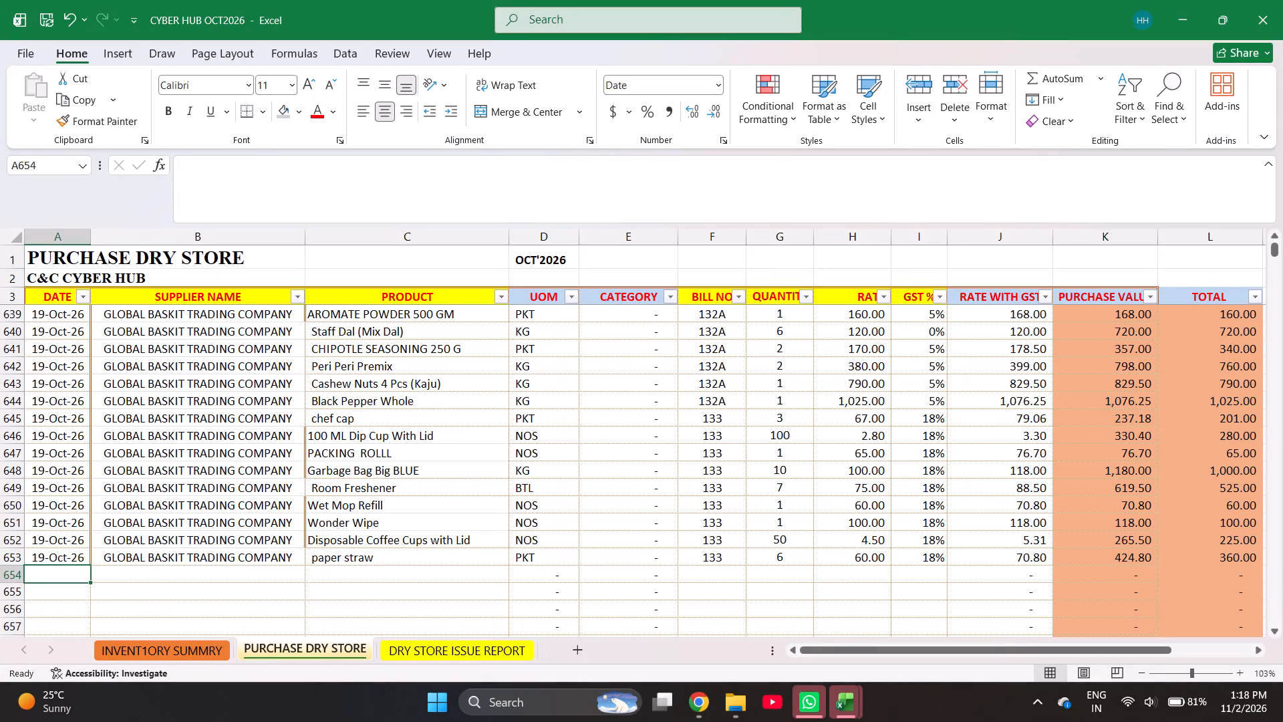
Filter the purchase sheet to bill number 3559 to check its recorded entry, and undo the filter.
click(738, 299)
key(e)
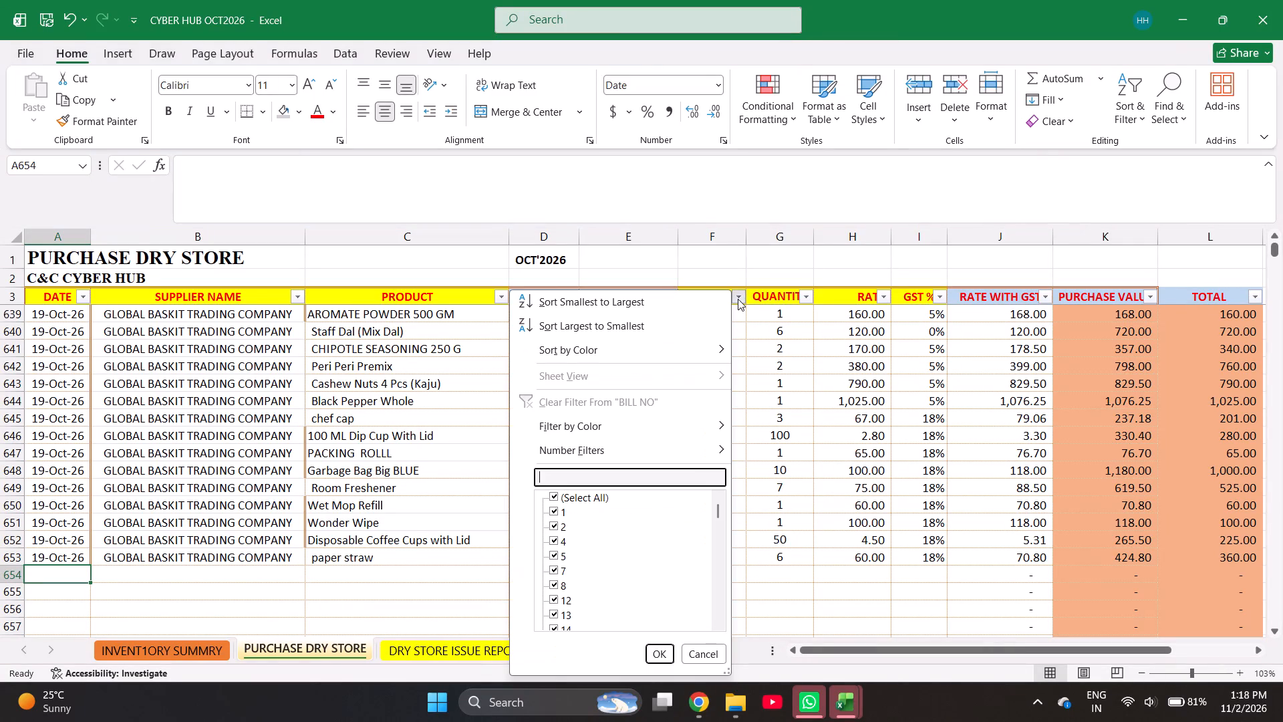
text(3559)
key(Return)
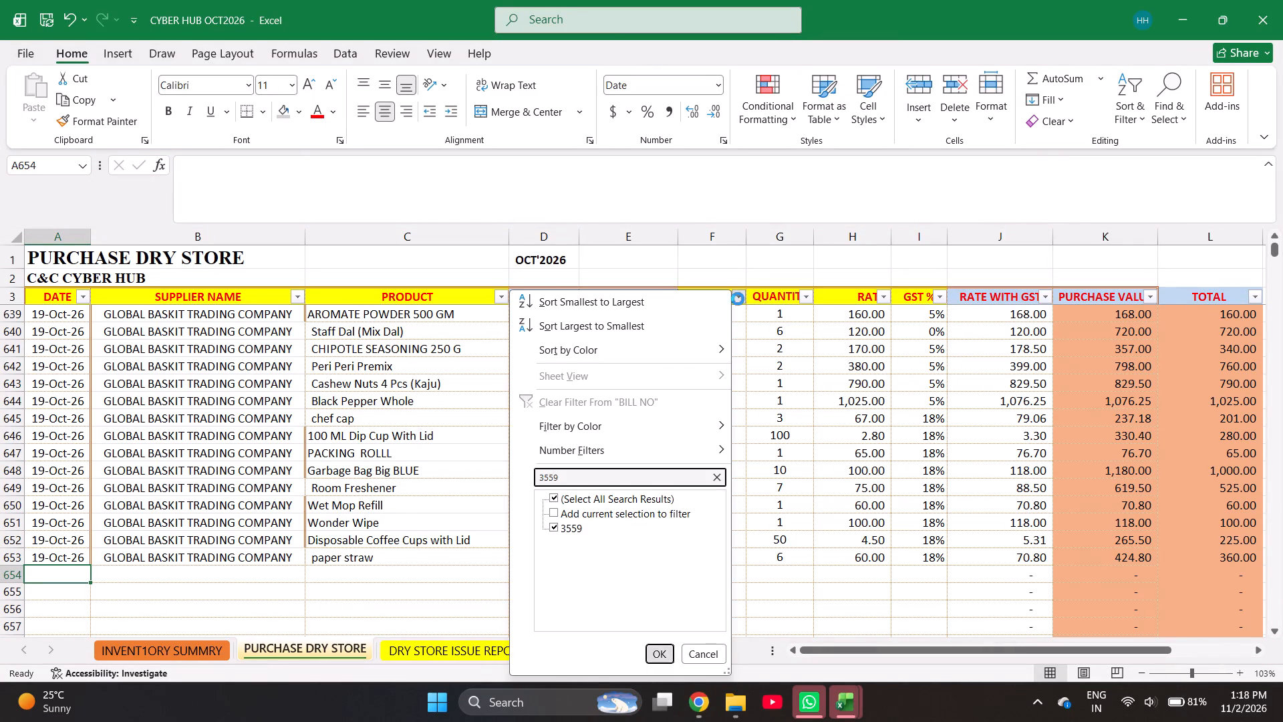
key(Down)
key(Up)
key(Up)
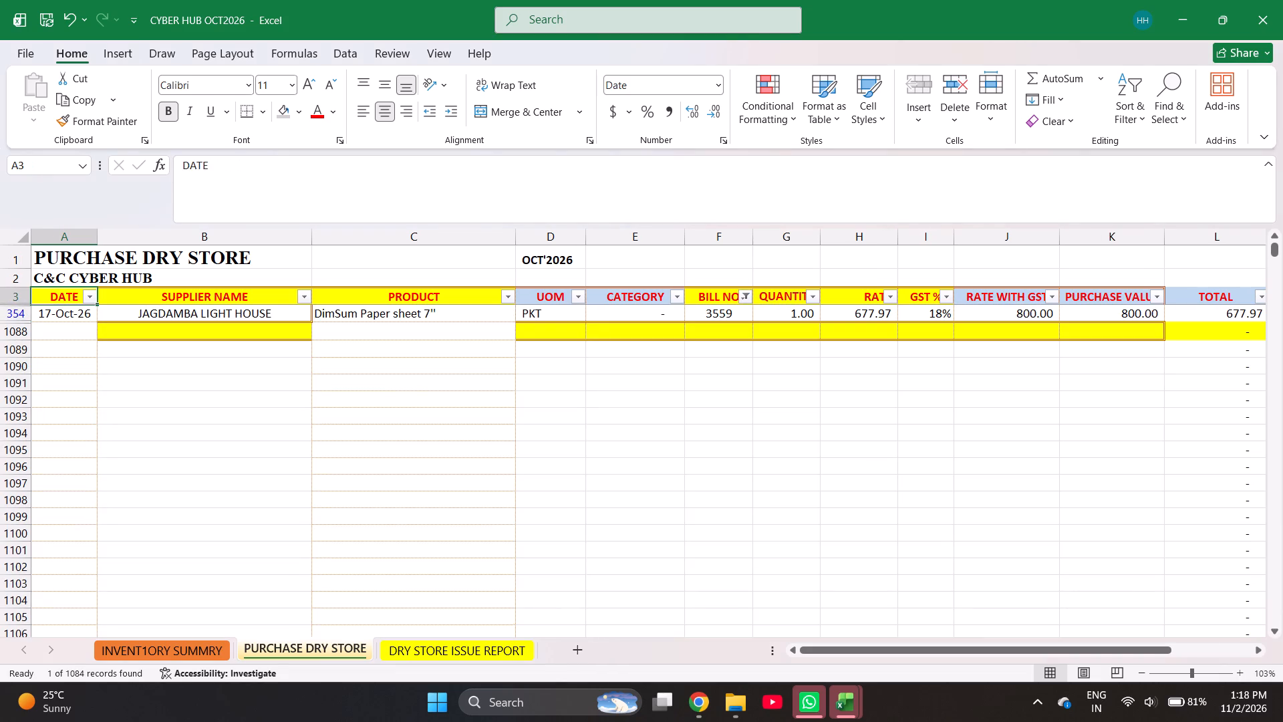
key(ctrl+Page_Up)
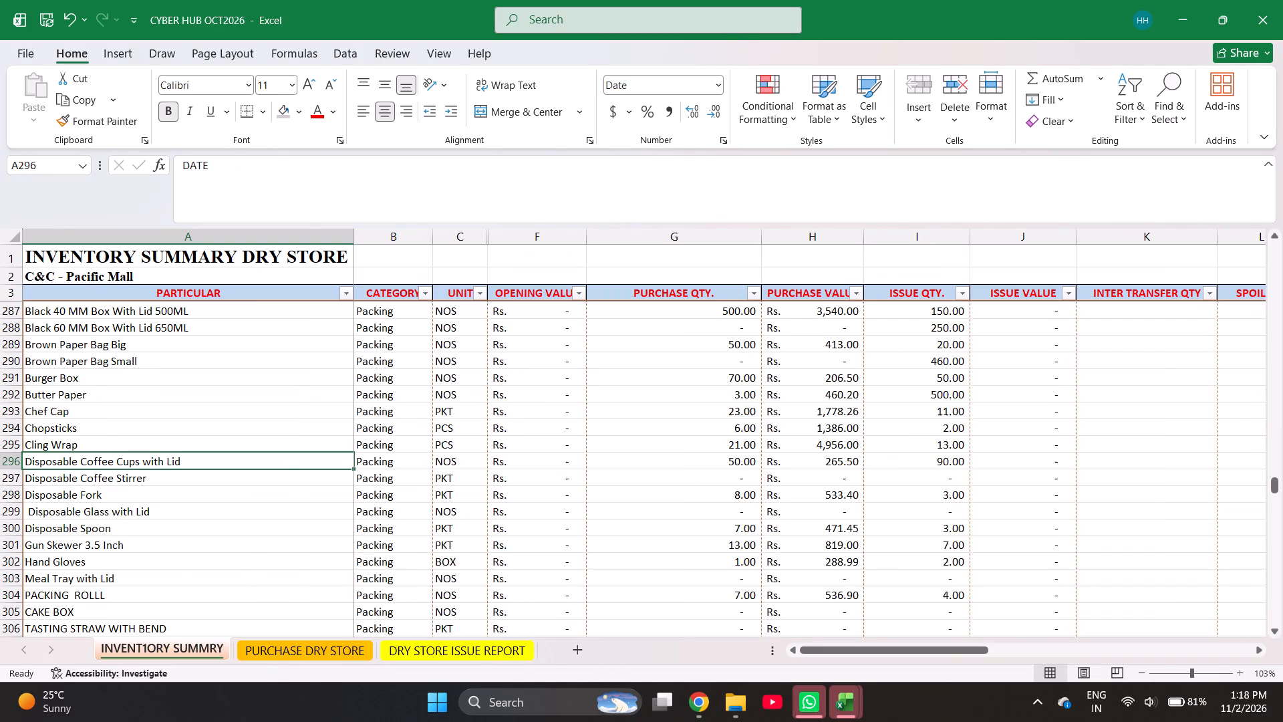
key(ctrl+Page_Down)
key(ctrl+z)
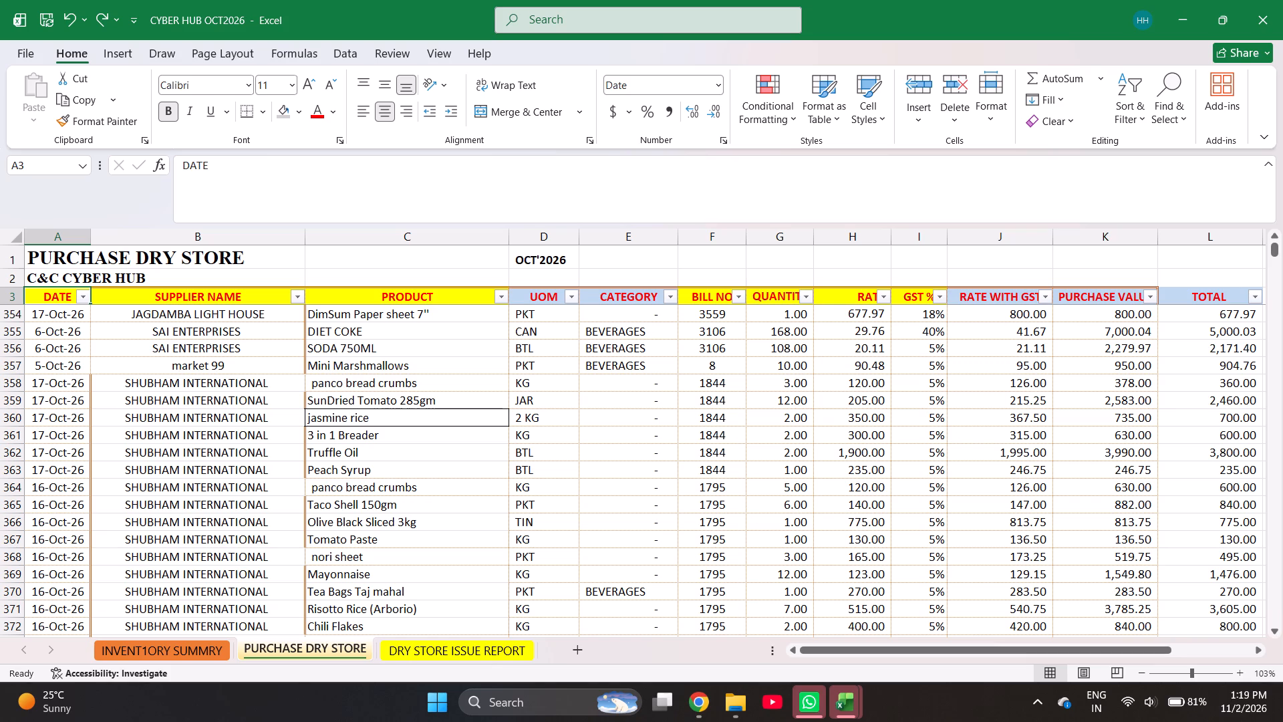
Look up bill numbers 3106 and 8 in the bill number filter without applying it.
click(738, 299)
key(e)
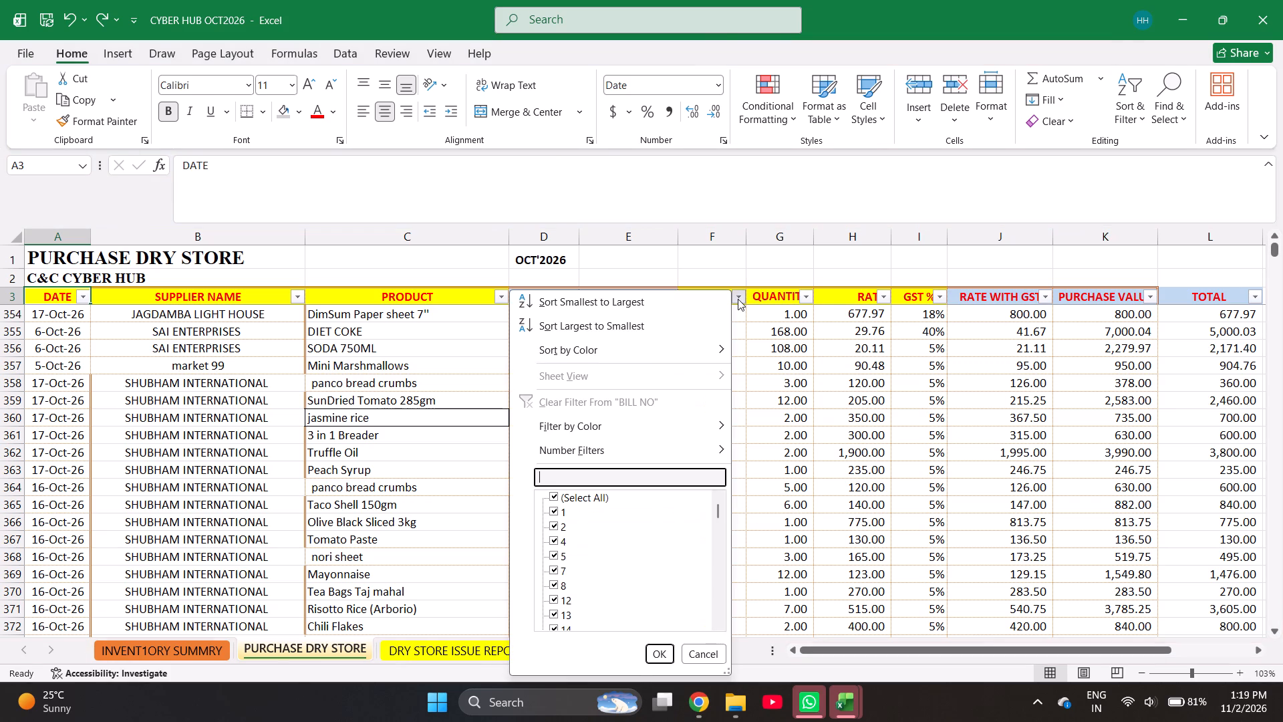
text(3106)
key(Escape)
key(Escape)
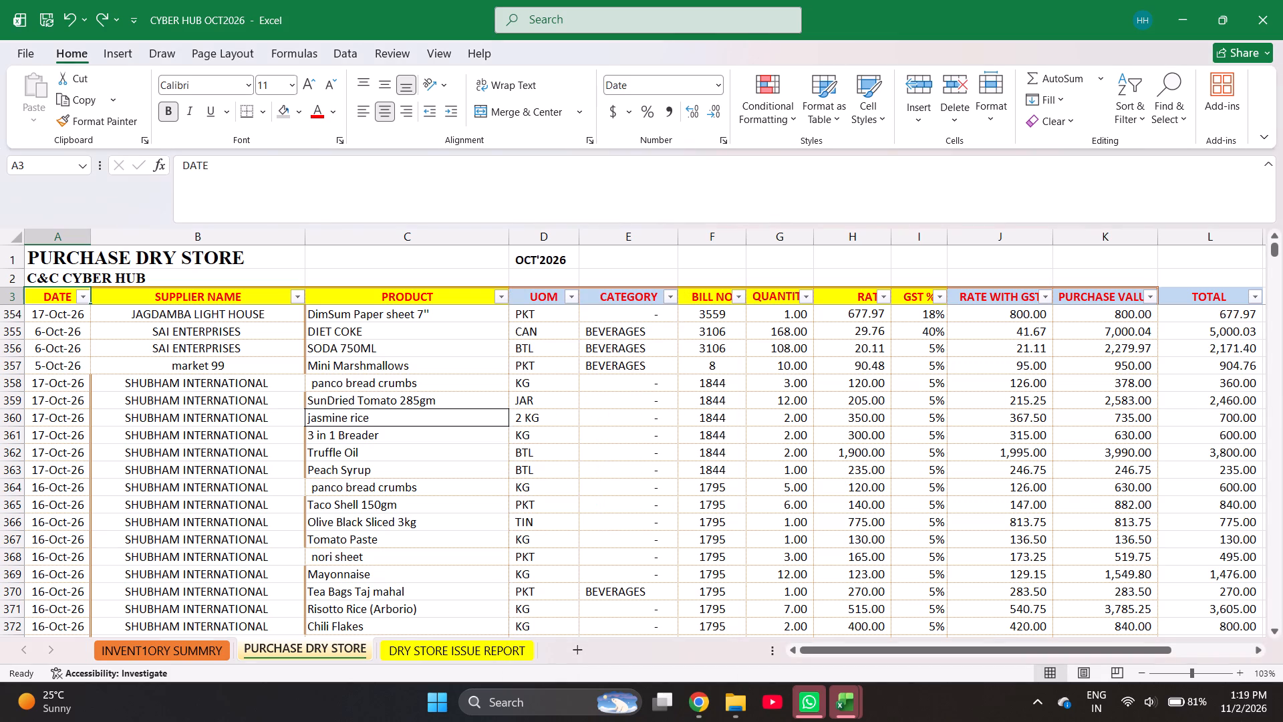
click(738, 299)
key(e)
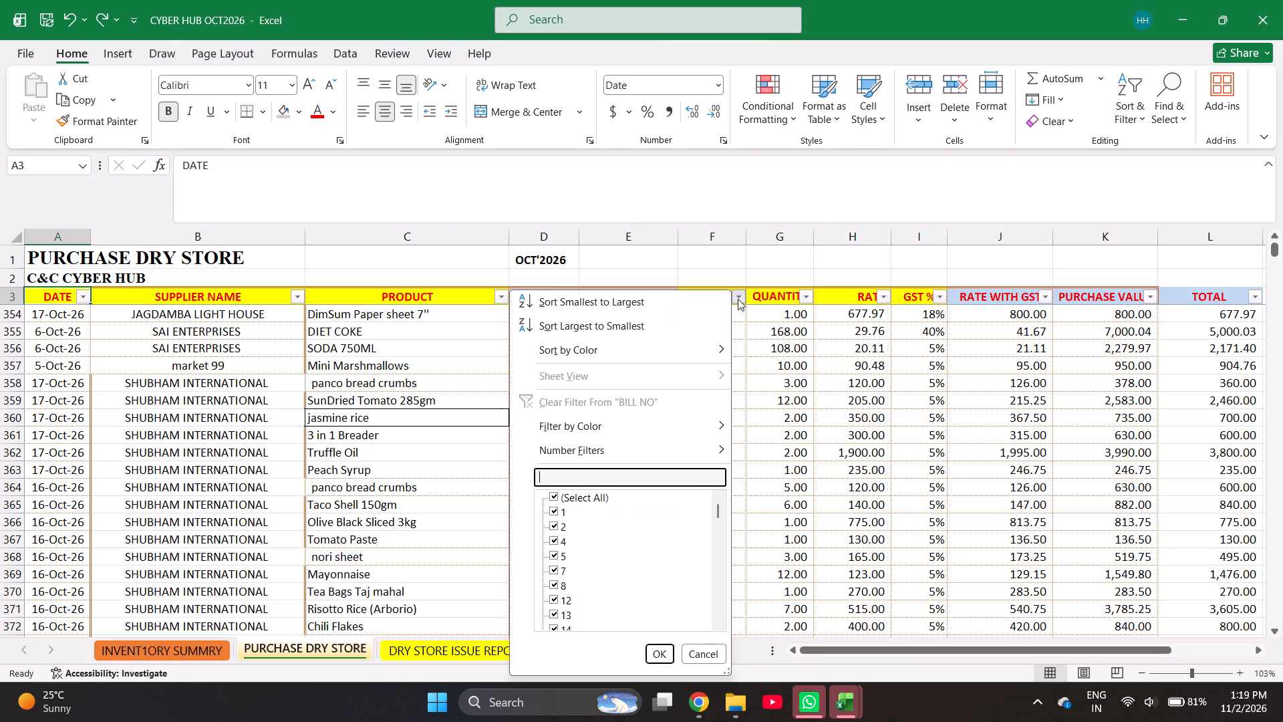
key(8)
key(Escape)
key(Escape)
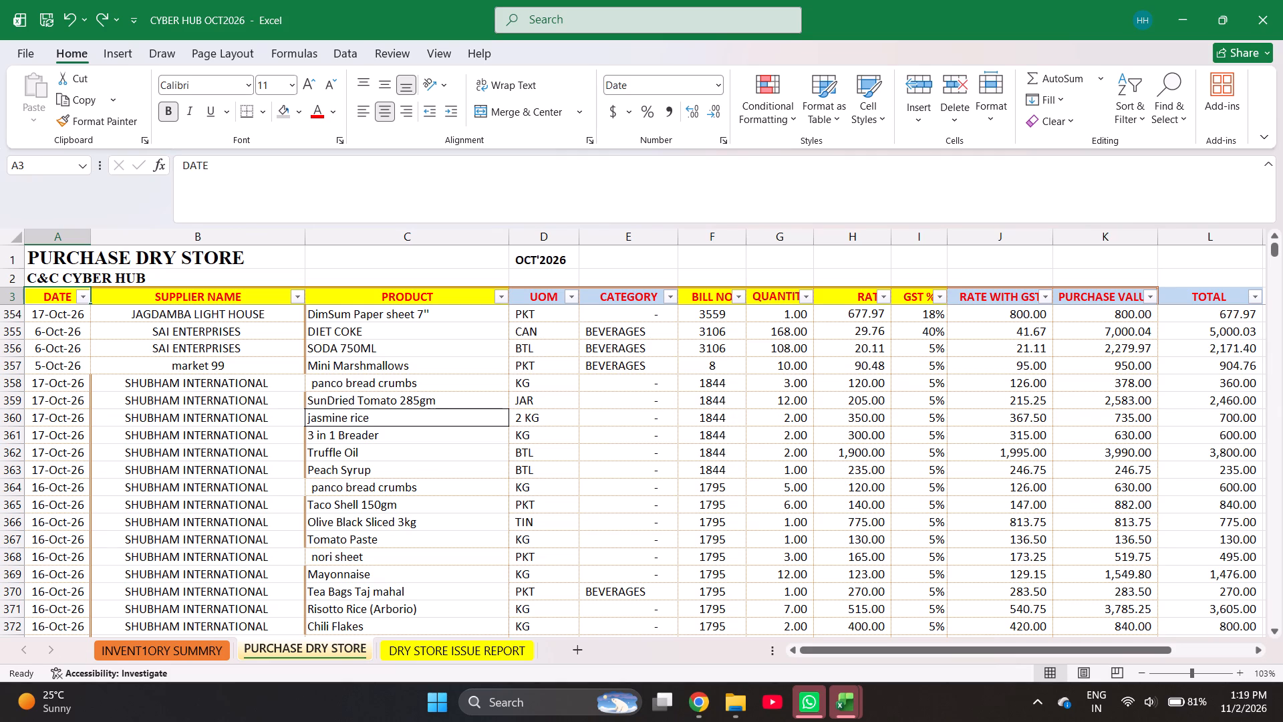
key(Left)
key(Left)
key(Left)
key(Left)
Start a new entry in the first empty row, 654, with date 31-Oct-2026 and supplier PREM DAIRY.
click(44, 376)
key(ctrl+Down)
key(Down)
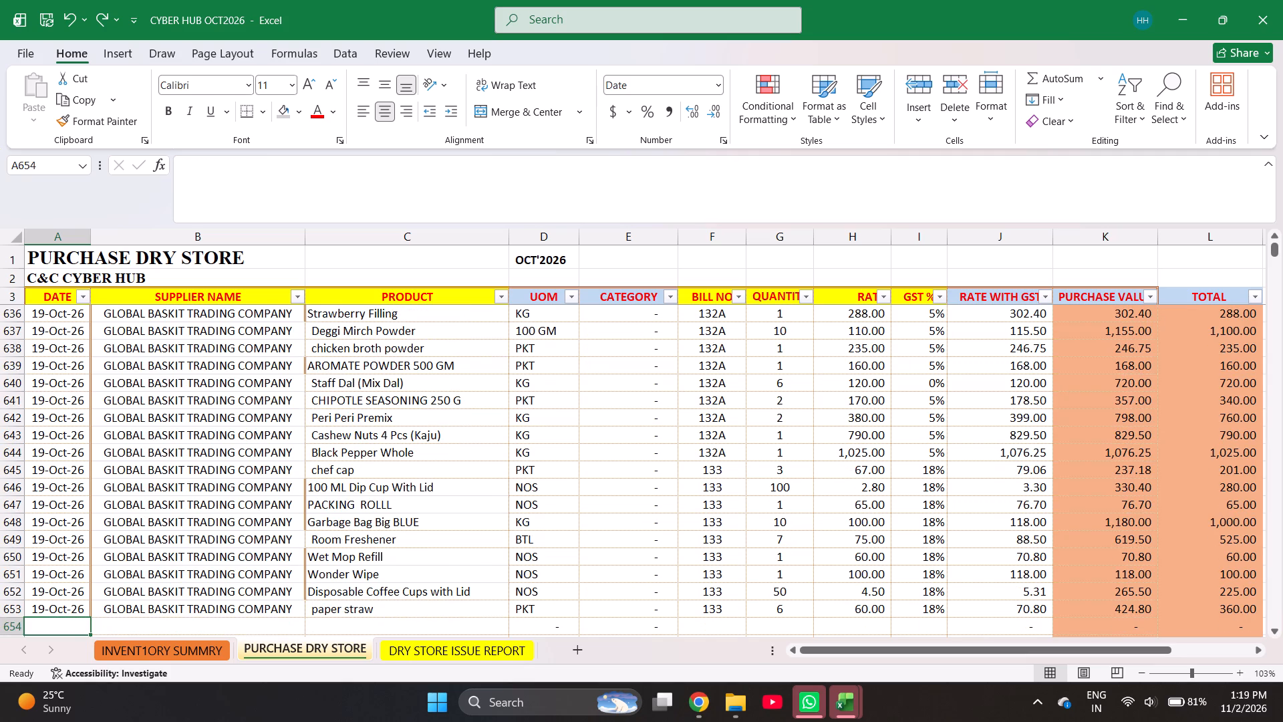
text(10-)
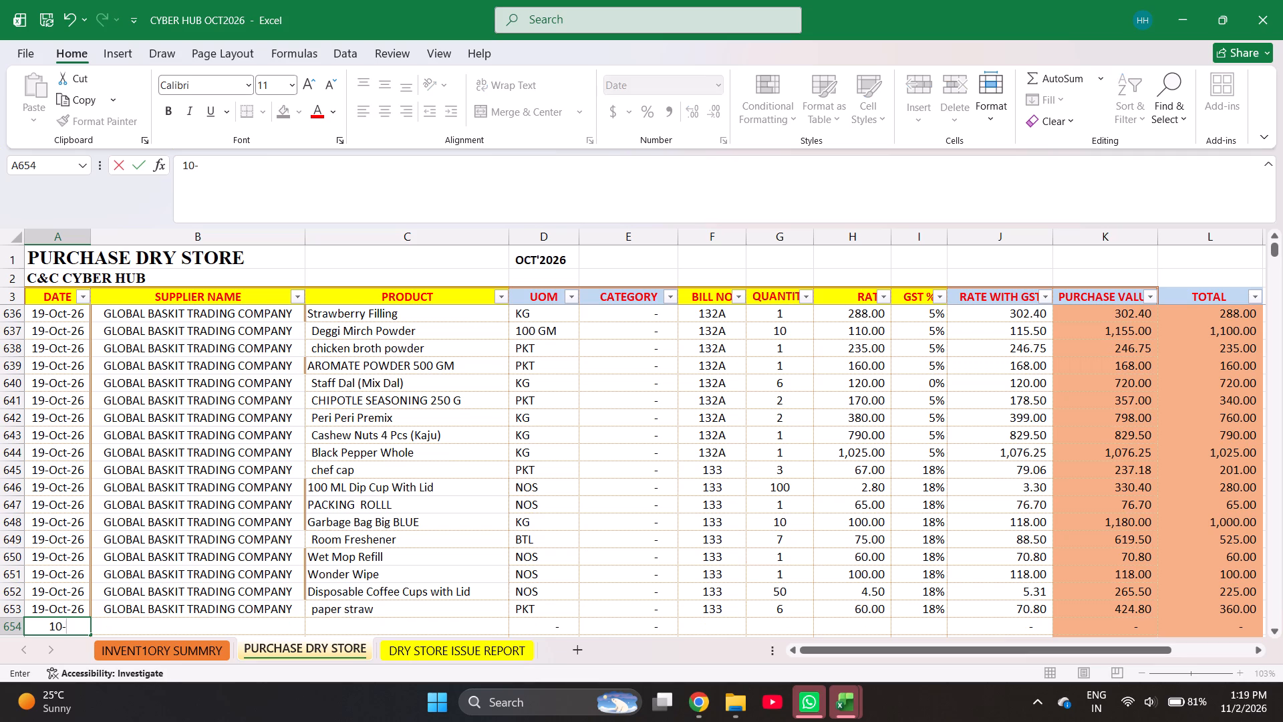
text(31)
text(-2026)
key(Right)
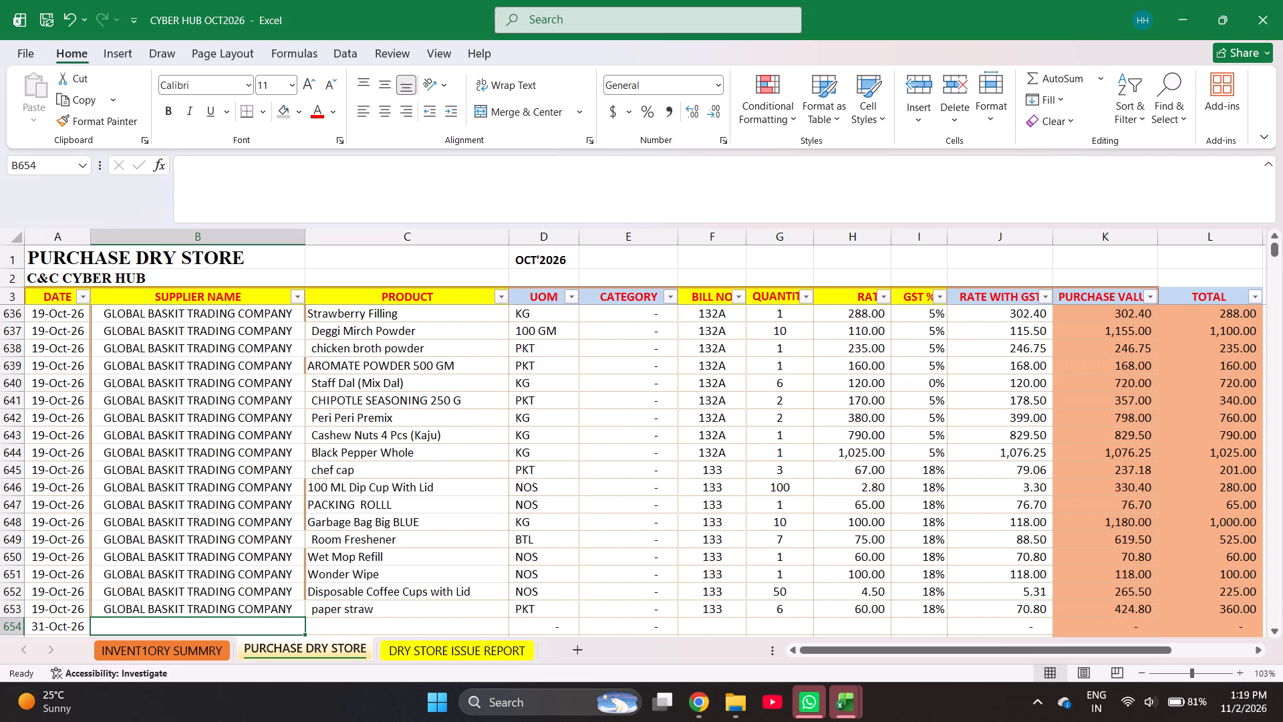
text(pre)
key(BackSpace)
key(BackSpace)
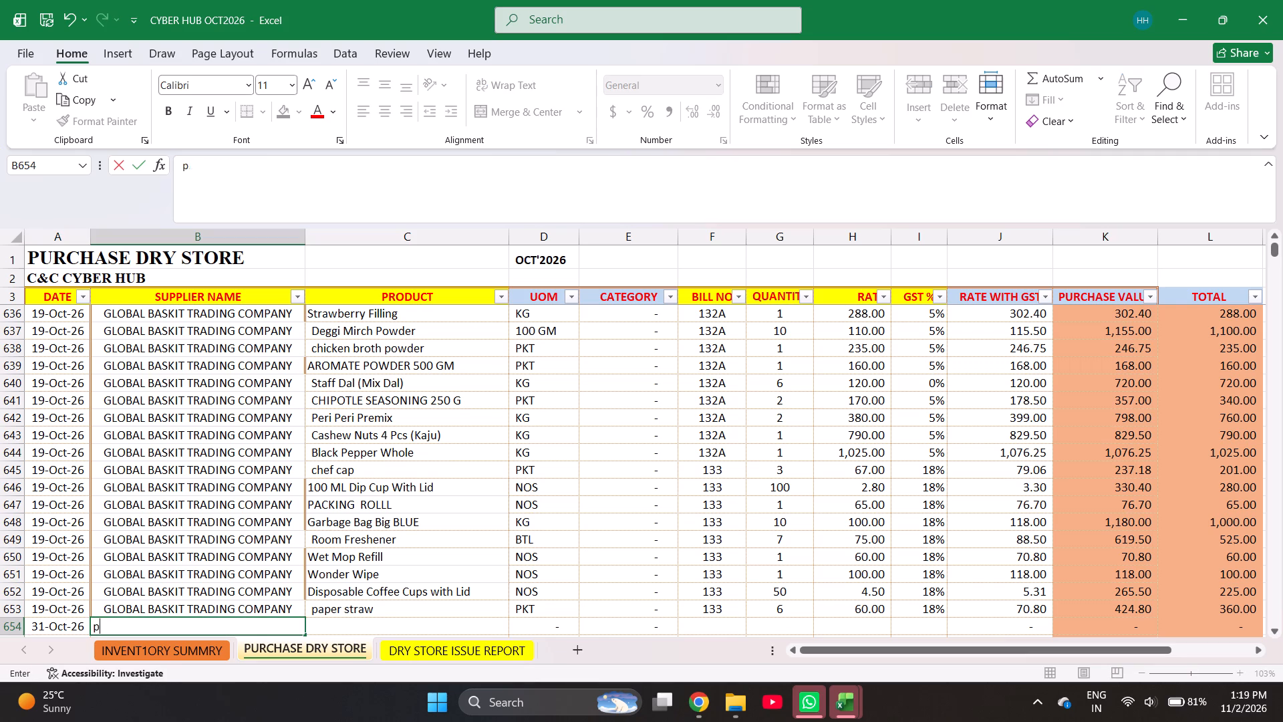
text(PRE)
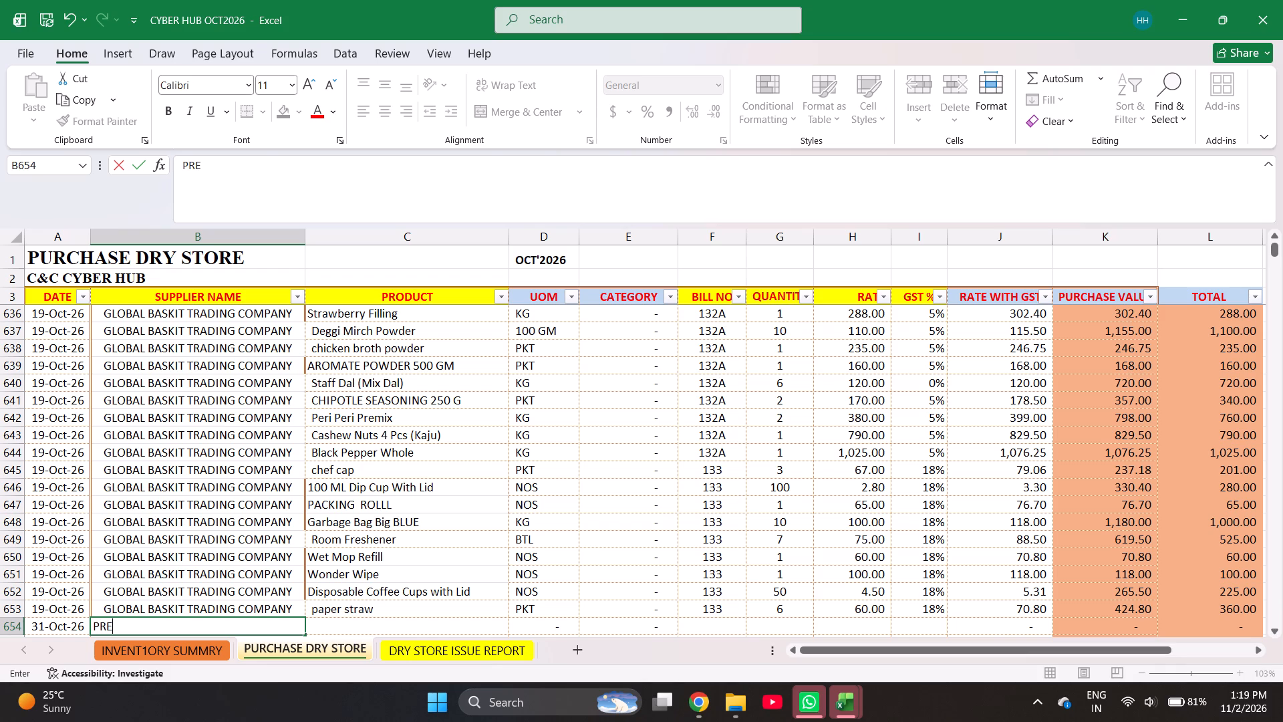
text(M DAIRY)
key(Right)
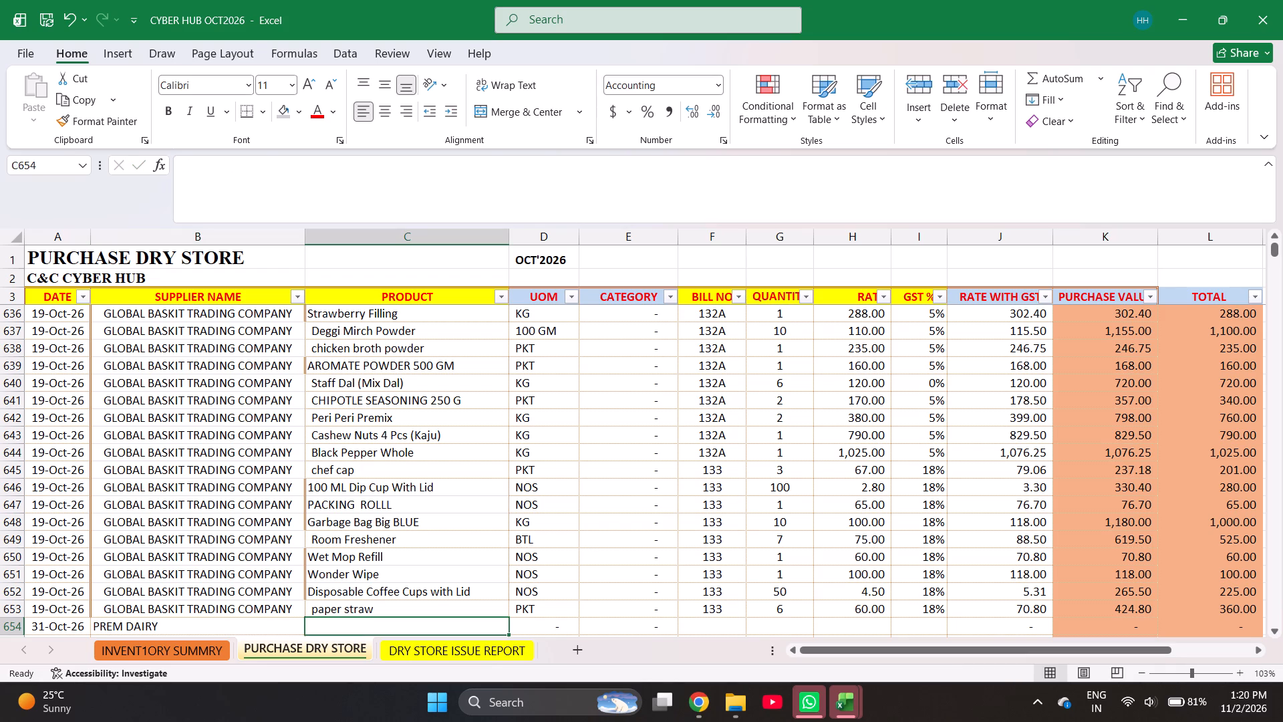
Find the Mayonnaise item in the inventory summary sheet by searching MAYO and copy it into row 654's product cell.
key(ctrl+Page_Up)
key(ctrl+f)
text(MAYO)
key(Return)
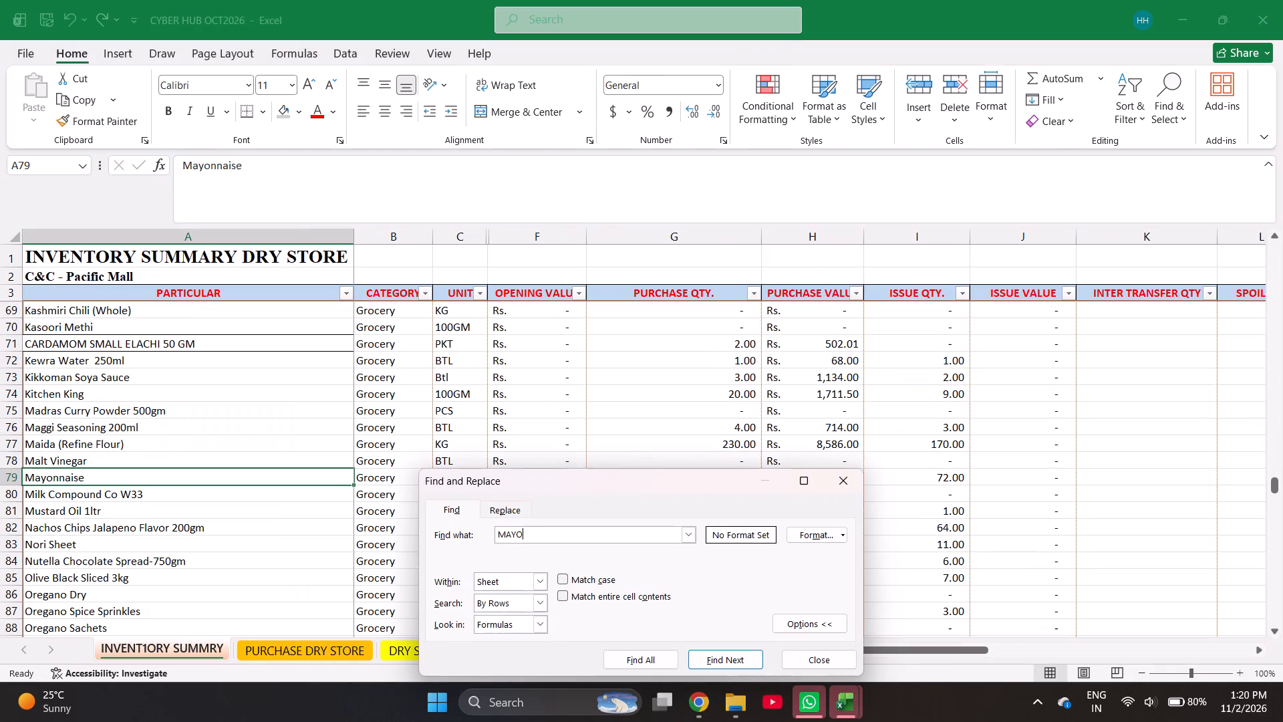
key(Escape)
key(ctrl+c)
key(ctrl+Page_Down)
key(Return)
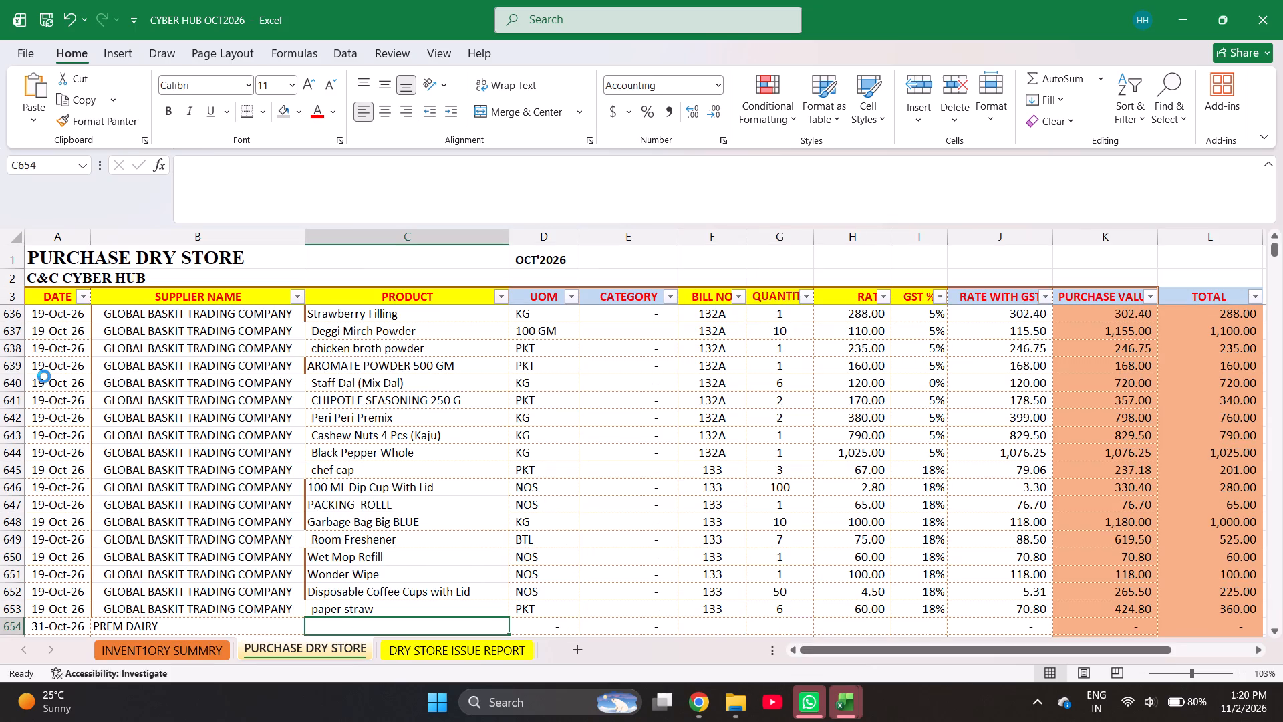
Enter bill number 1462 and quantity 8 for the PREM DAIRY mayonnaise entry in row 654.
key(Right)
key(Right)
key(Right)
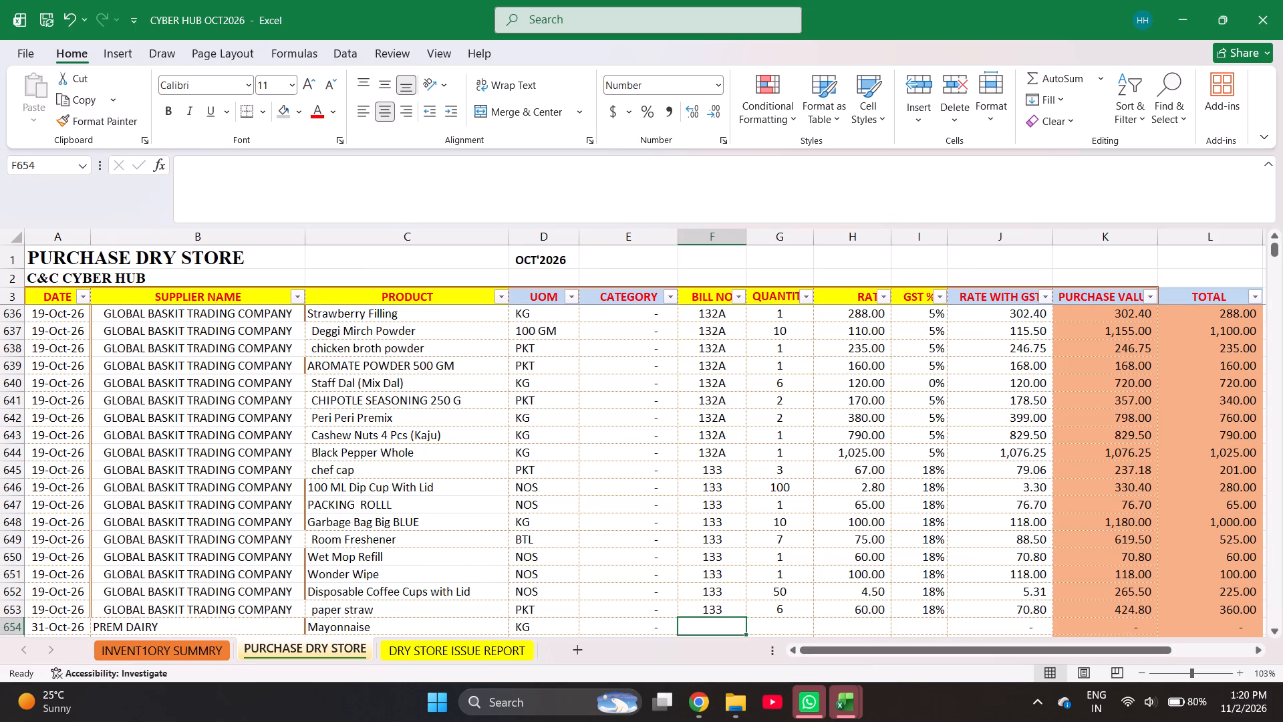
text(1462)
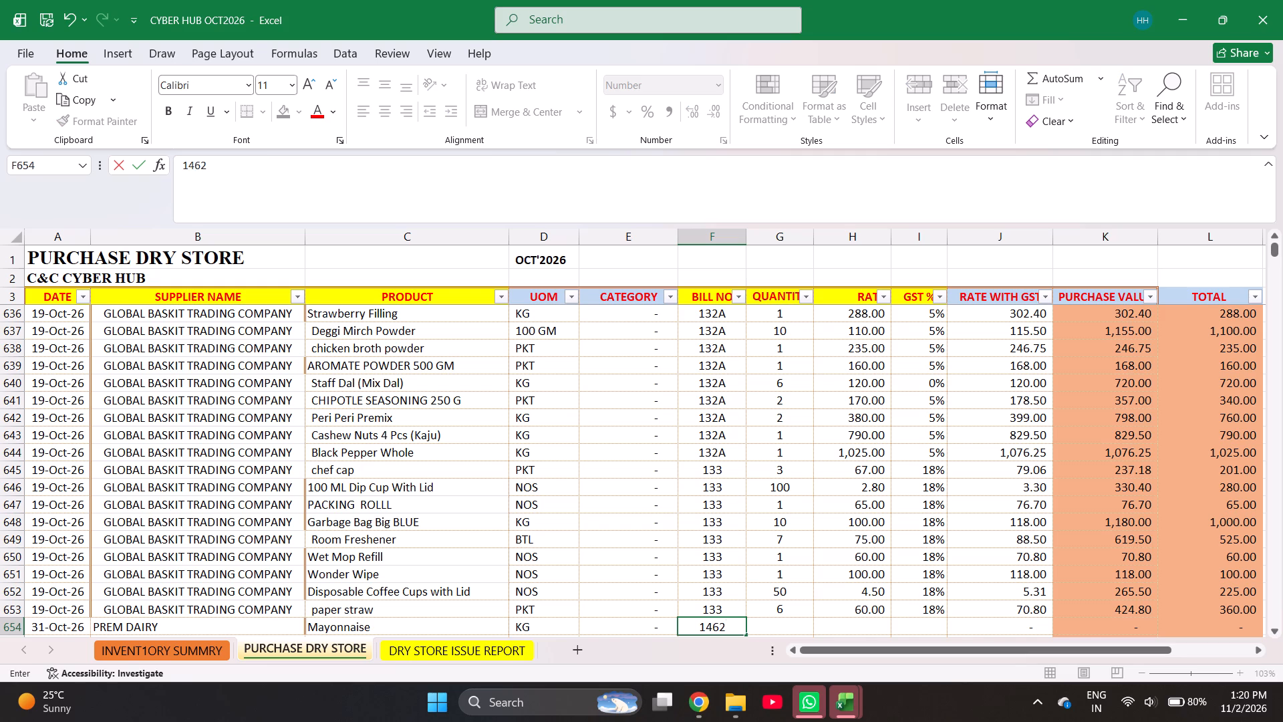
key(Right)
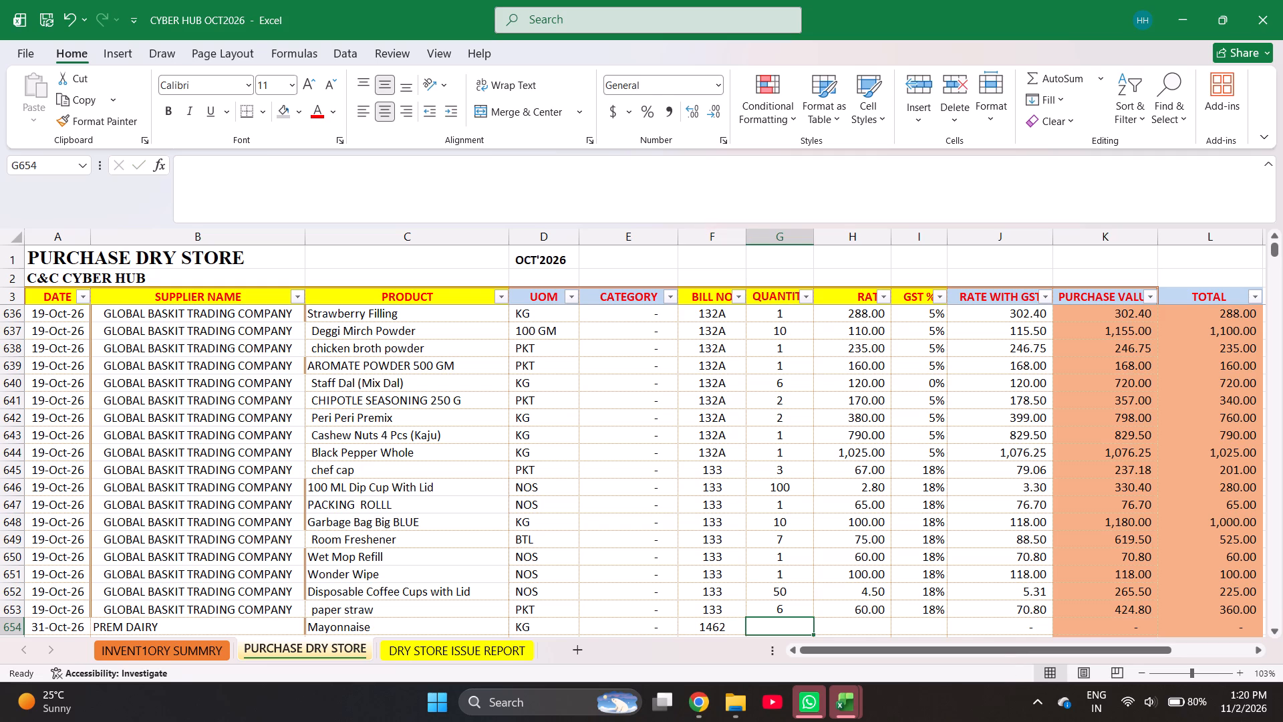
key(8)
key(Page_Down)
key(Right)
key(Page_Up)
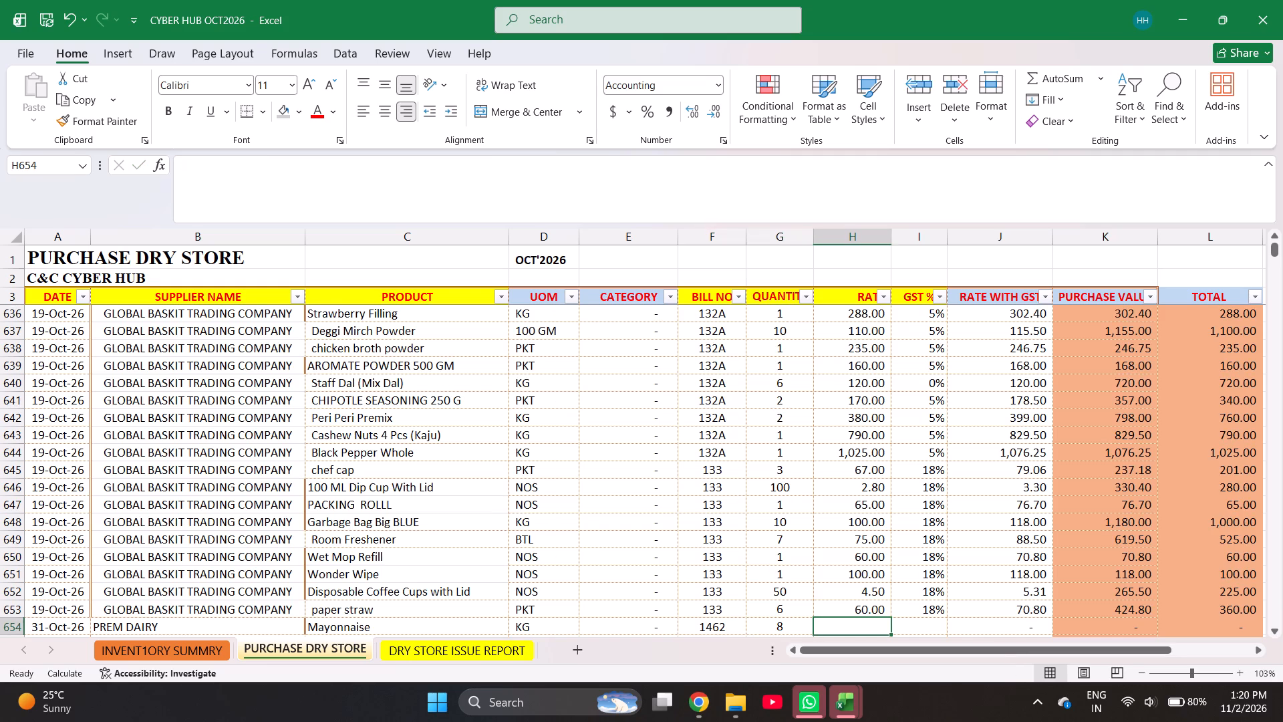
Enter a rate of 114.29 and GST of 5% for the mayonnaise entry in row 654.
key(0)
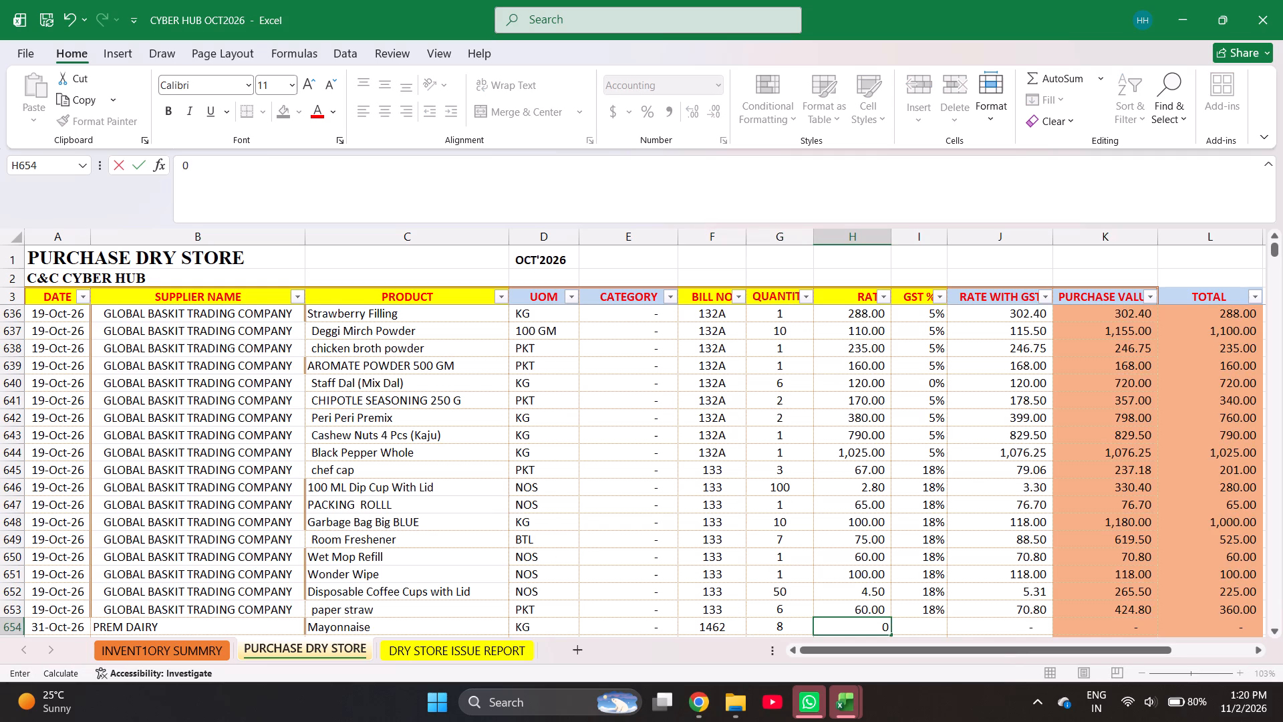
key(Escape)
text(114)
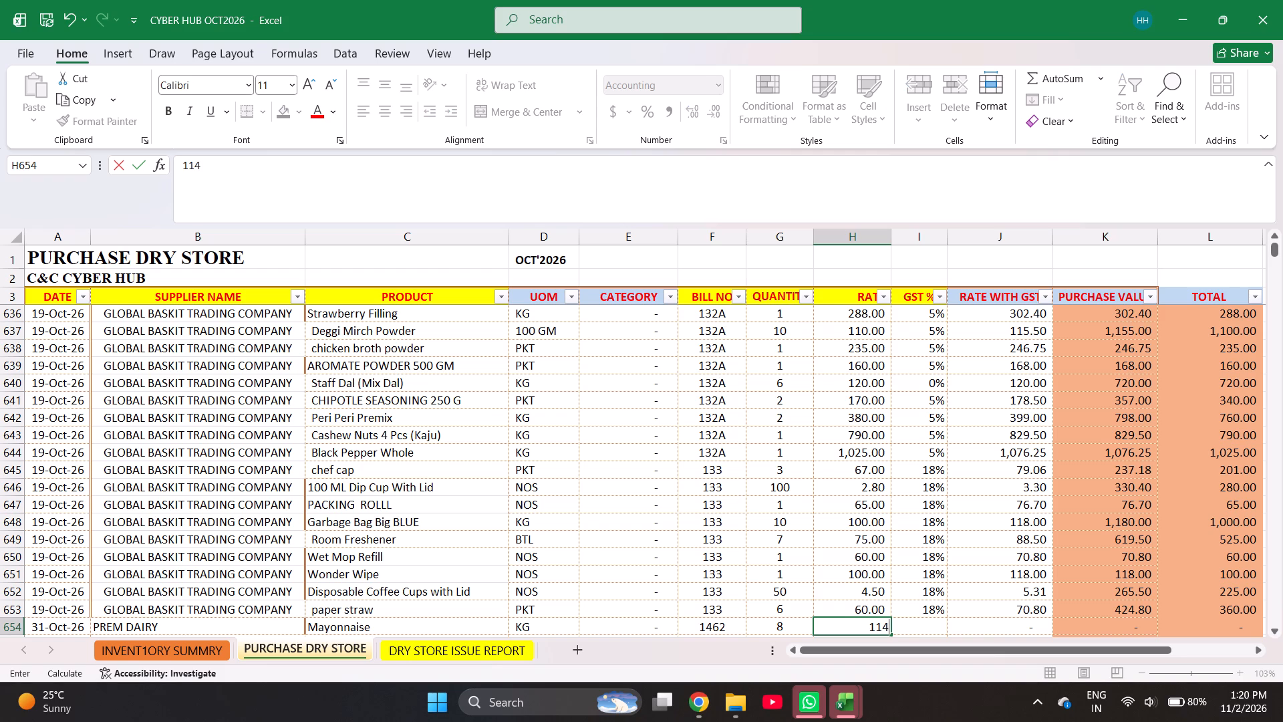
text(.29)
key(Right)
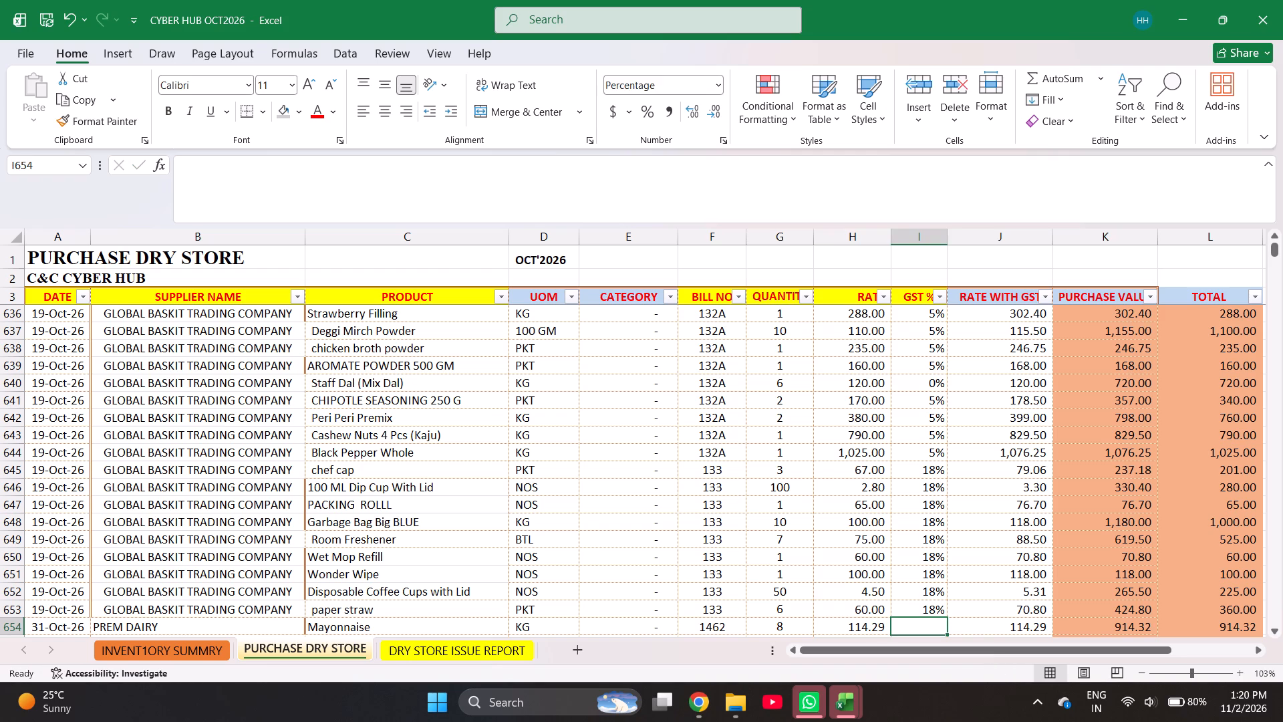
key(5)
key(Right)
key(Right)
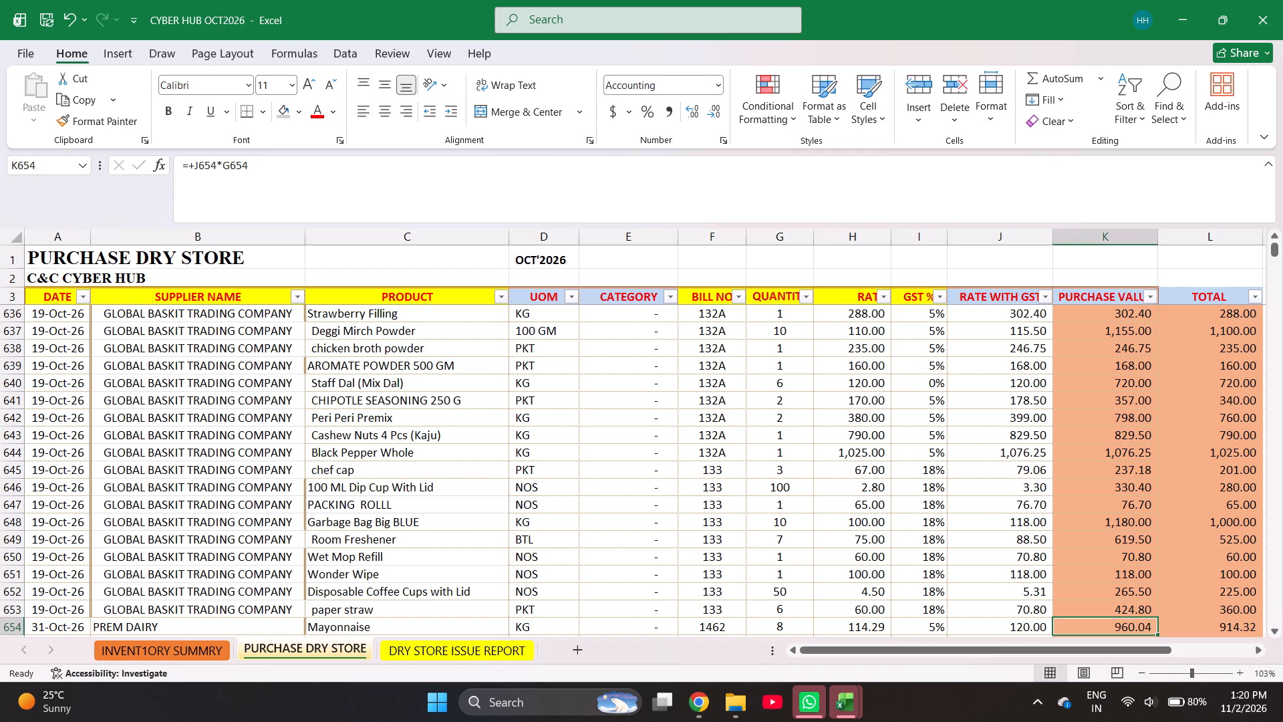
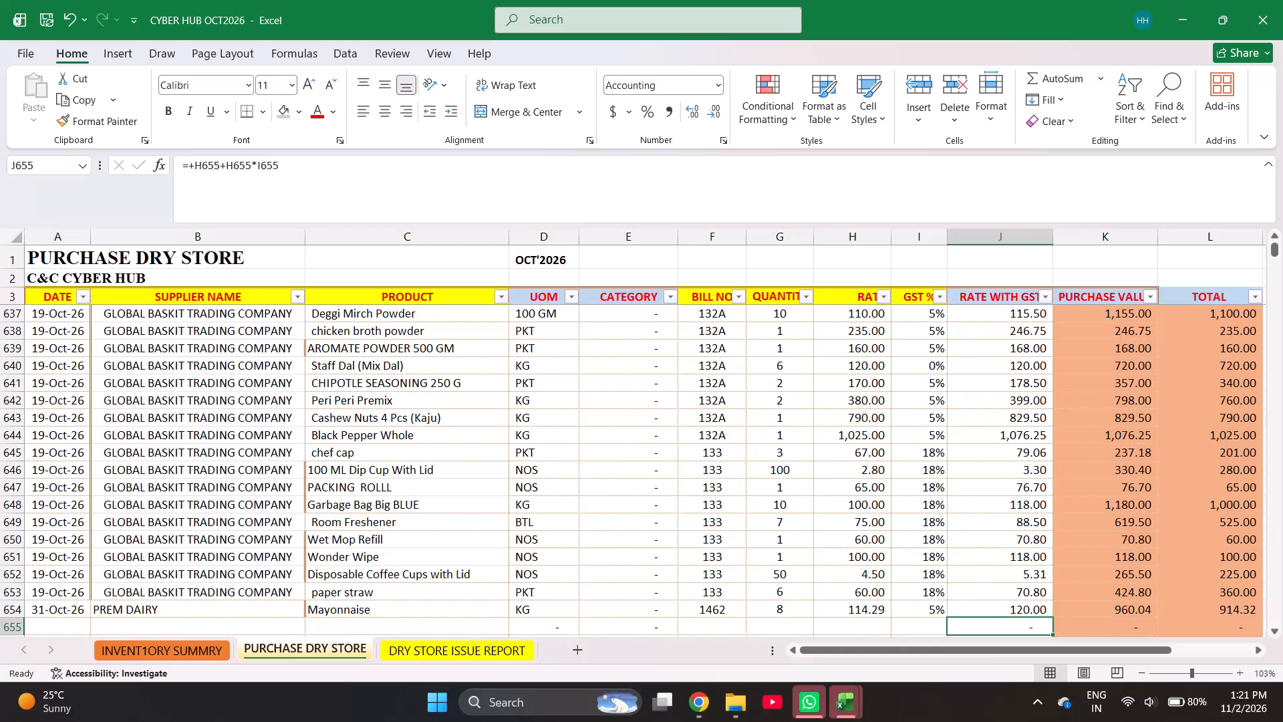
Start a new entry in row 655 with date 25-Oct-2026 and the supplier PREM DAIRY filled down from the row above.
text(10-25-2026)
key(Right)
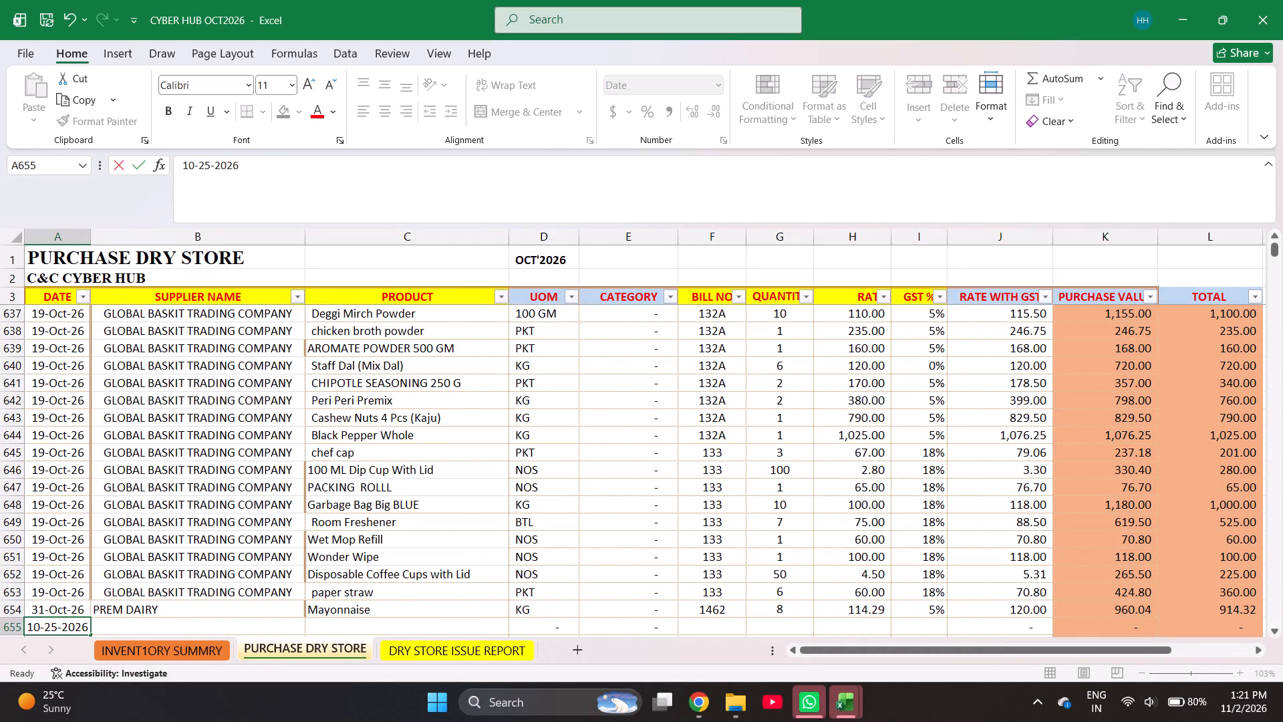
key(ctrl+d)
key(Right)
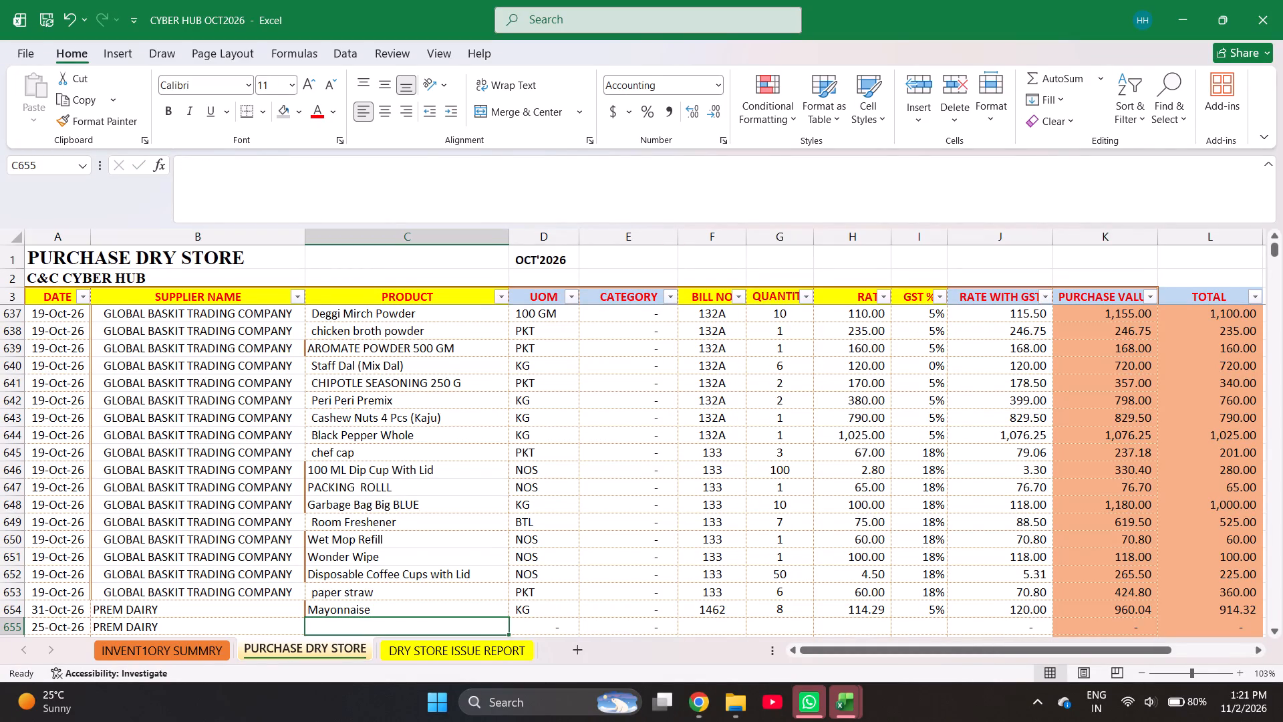
Find the Panco Bread Crumbs item in the inventory summary sheet by searching PANCO and copy it into row 655's product cell.
text(PA)
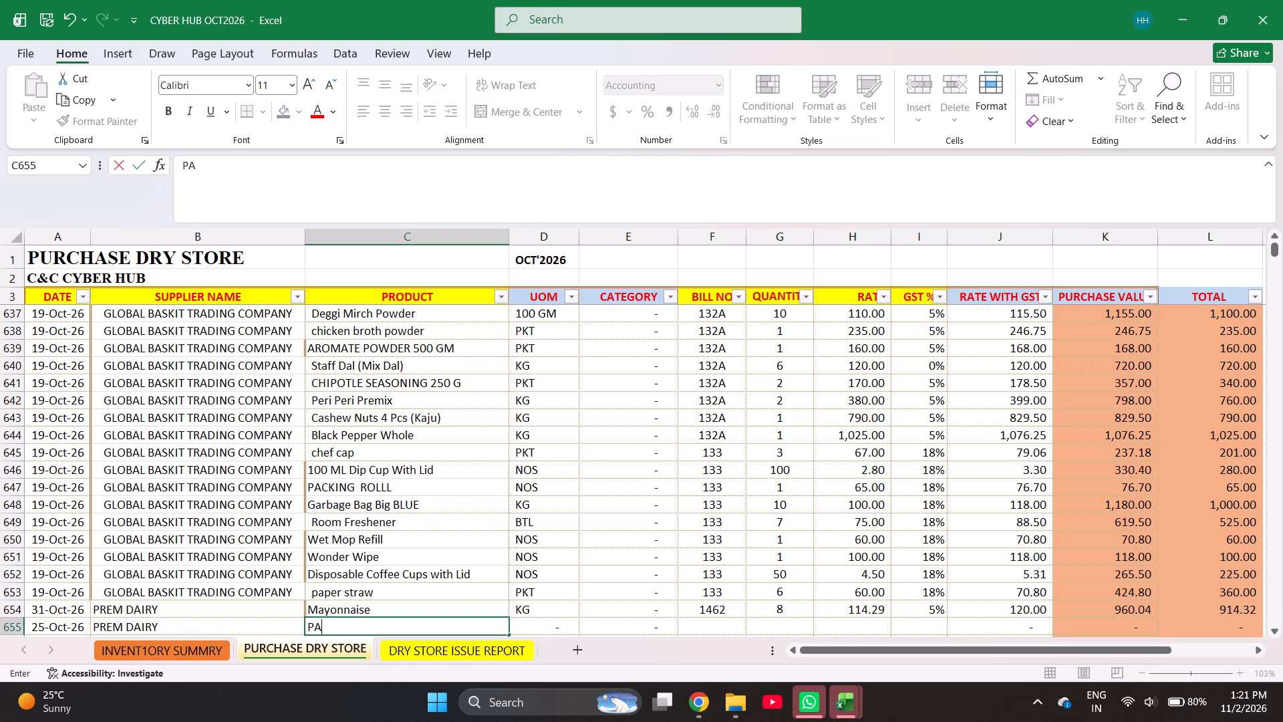
key(n)
key(ctrl+Page_Up)
key(ctrl+f)
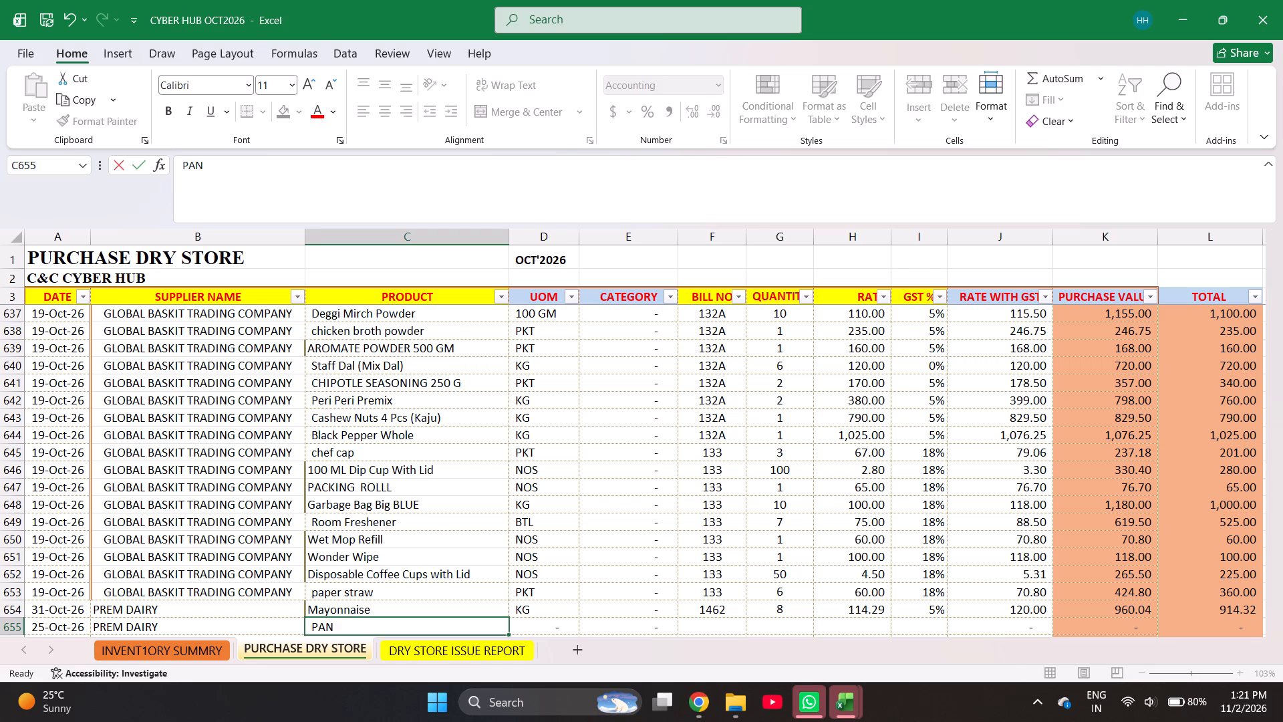
text(PN)
key(BackSpace)
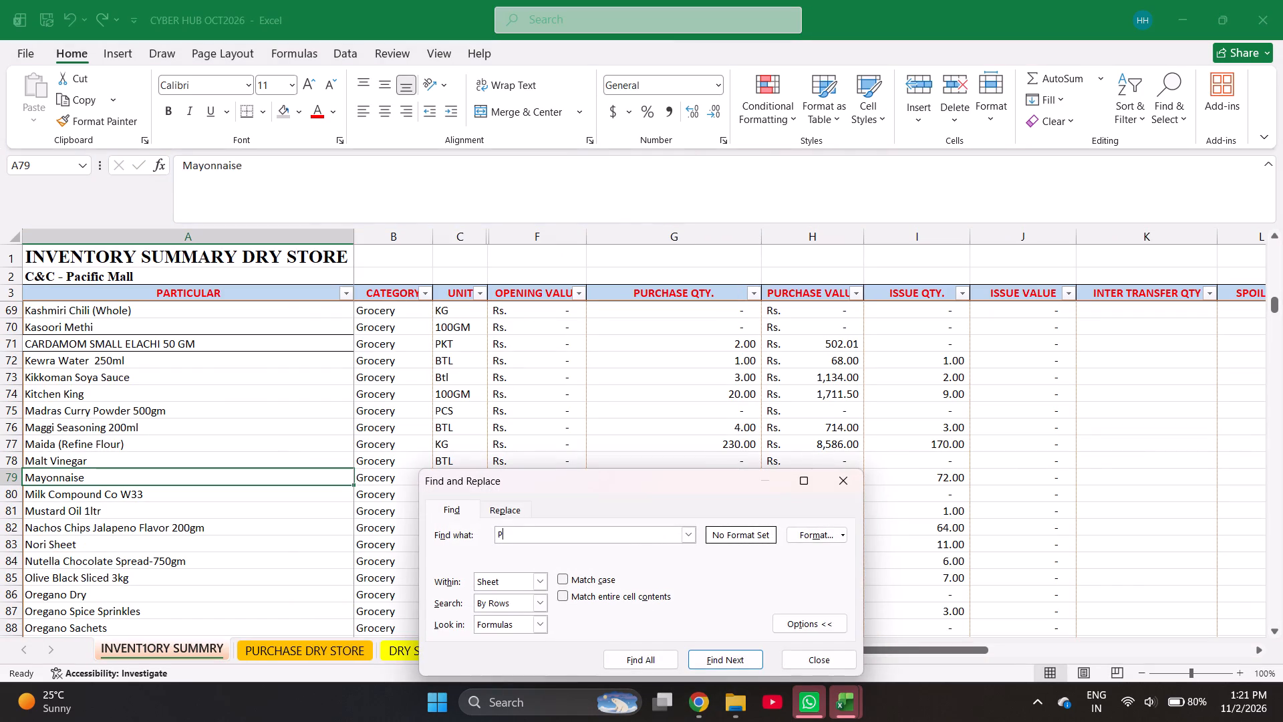
text(ANCO)
key(Return)
key(Escape)
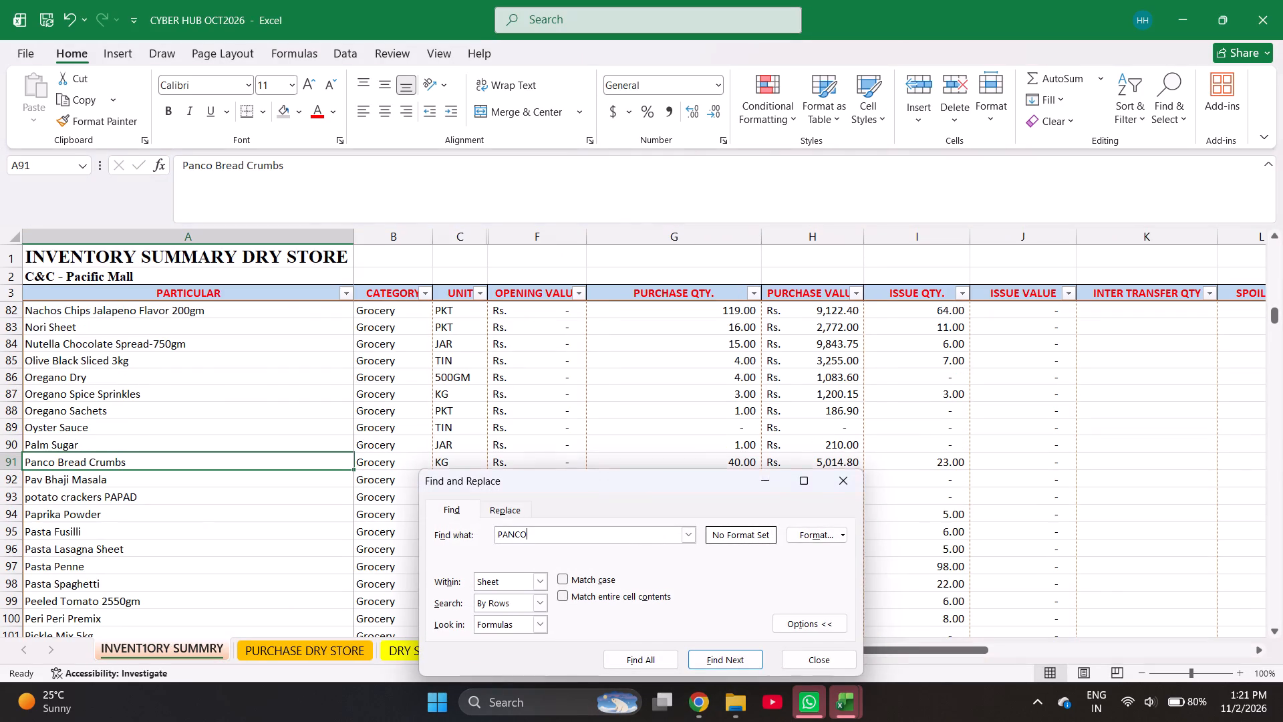
key(ctrl+c)
key(ctrl+Page_Down)
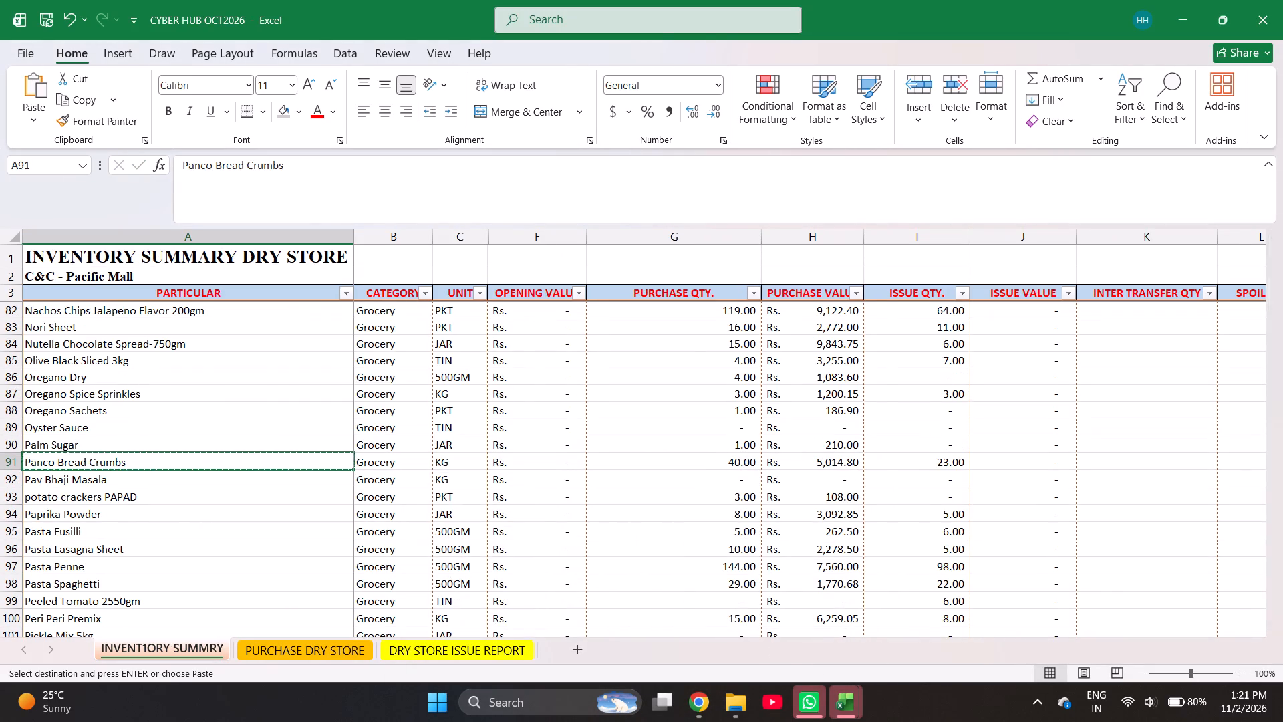
key(Return)
Enter bill number 1429 and quantity 3 for the PREM DAIRY Panco Bread Crumbs entry in row 655.
key(Right)
key(Right)
key(Right)
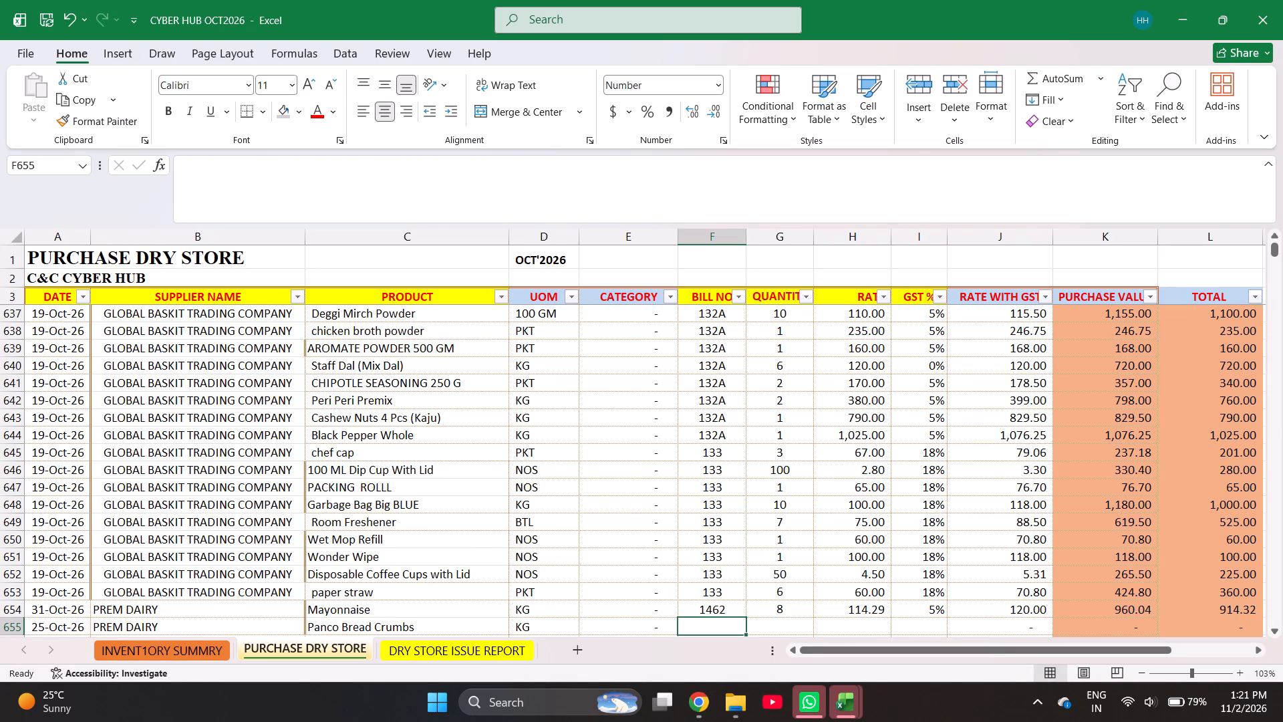
text(1429)
key(Right)
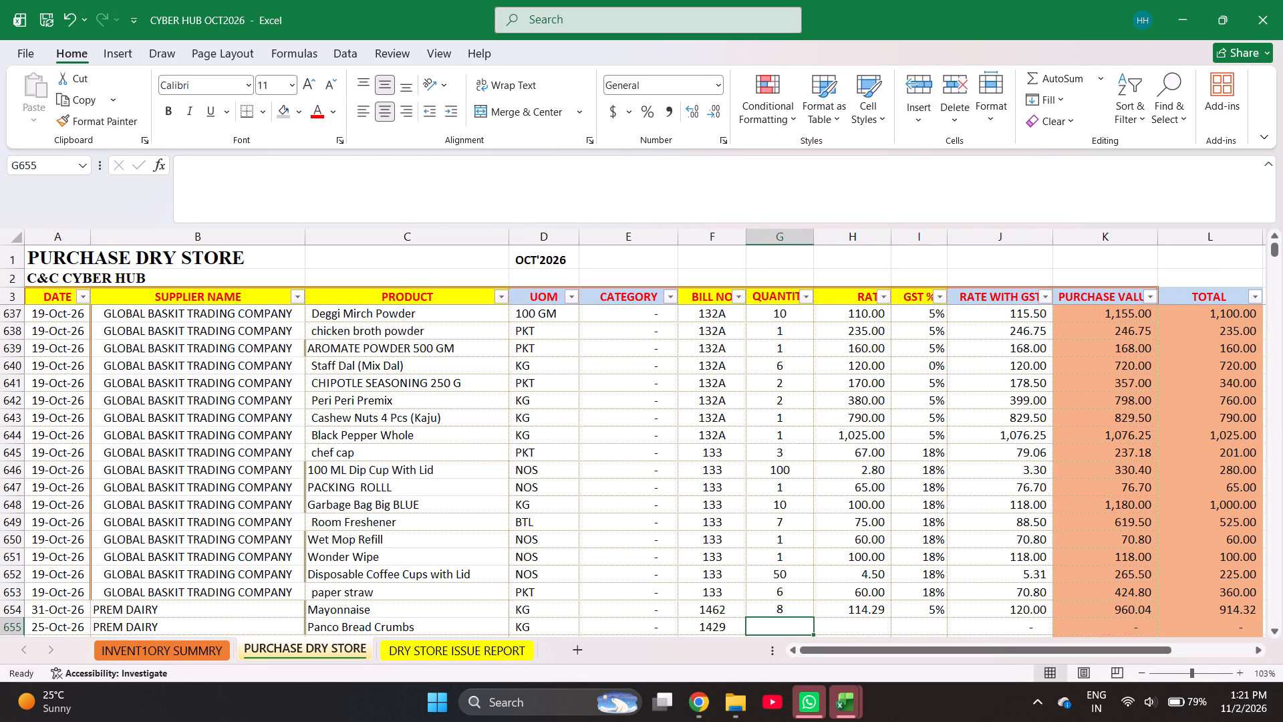
key(3)
key(Right)
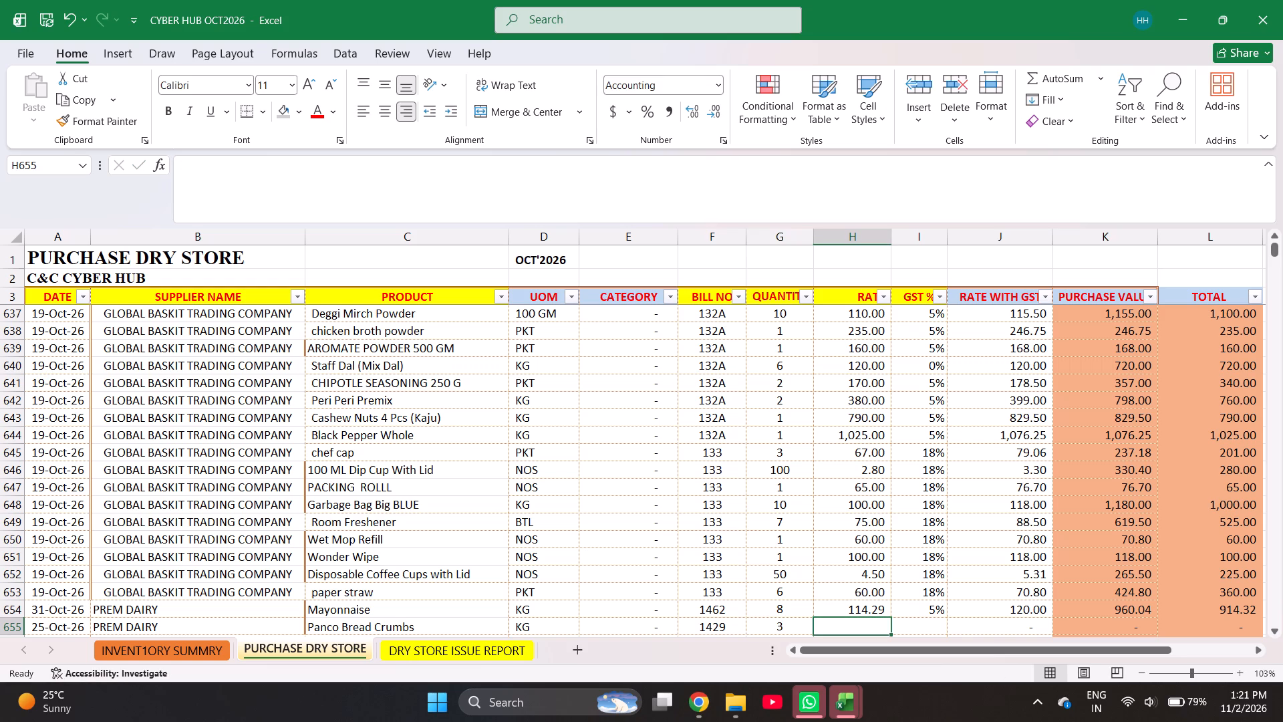
Enter a rate of 142.86 and GST of 5% for the Panco Bread Crumbs entry in row 655.
text(142.)
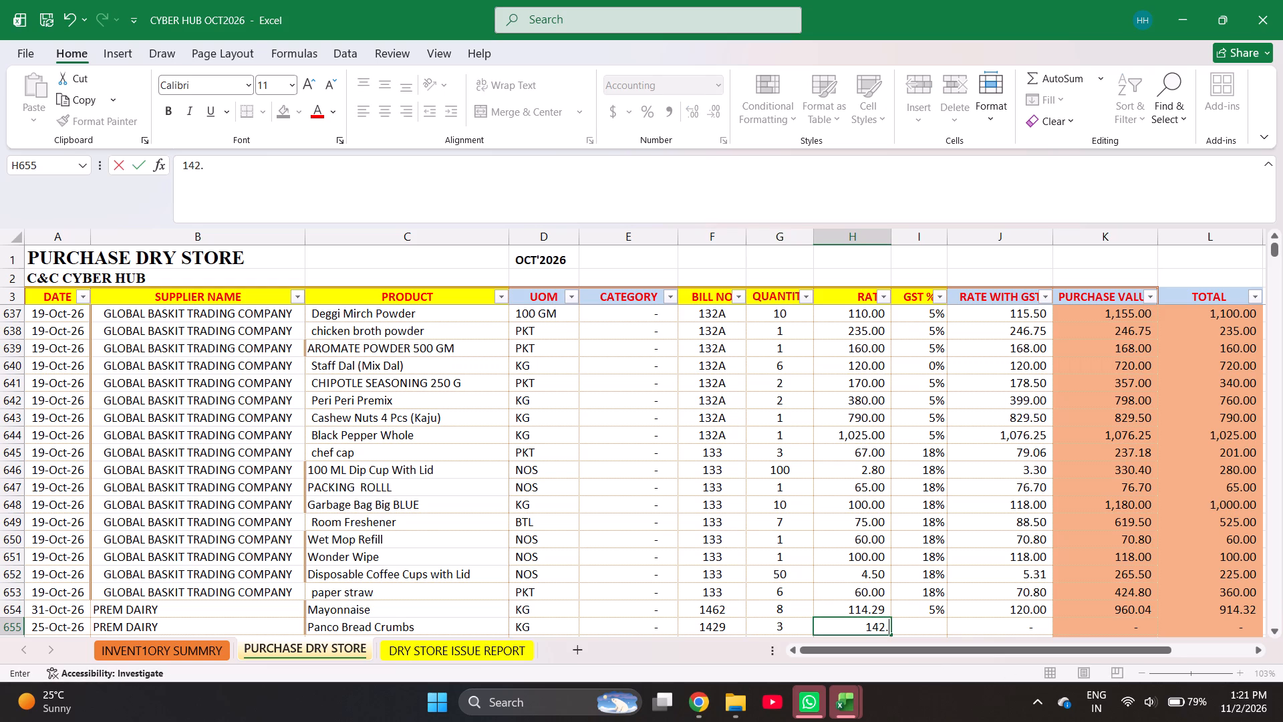
text(86)
key(Right)
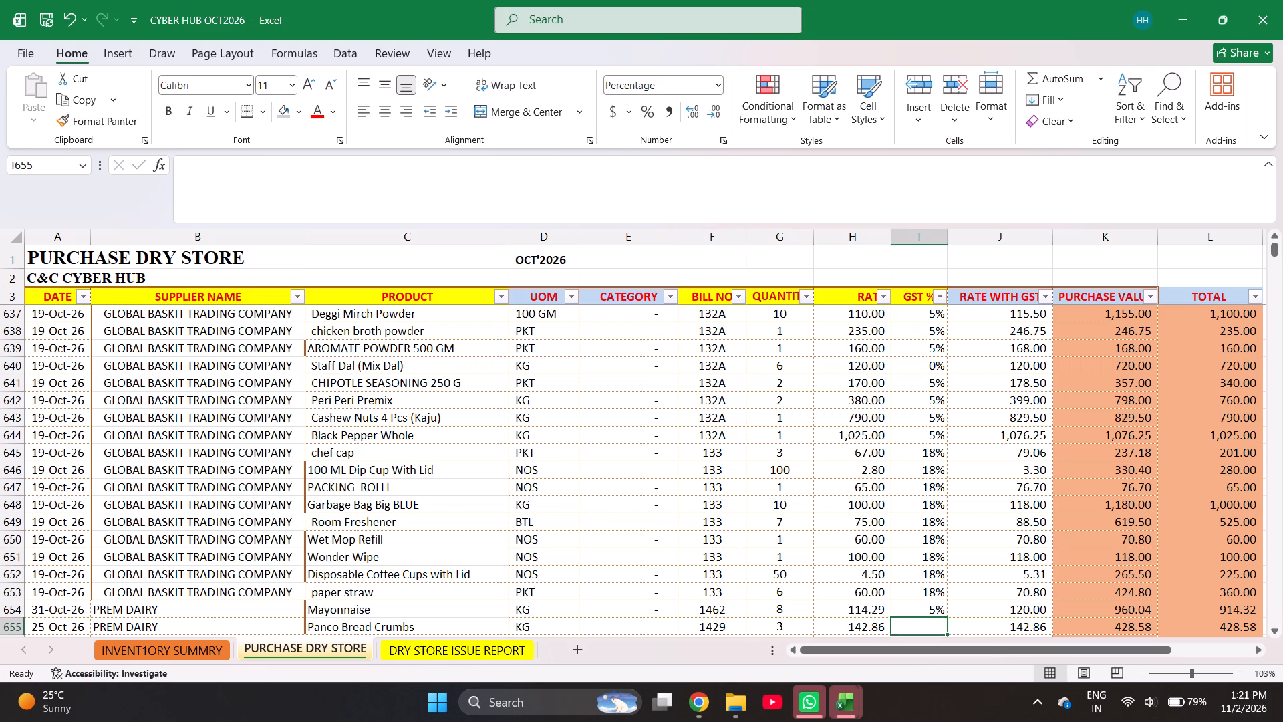
key(5)
key(Right)
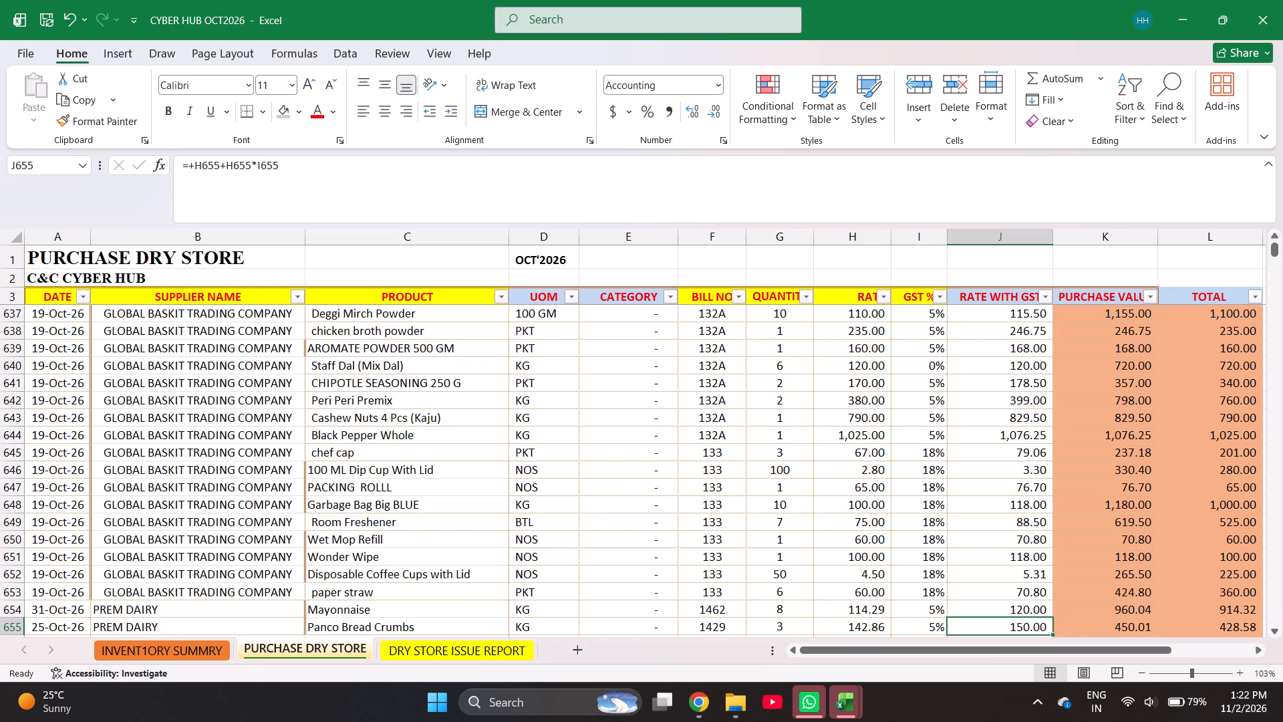
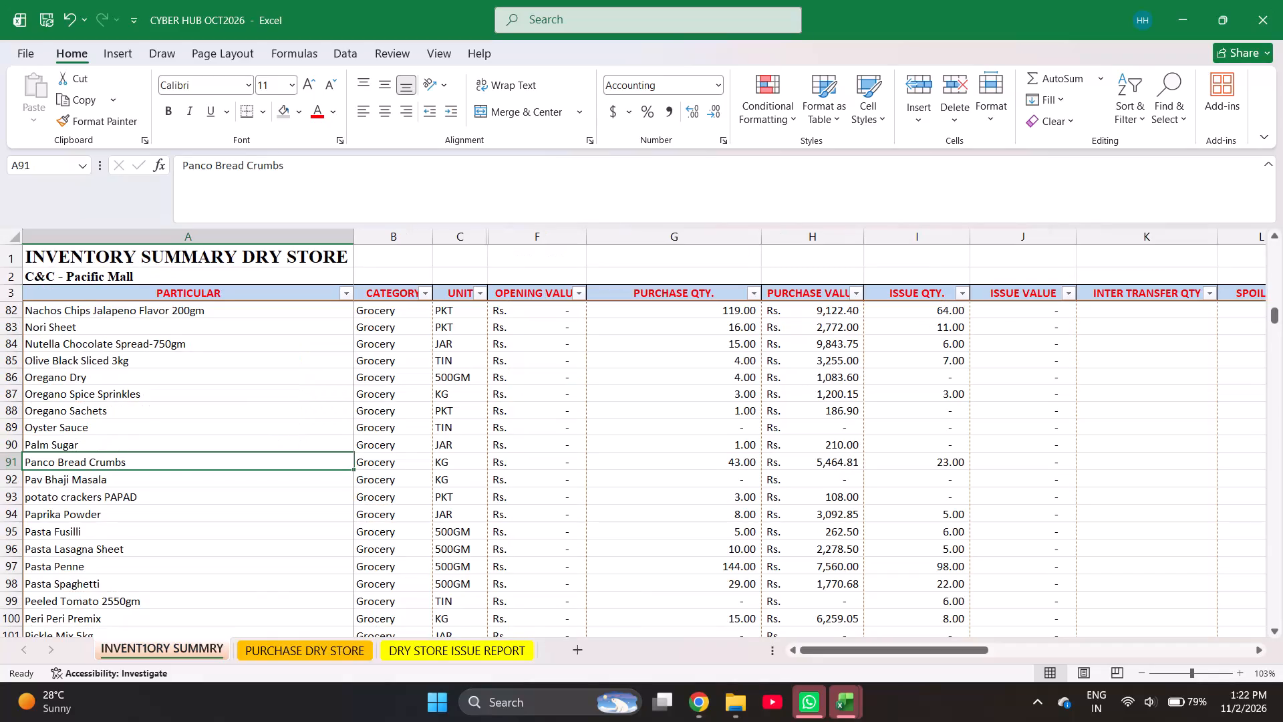
Find the Peanut Butter 510gm item in the inventory summary sheet by searching PEAN and copy it into row 656's product cell.
key(ctrl+f)
text(PEAN)
key(Return)
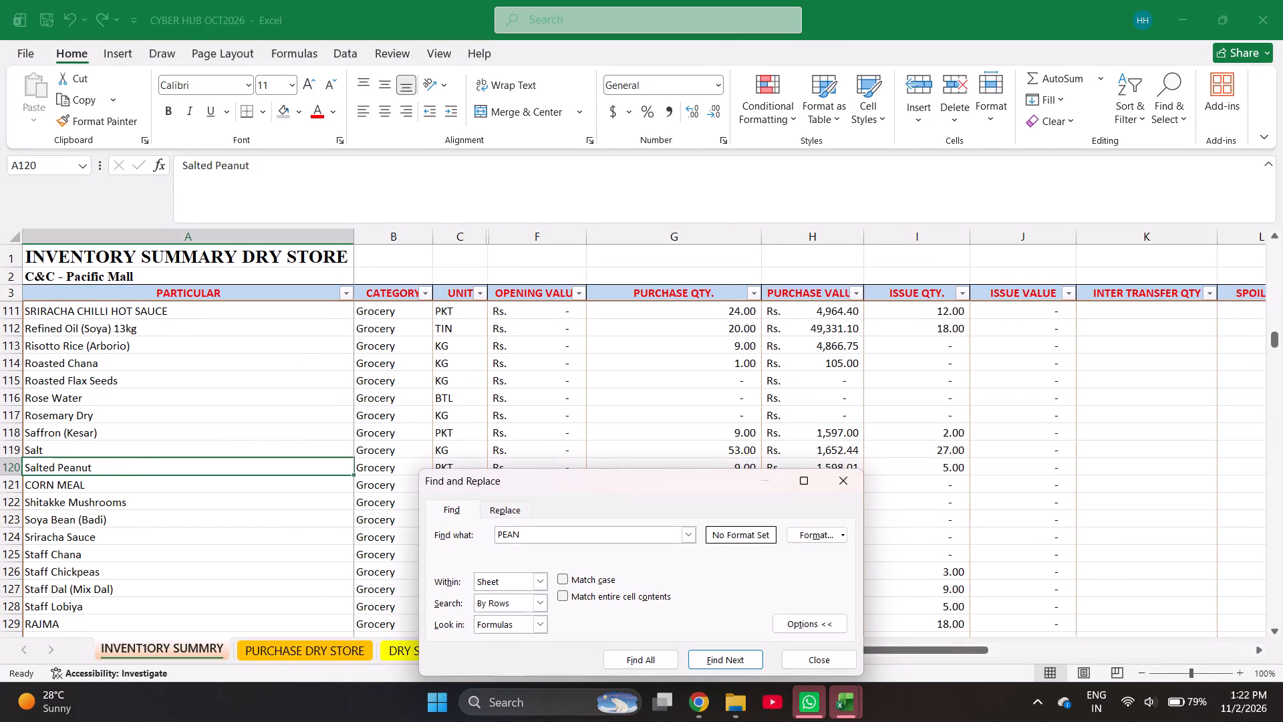
key(Return)
key(Escape)
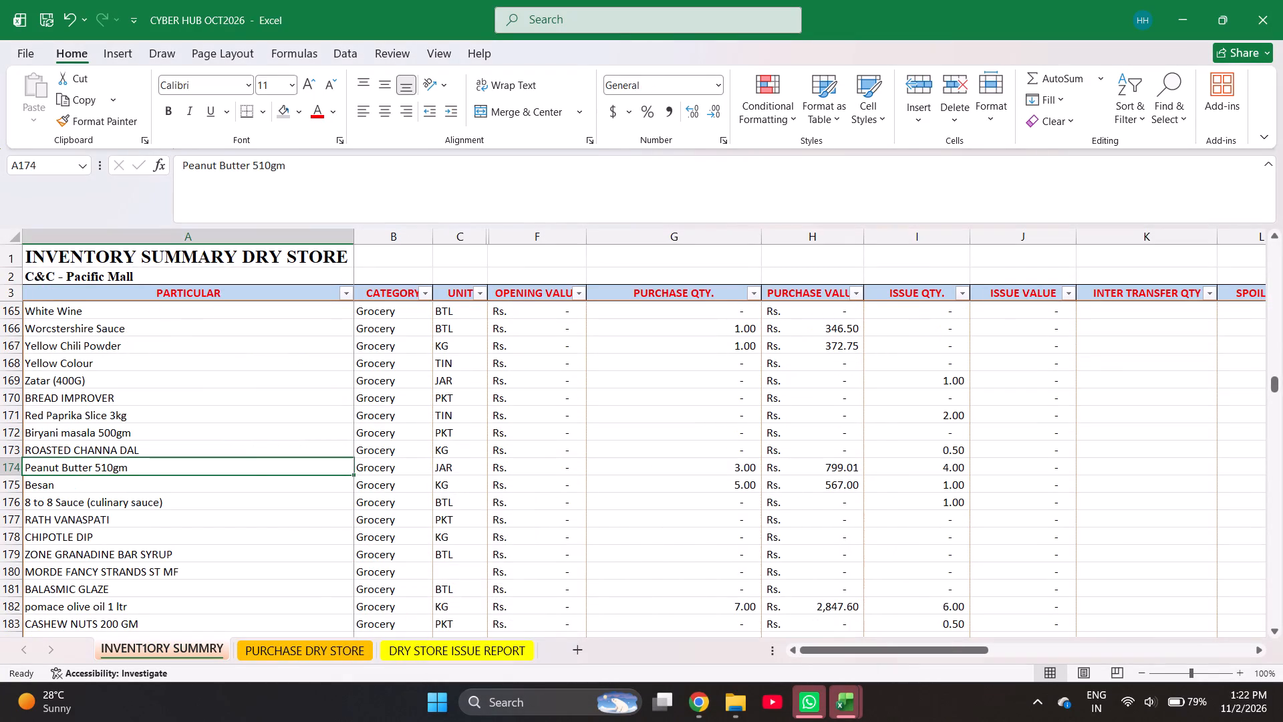
key(ctrl+c)
key(ctrl+Page_Down)
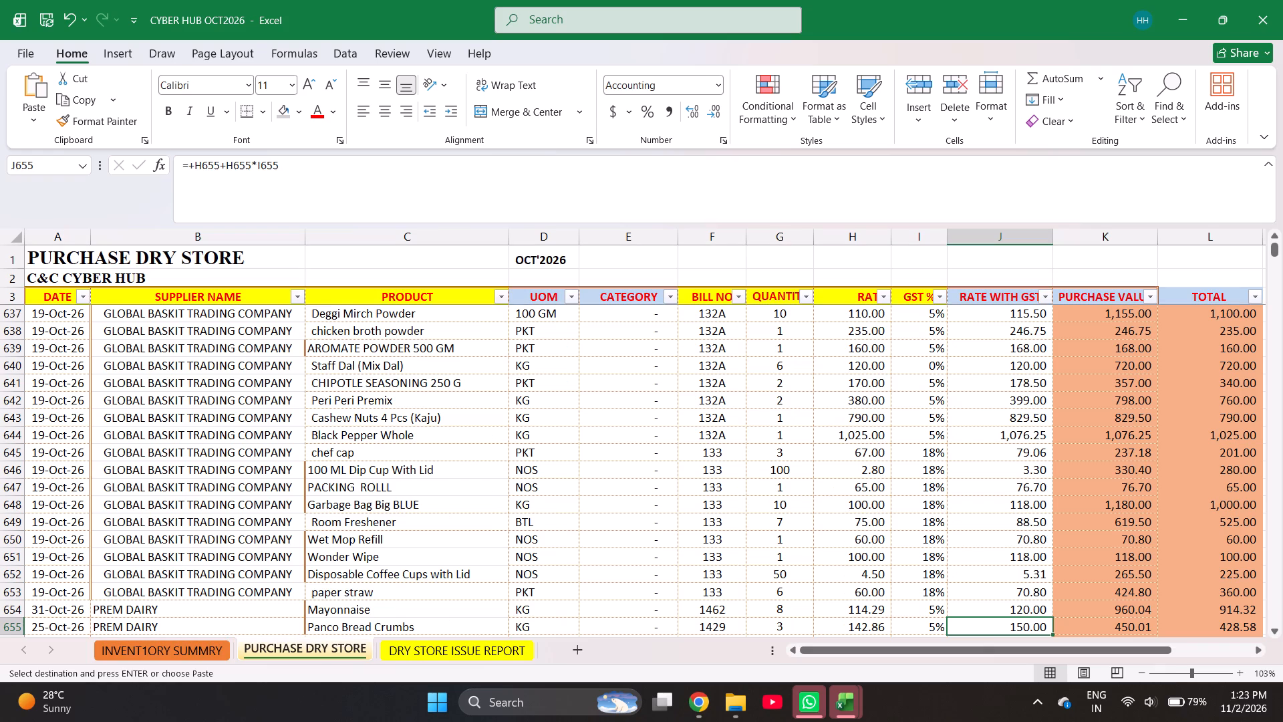
key(Down)
key(Down)
key(ctrl+Left)
key(Left)
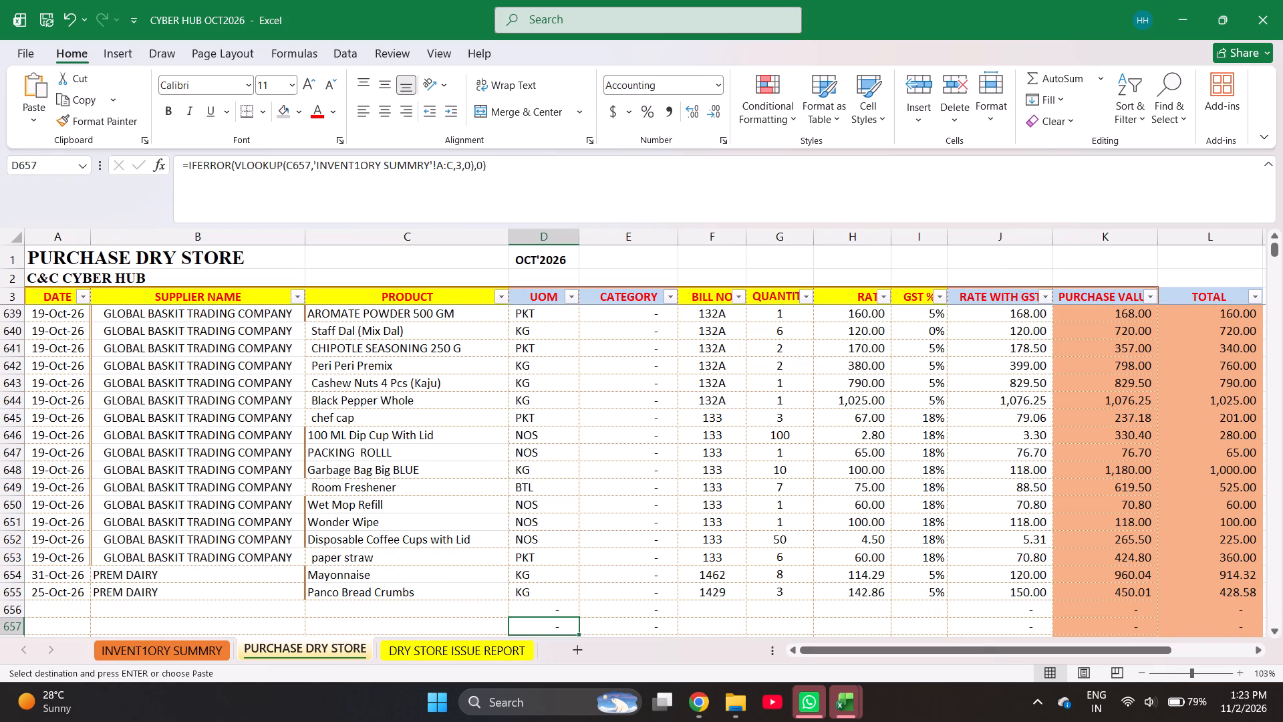
key(Left)
key(Up)
key(Return)
Enter the date 16-Oct-2026 in row 656 and fill the supplier PREM DAIRY down from the row above.
key(Left)
key(Page_Up)
key(Left)
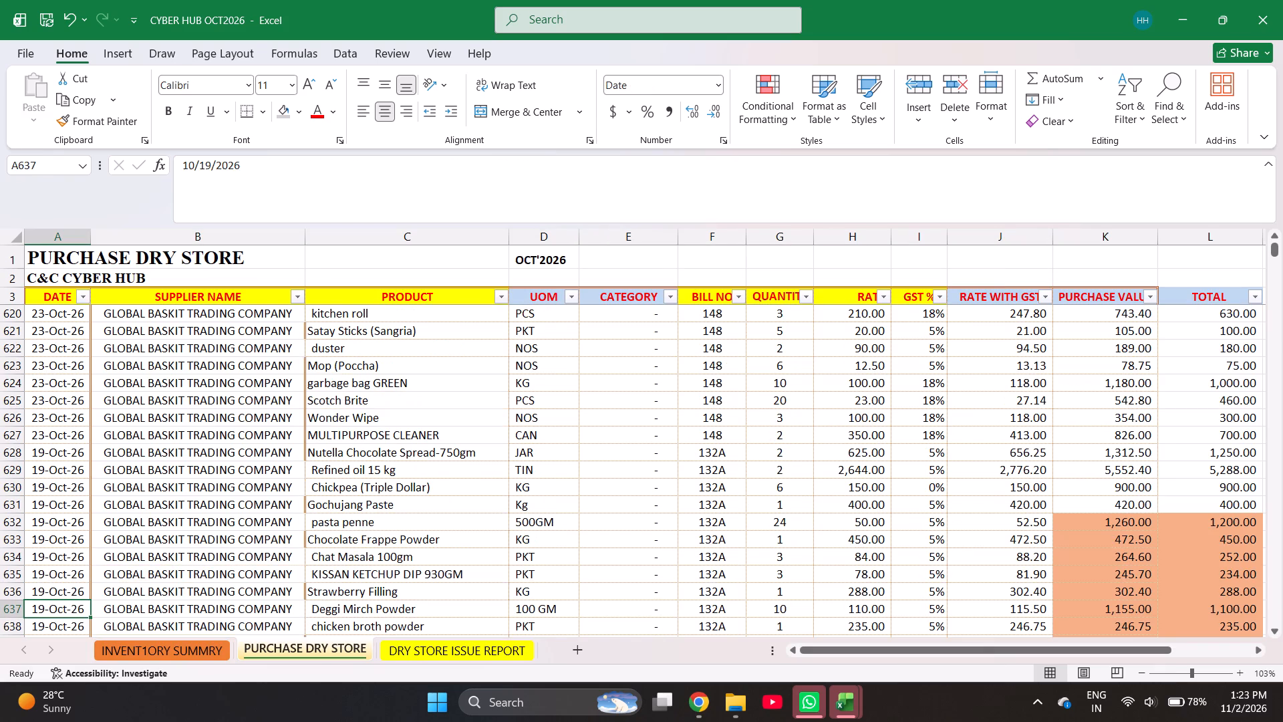
key(Page_Down)
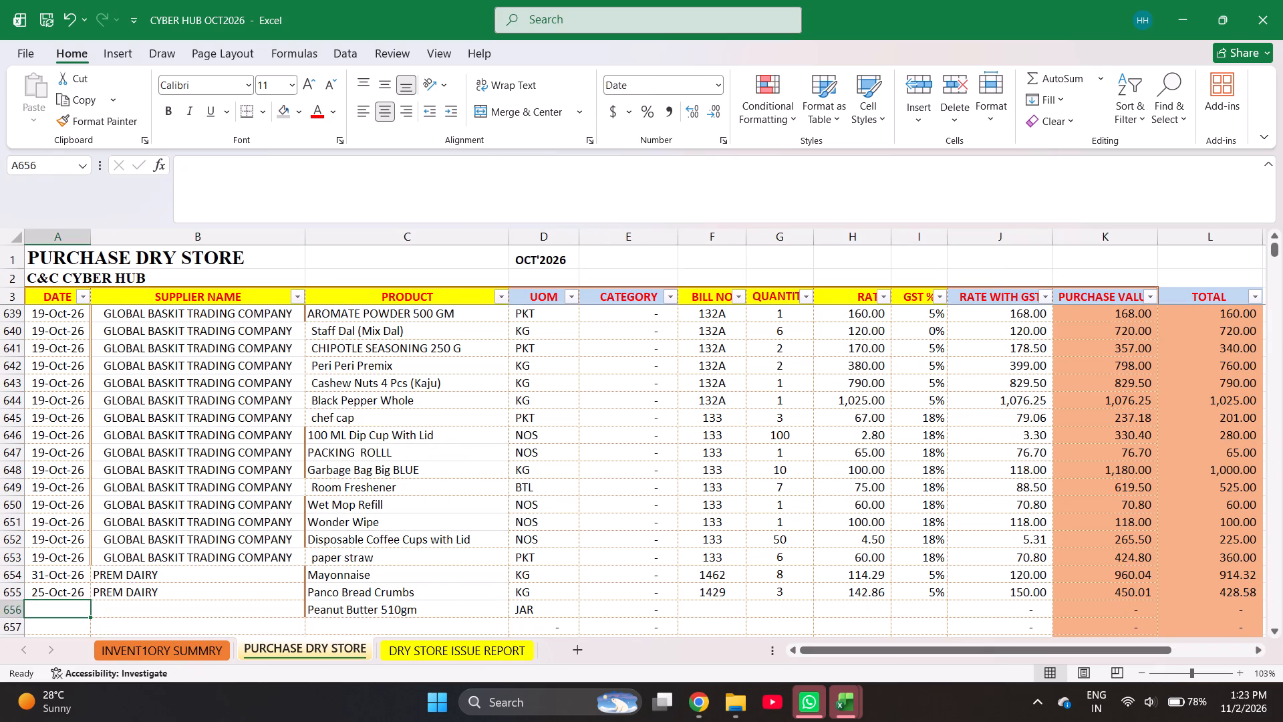
text(20)
key(Escape)
text(10-16-2026)
key(Right)
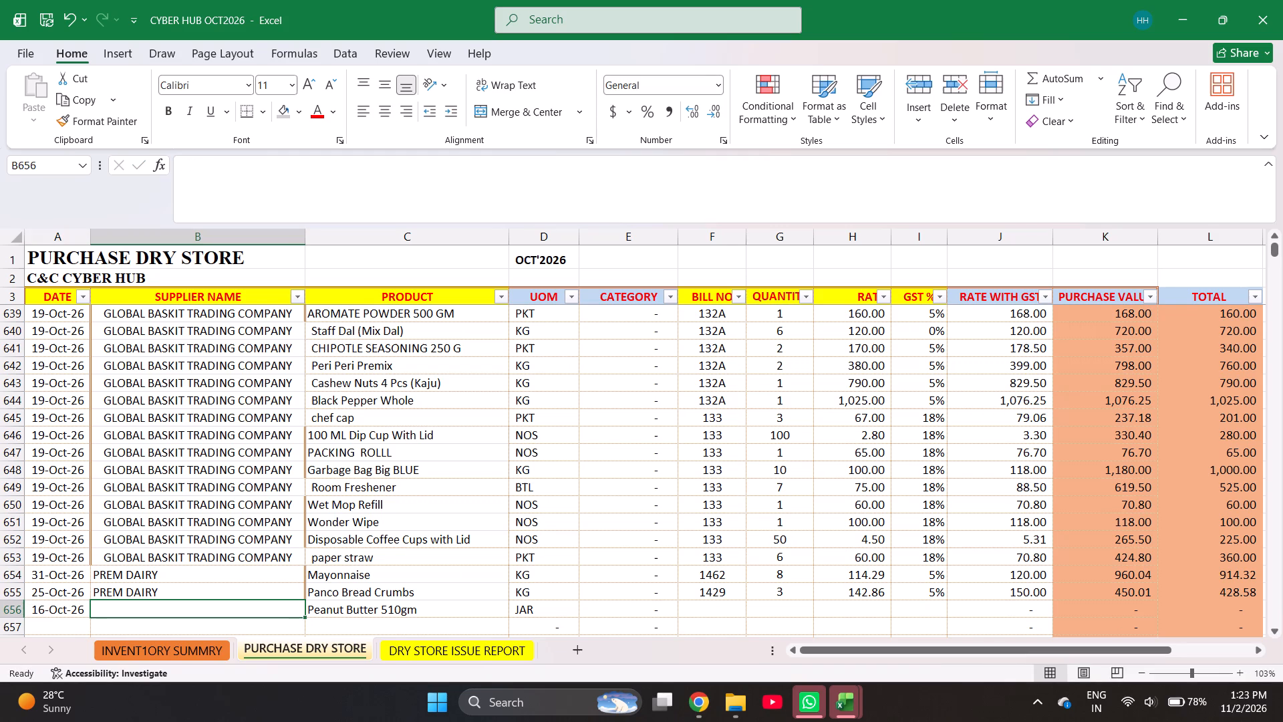
key(ctrl+d)
Enter bill number 1384 and quantity 2 for the PREM DAIRY Peanut Butter 510gm entry in row 656.
key(Right)
key(Right)
key(Right)
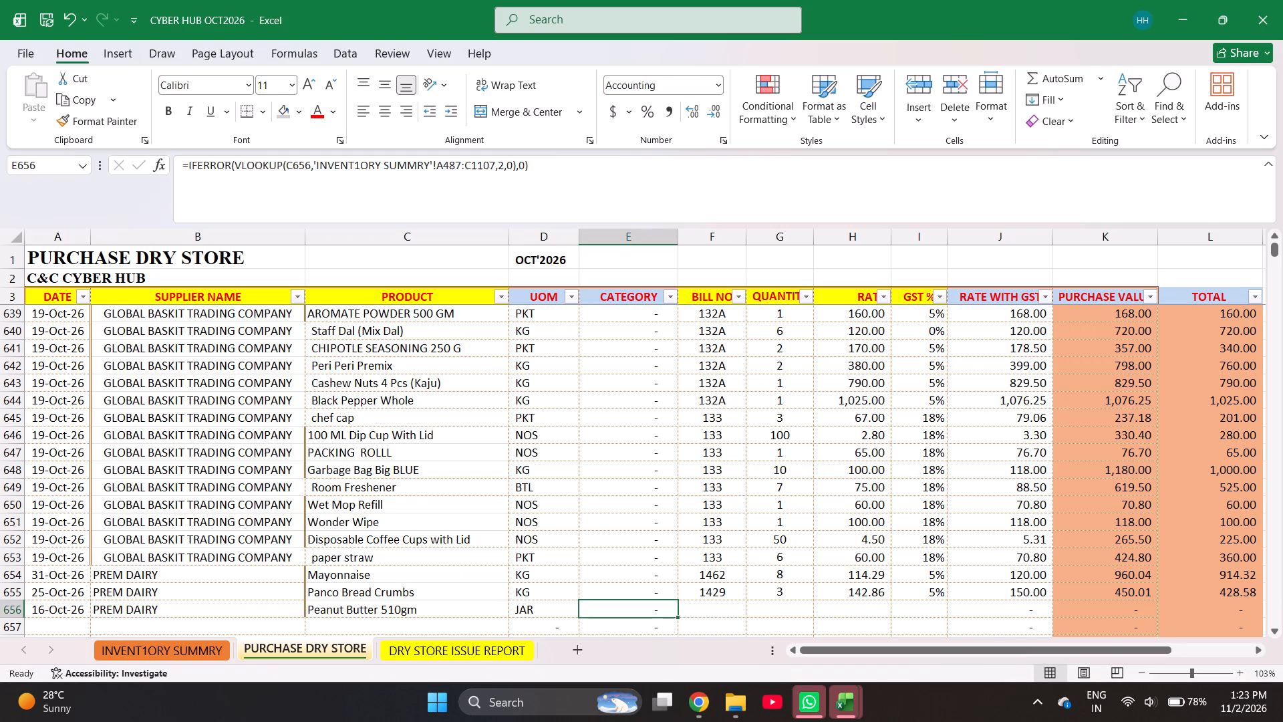
key(Right)
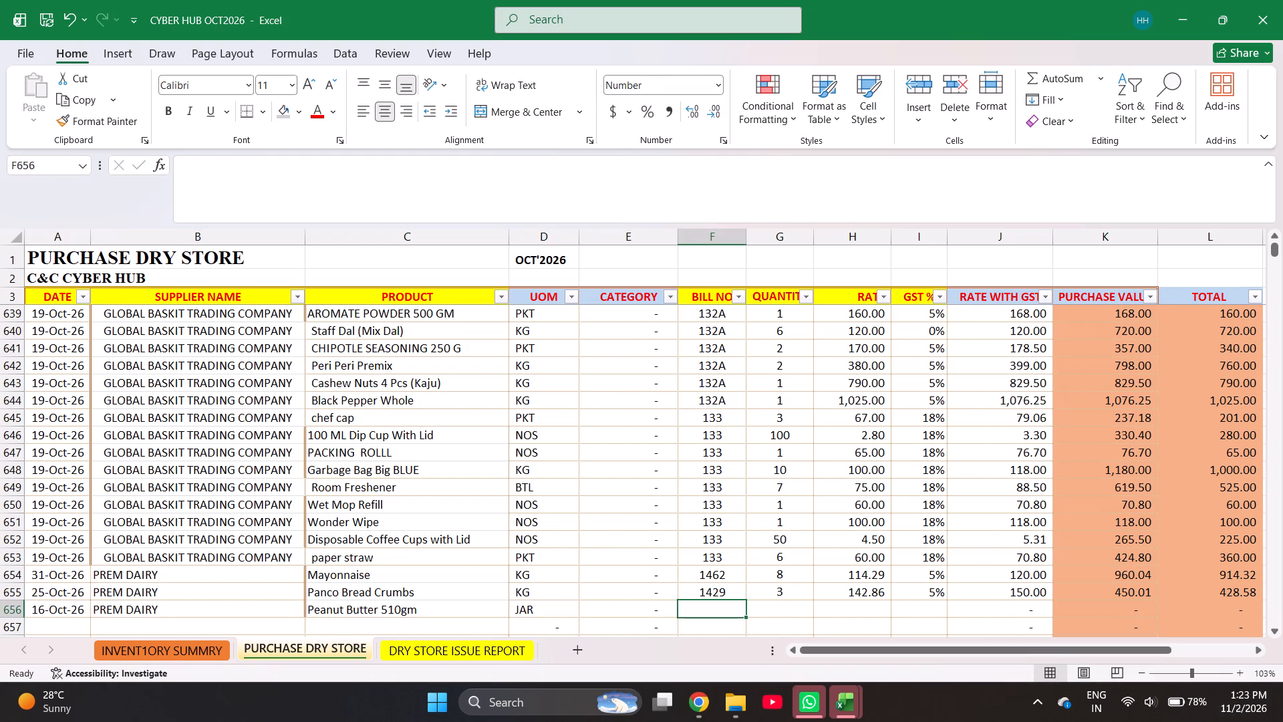
text(1384)
key(Right)
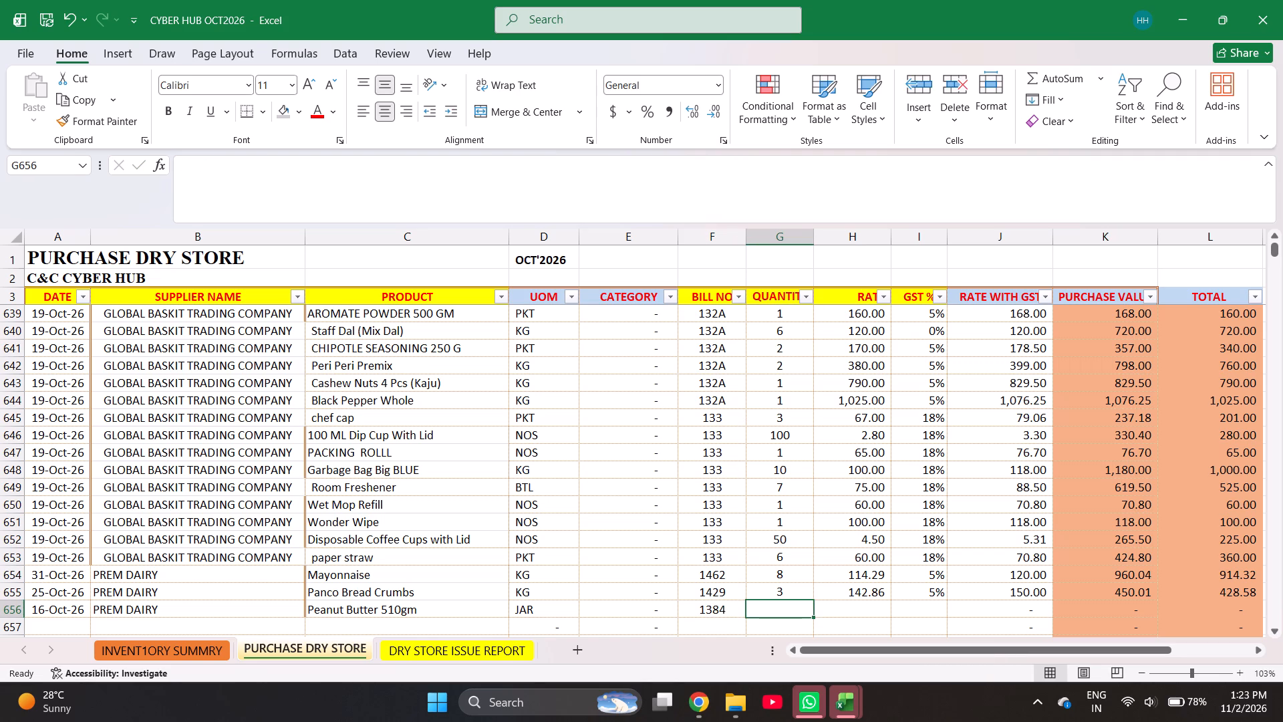
key(2)
key(Right)
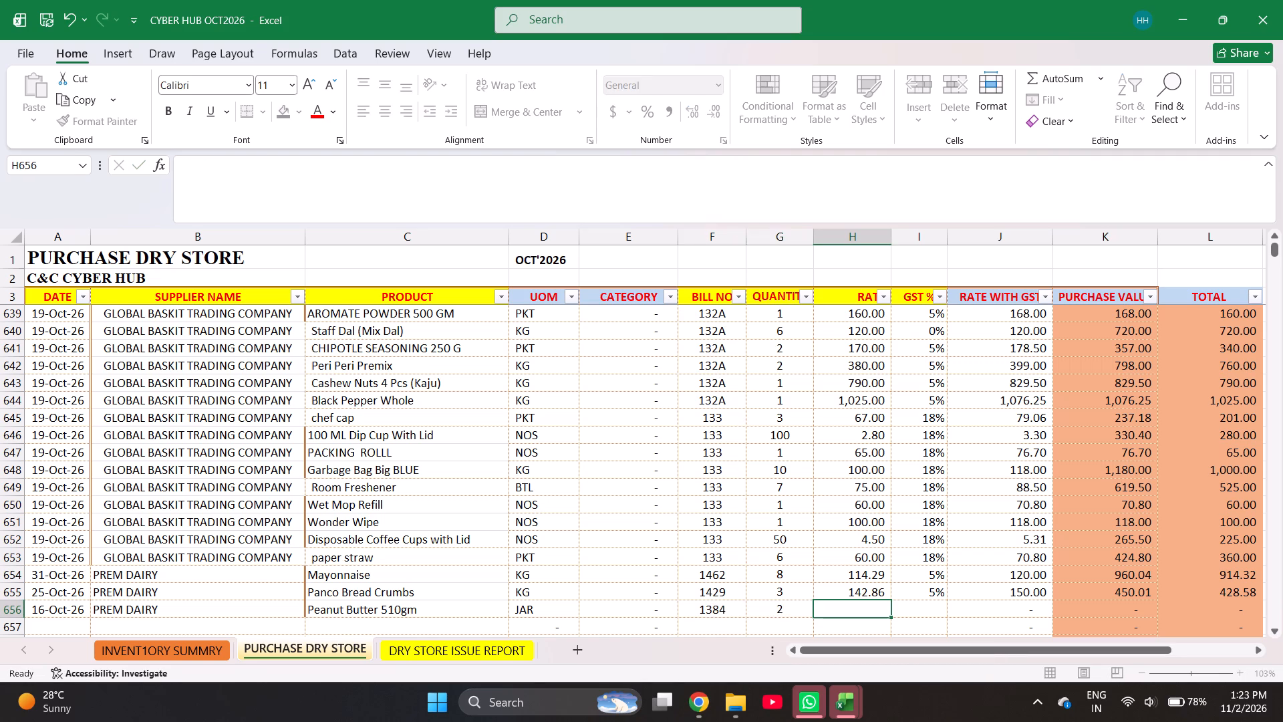
Enter a rate of 242.86 and GST of 5% for the Peanut Butter 510gm entry in row 656.
text(242.86)
key(Right)
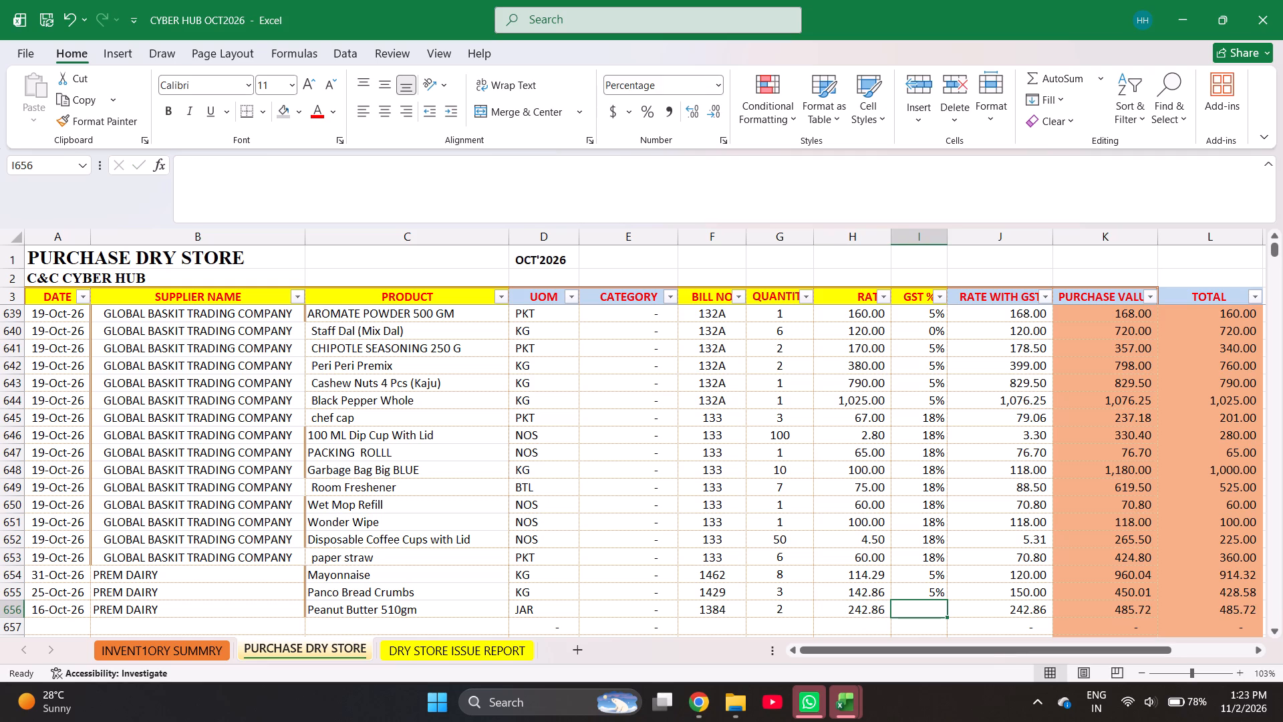
key(5)
key(Right)
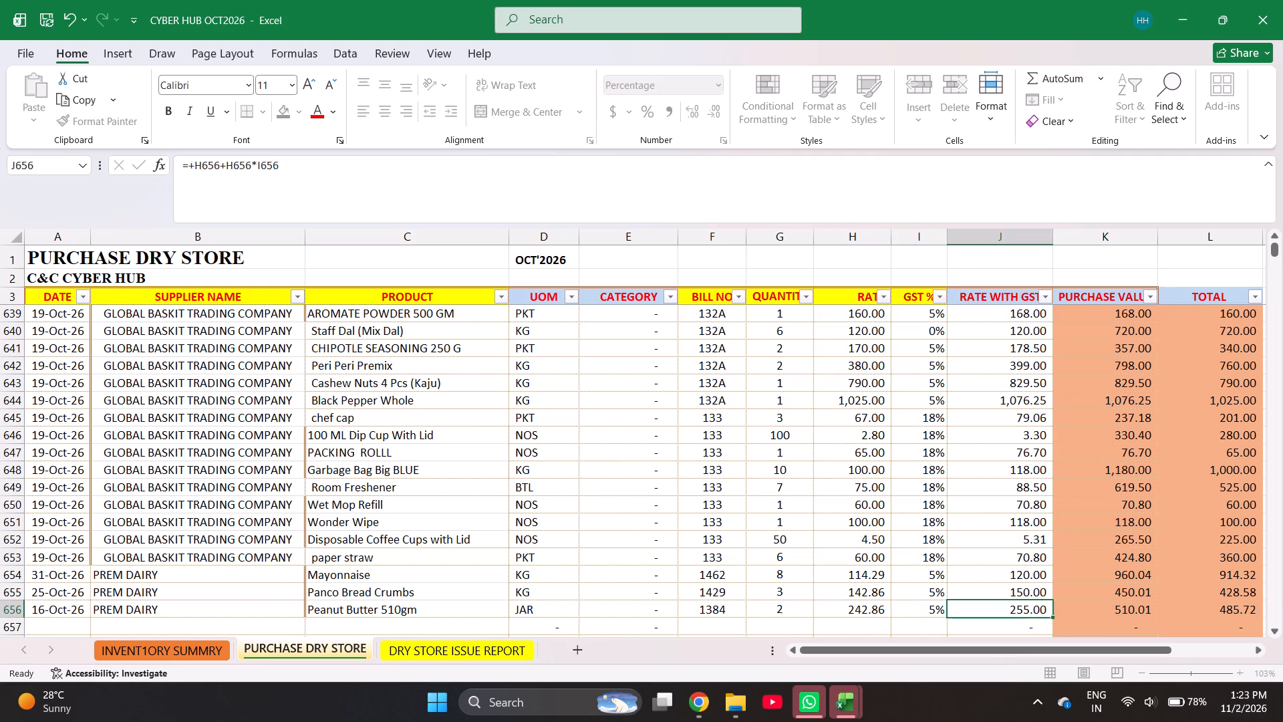
key(Right)
key(Right)
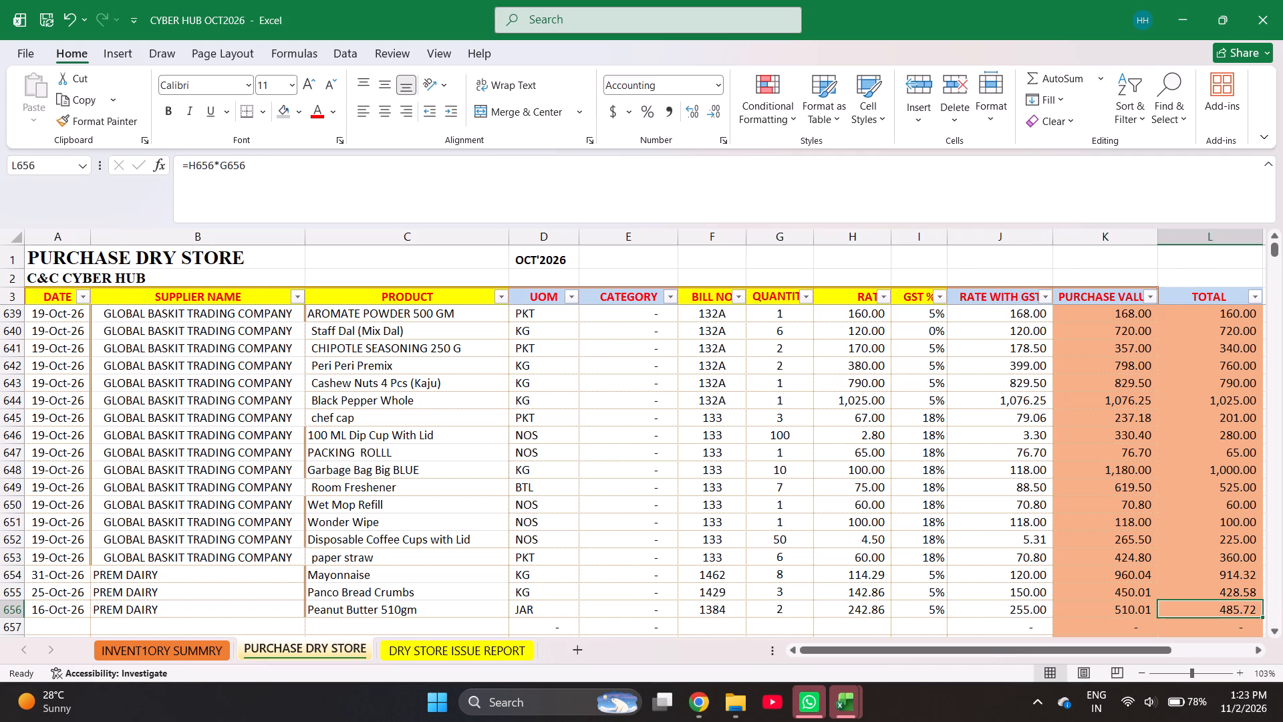
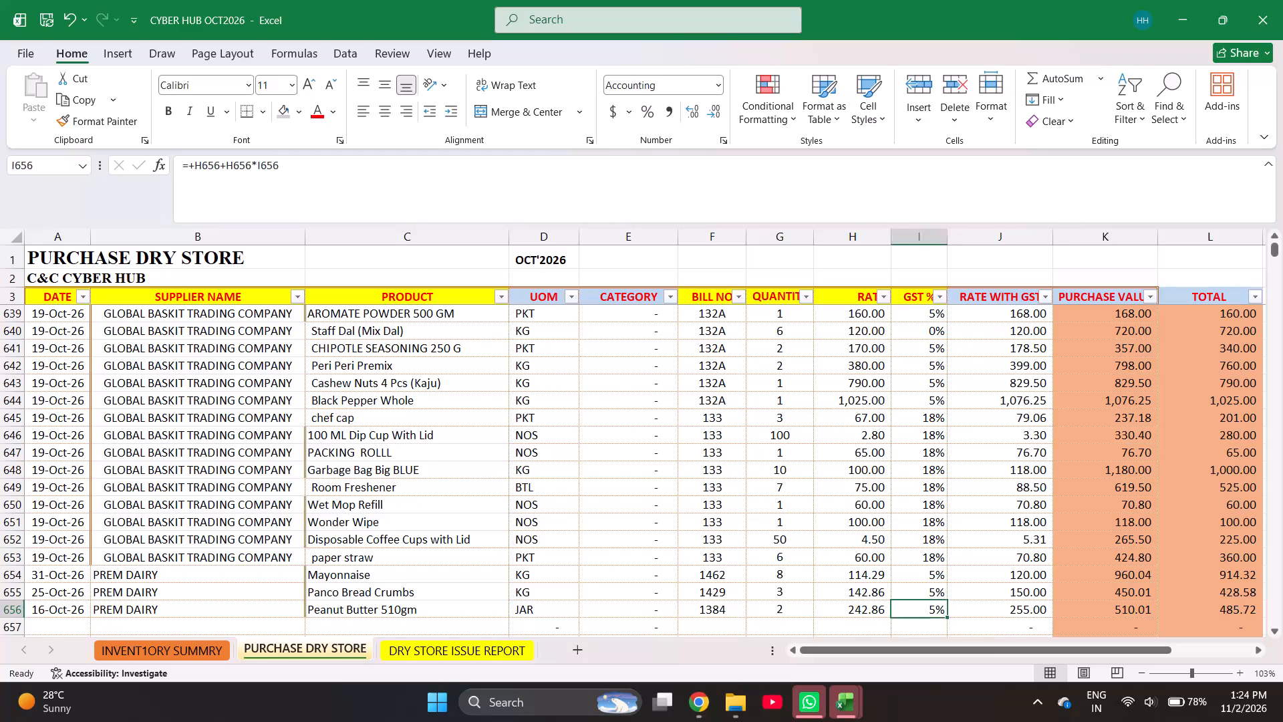
Enter the date 4-Oct-2026 in row 657 and fill the supplier PREM DAIRY down from the row above.
key(Left)
key(Left)
key(Left)
key(Down)
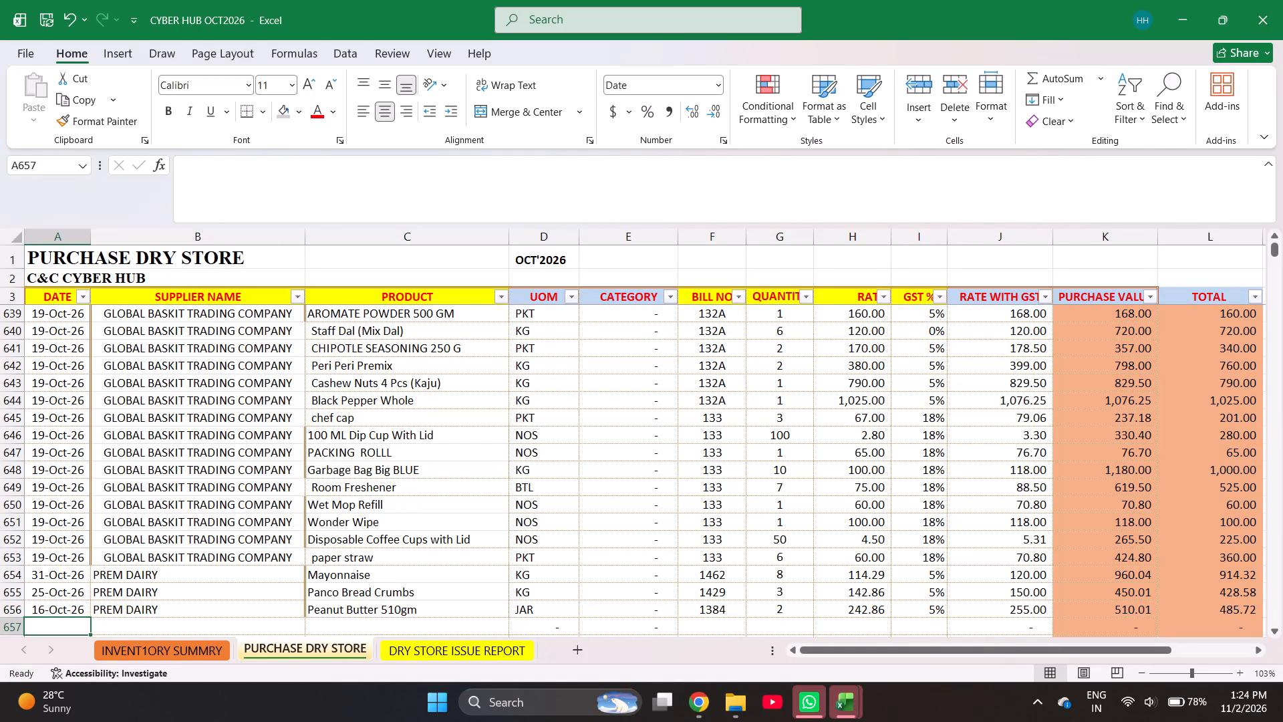
text(10-4-2202)
key(BackSpace)
key(BackSpace)
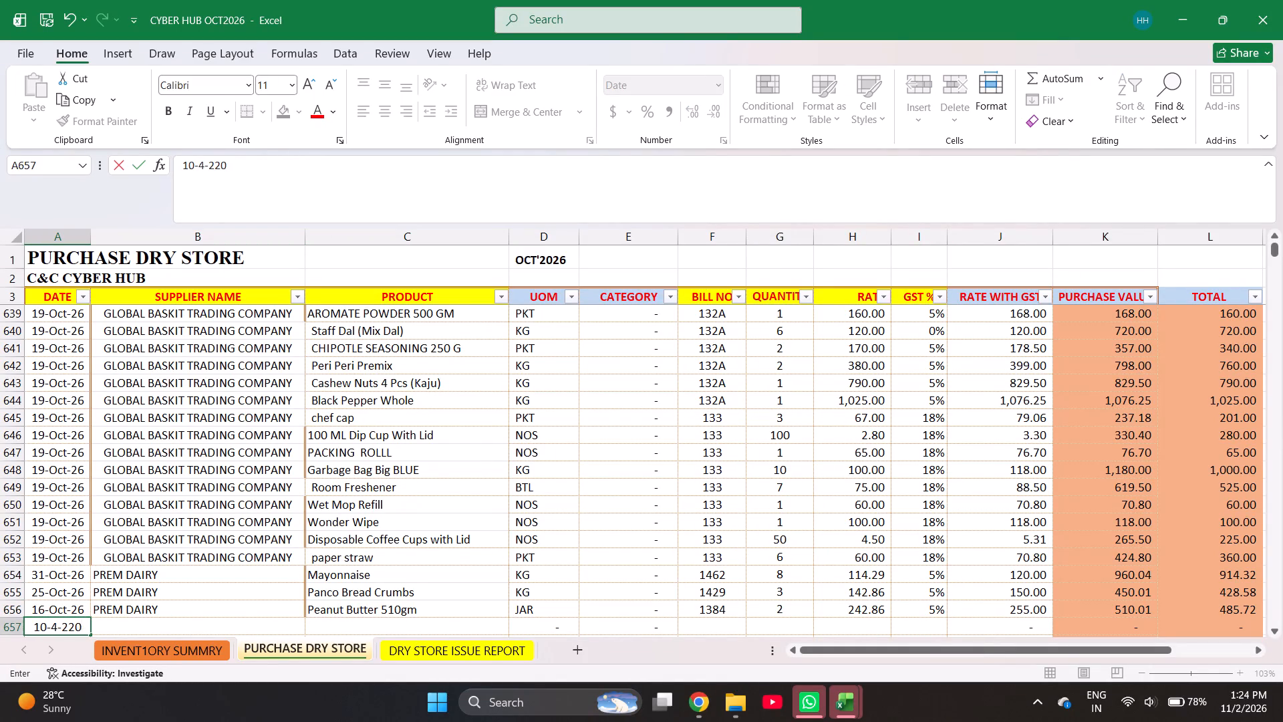
key(BackSpace)
text(026)
key(Right)
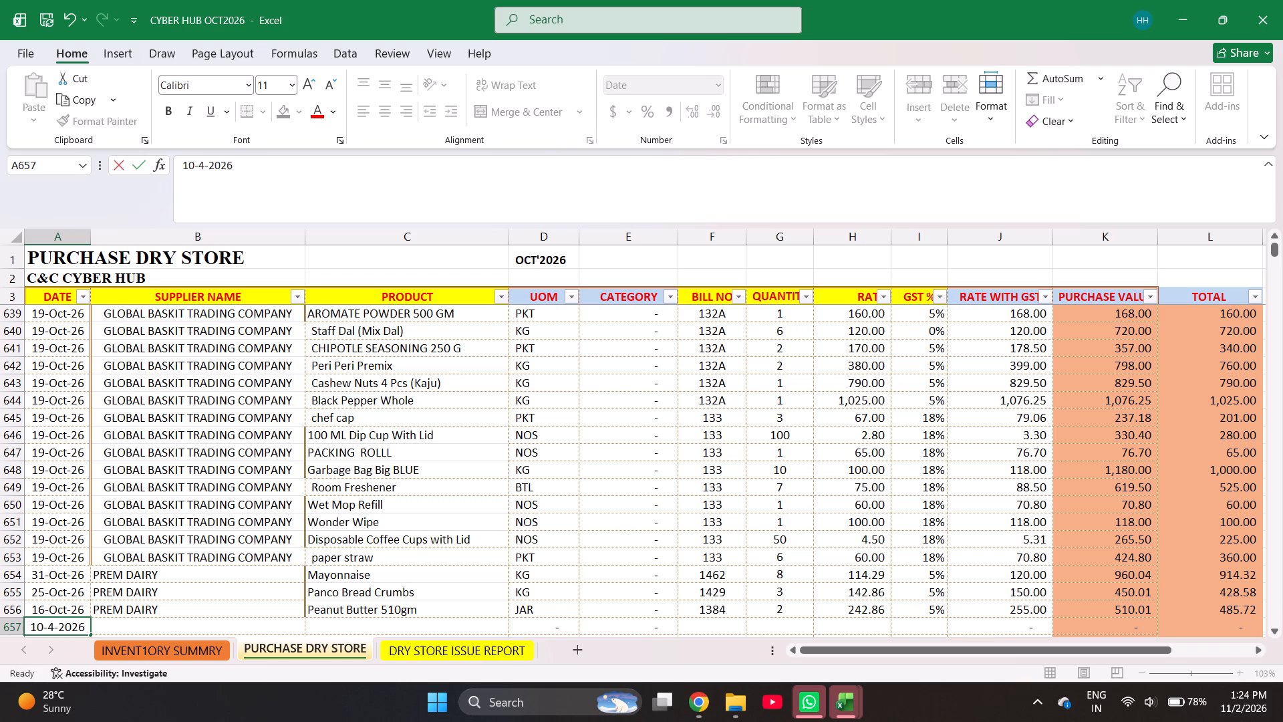
key(ctrl+d)
key(Right)
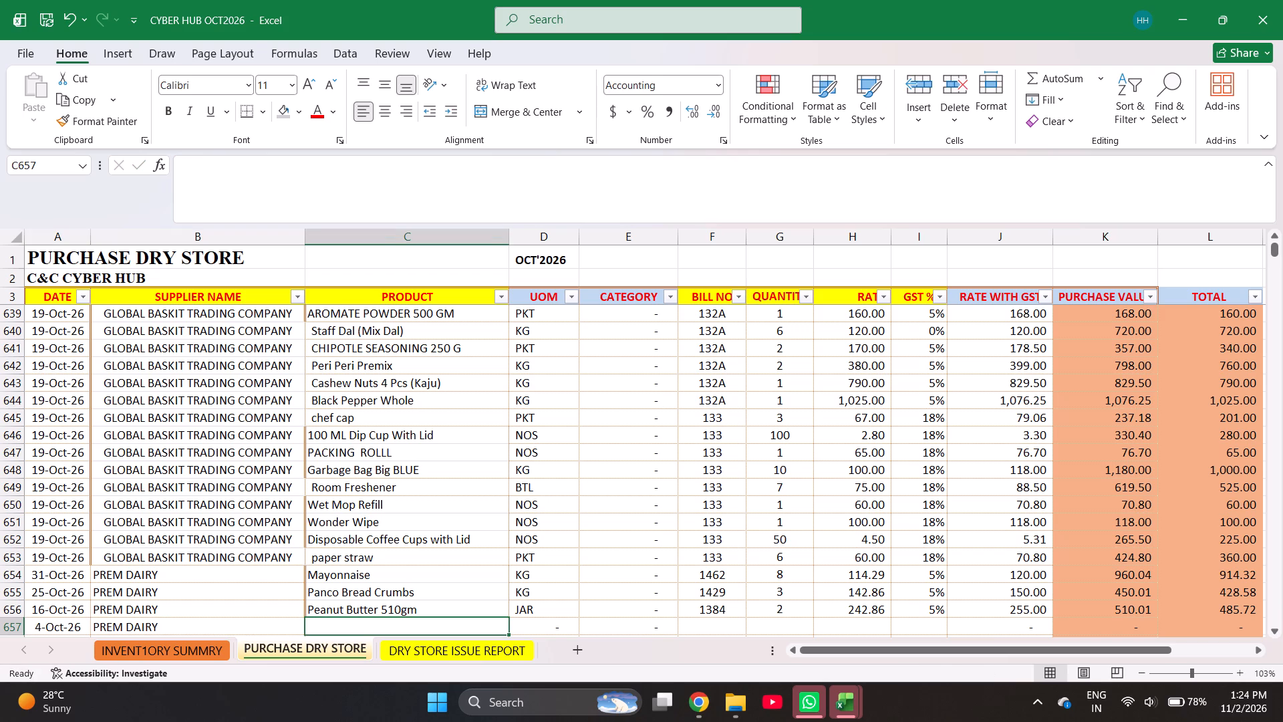
Enter the products Pineapple Juice in row 657 and ORANGE JUICE in row 658.
text(PI)
text(NEAPPLE JUIC)
key(Return)
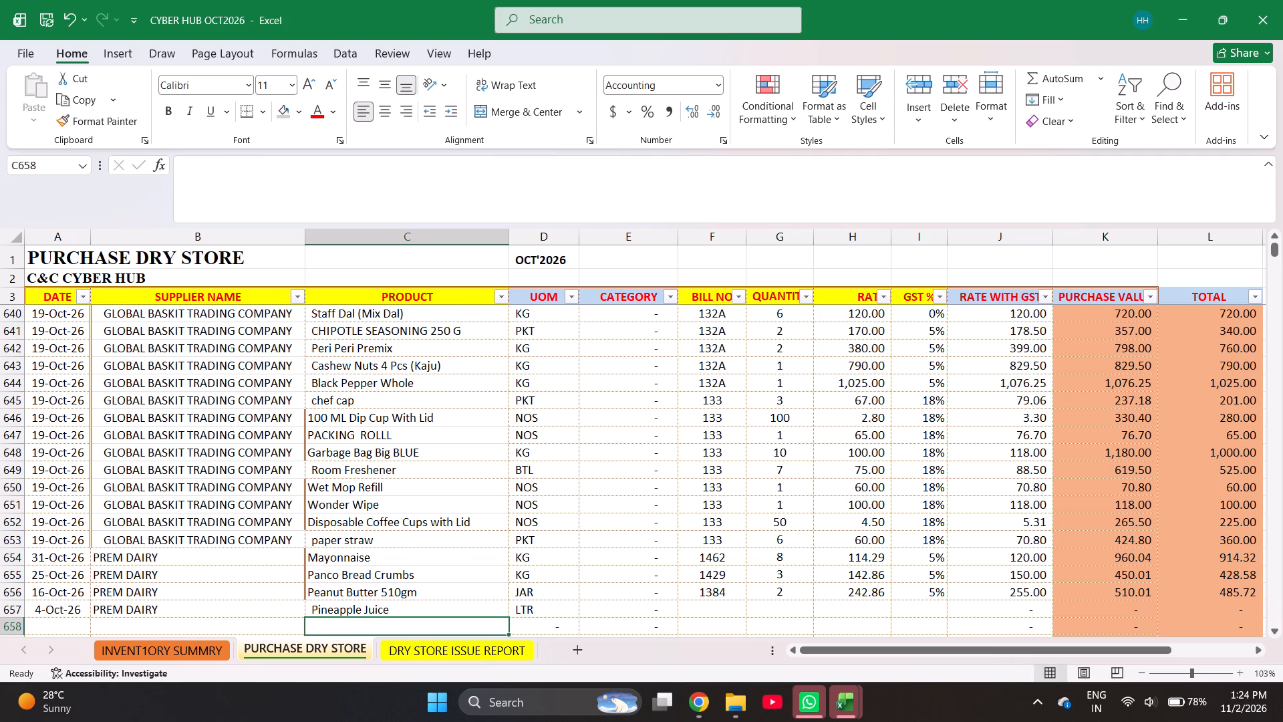
text(ORANGE)
key(space)
key(Return)
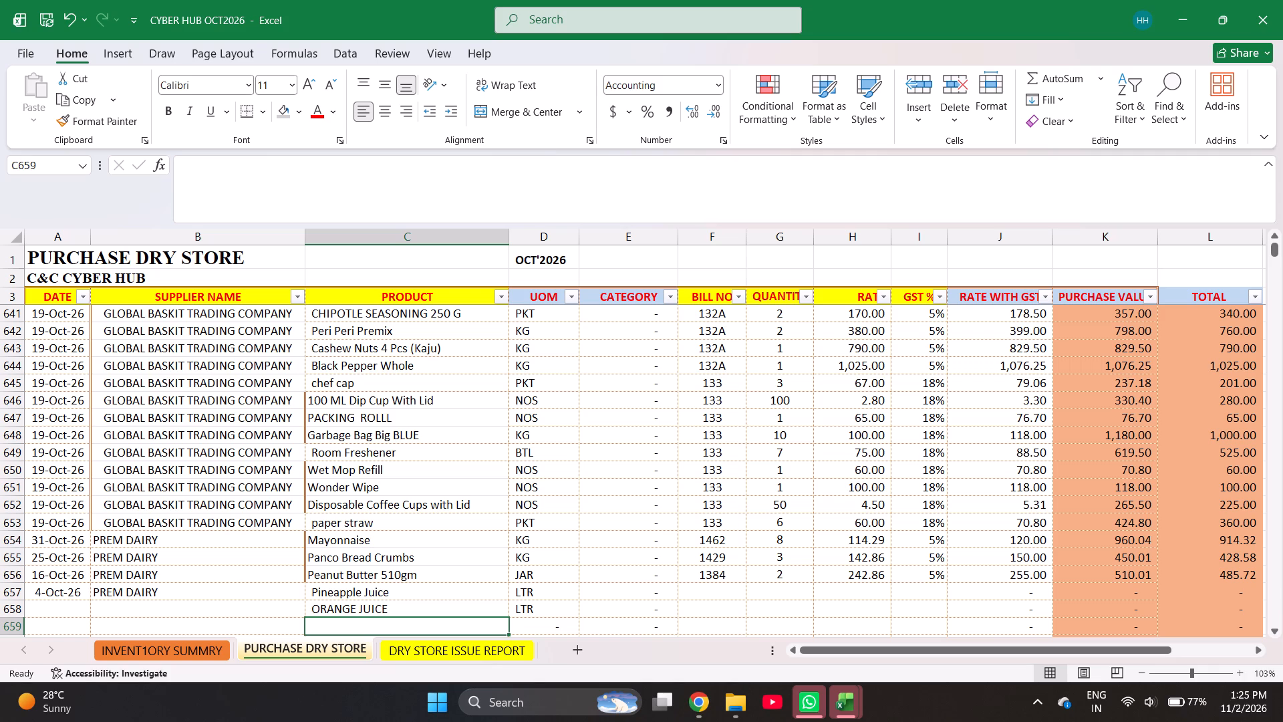
Find the SODA 750ML item in the inventory summary sheet by searching SODA and copy it into row 659's product cell.
key(ctrl+Page_Up)
key(ctrl+f)
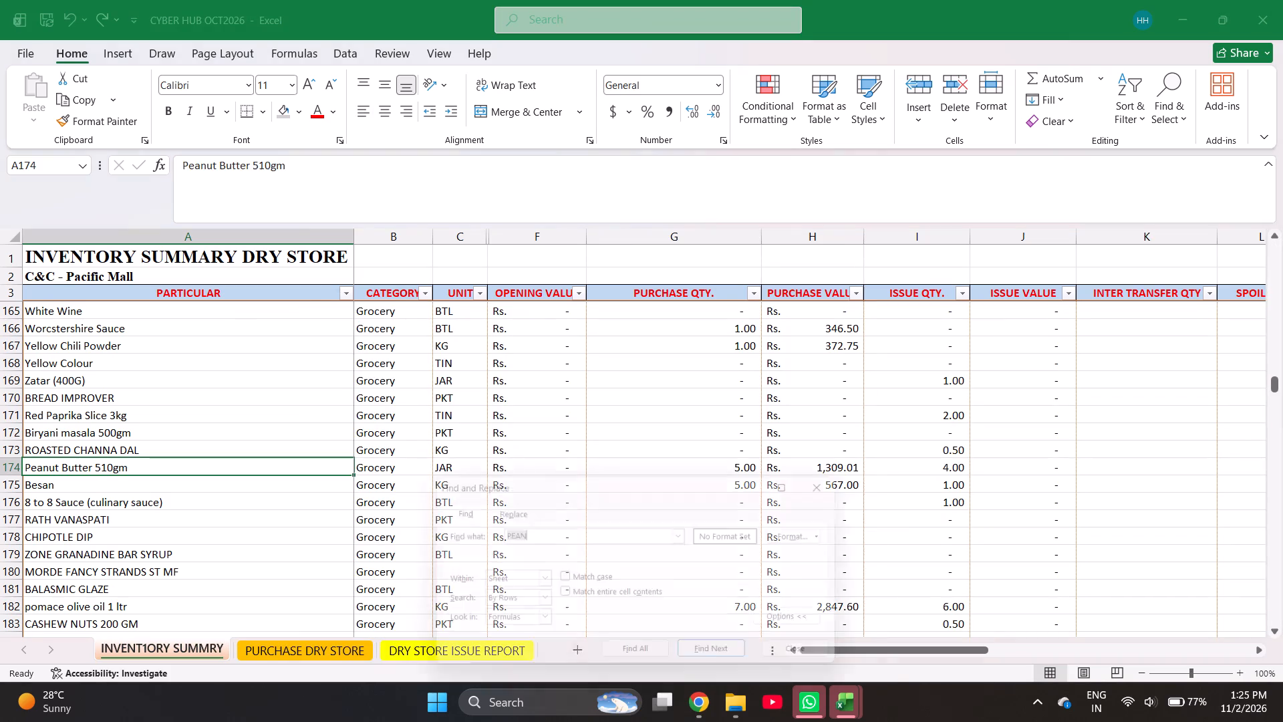
text(DOS)
key(BackSpace)
key(BackSpace)
key(BackSpace)
key(BackSpace)
text(SODA)
key(Return)
key(Return)
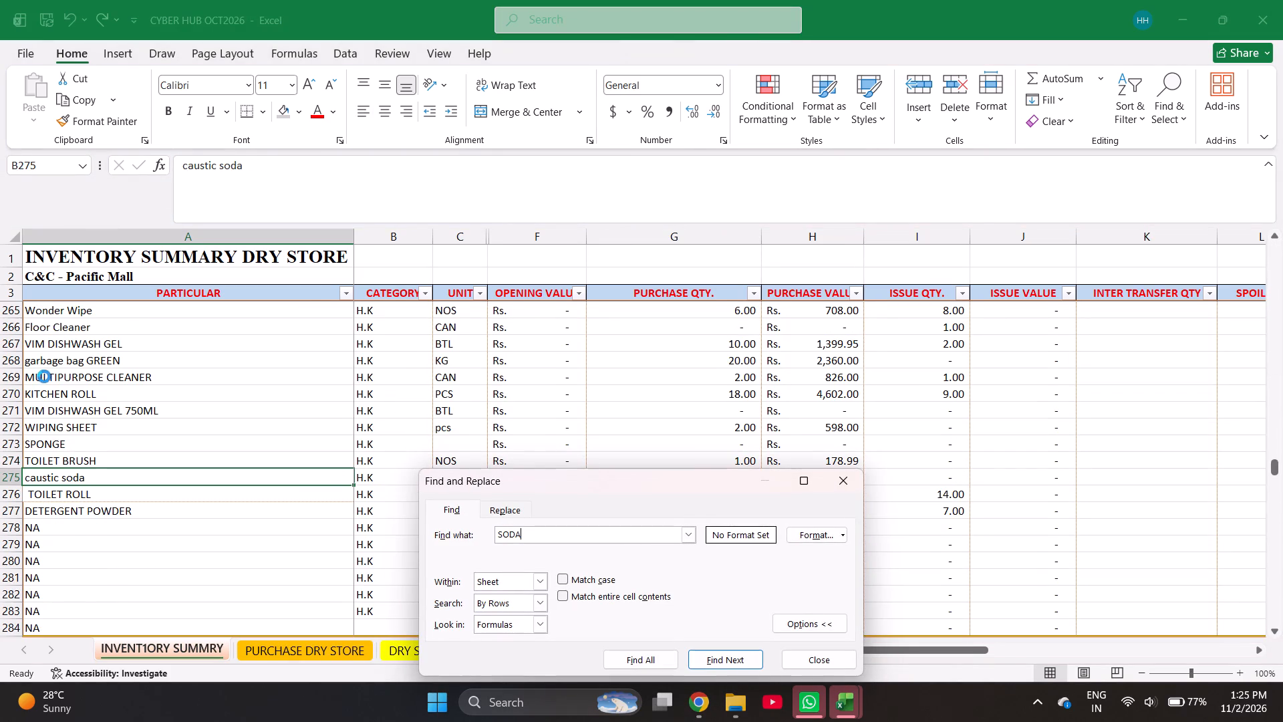
key(Escape)
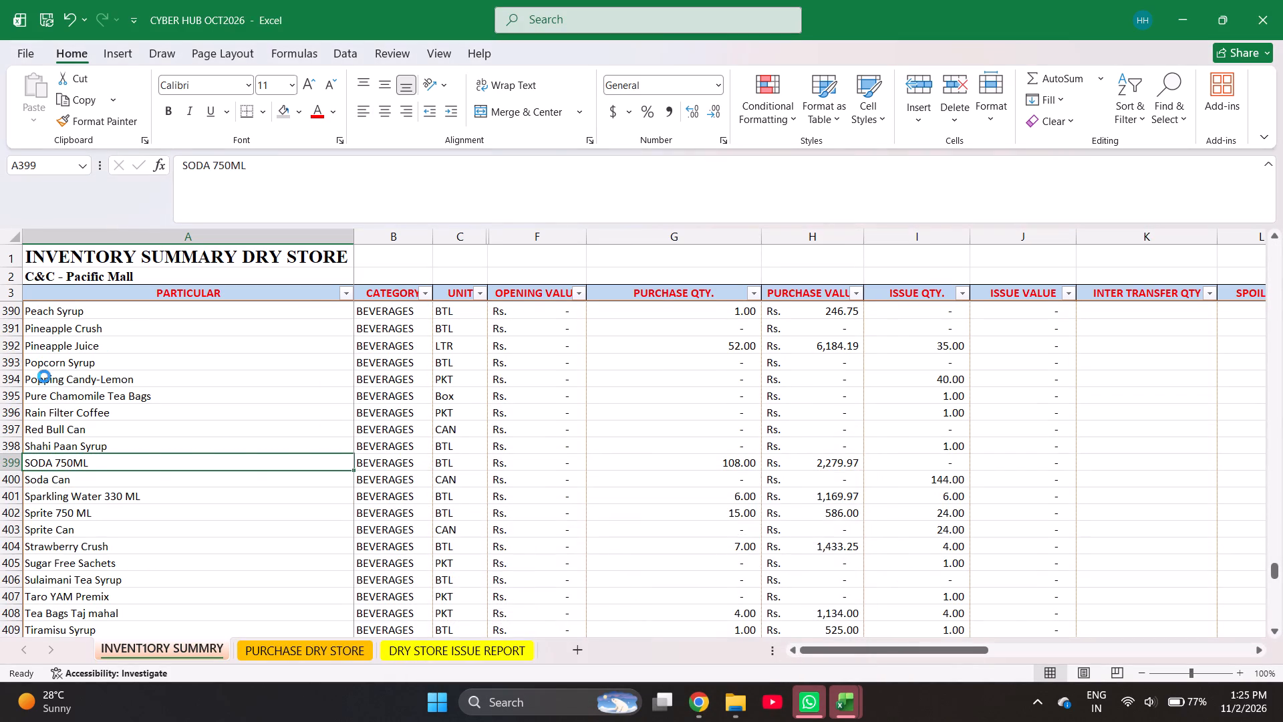
key(ctrl+c)
key(ctrl+Page_Down)
key(Return)
key(Return)
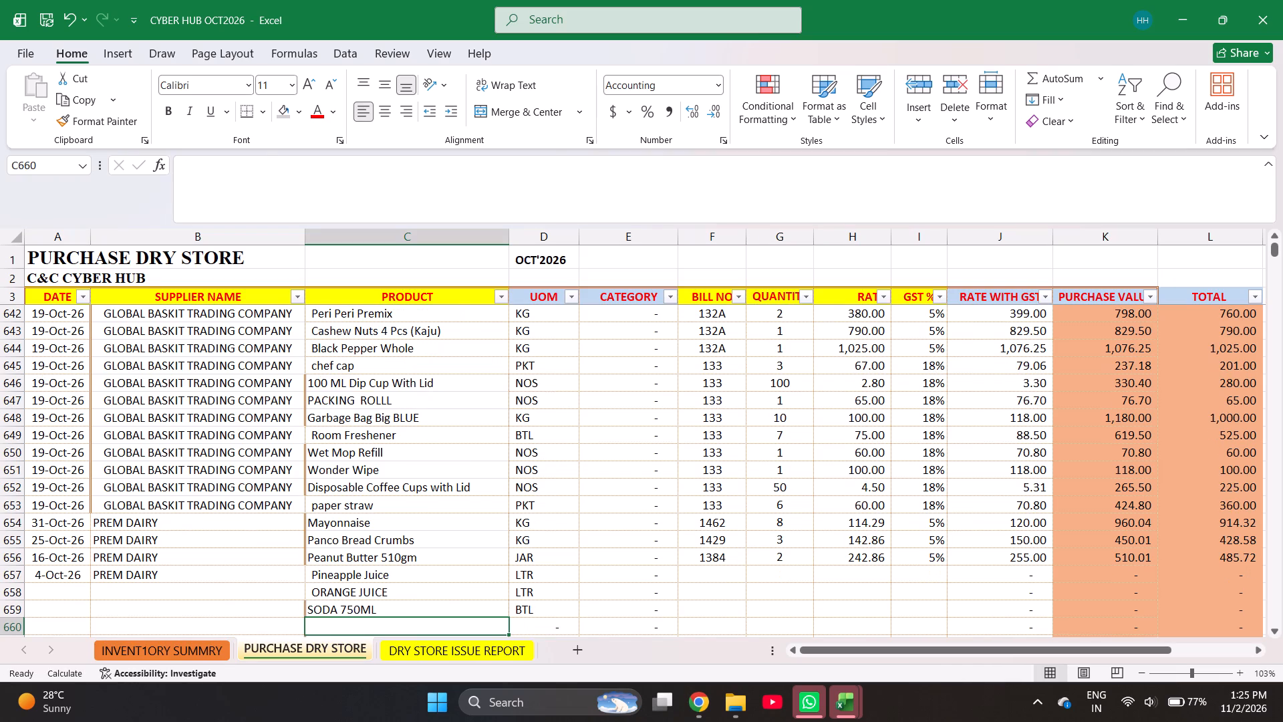
Enter Panco Bread Crumbs as the product in row 660.
text(PAN)
key(Return)
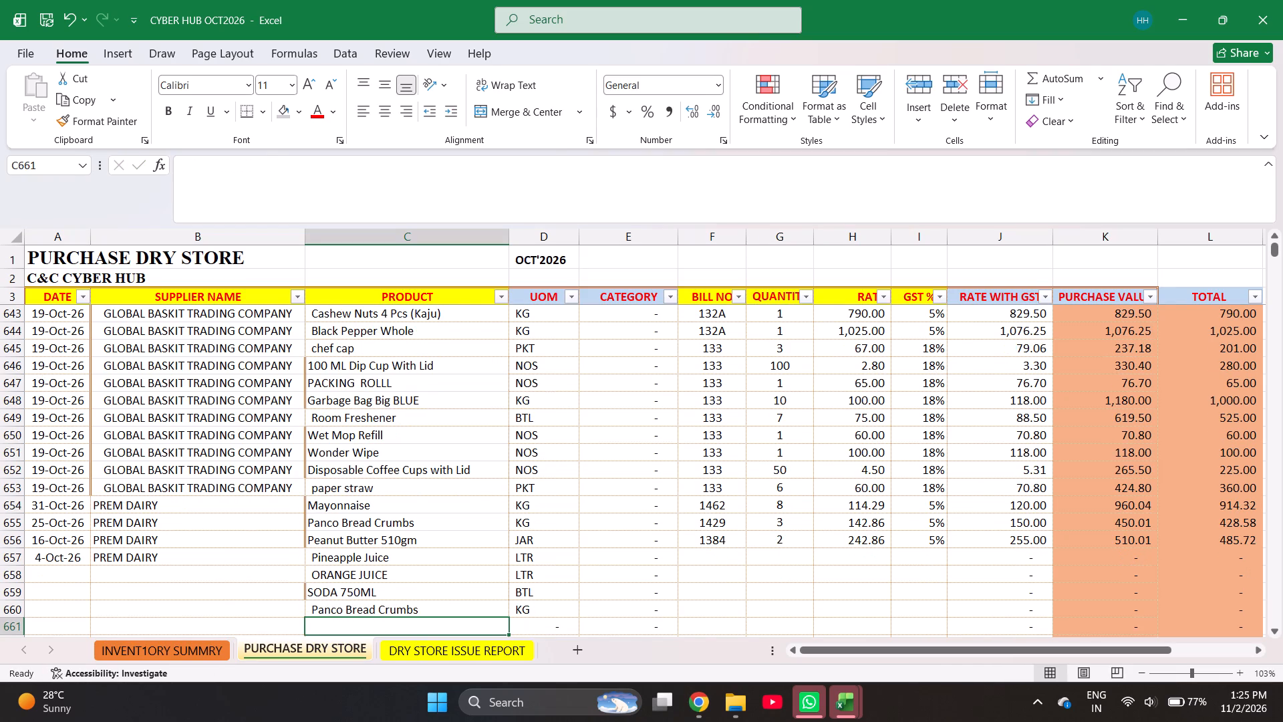
Find the Red Colour item in the inventory summary sheet by searching RED COL and copy it into row 661's product cell.
key(ctrl+Page_Up)
key(ctrl+f)
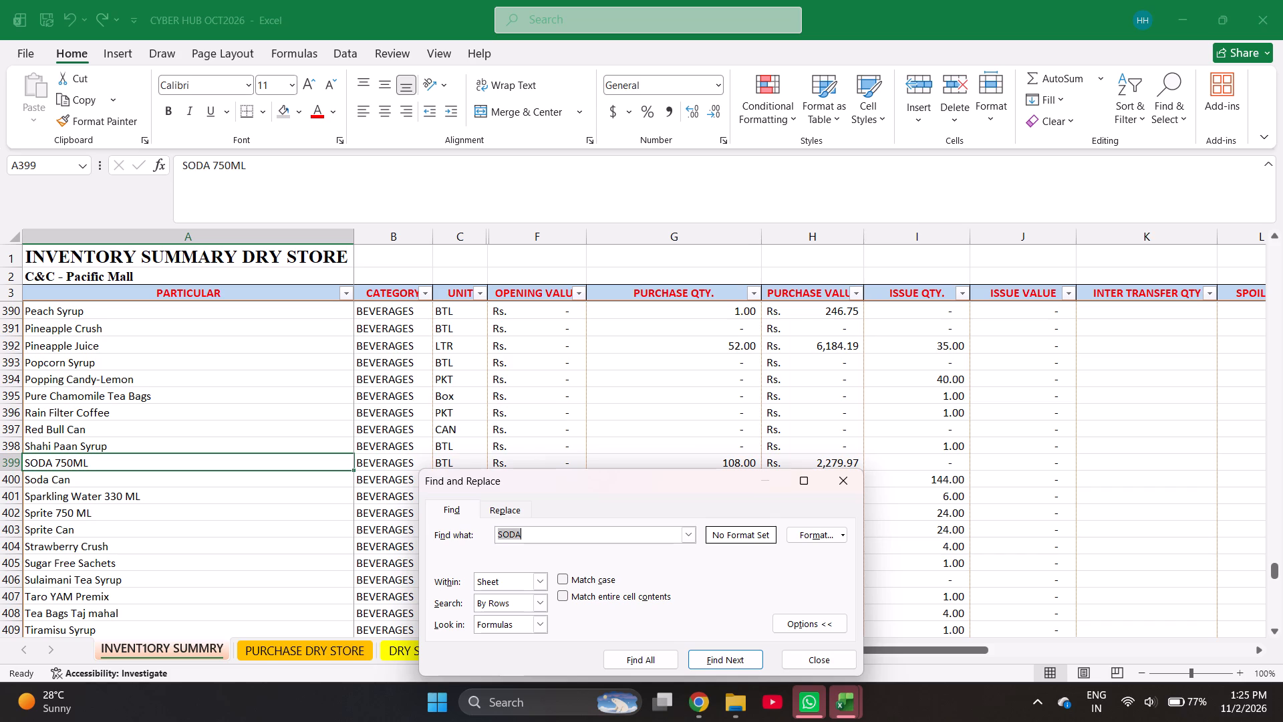
text(RED)
key(space)
key(Return)
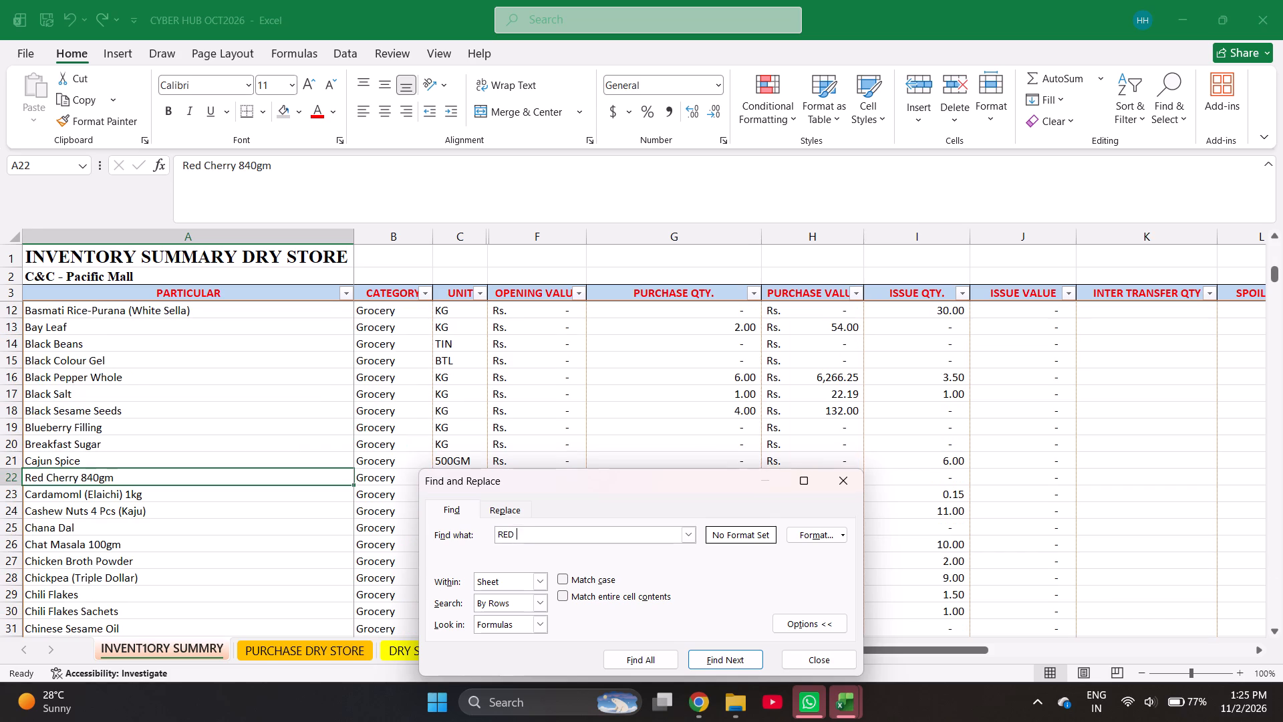
text(COIL)
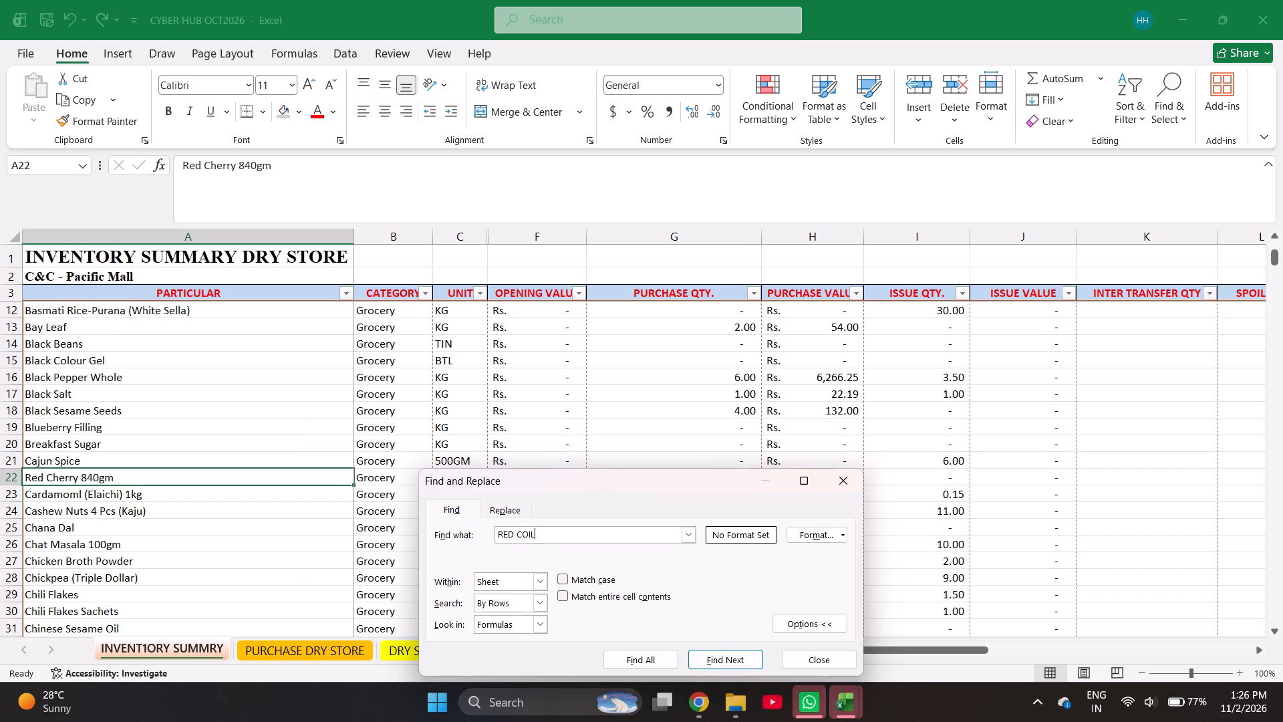
key(BackSpace)
key(BackSpace)
key(l)
key(Return)
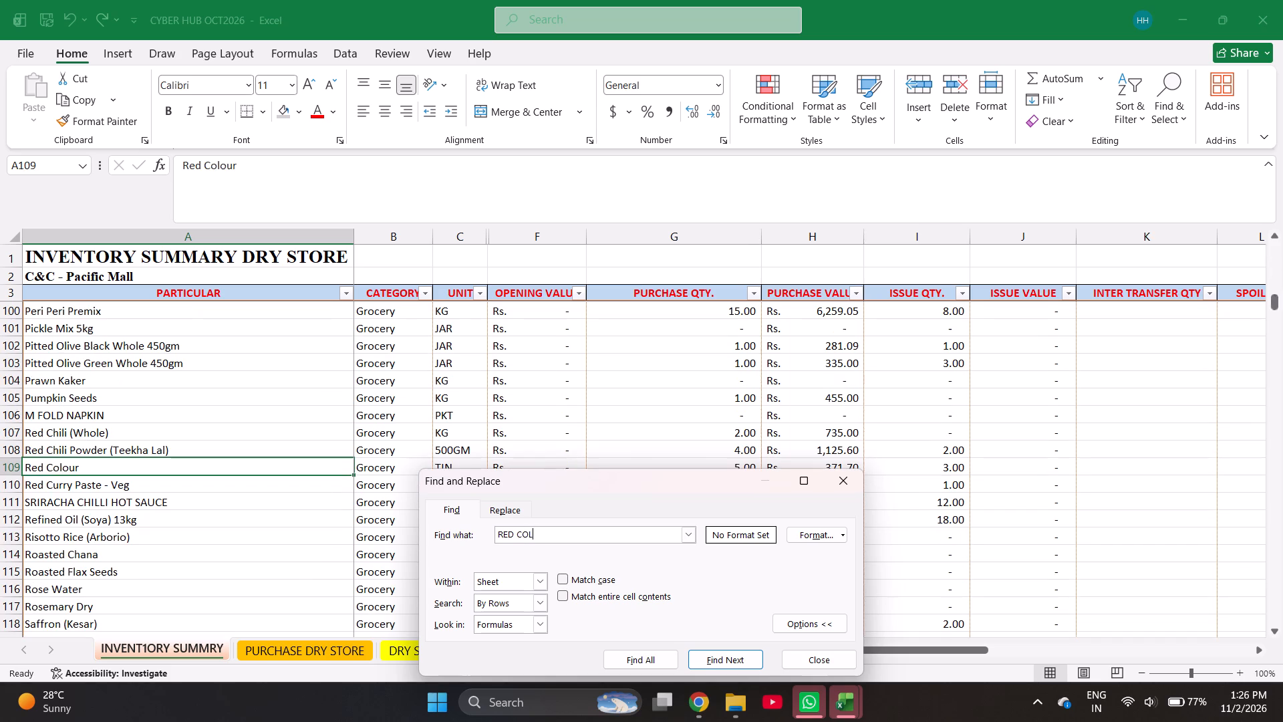
key(Escape)
key(ctrl+c)
key(ctrl+Page_Down)
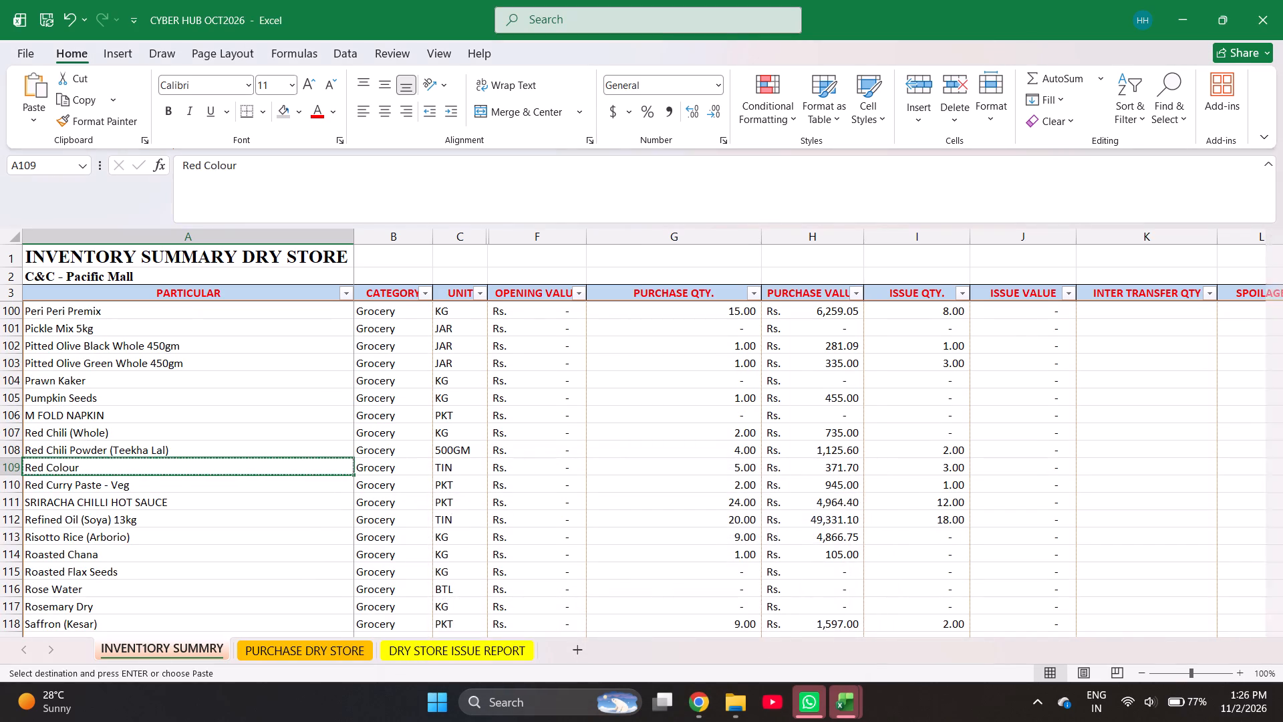
key(Return)
key(Return)
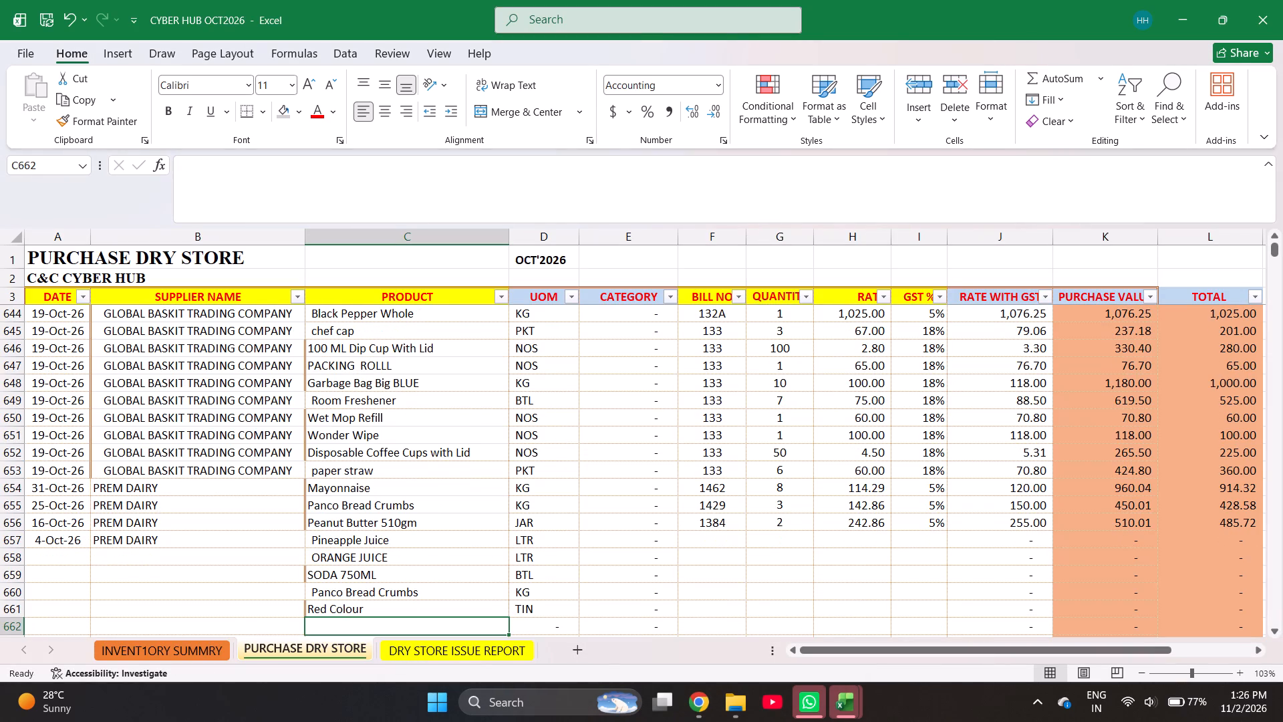
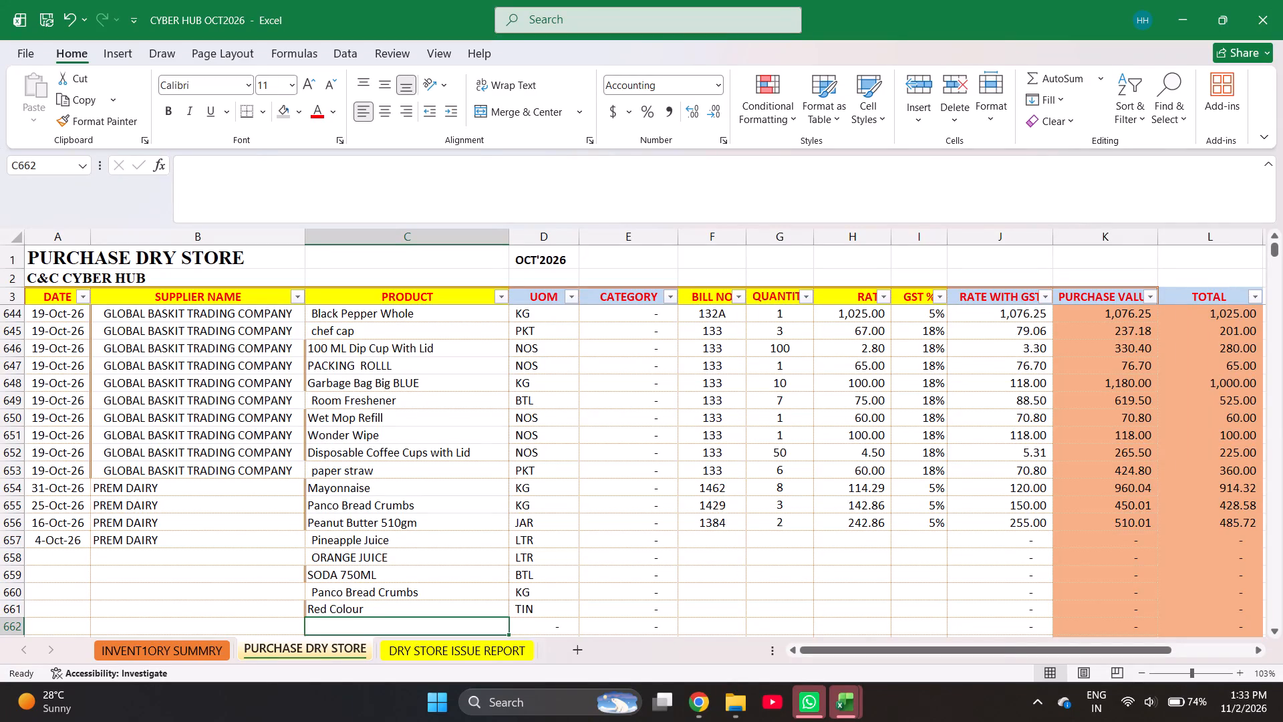
Fill the date 4-Oct-26 and supplier PREM DAIRY from row 657 down through row 661.
click(133, 562)
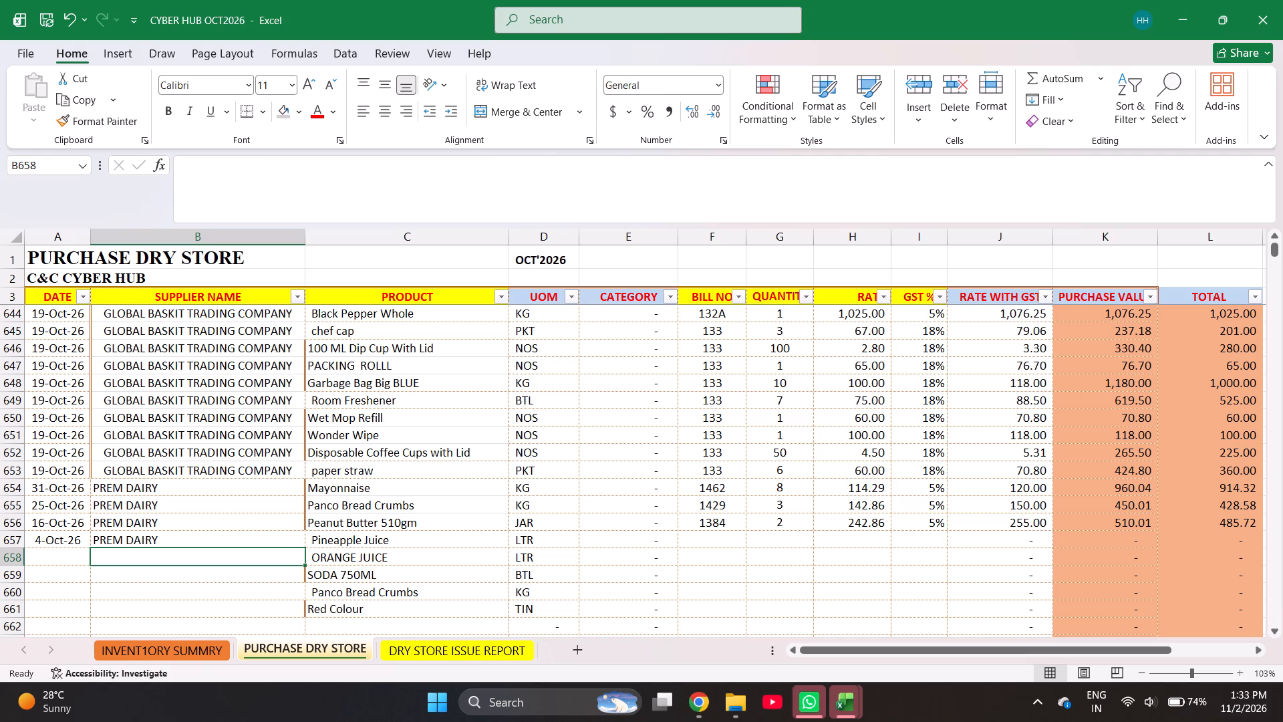
key(Up)
key(shift+Left)
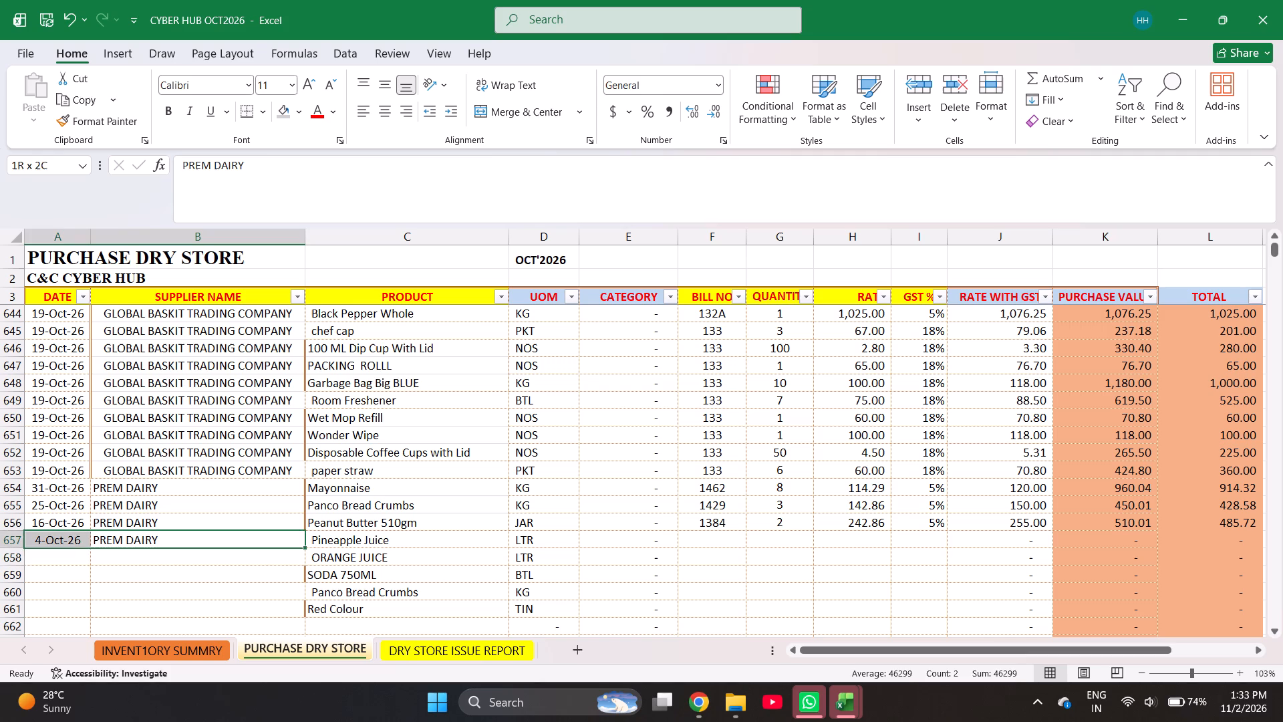
key(shift+Down)
key(shift+Down)
key(shift+Down)
key(shift+Down)
key(shift+Down)
key(shift+Down)
key(shift+Up)
key(shift+Up)
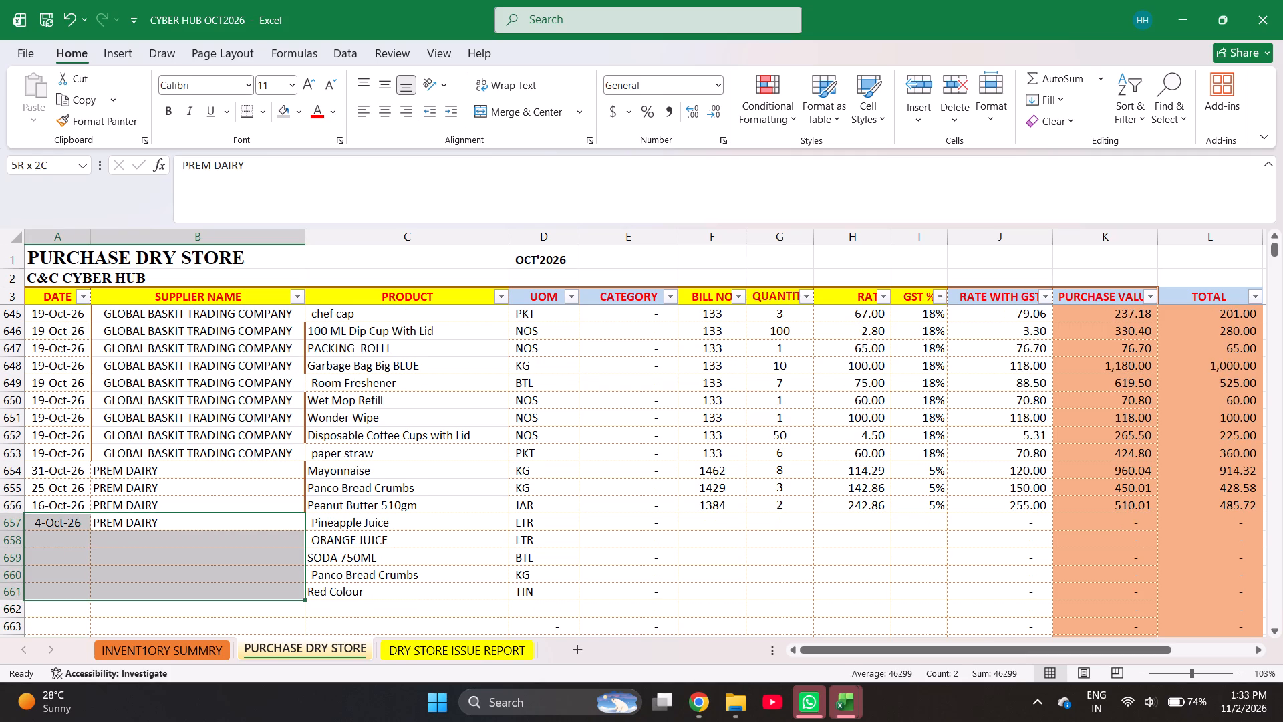
key(ctrl+d)
Enter bill number 1304 in row 657 and fill it down through row 661.
key(Right)
key(Right)
key(Right)
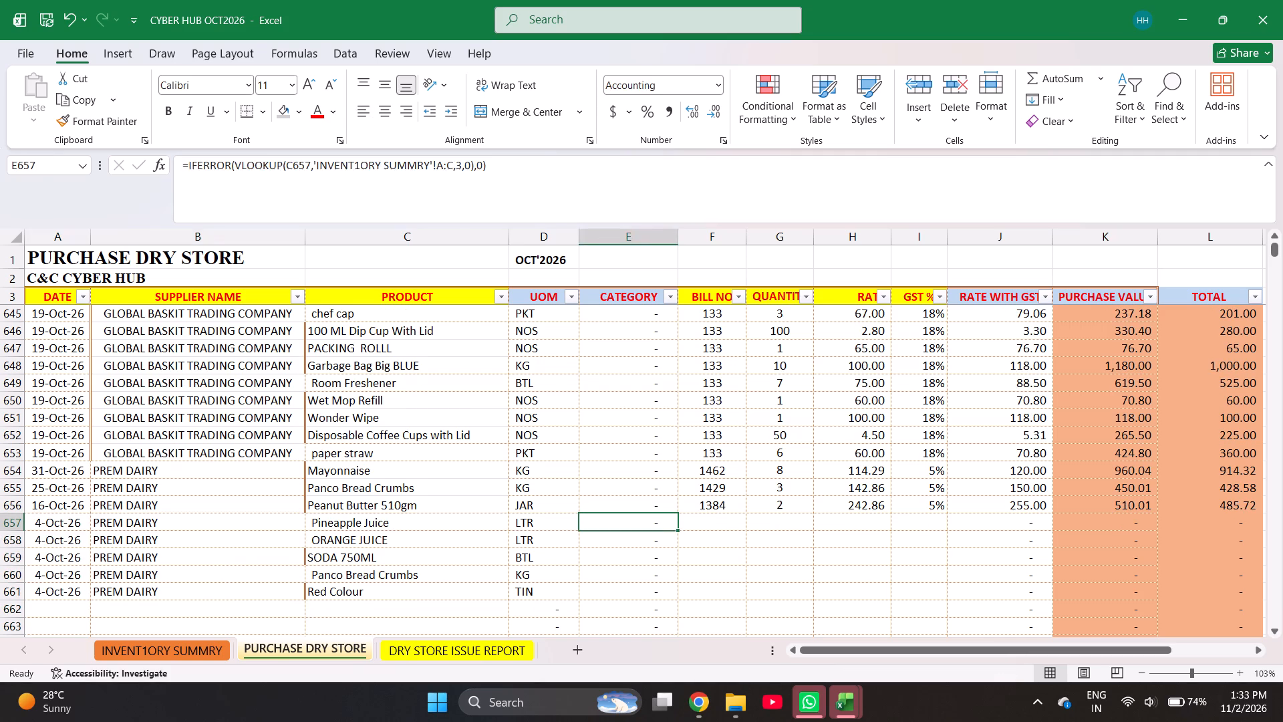
key(Right)
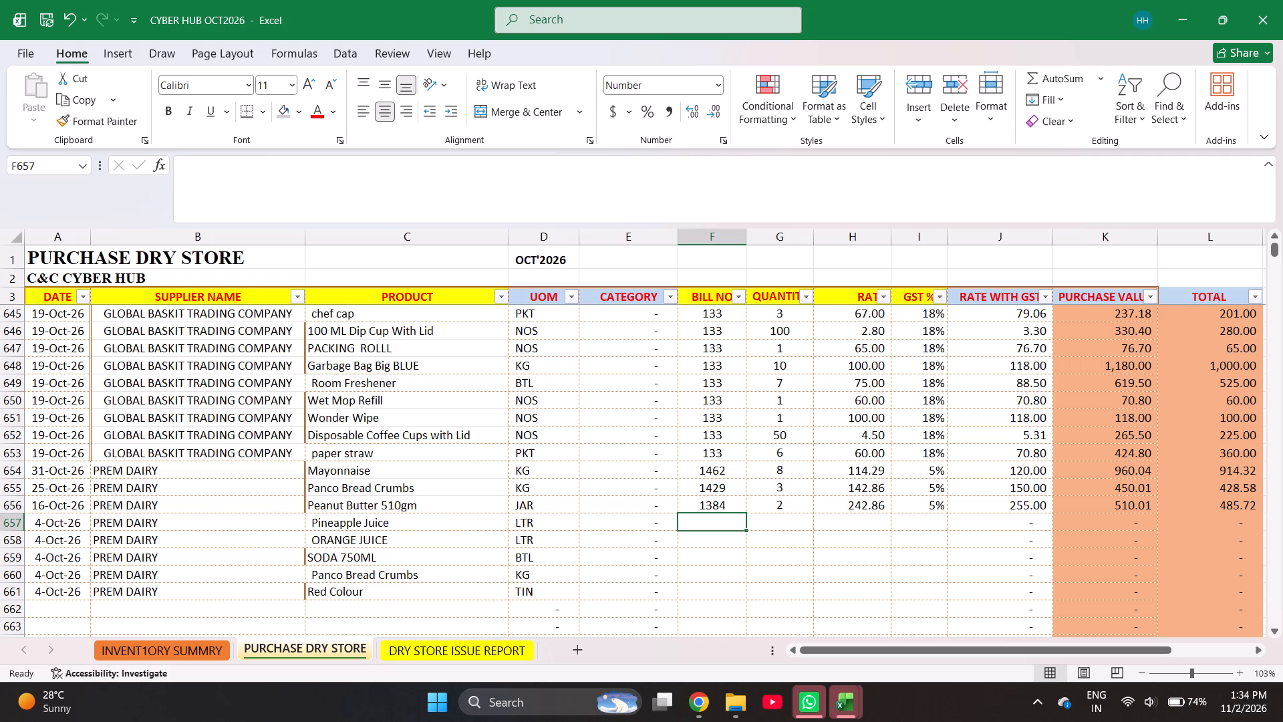
text(1304)
key(Return)
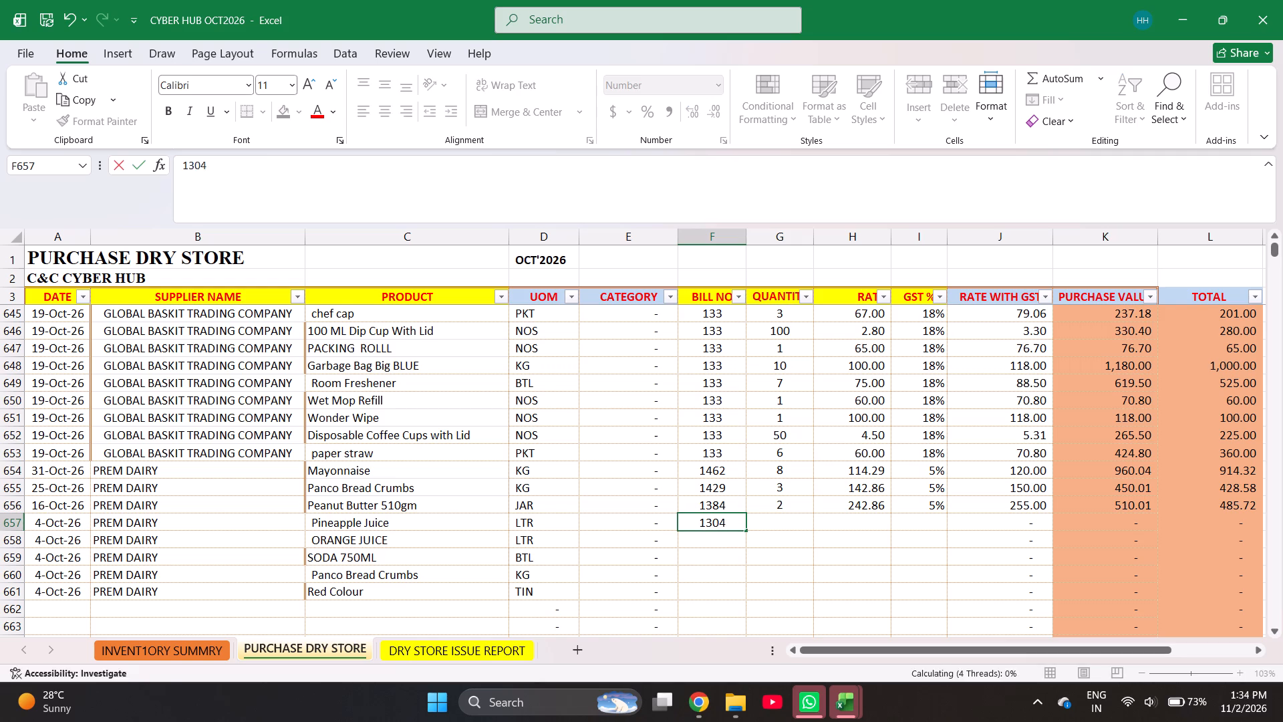
key(Up)
key(shift+Down)
key(shift+Down)
key(shift+Down)
key(shift+Down)
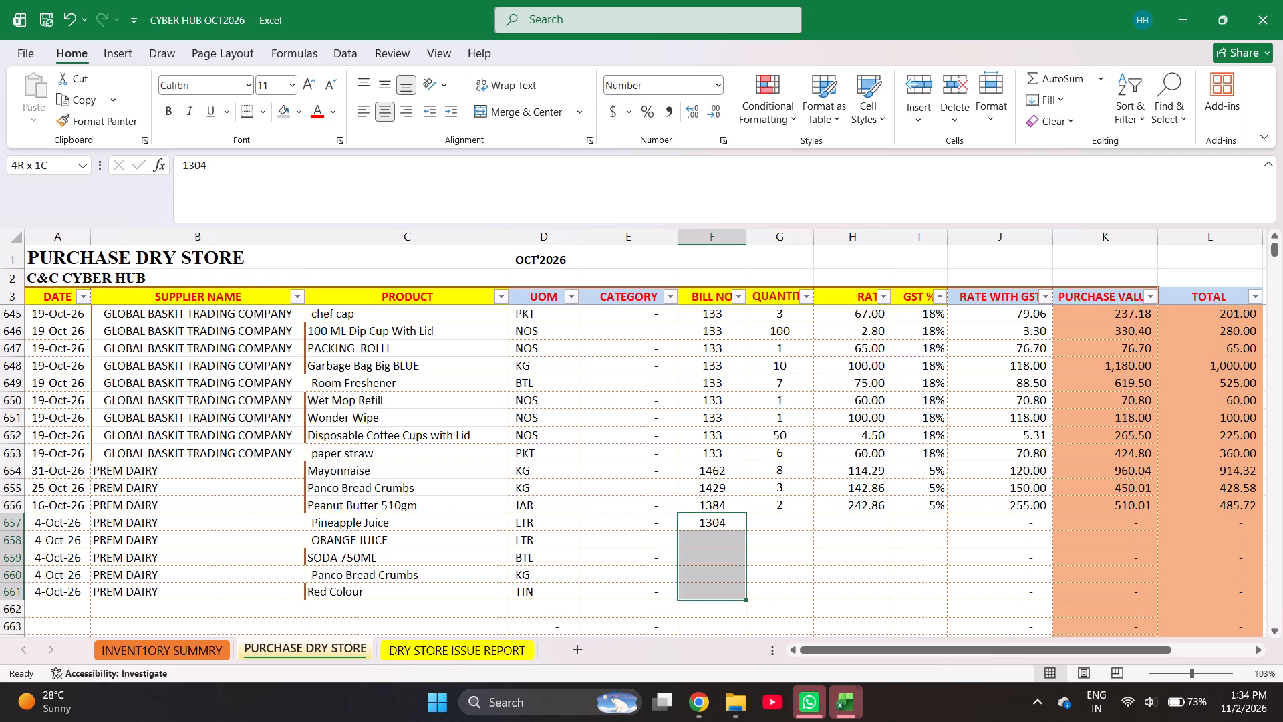
key(ctrl+d)
Enter 2, 3, 24, 142.86 and 59.32 in the quantity cells of rows 657 to 661.
key(Right)
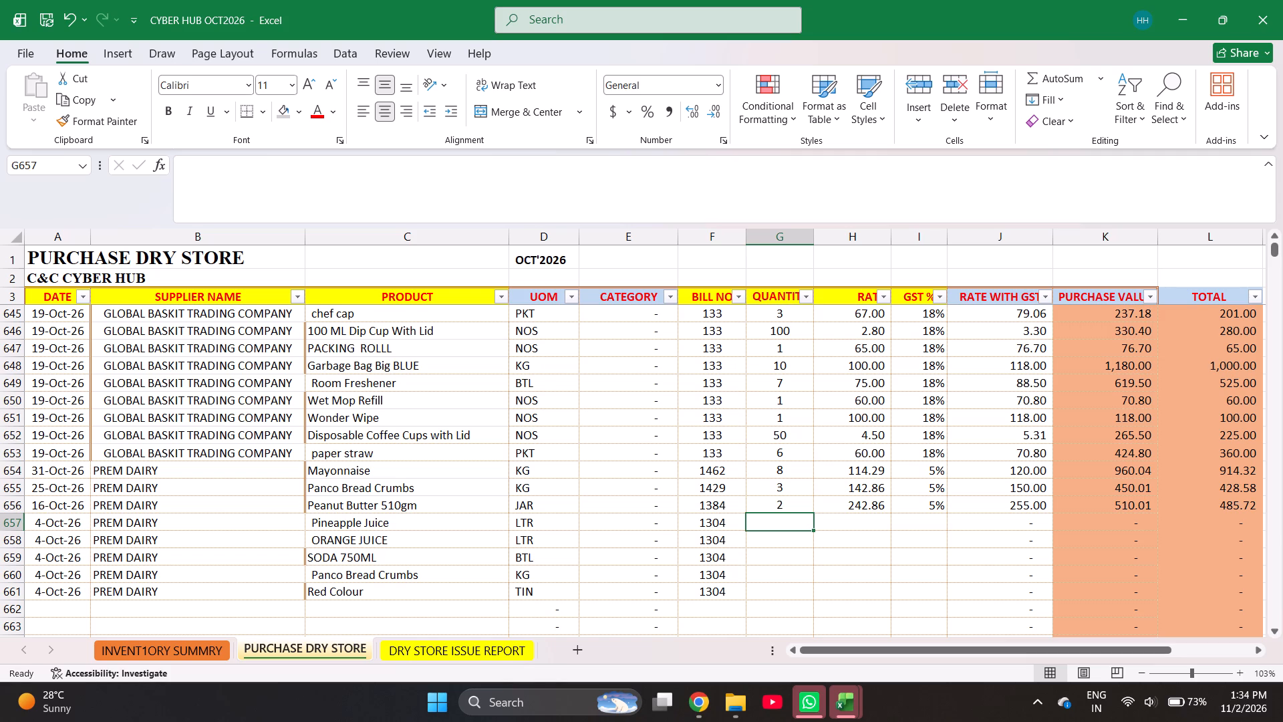
key(2)
key(Return)
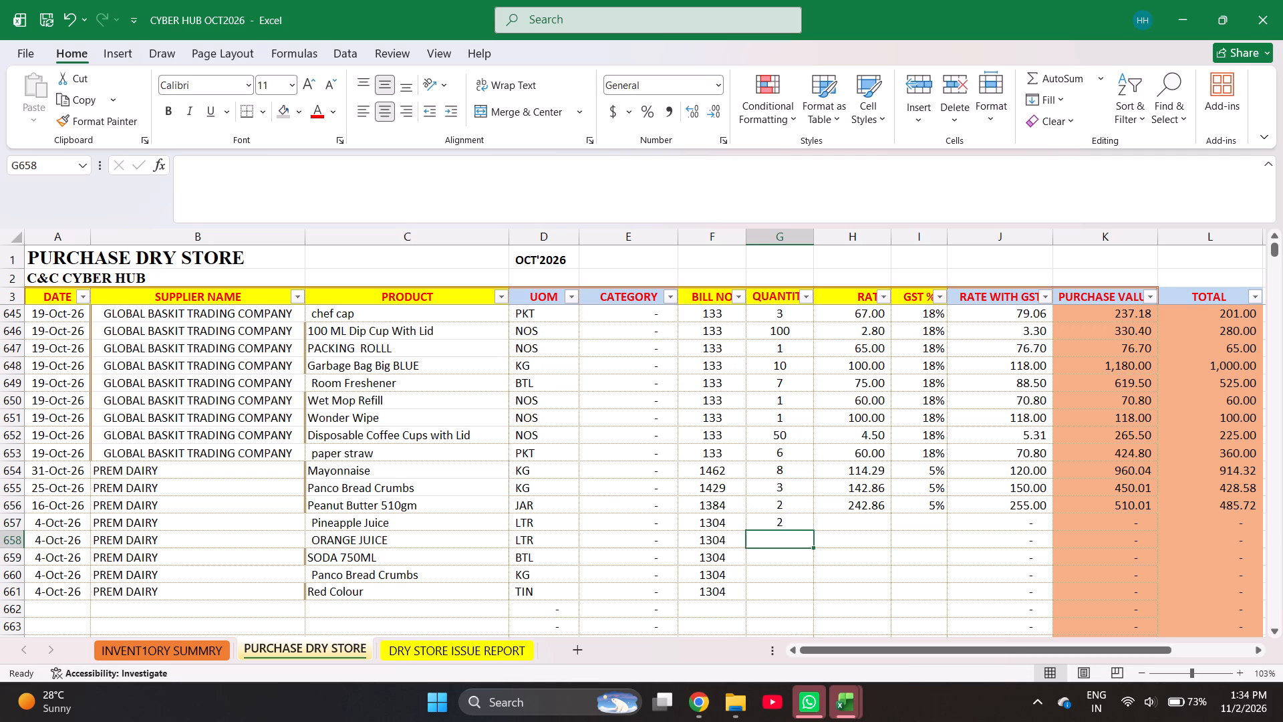
key(3)
key(Return)
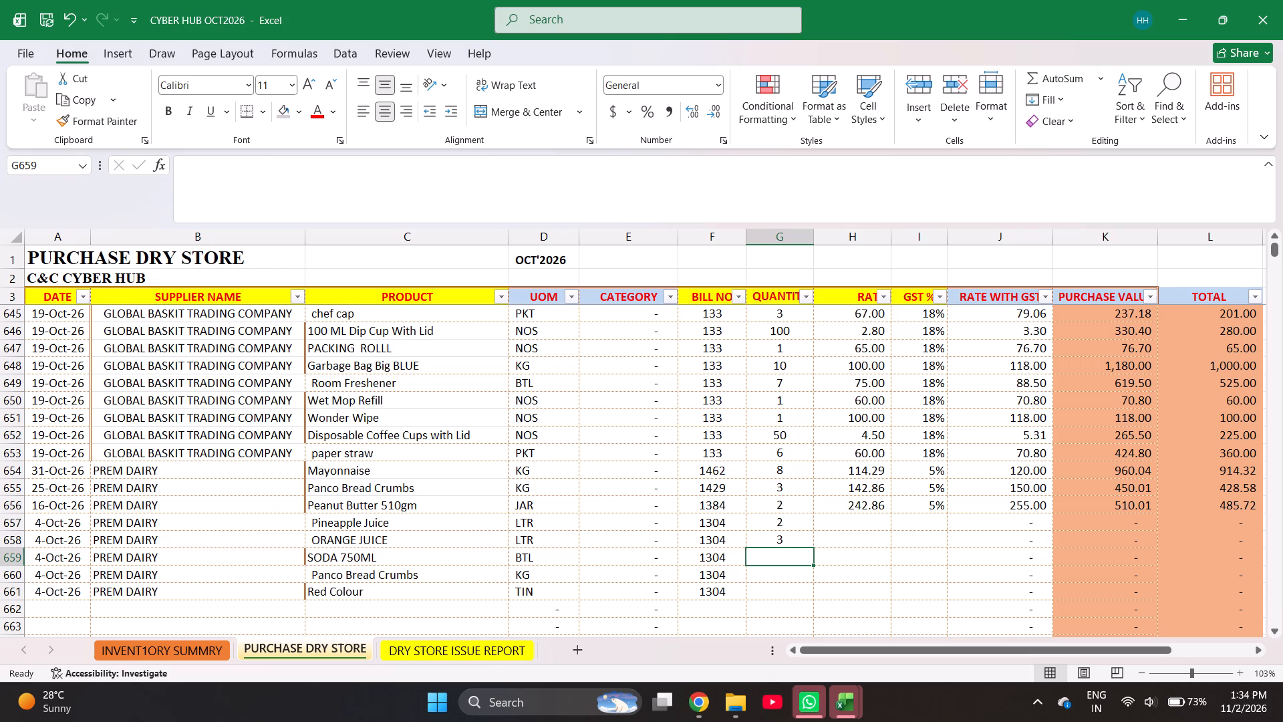
text(24)
key(Return)
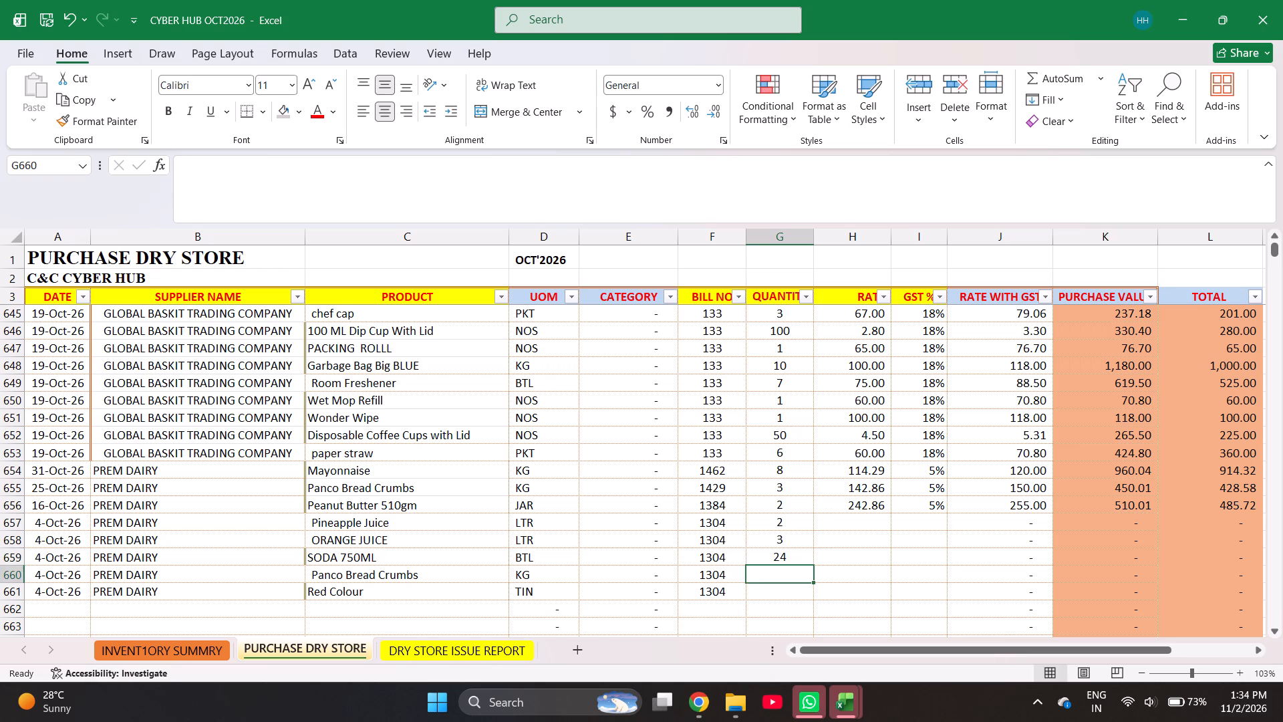
text(142.86)
key(Return)
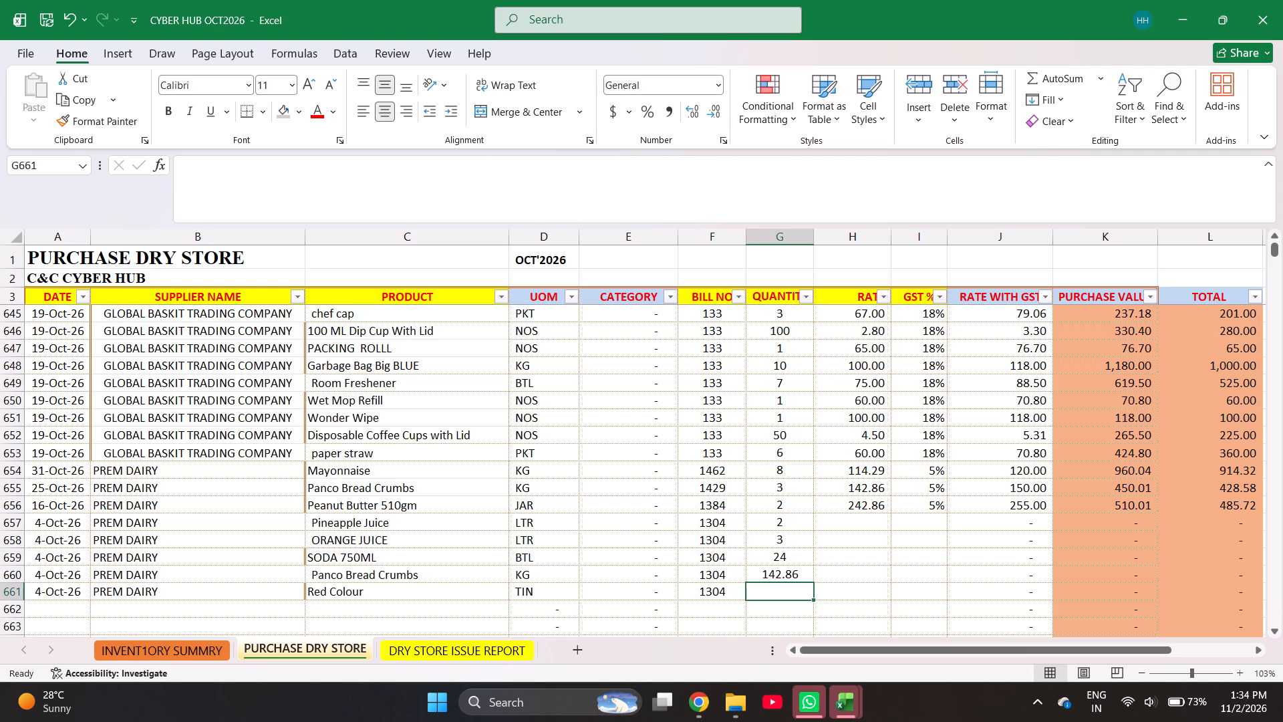
text(59.)
text(32)
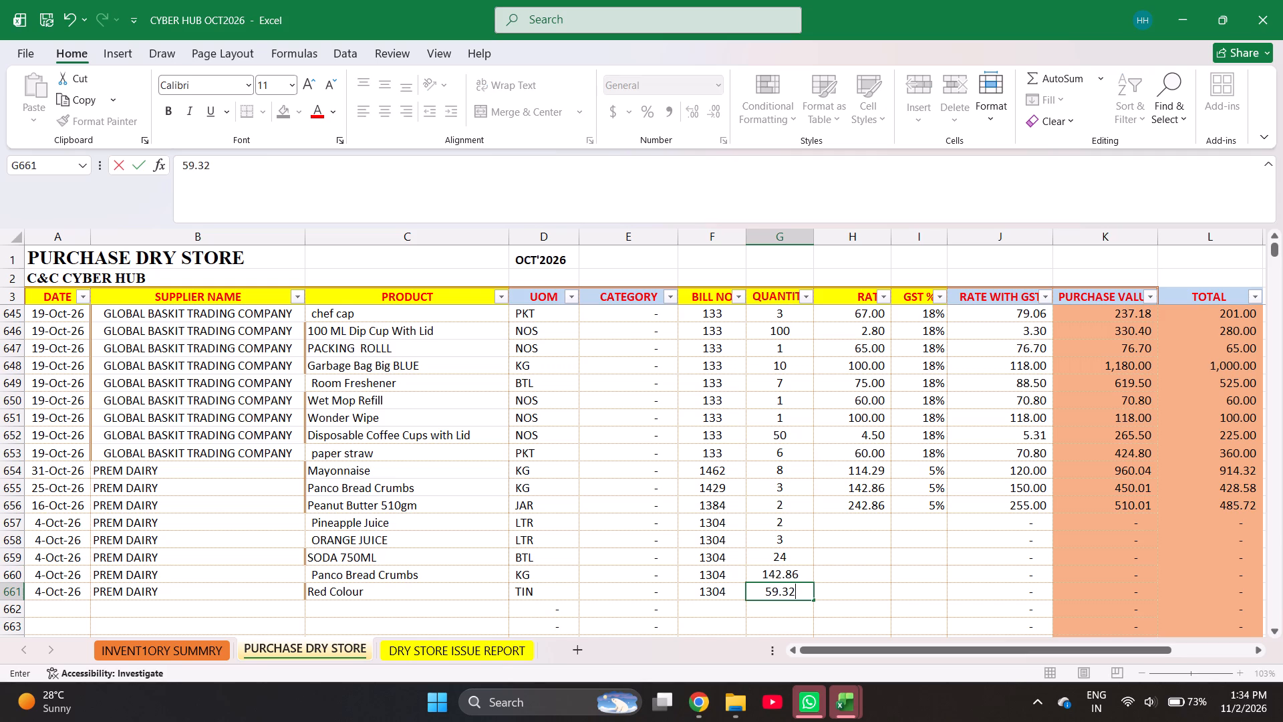
key(Return)
Copy the quantity entries of rows 659 to 661 into the rate column and clear them from the quantity column.
key(Right)
key(ctrl+Up)
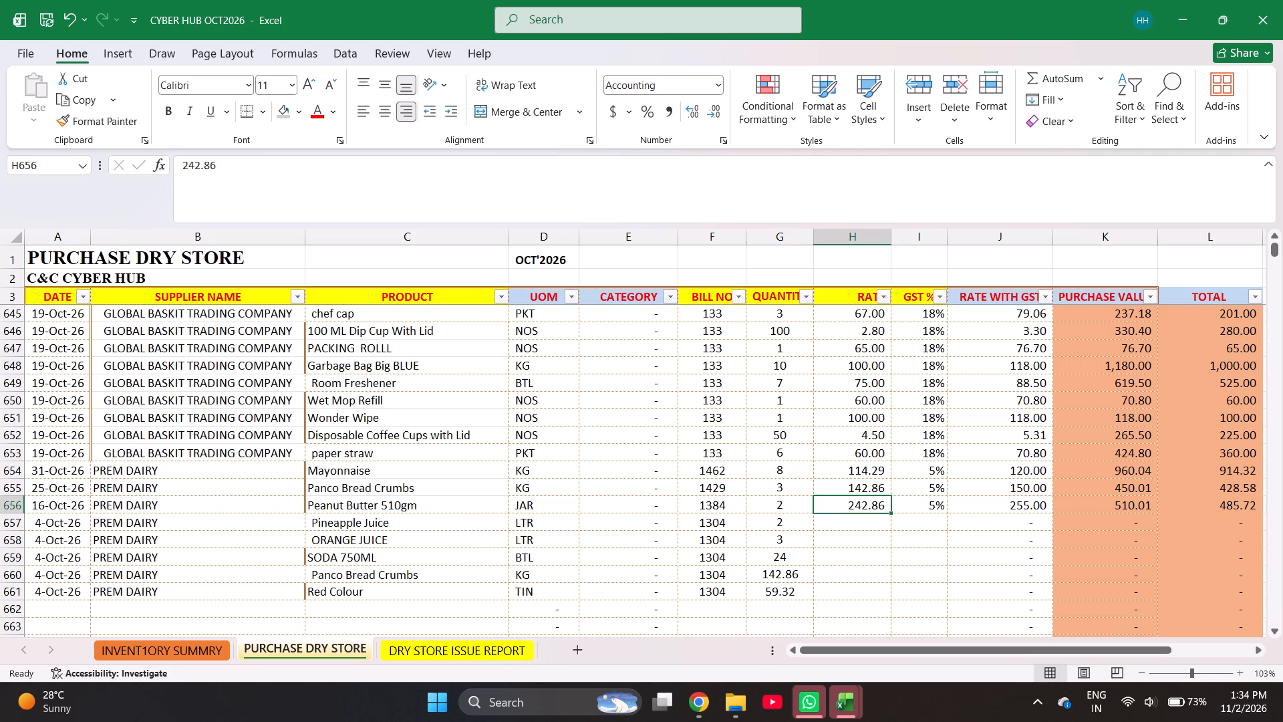
key(Left)
key(Down)
key(Down)
key(Down)
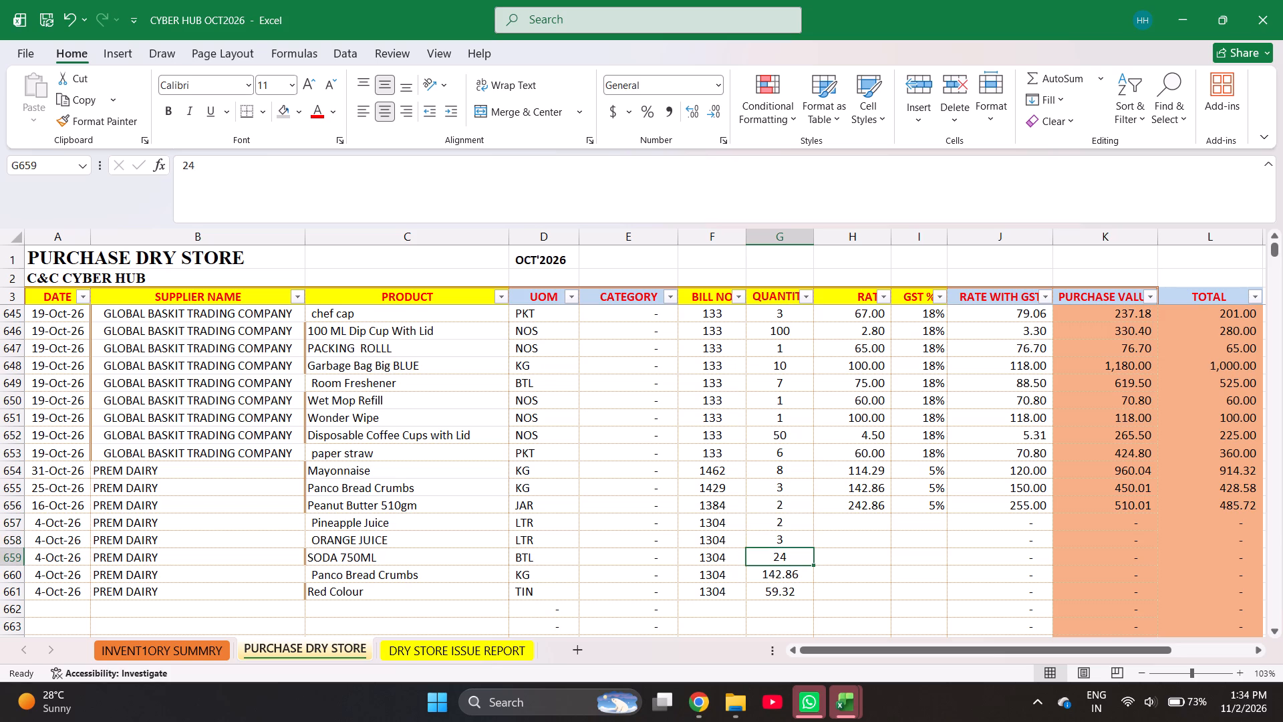
key(shift+Down)
key(shift+Down)
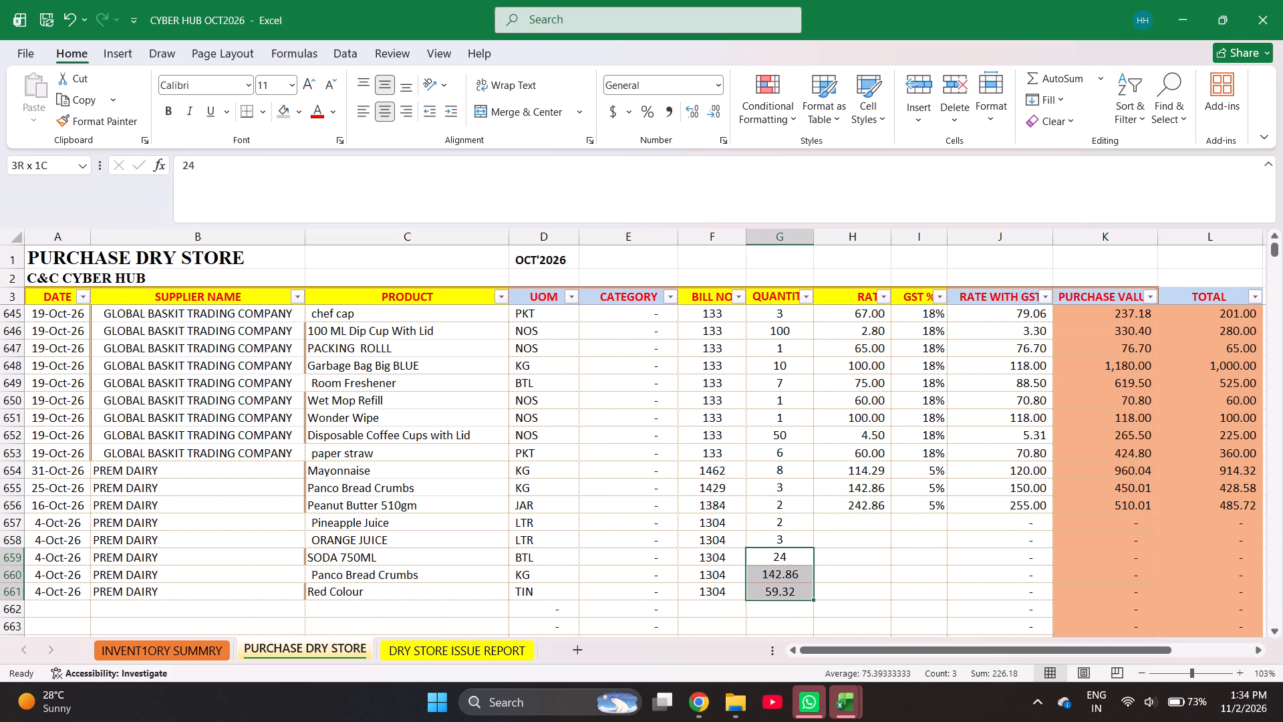
key(ctrl+c)
key(Right)
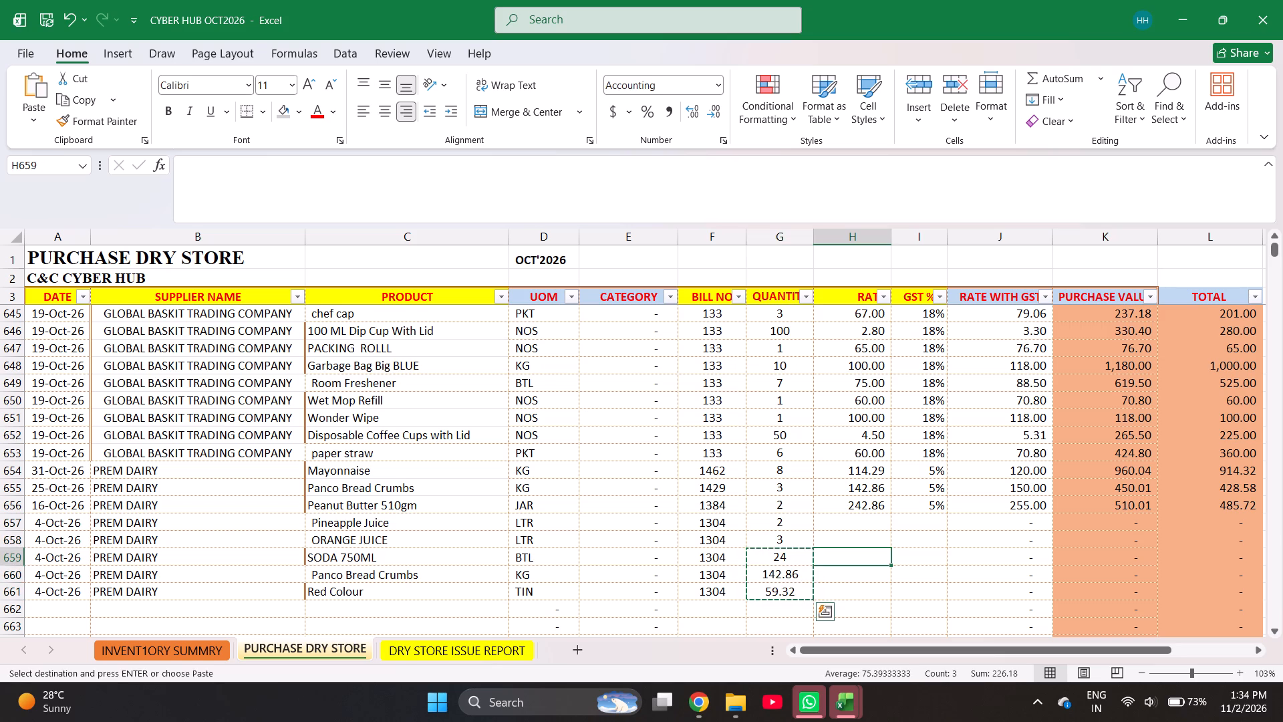
key(Return)
key(Left)
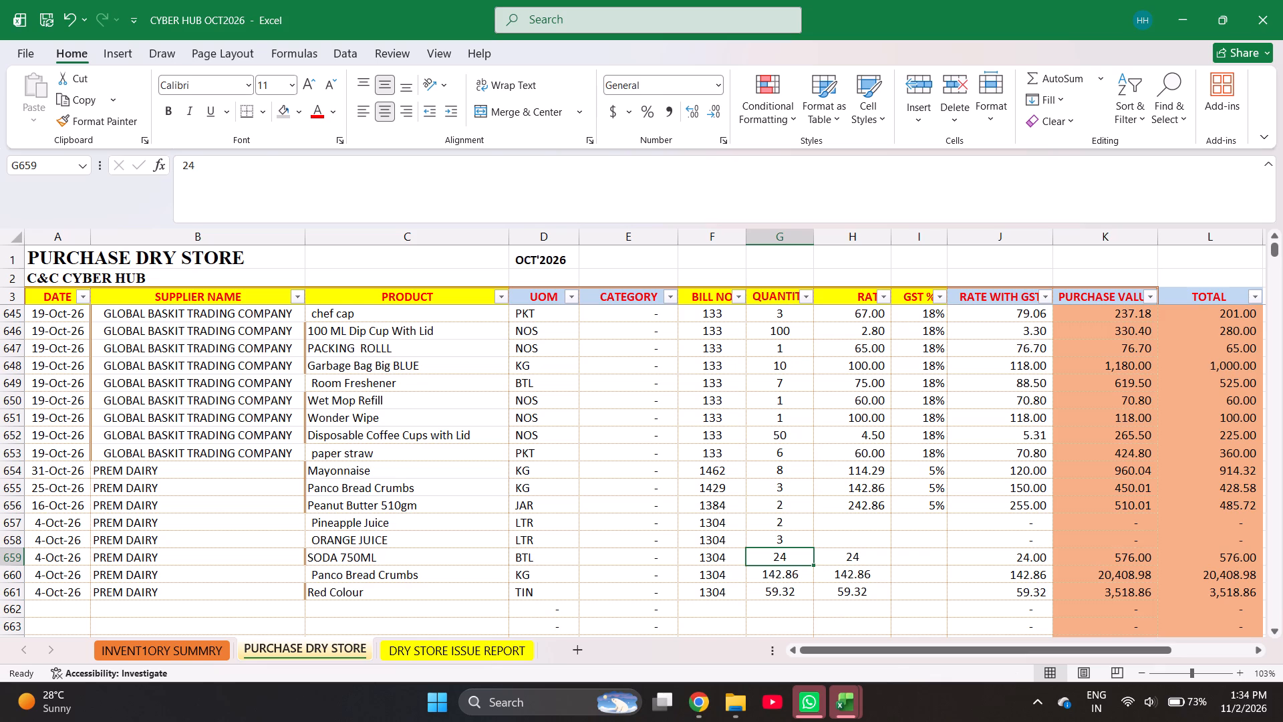
key(shift+Down)
key(shift+Down)
key(Delete)
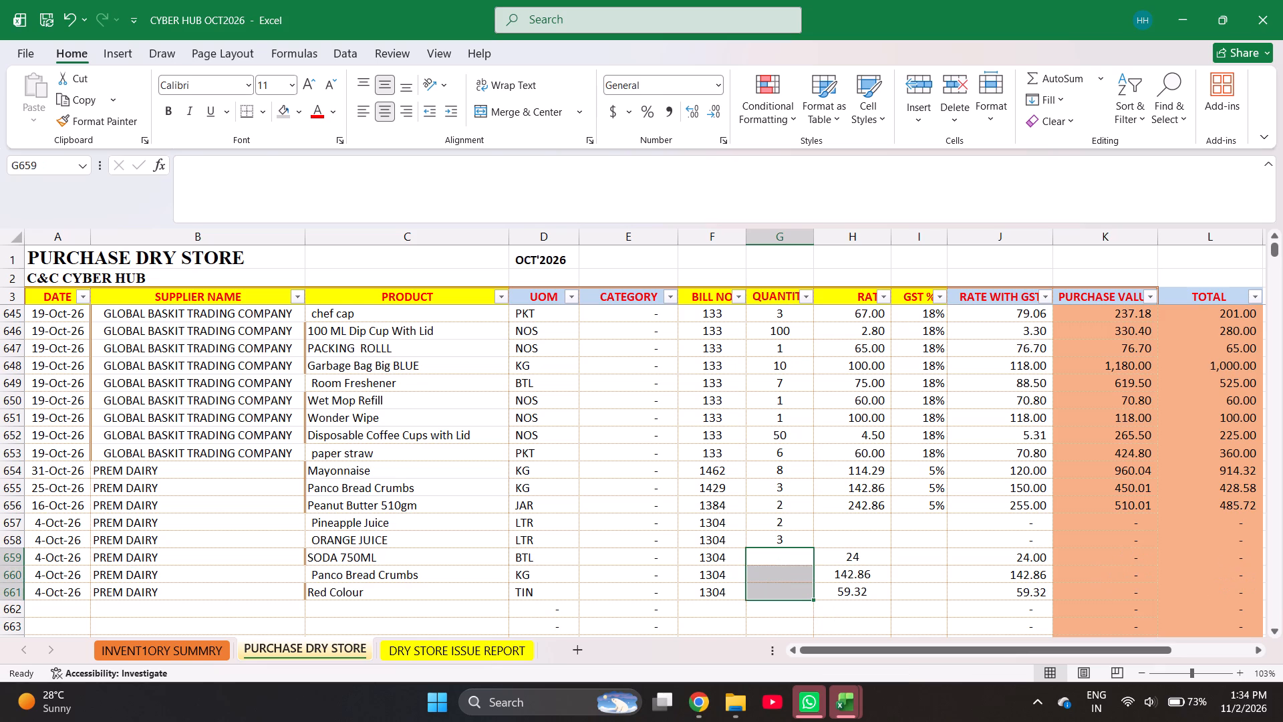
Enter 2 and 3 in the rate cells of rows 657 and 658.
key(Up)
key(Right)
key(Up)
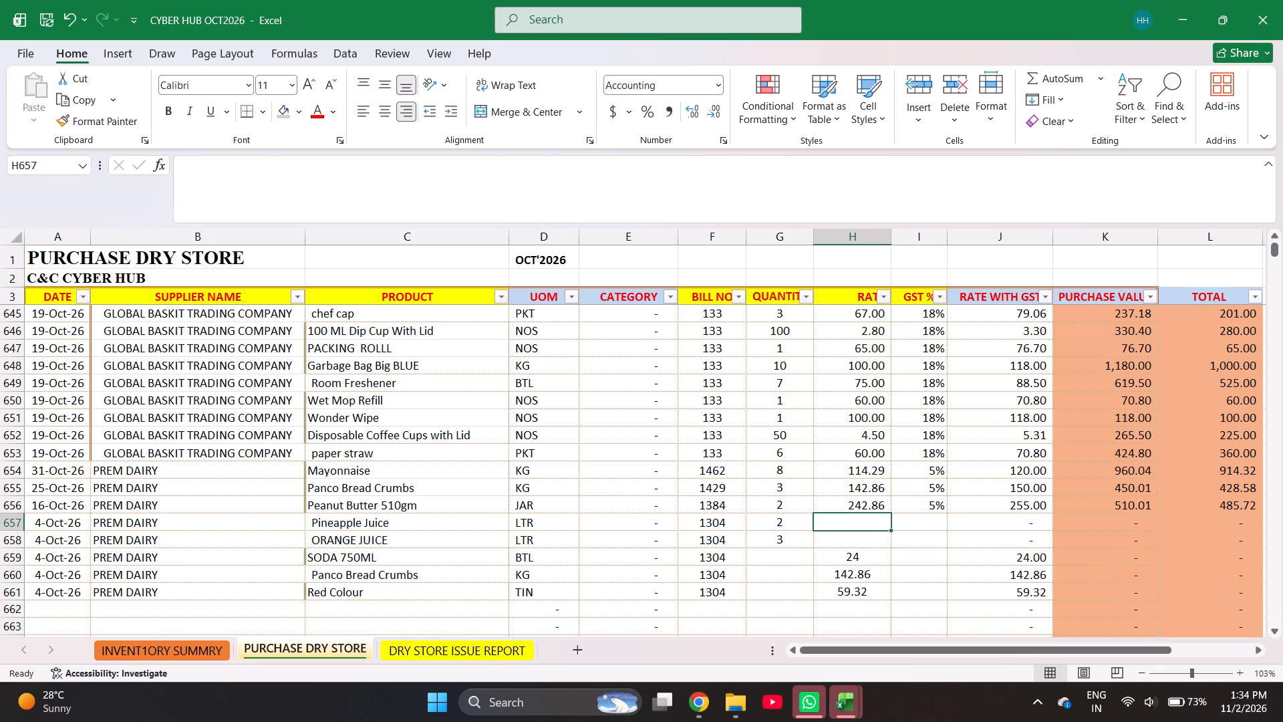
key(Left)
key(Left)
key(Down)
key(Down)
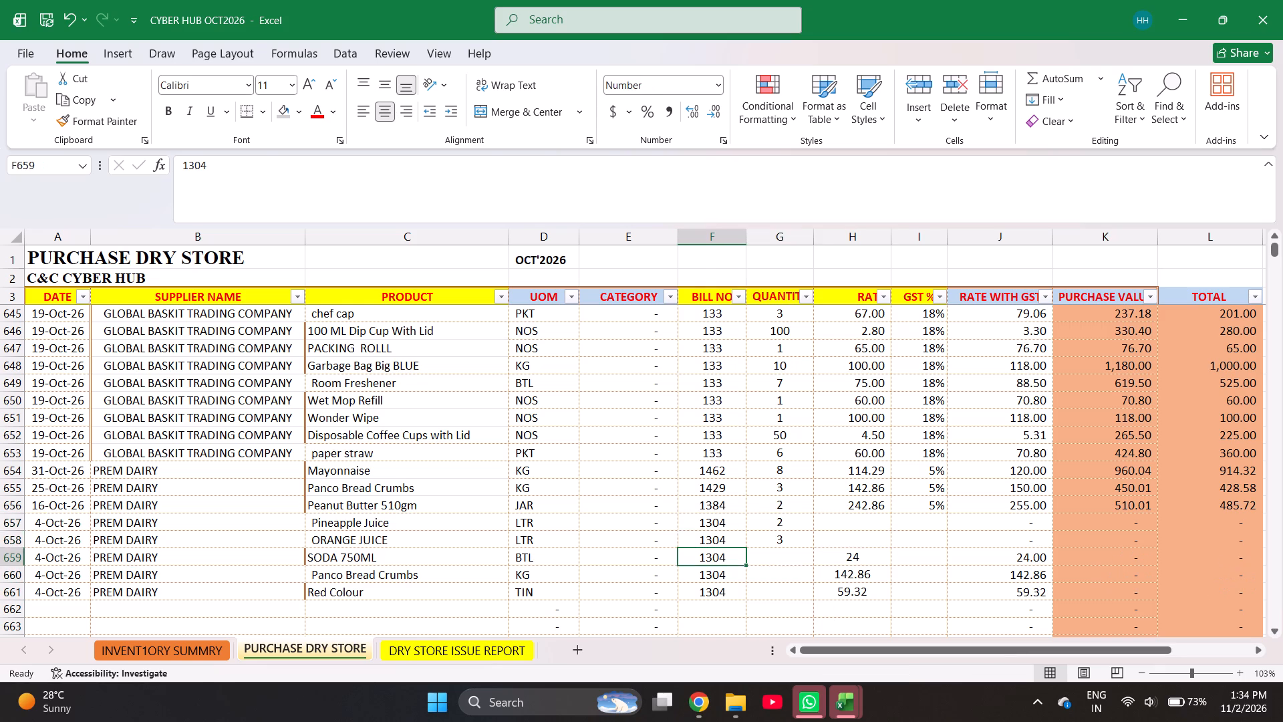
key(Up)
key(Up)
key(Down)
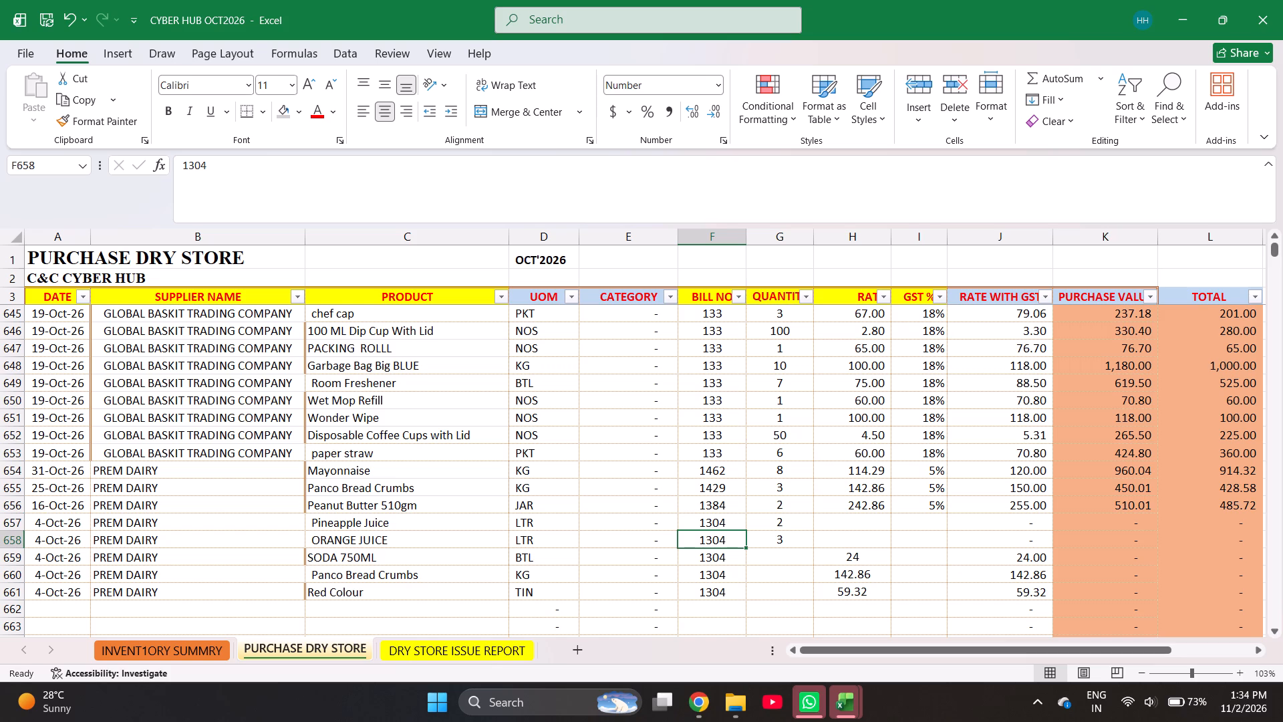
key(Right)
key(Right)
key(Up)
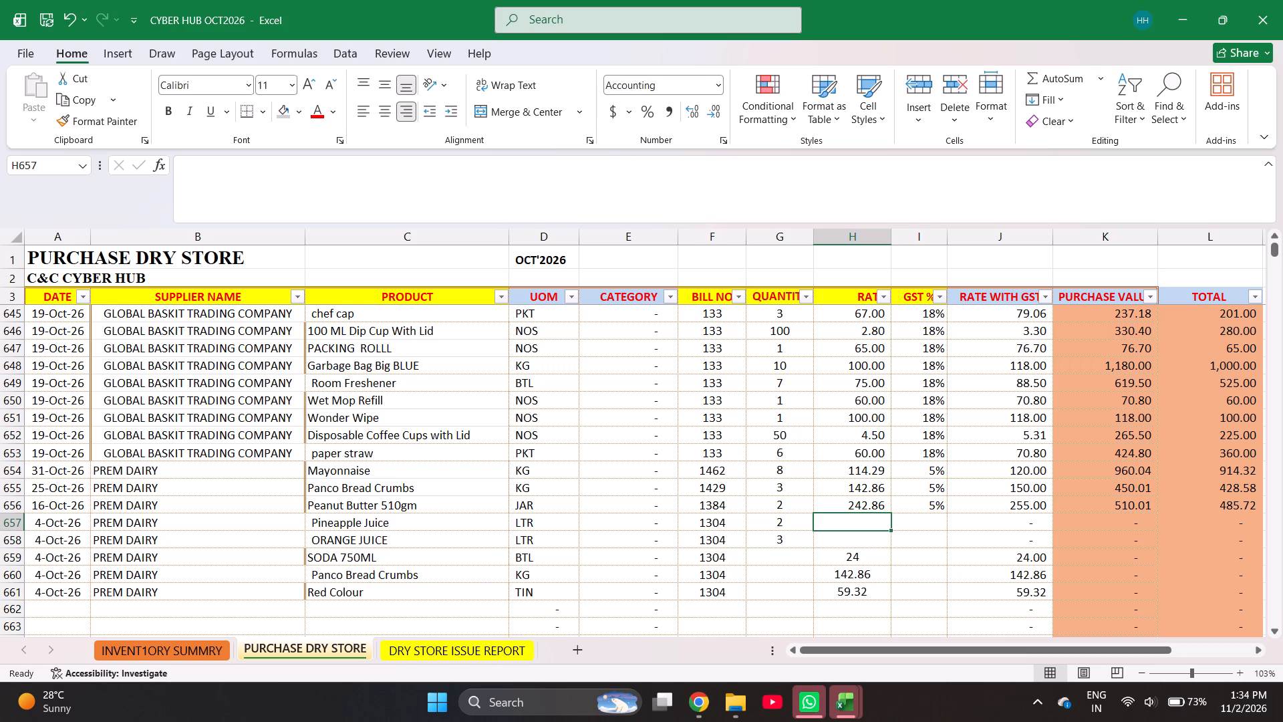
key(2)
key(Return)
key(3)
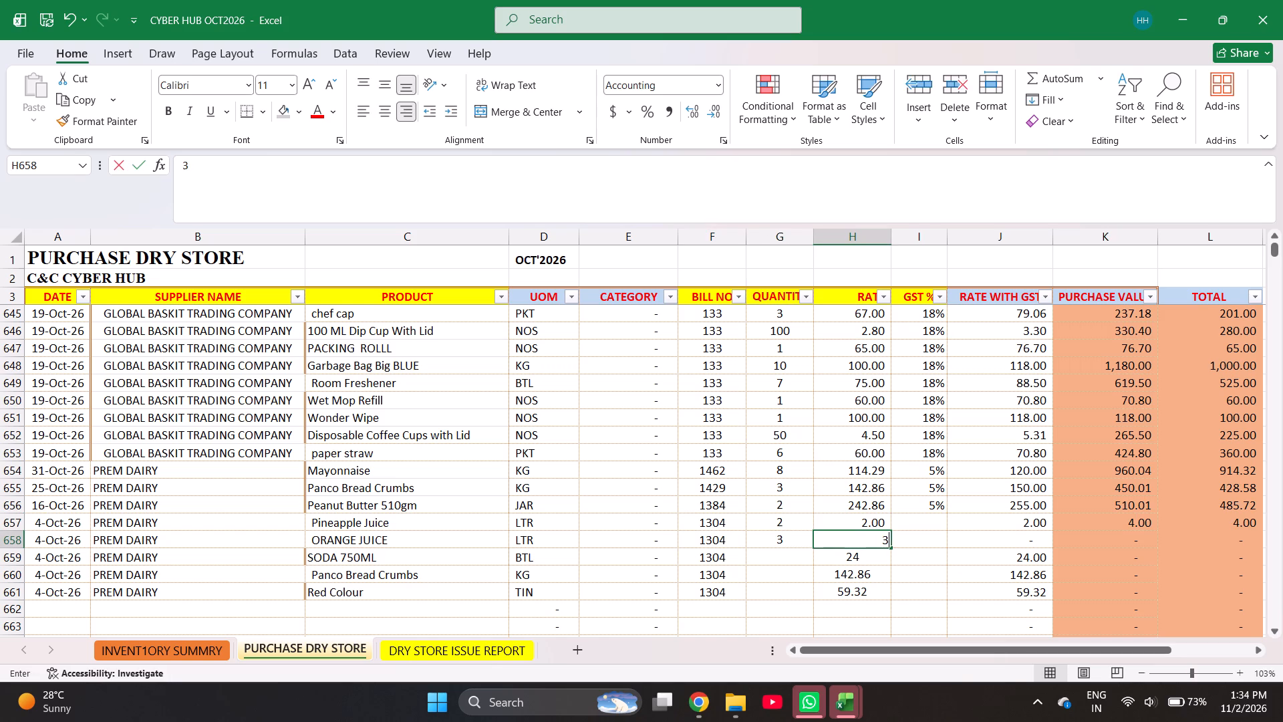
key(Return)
Set the rates to 114.29 for Pineapple Juice, 104.76 for ORANGE JUICE and 371.43 for SODA 750ML in rows 657 to 659.
key(Left)
key(Up)
key(Up)
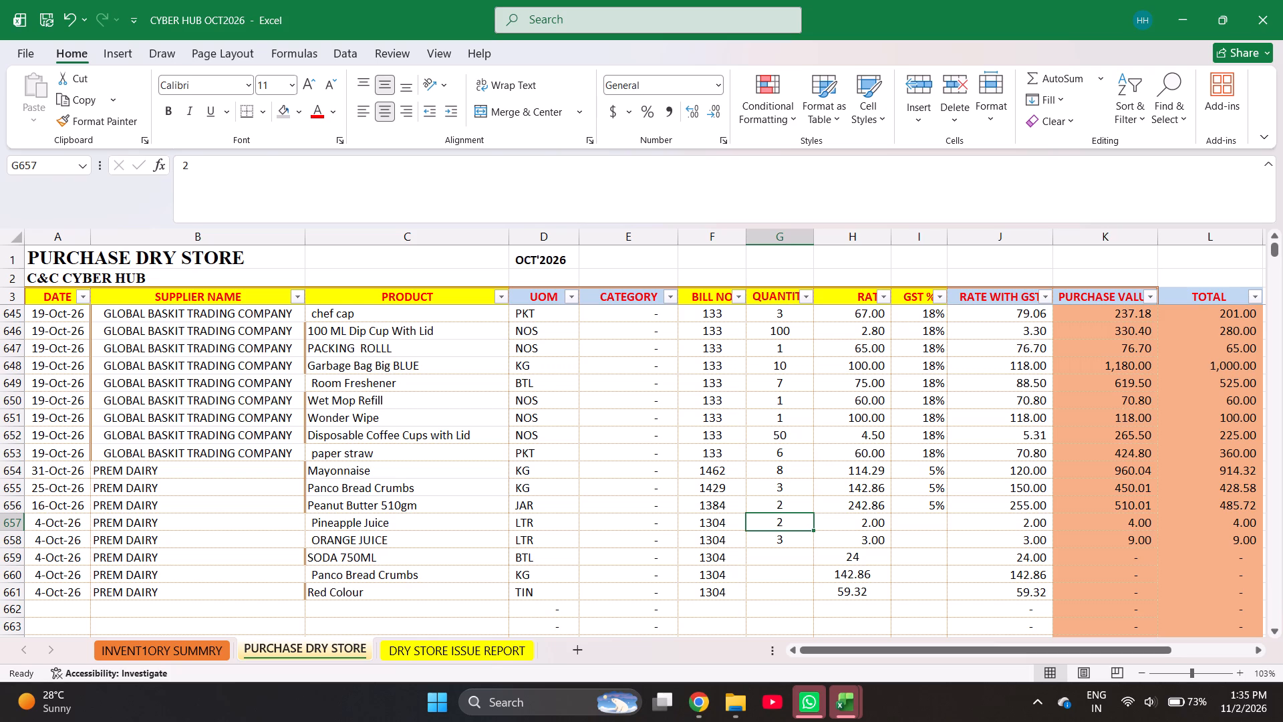
key(Right)
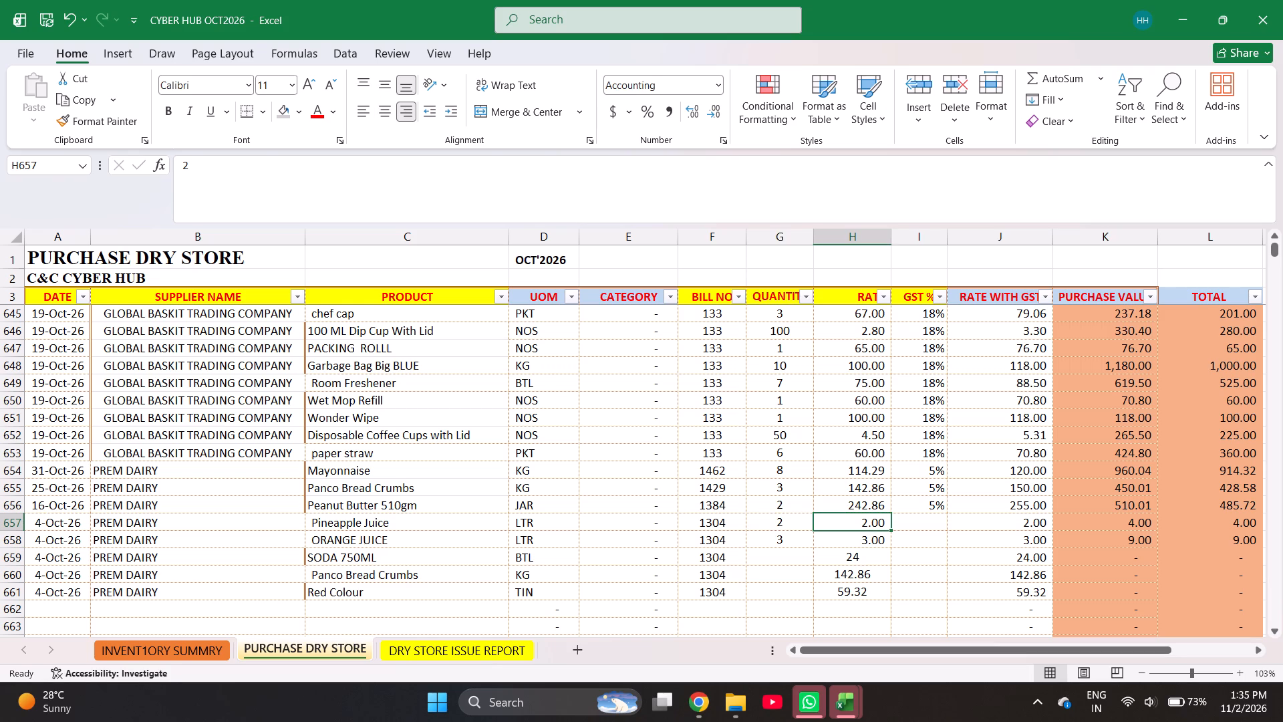
text(114)
key(period)
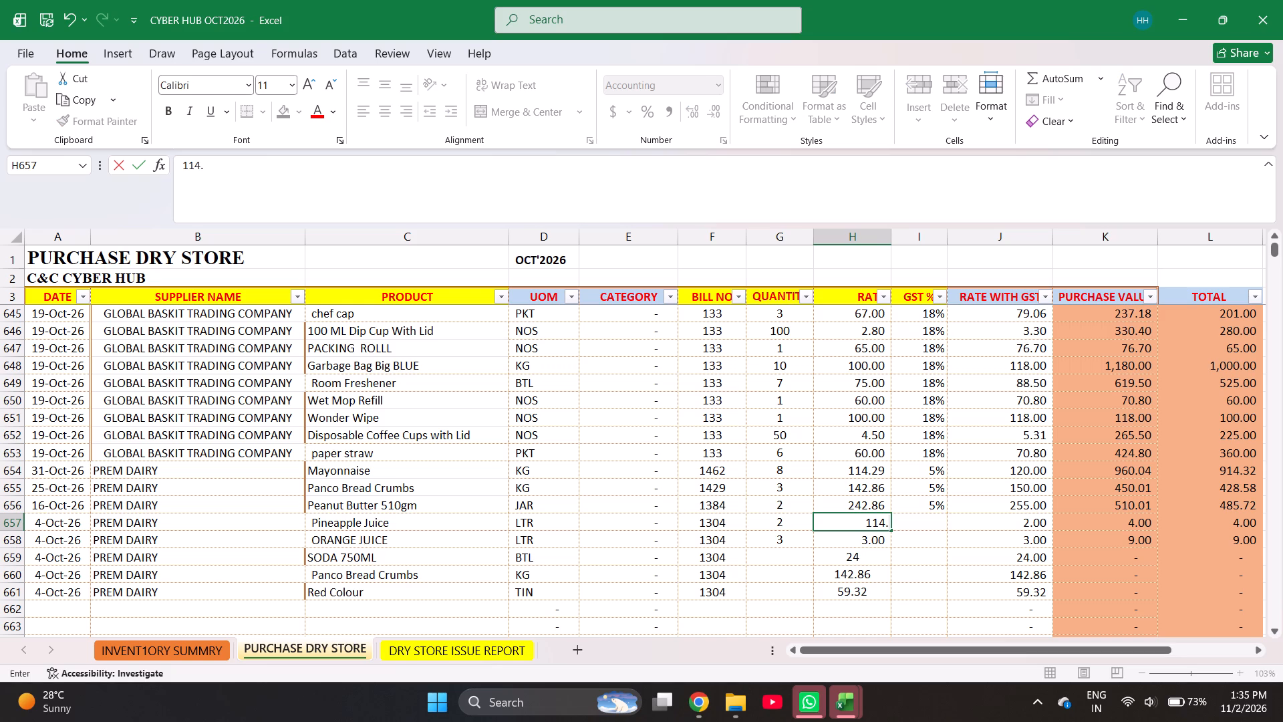
text(29)
key(Return)
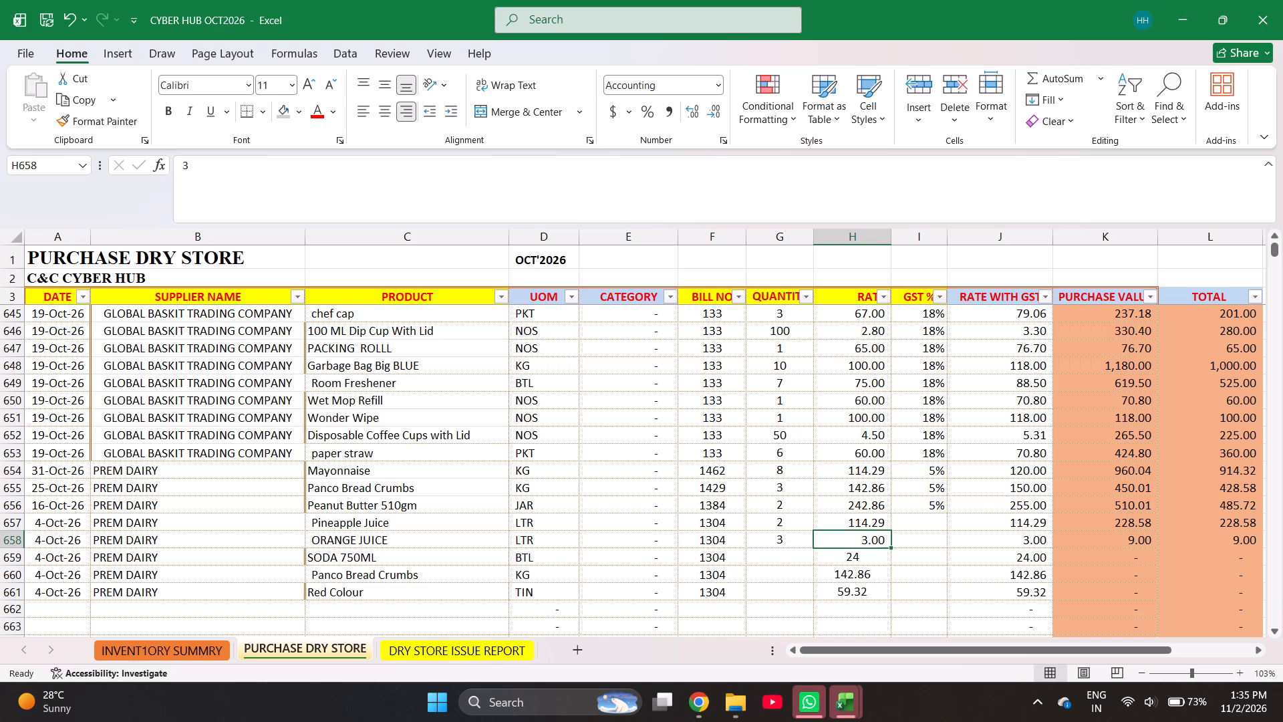
text(104)
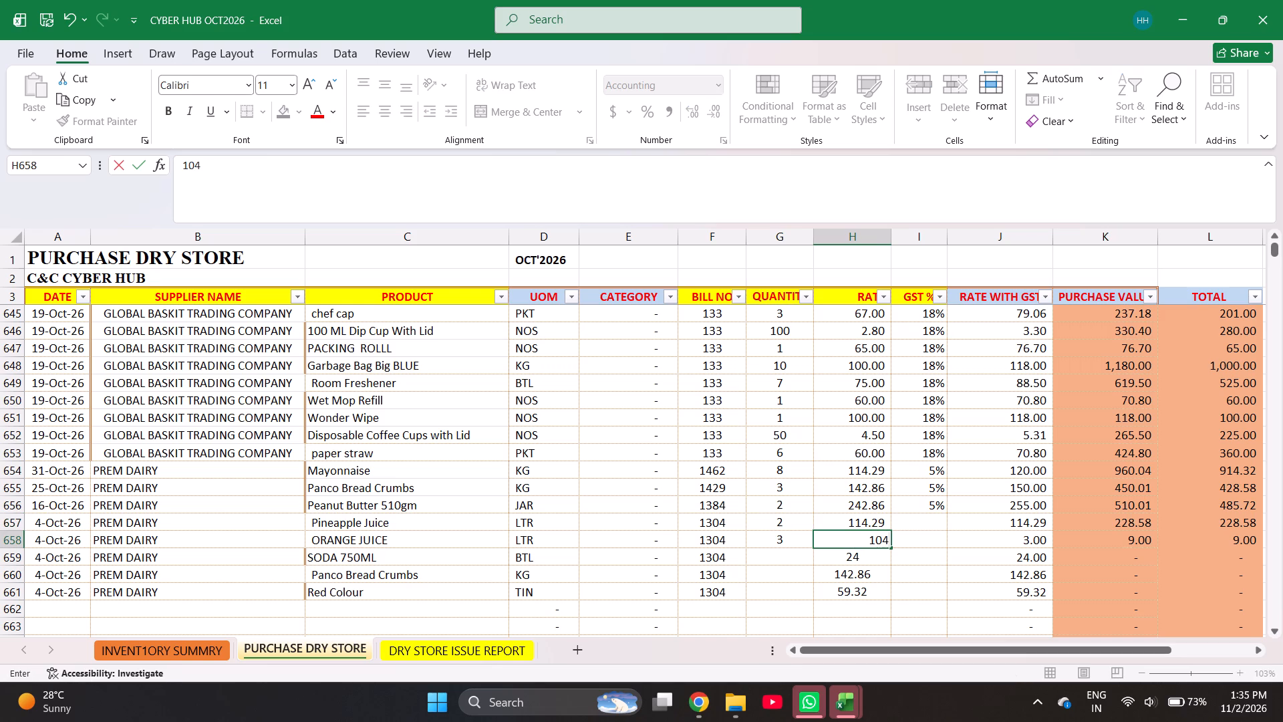
text(.76)
key(Return)
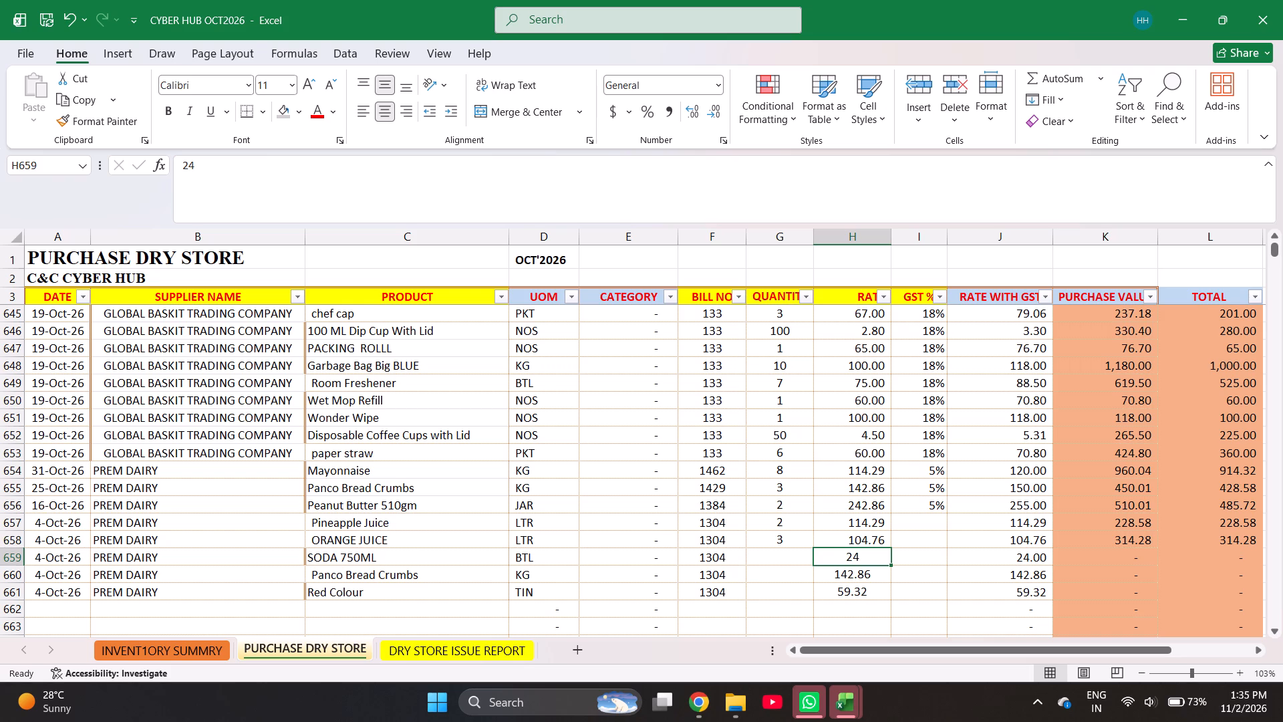
text(371.43)
key(Return)
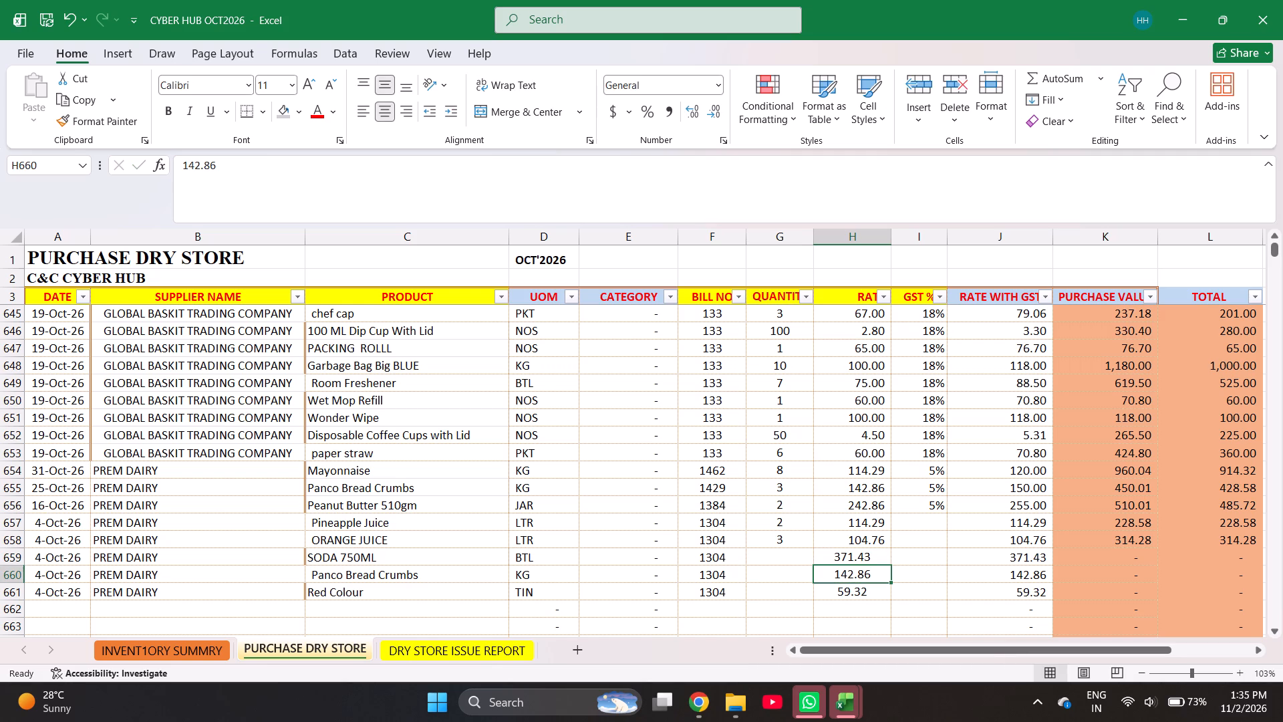
Enter the quantities 1, 1, 2 and 1 in rows 659 to 662.
key(Left)
key(Up)
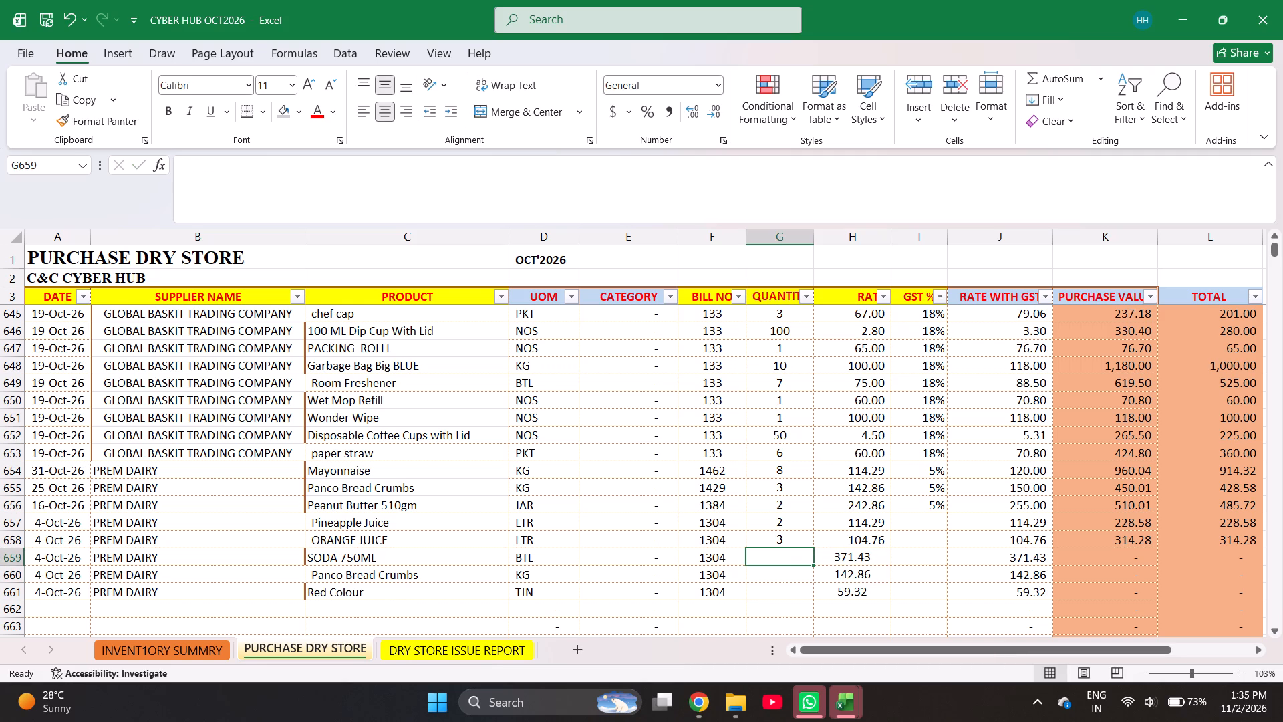
key(1)
key(Return)
key(1)
key(Return)
key(2)
key(Return)
key(1)
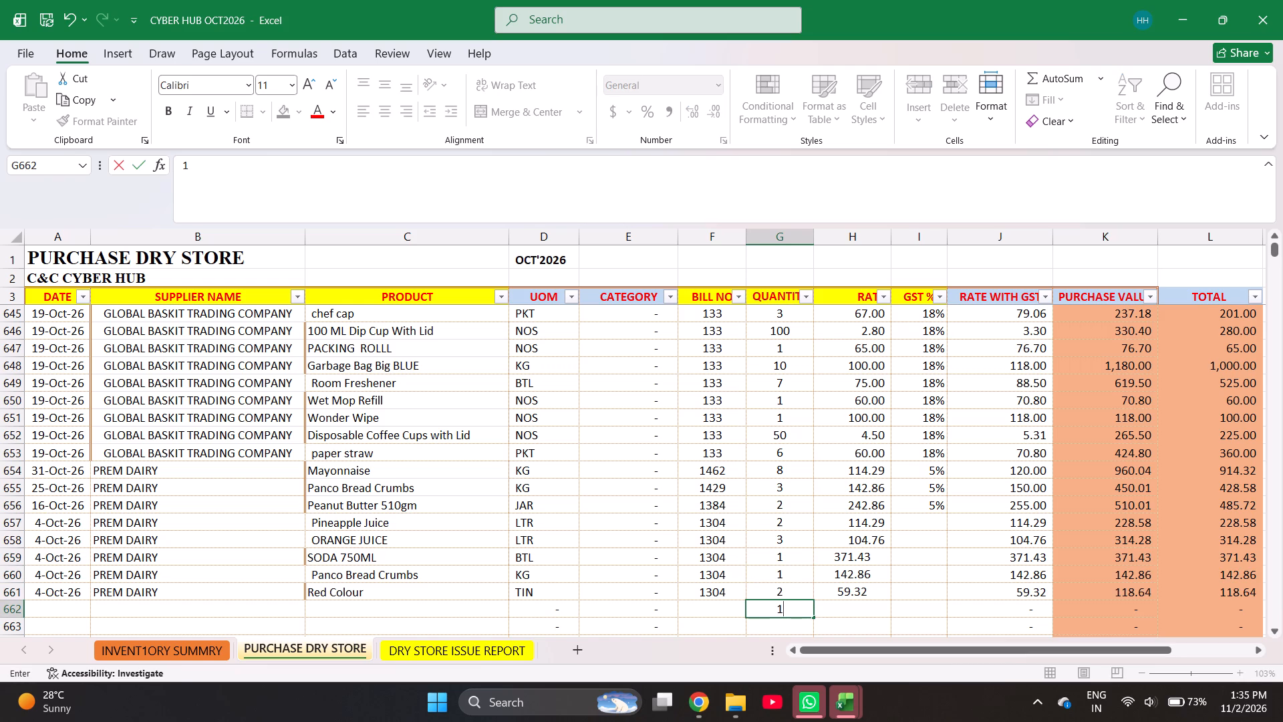
key(Up)
key(Up)
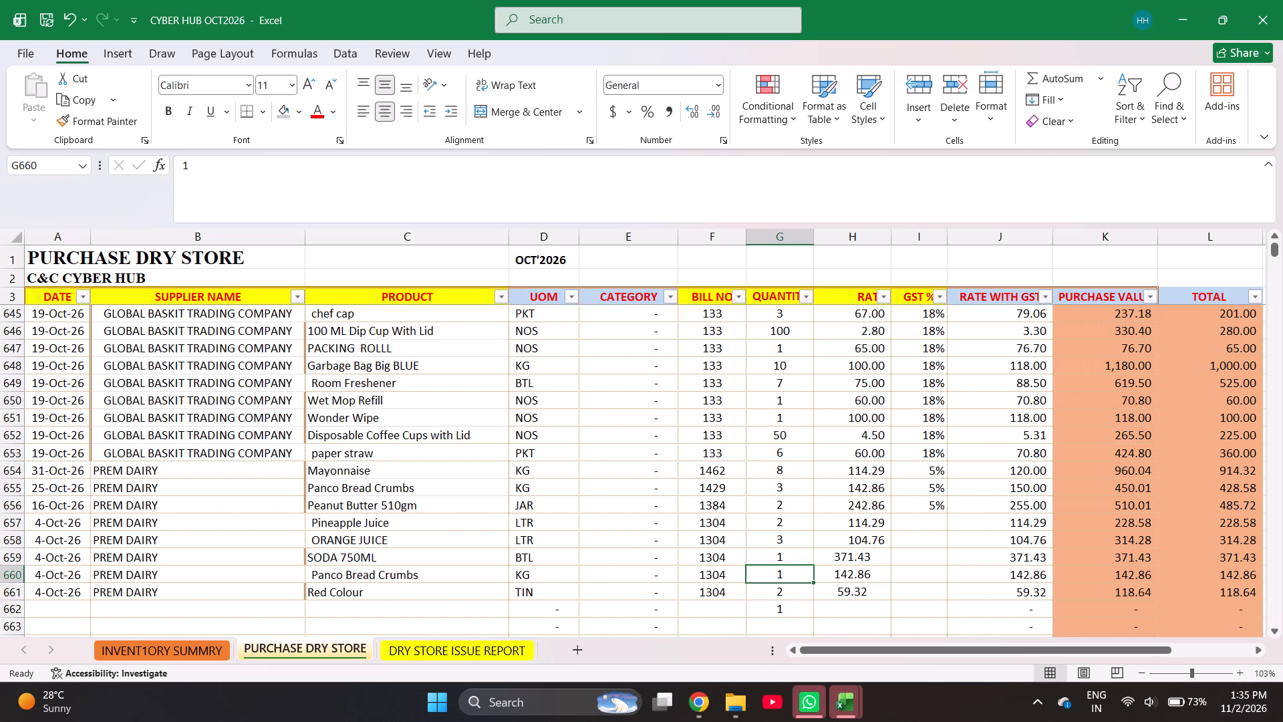
Copy the quantities 2 and 1 from rows 661 and 662 into rows 660 and 661, and clear the quantity in row 662.
key(Down)
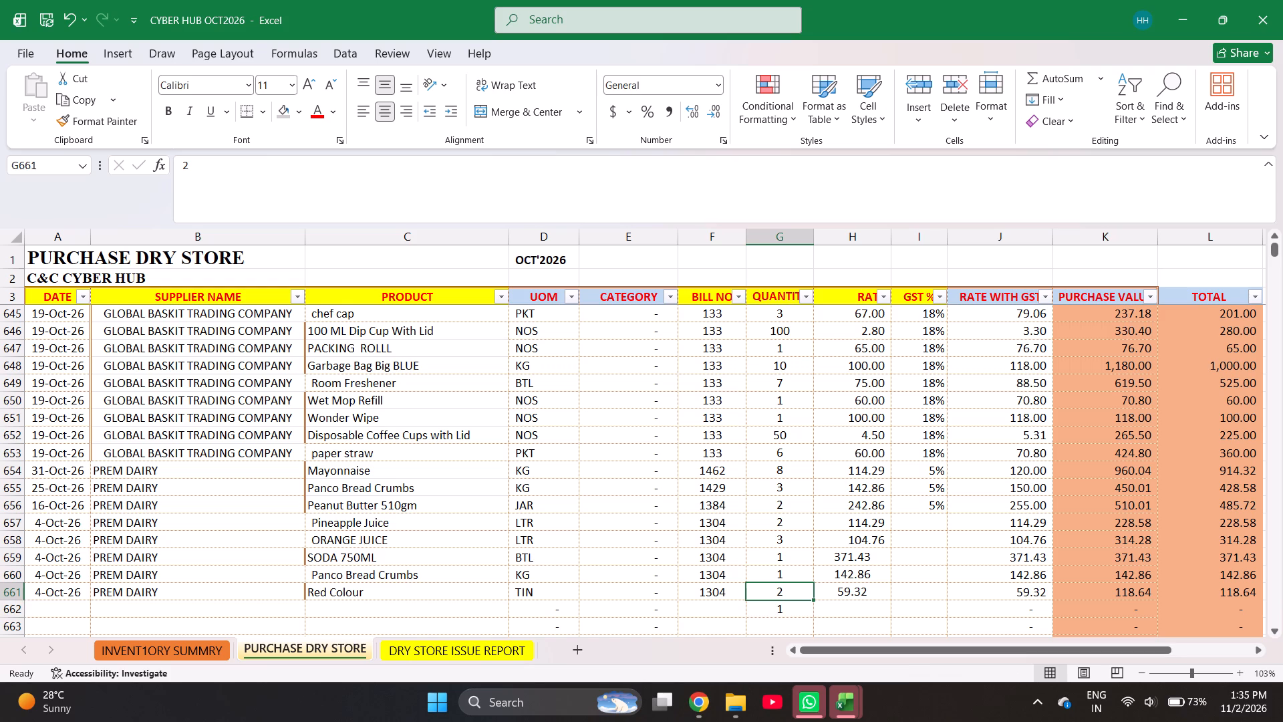
key(shift+Down)
key(ctrl+c)
key(Up)
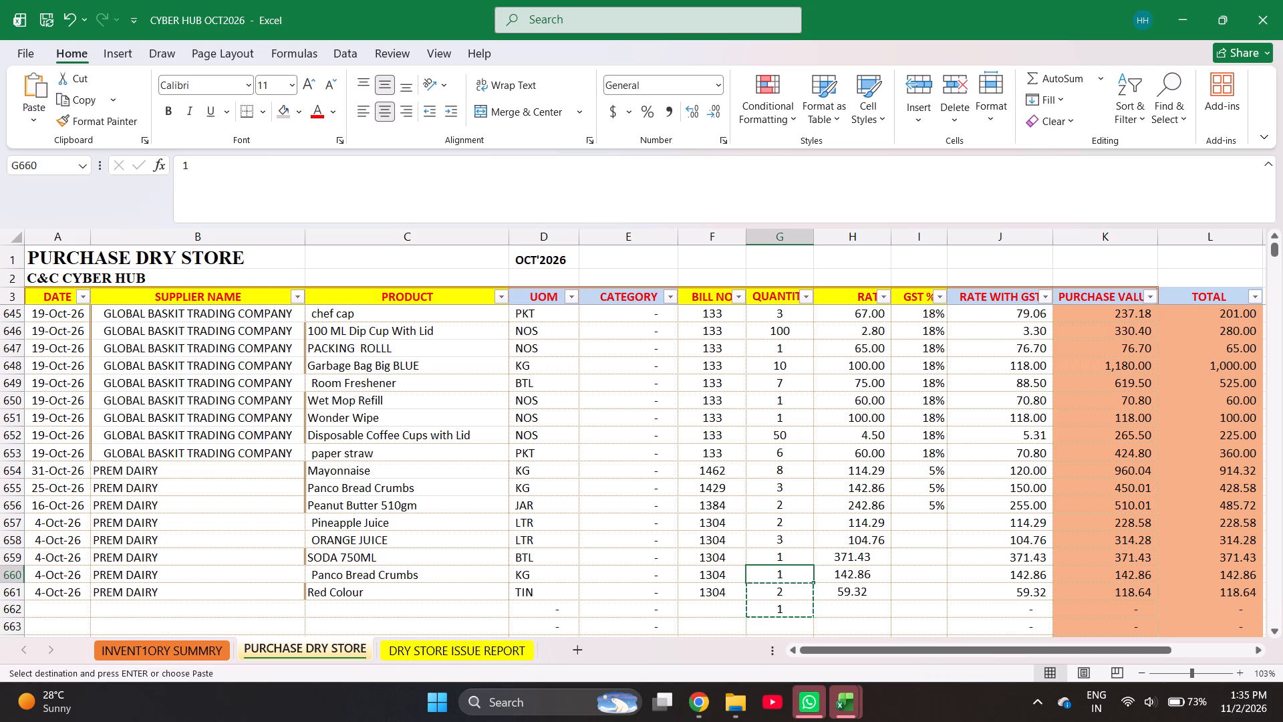
key(Up)
key(Return)
key(Down)
key(Down)
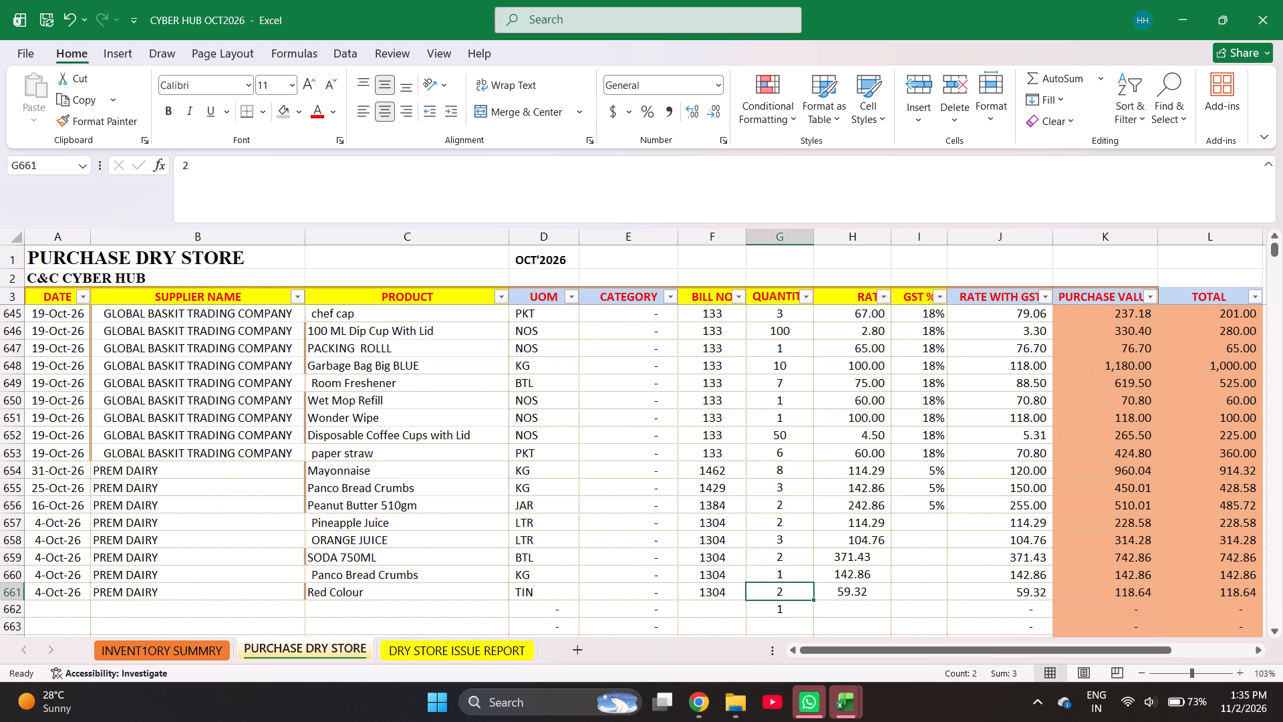
key(ctrl+z)
key(Up)
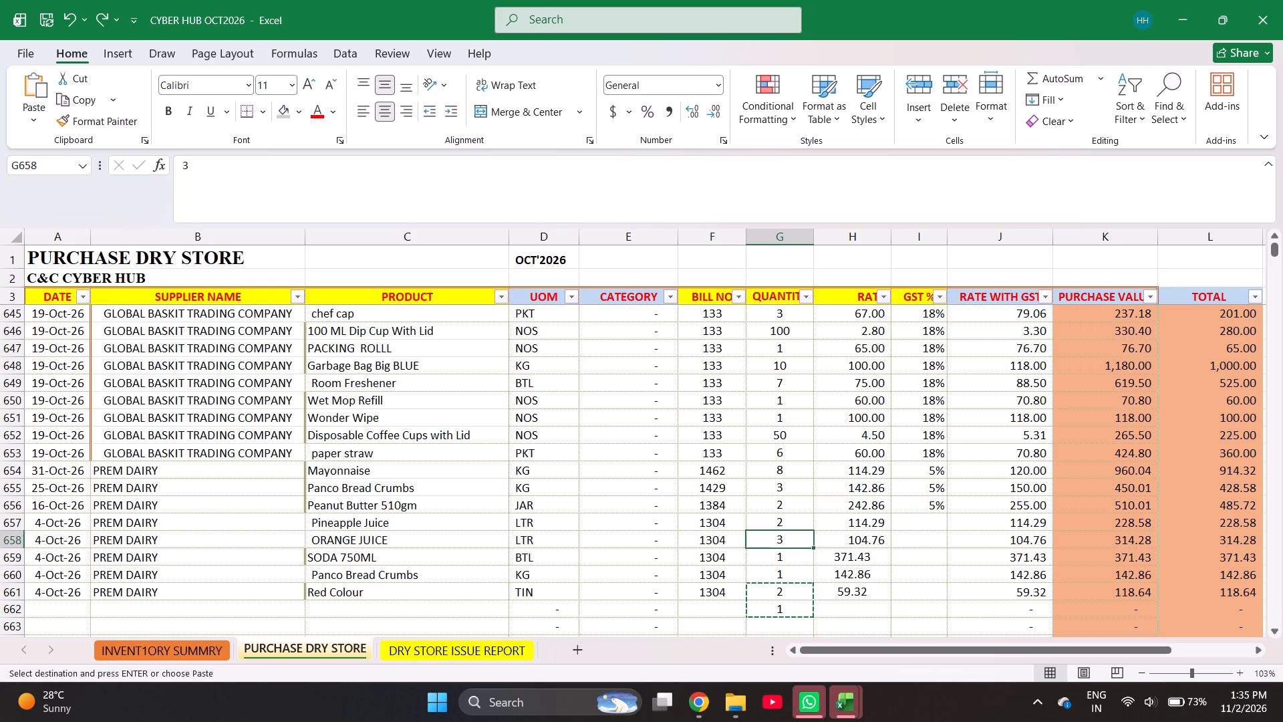
key(Down)
key(Down)
key(Return)
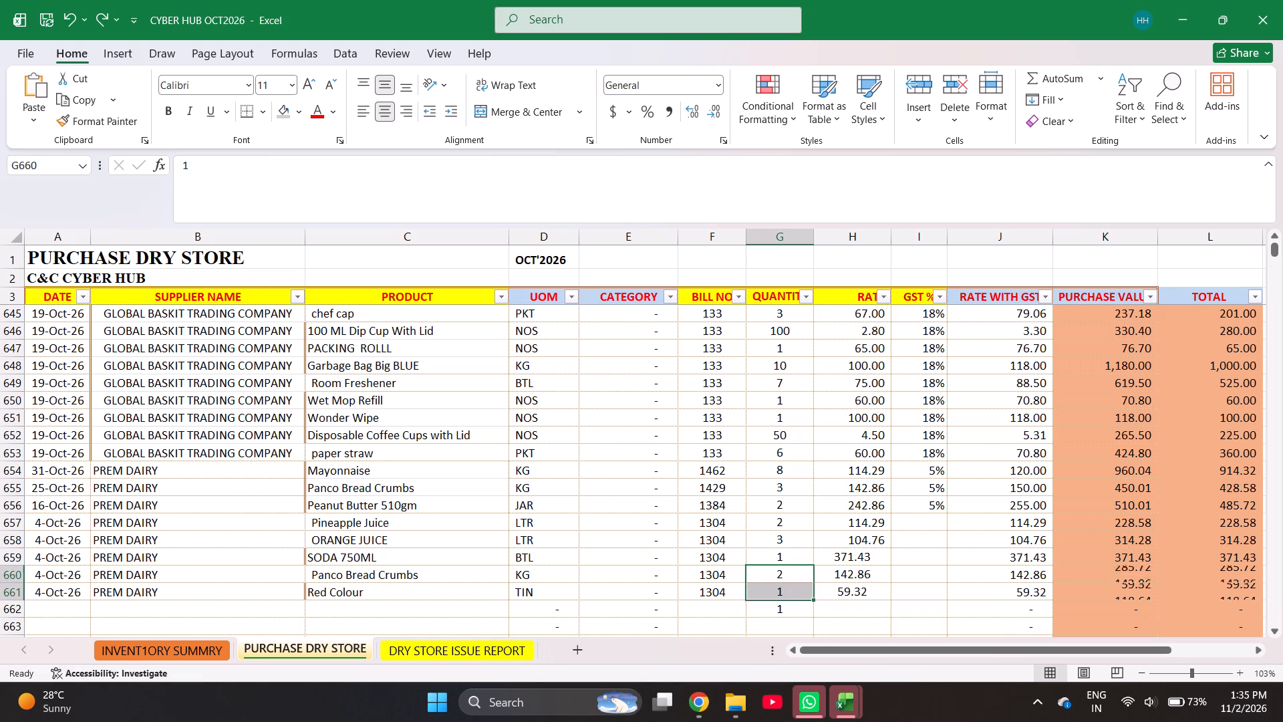
key(Down)
key(Down)
key(Delete)
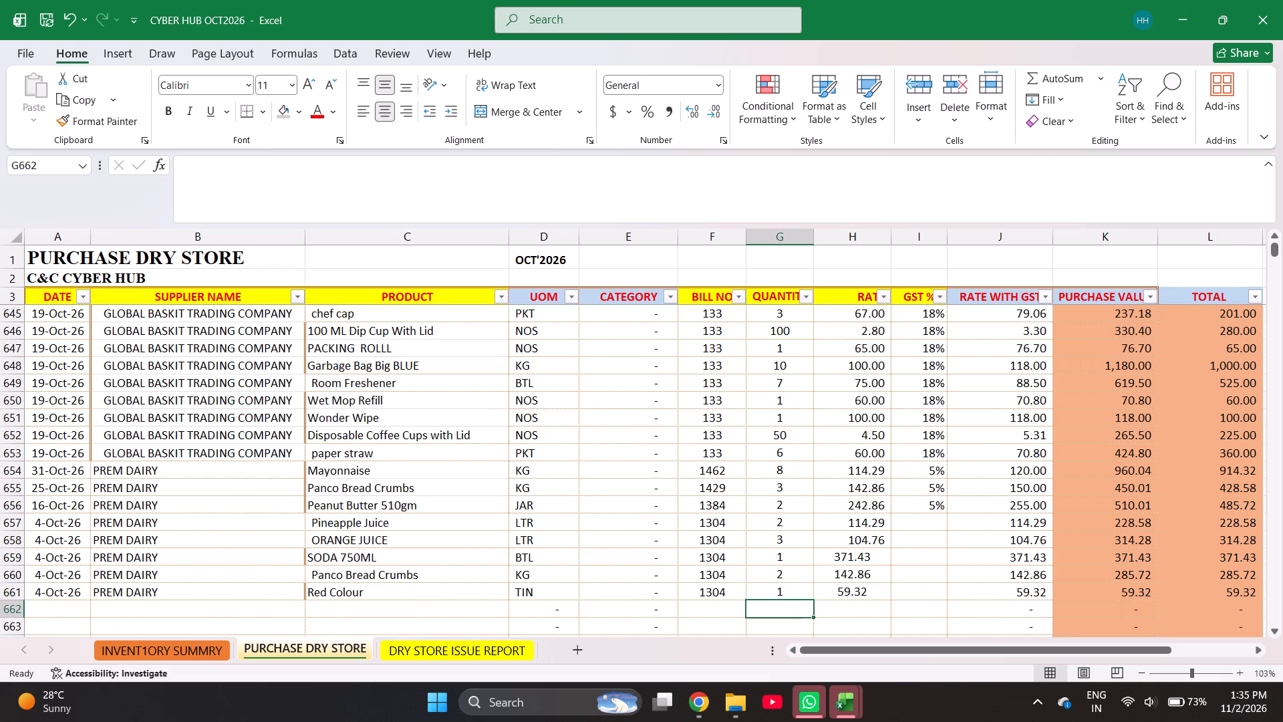
Enter GST of 5% for the bill 1304 items in rows 657 to 660 and 18% for Red Colour in row 661.
key(Right)
key(Right)
key(ctrl+Up)
key(Down)
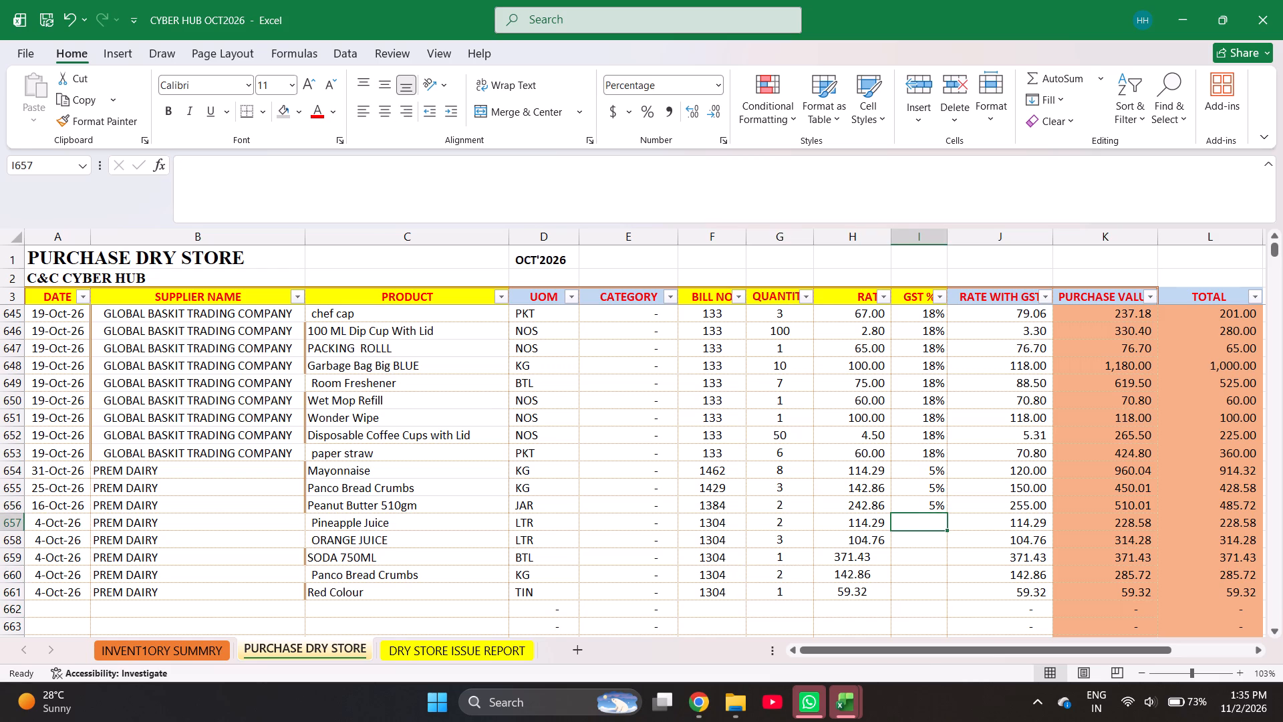
key(5)
key(Return)
key(5)
key(Return)
key(5)
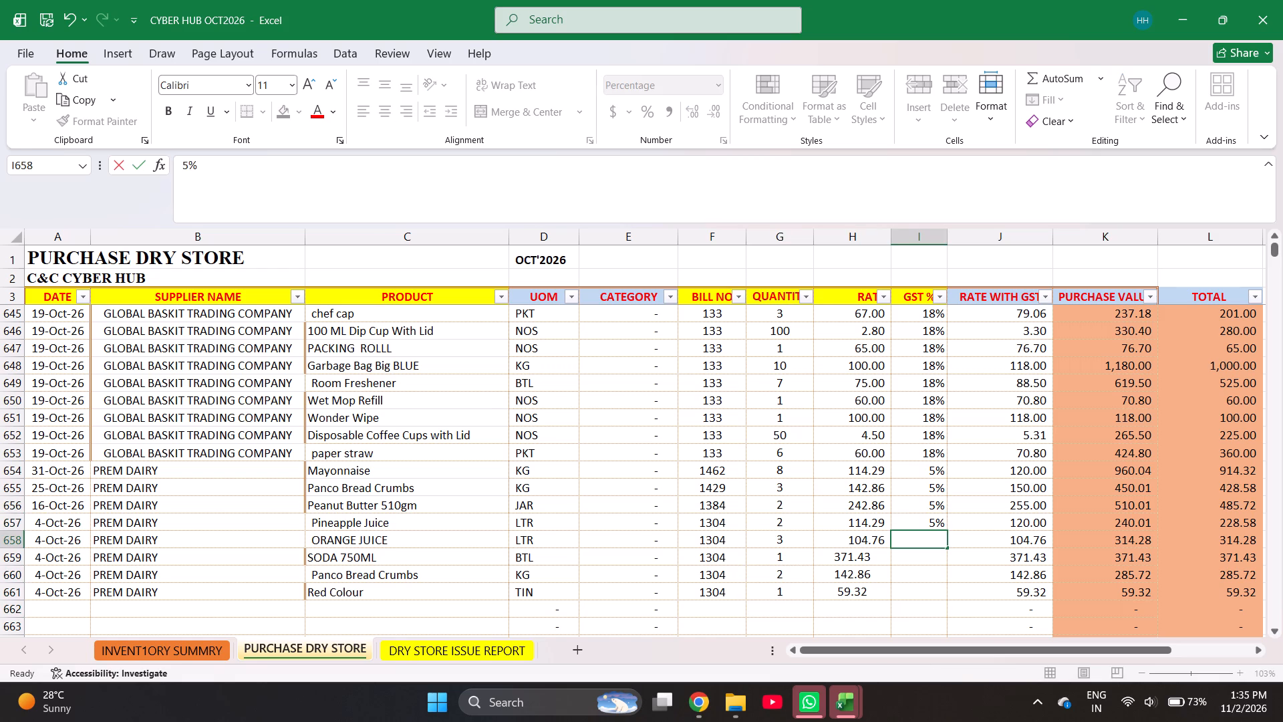
key(Return)
key(5)
key(Return)
text(18)
key(Right)
Check the line totals of the bill 1304 items in rows 657 to 661.
key(Right)
key(Right)
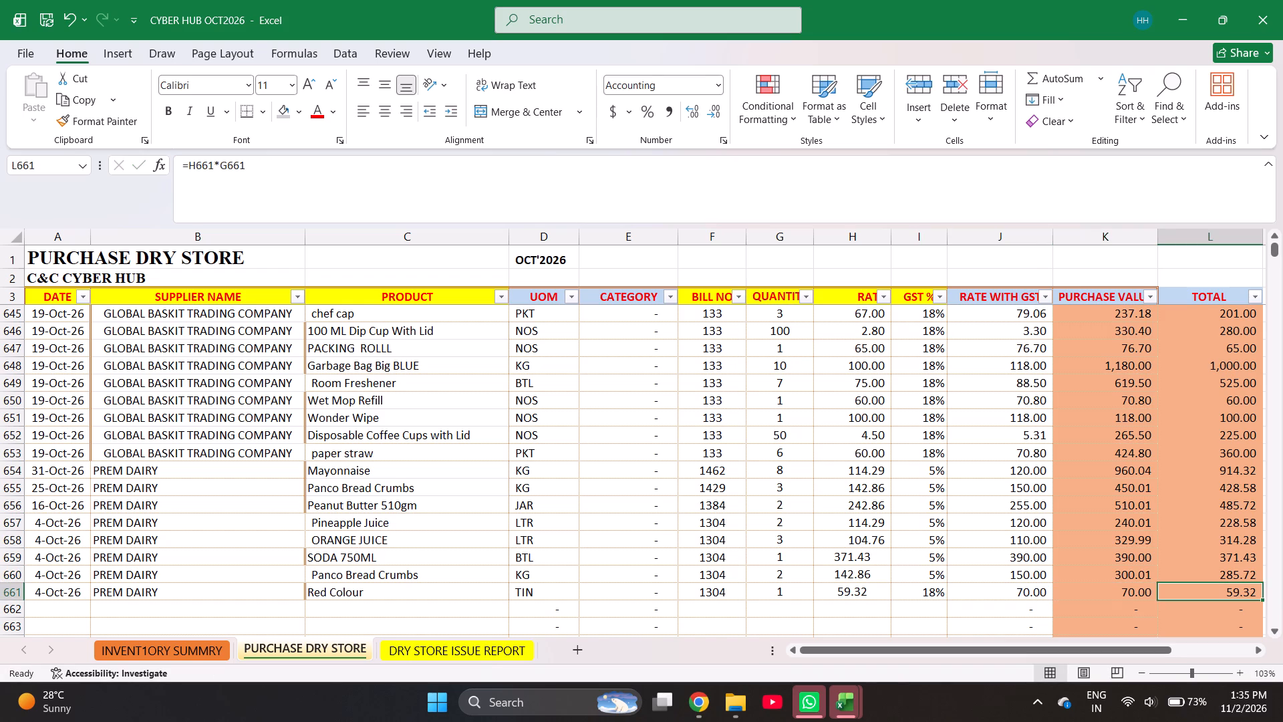
key(Up)
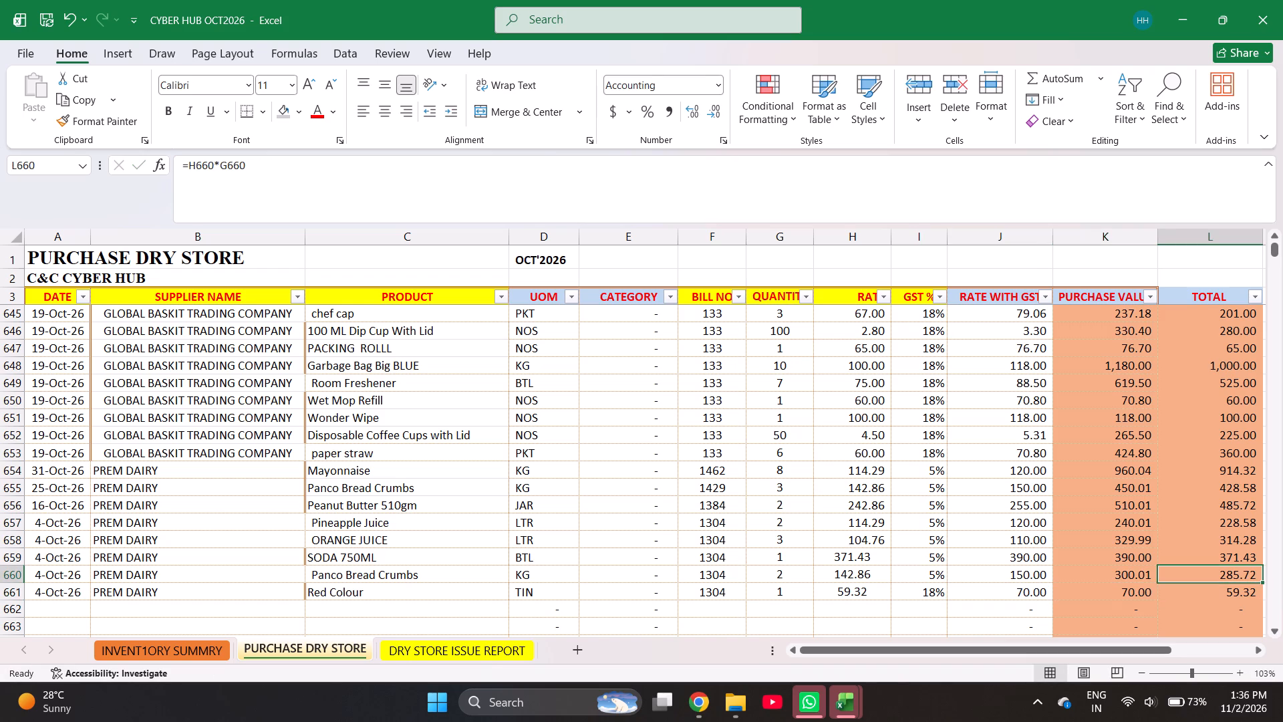
key(Up)
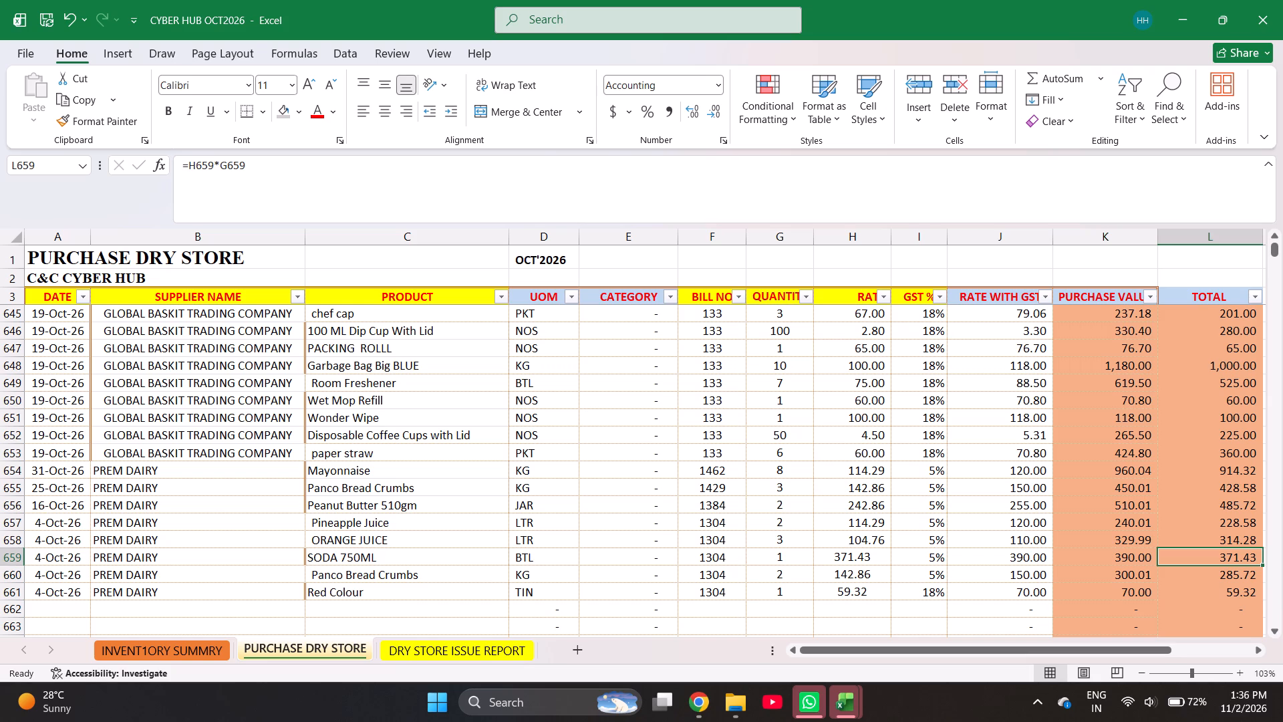
key(Up)
key(Up)
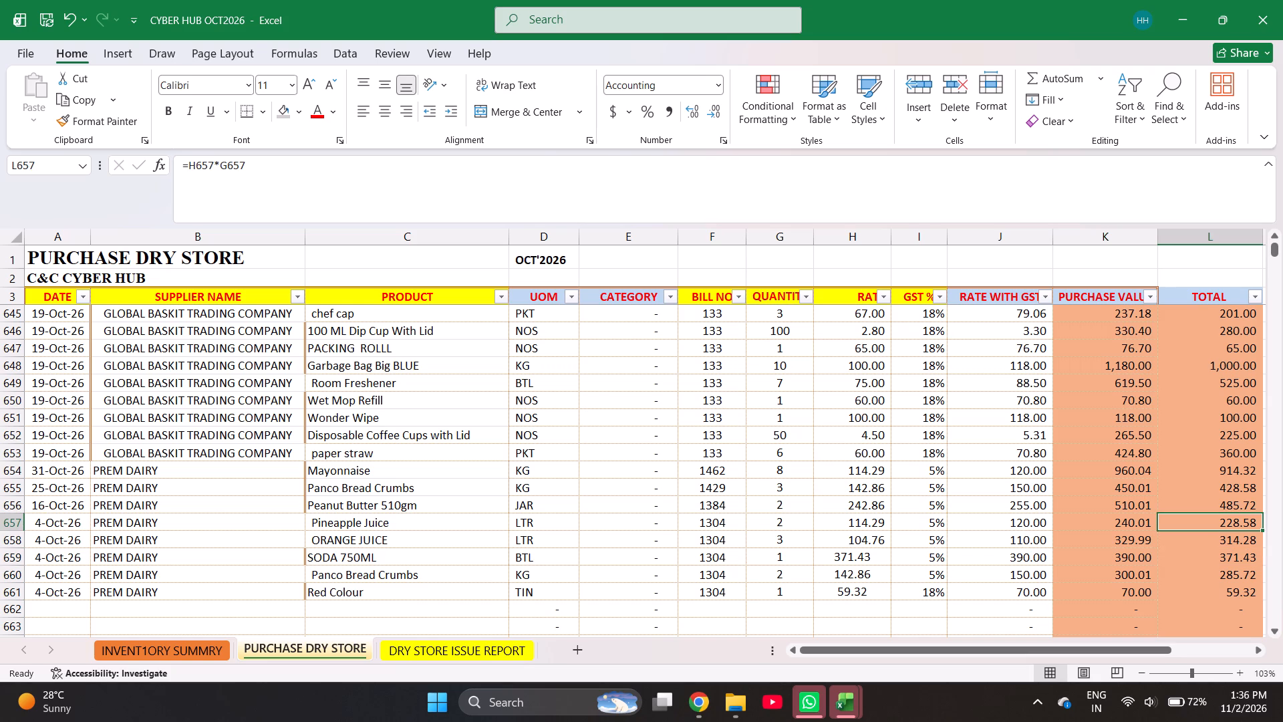
Start row 662 with the date 3-Oct-2026, supplier PREM DAIRY and product AJINOMOTO.
key(ctrl+Left)
key(ctrl+Down)
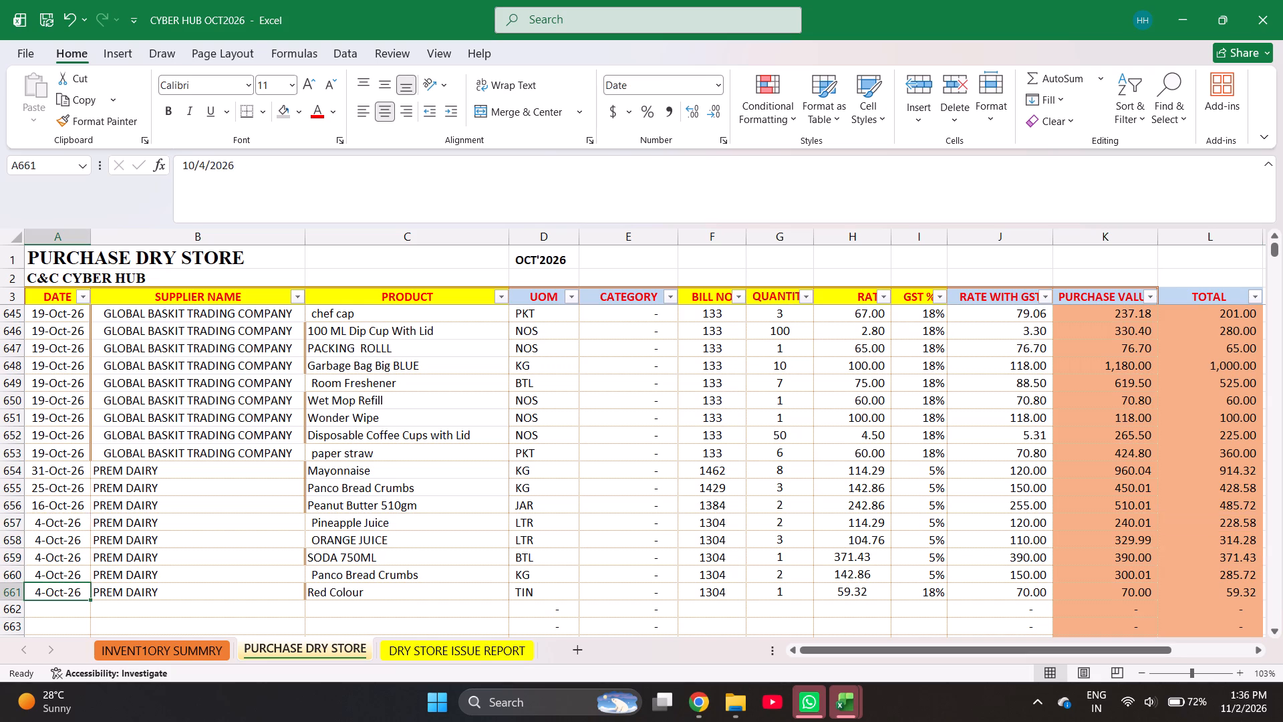
key(Down)
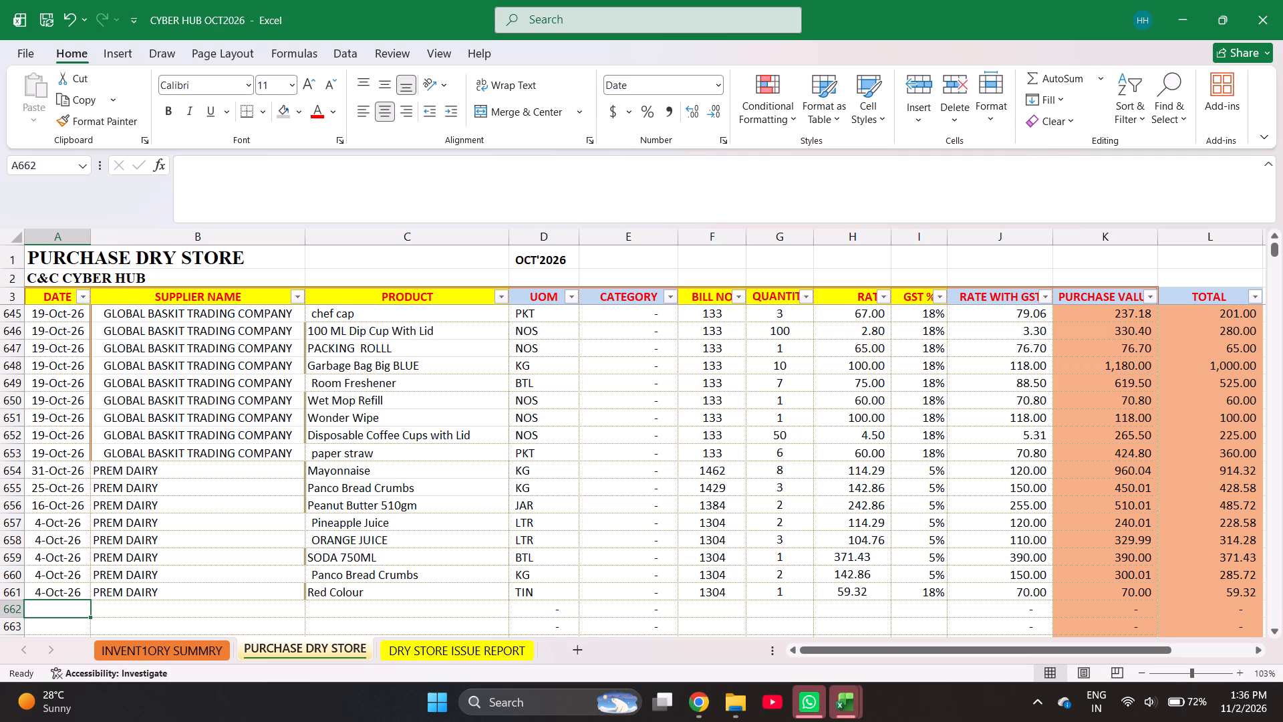
text(10-3-2026)
key(Right)
key(ctrl+d)
key(Right)
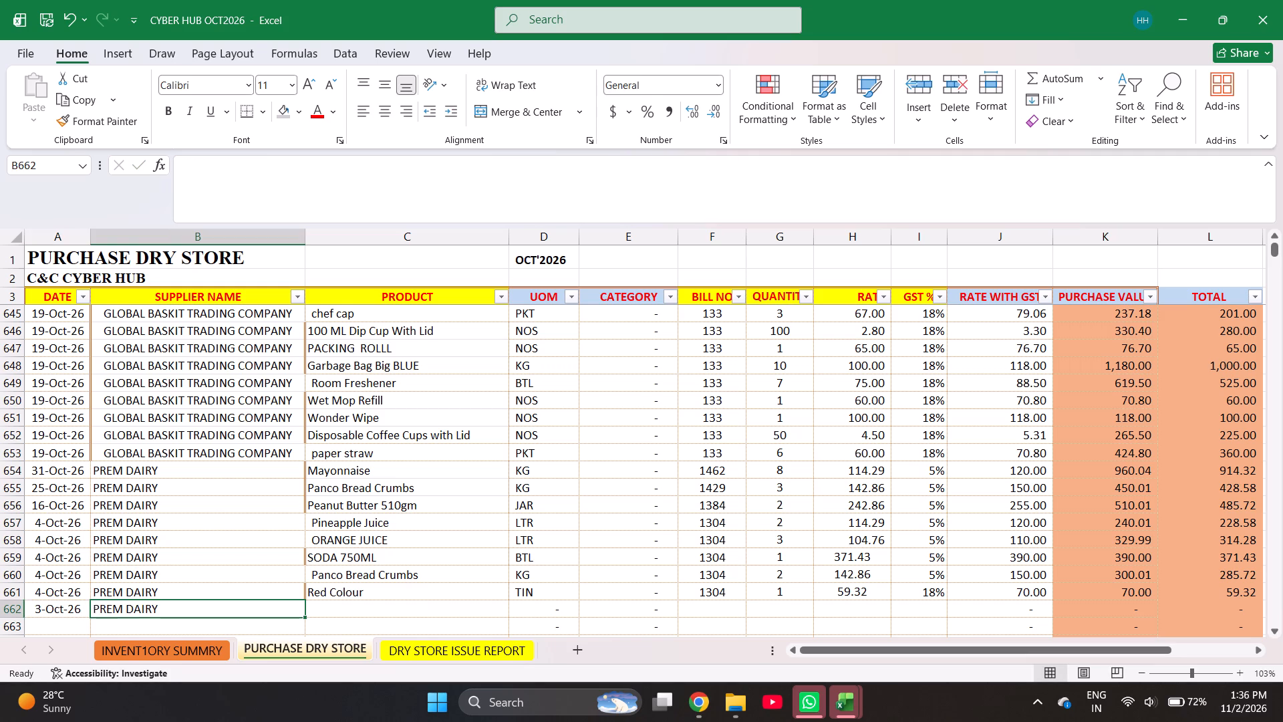
text(AJINOMOTO)
key(Return)
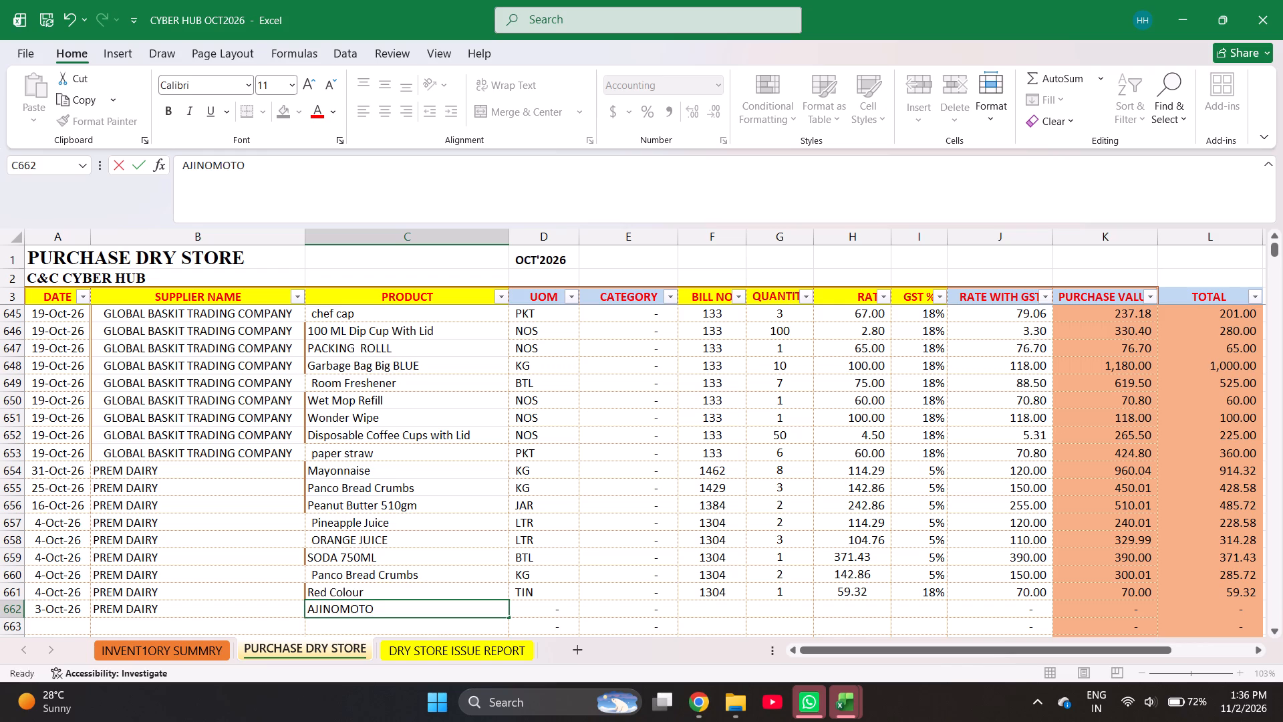
Complete the AJINOMOTO row with bill number 1299, quantity 2, rate 84.72 and GST 5%.
key(Right)
key(Right)
key(Up)
key(Right)
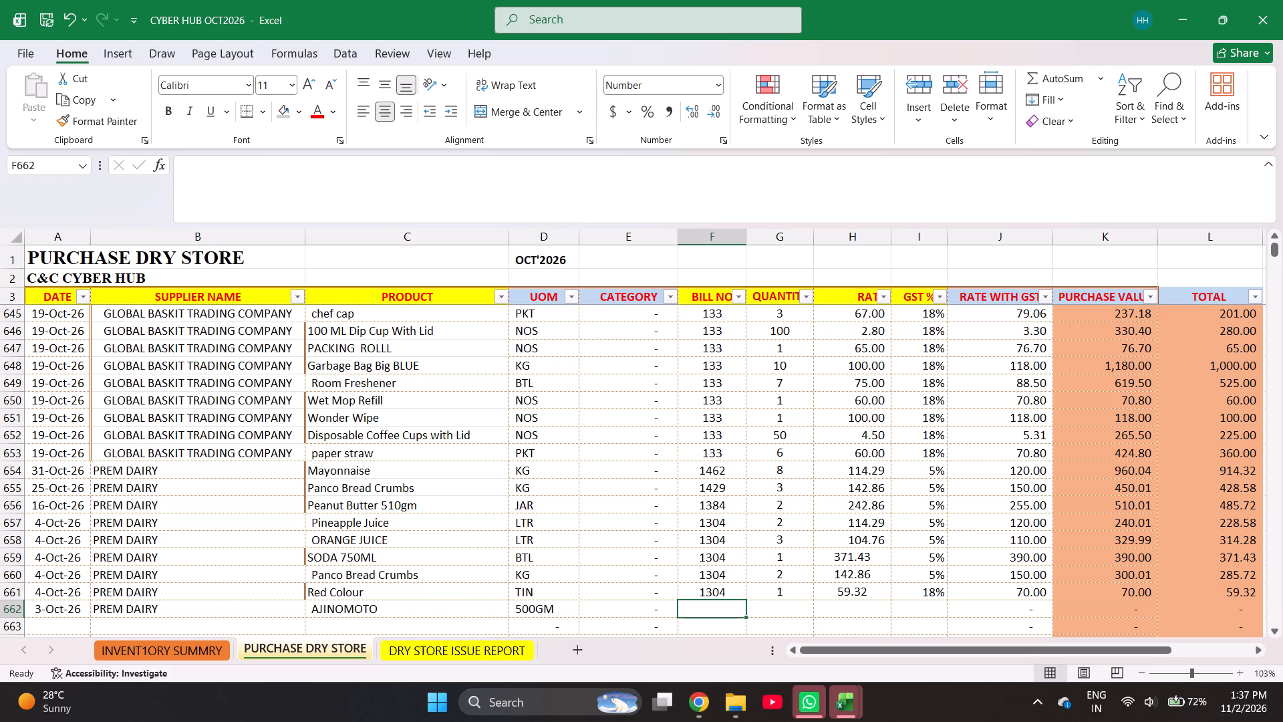
text(1299)
key(Right)
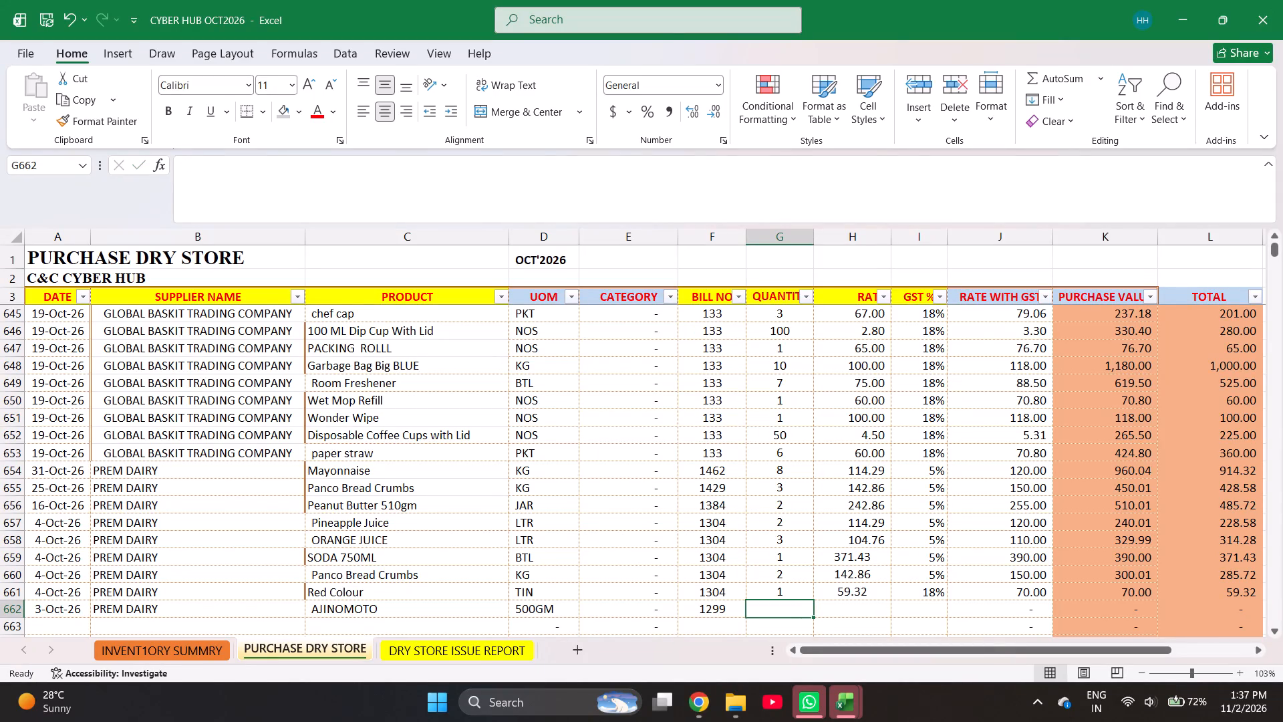
key(2)
key(Right)
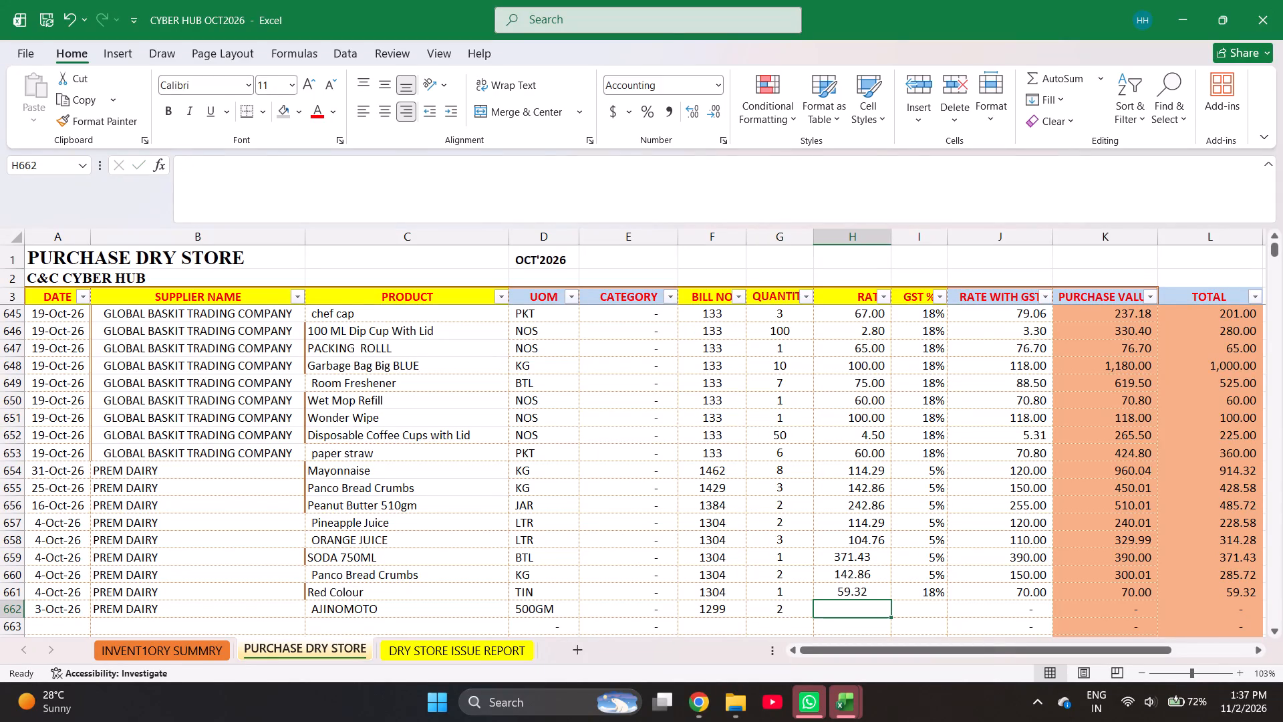
text(84.57)
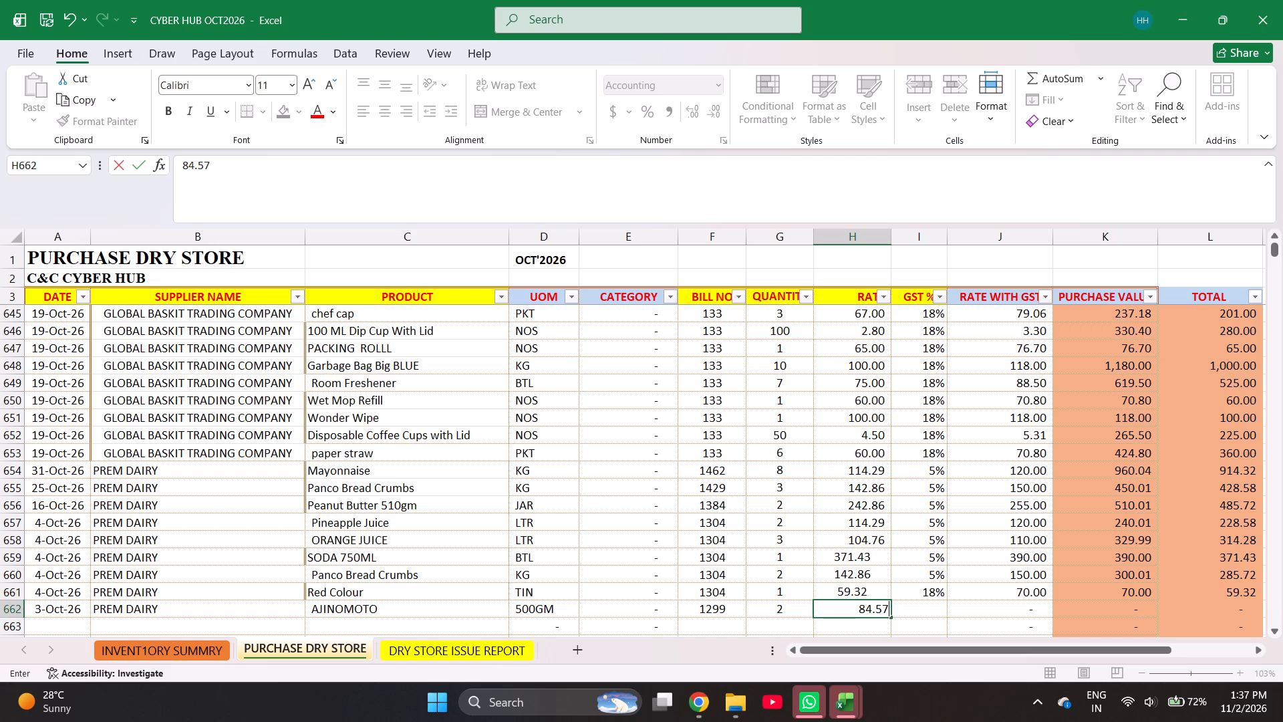
key(BackSpace)
key(BackSpace)
text(72)
key(Right)
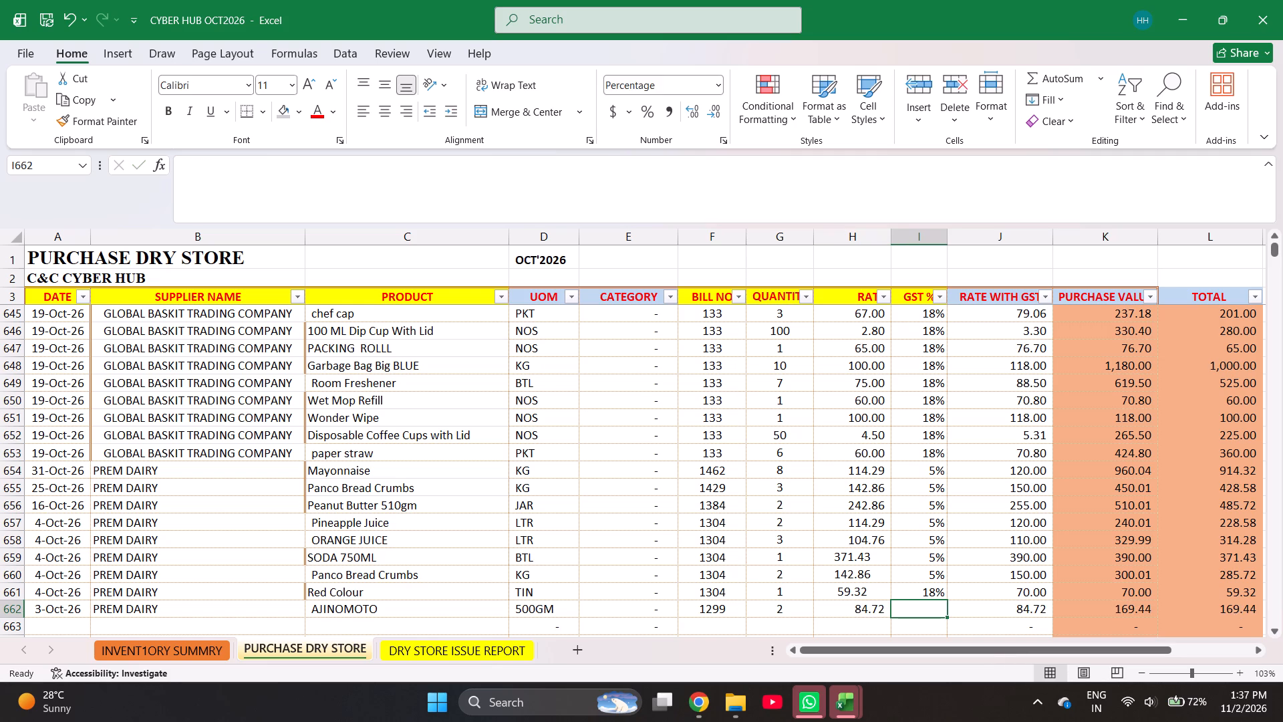
key(5)
key(Return)
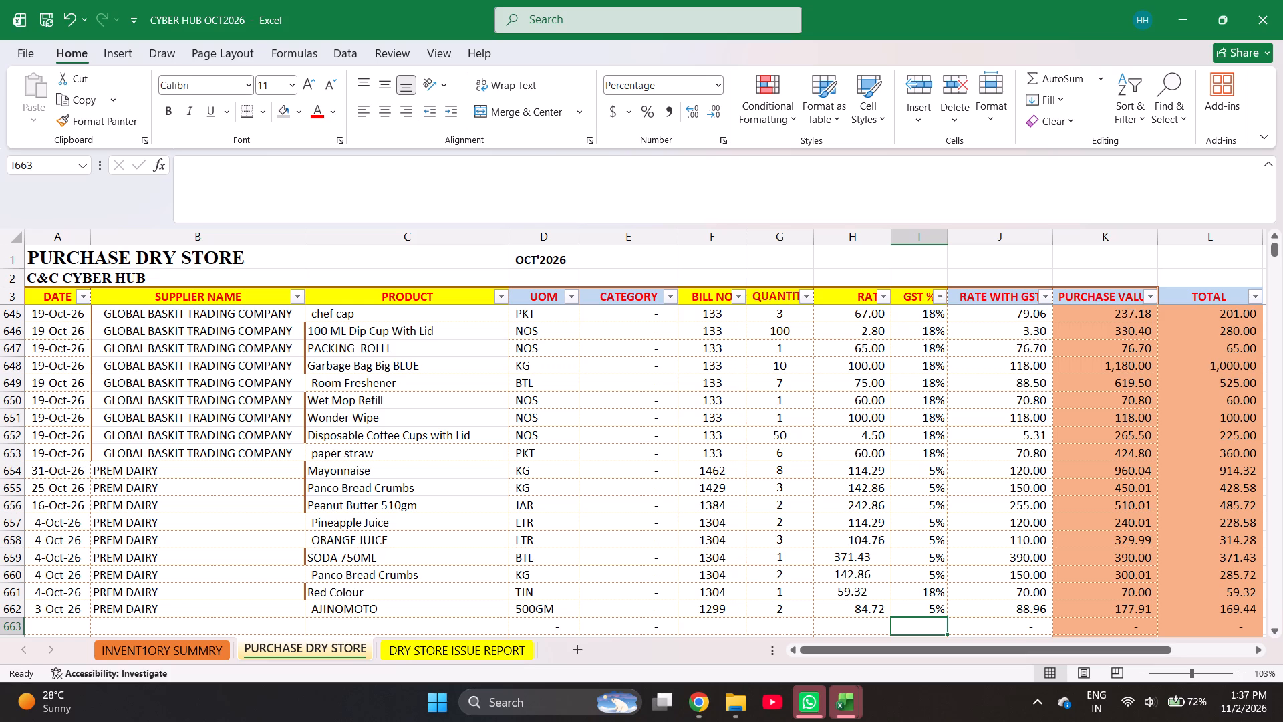
Start row 663 with the date 26-Oct-2026, supplier SHUBHAM INTERNATIONAL and product SunDried Tomato 285gm.
key(ctrl+Left)
key(ctrl+Left)
key(ctrl+Left)
key(ctrl+Left)
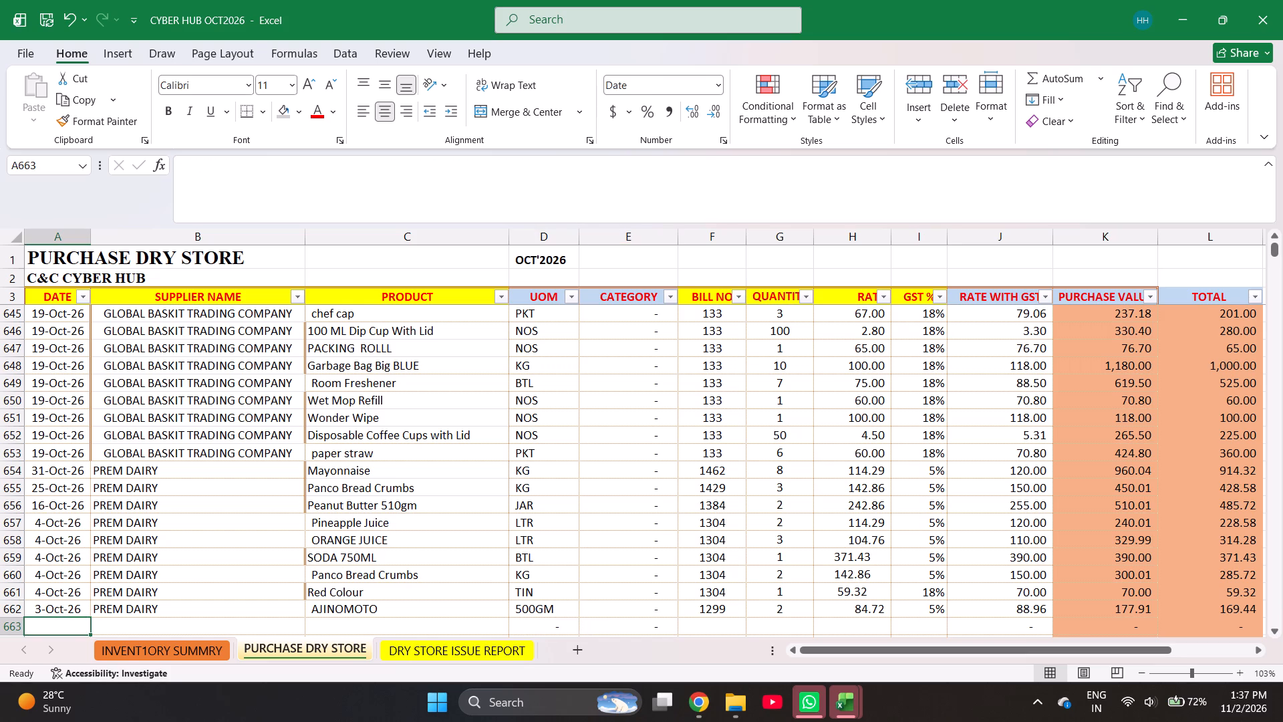
text(10-26-2026)
key(Right)
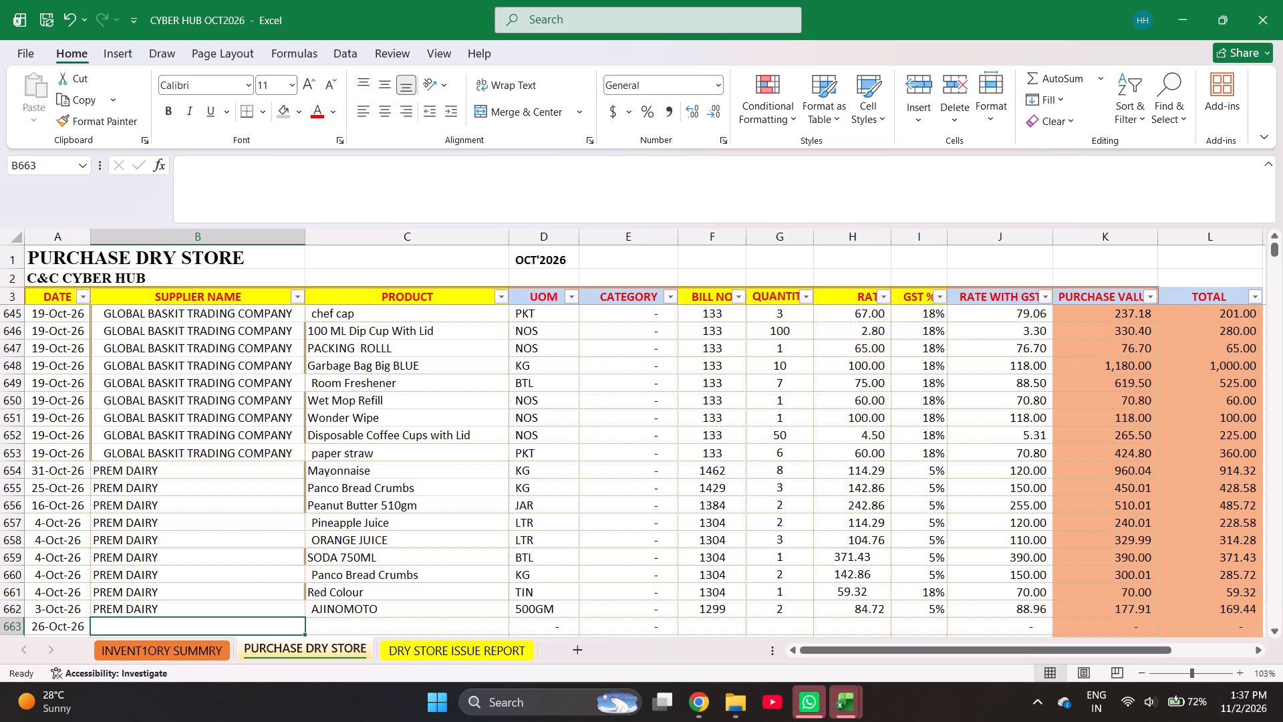
text(SHUBHA)
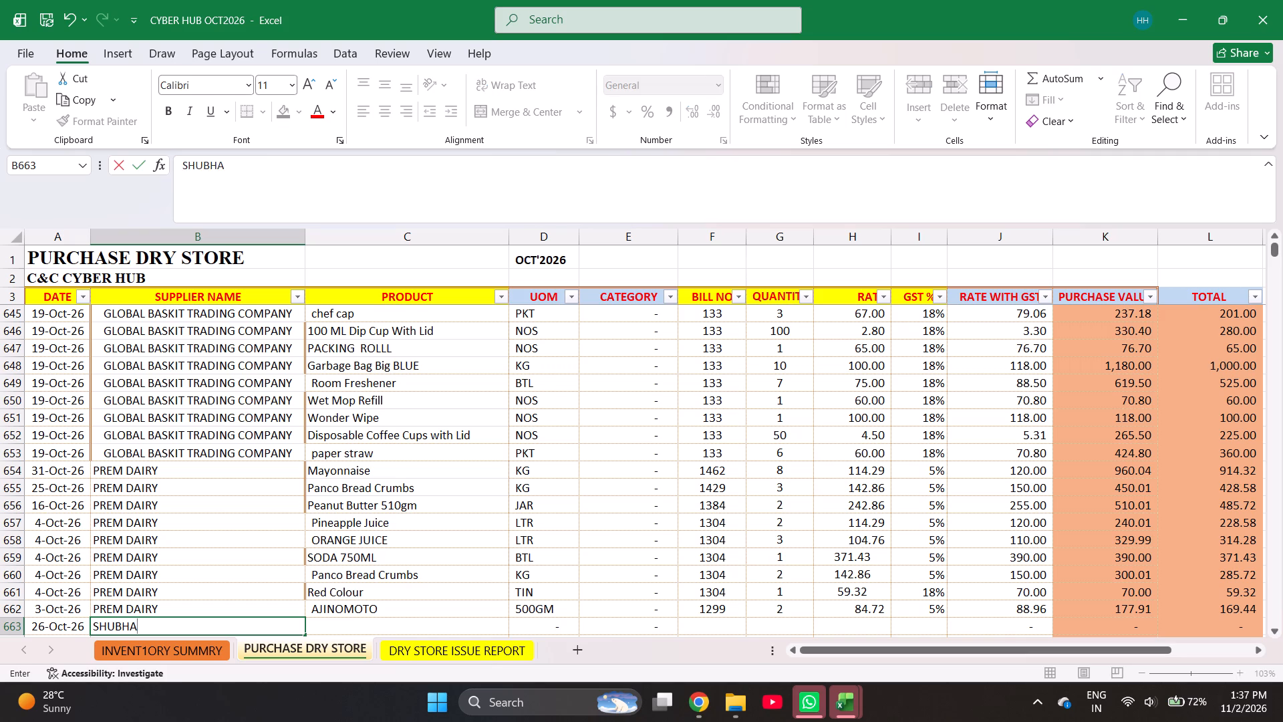
text(M IN)
text(TERNATIONAL)
key(Right)
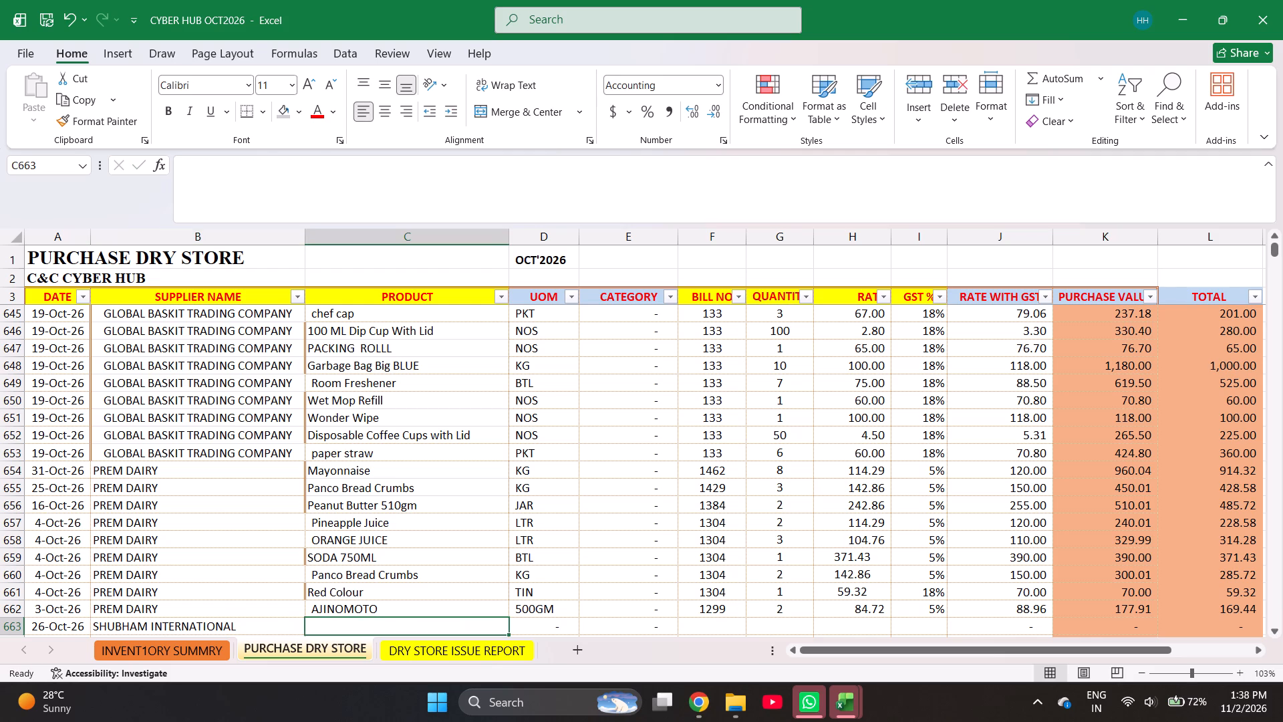
text(SUNF)
key(BackSpace)
key(d)
key(Return)
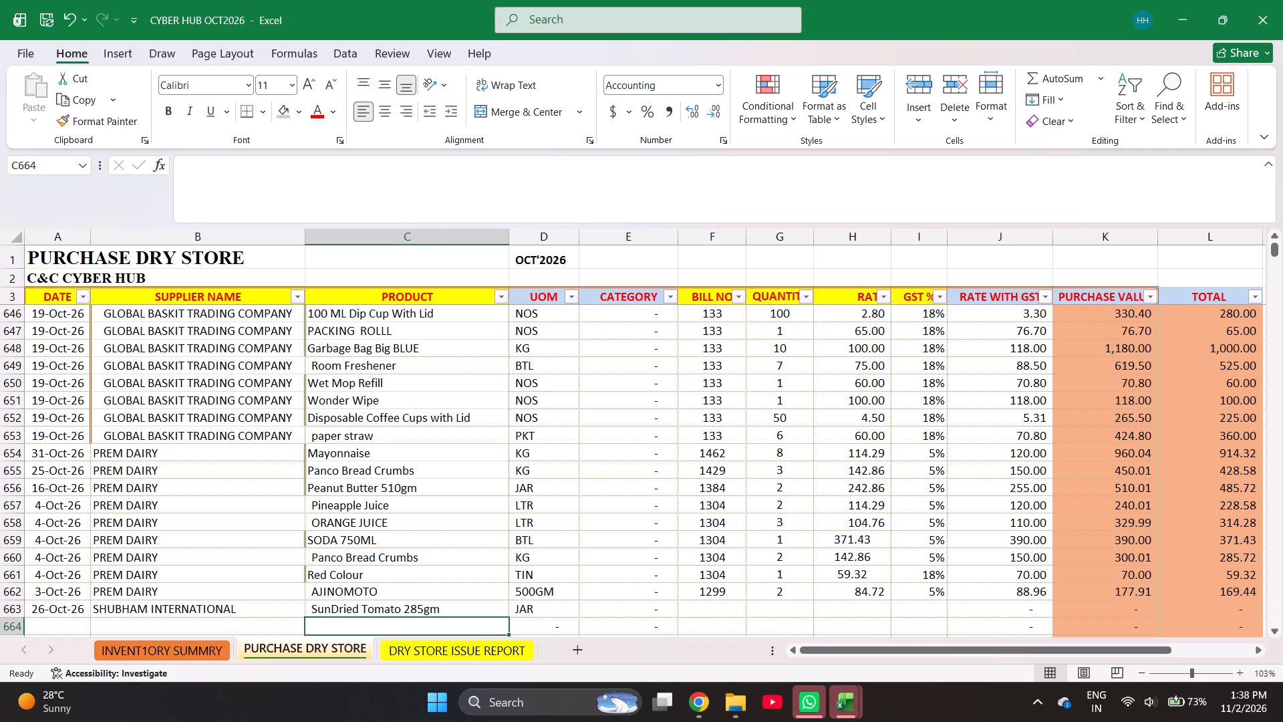
Find SWEET in the inventory summary sheet and copy the Sweet Chili Sauce name into the product cell of purchase row 664.
key(ctrl+Page_Up)
key(ctrl+f)
text(SWEET)
key(Return)
key(Escape)
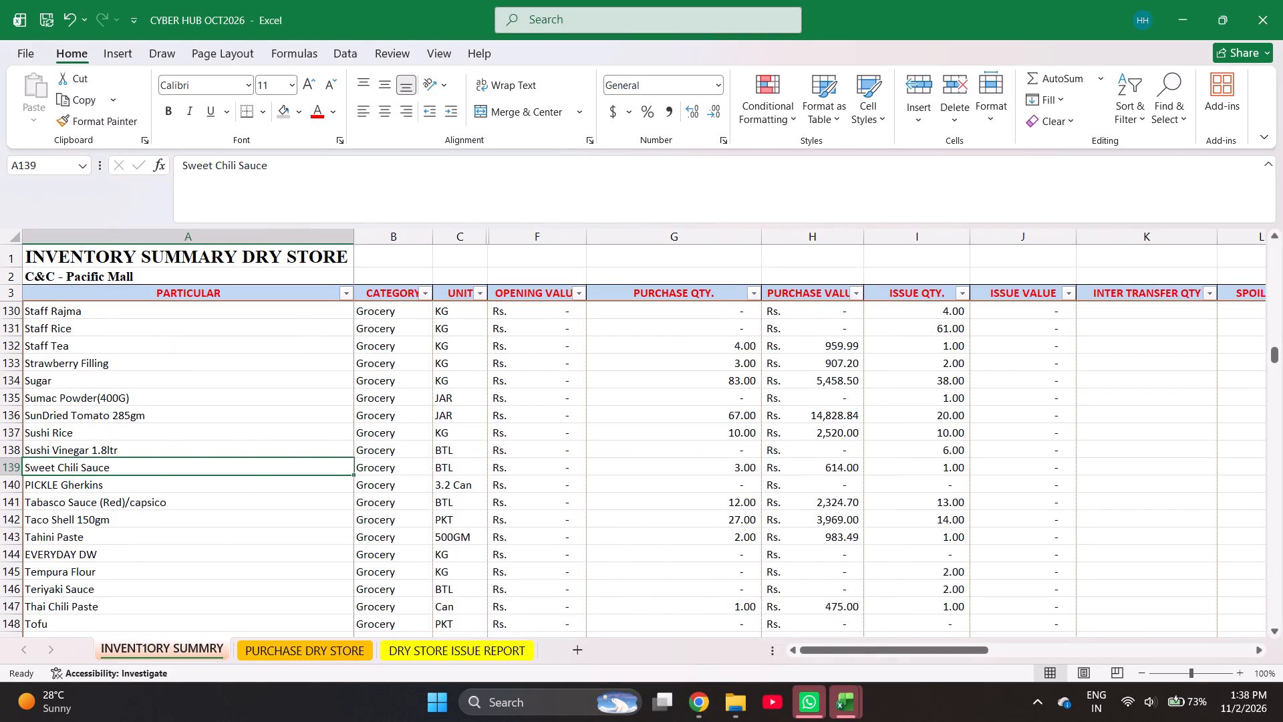
key(ctrl+c)
key(ctrl+Page_Down)
key(Return)
key(Return)
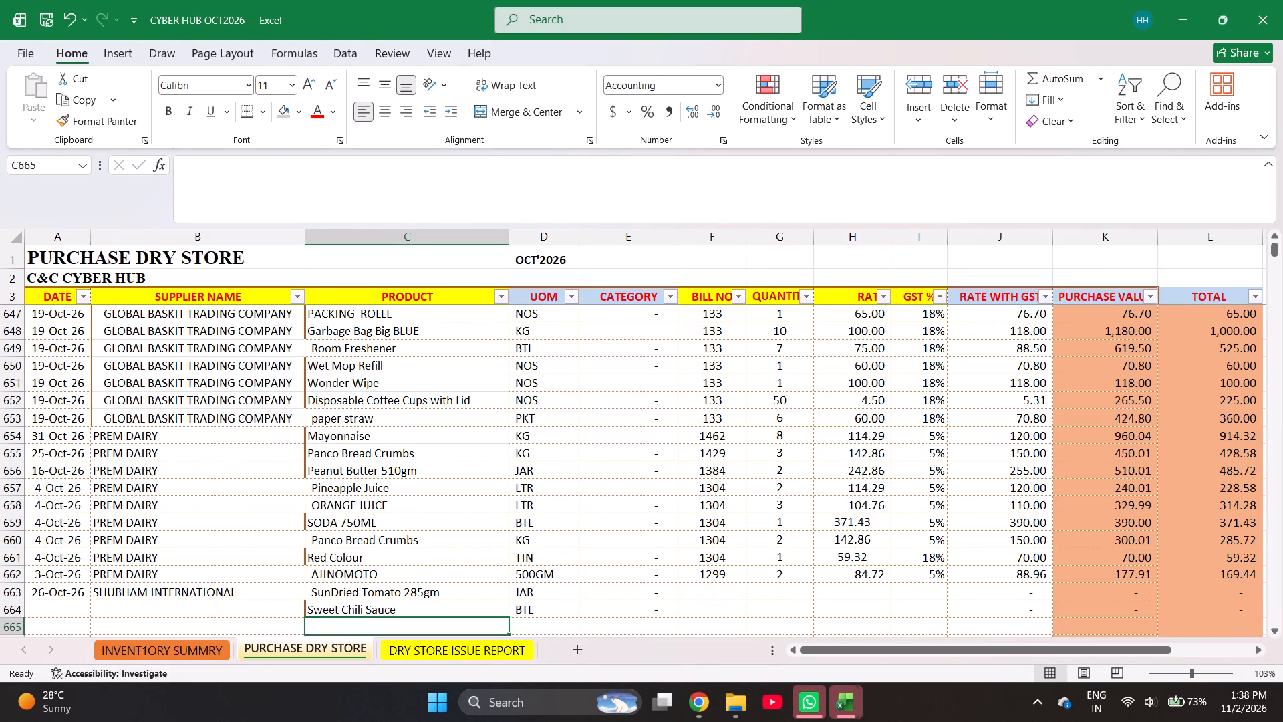
Enter the products Panco Bread Crumbs and Mayonnaise in rows 665 and 666.
text(PAN)
key(Return)
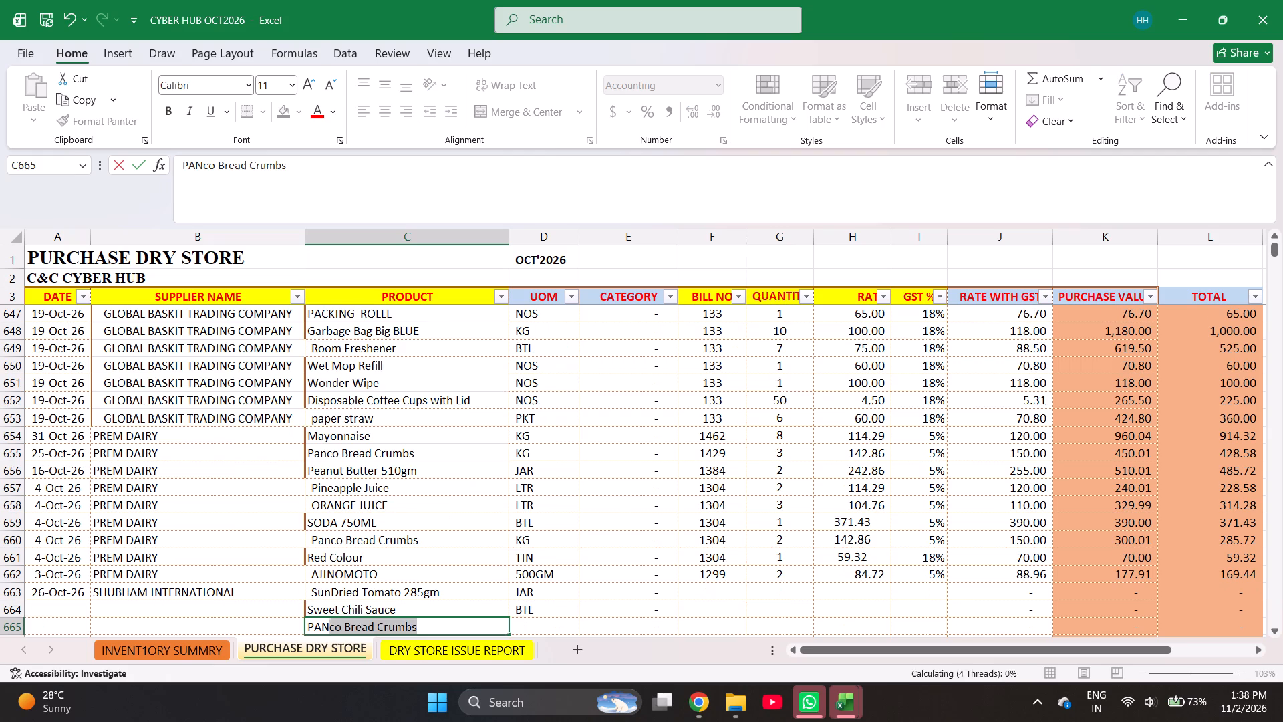
text(MAY)
key(Return)
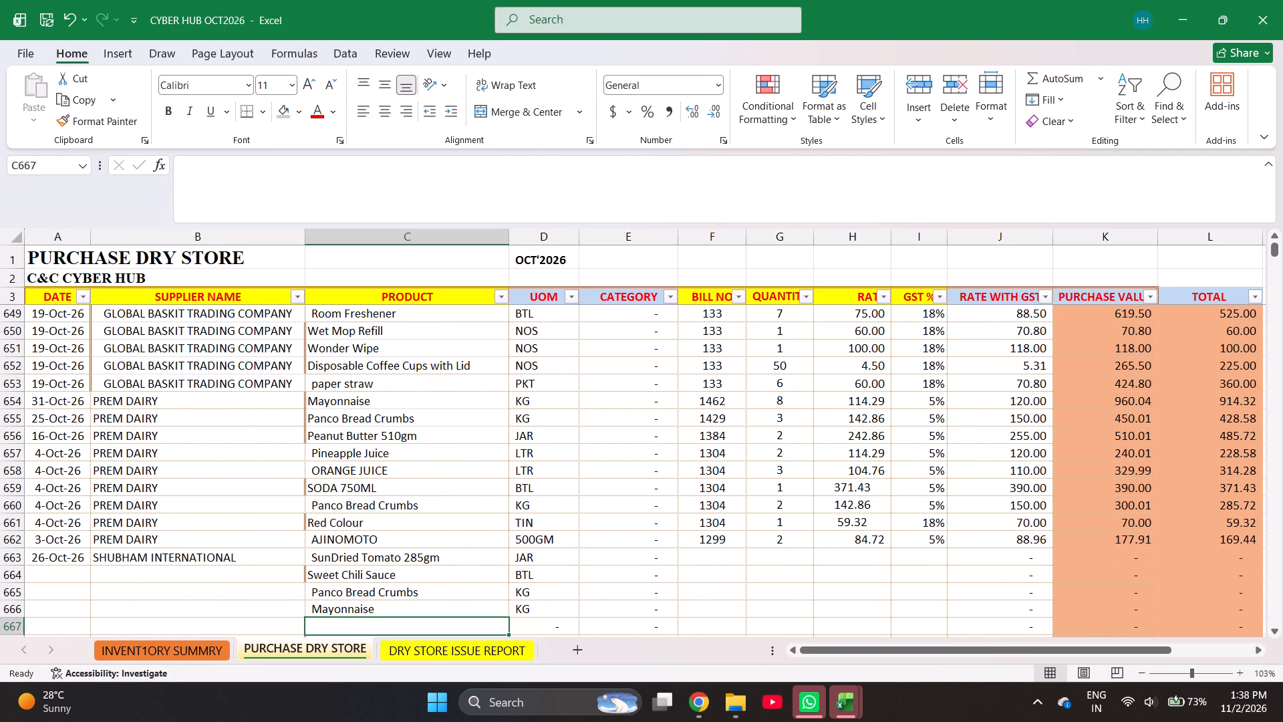
Enter TOMATO PURE as the product in row 667.
text(PUR)
key(BackSpace)
key(BackSpace)
key(BackSpace)
key(BackSpace)
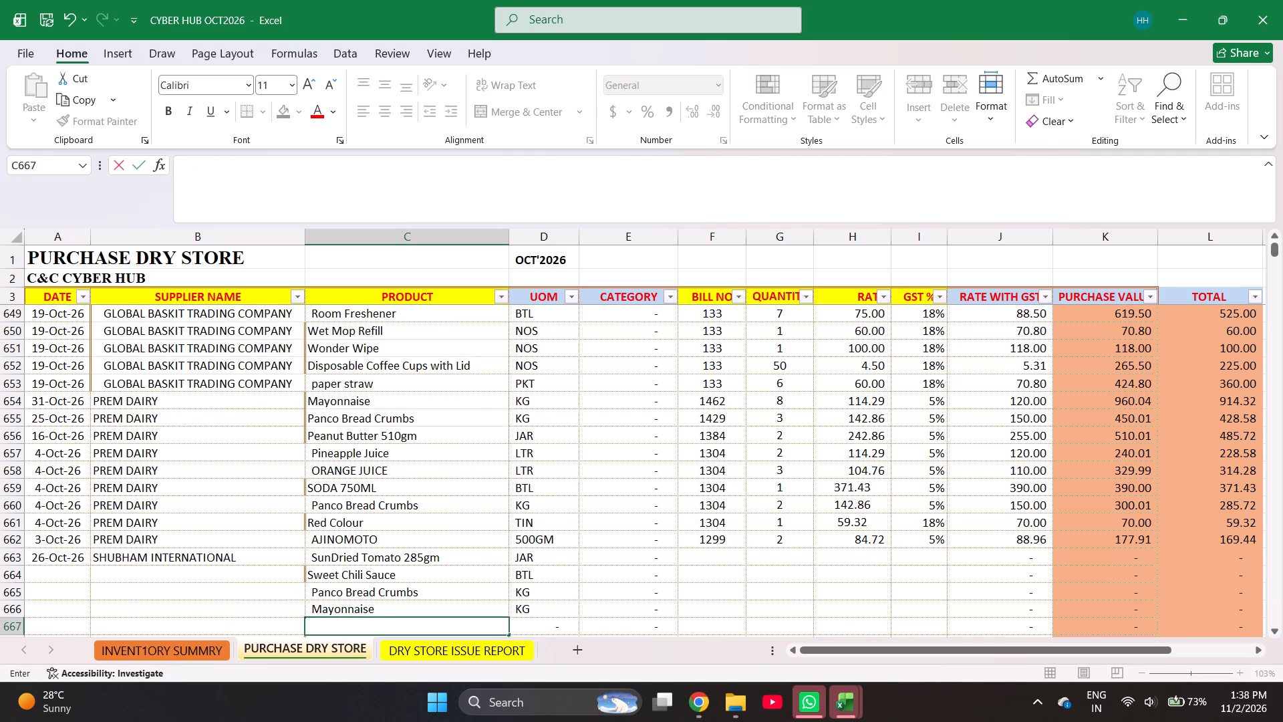
text(TOA)
key(BackSpace)
text(MATO PURE)
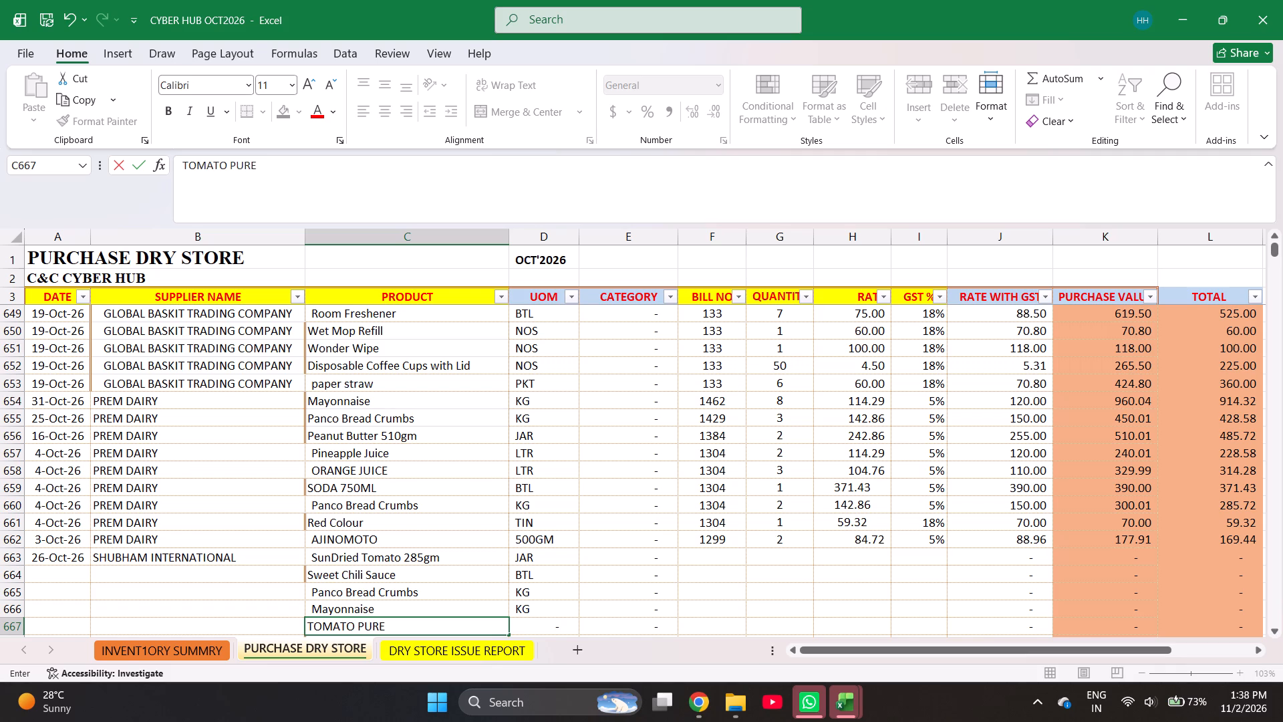
key(Return)
Find PURE in the inventory summary sheet and copy the Tomato Puree name over the product in purchase row 667.
key(ctrl+Page_Up)
key(ctrl+f)
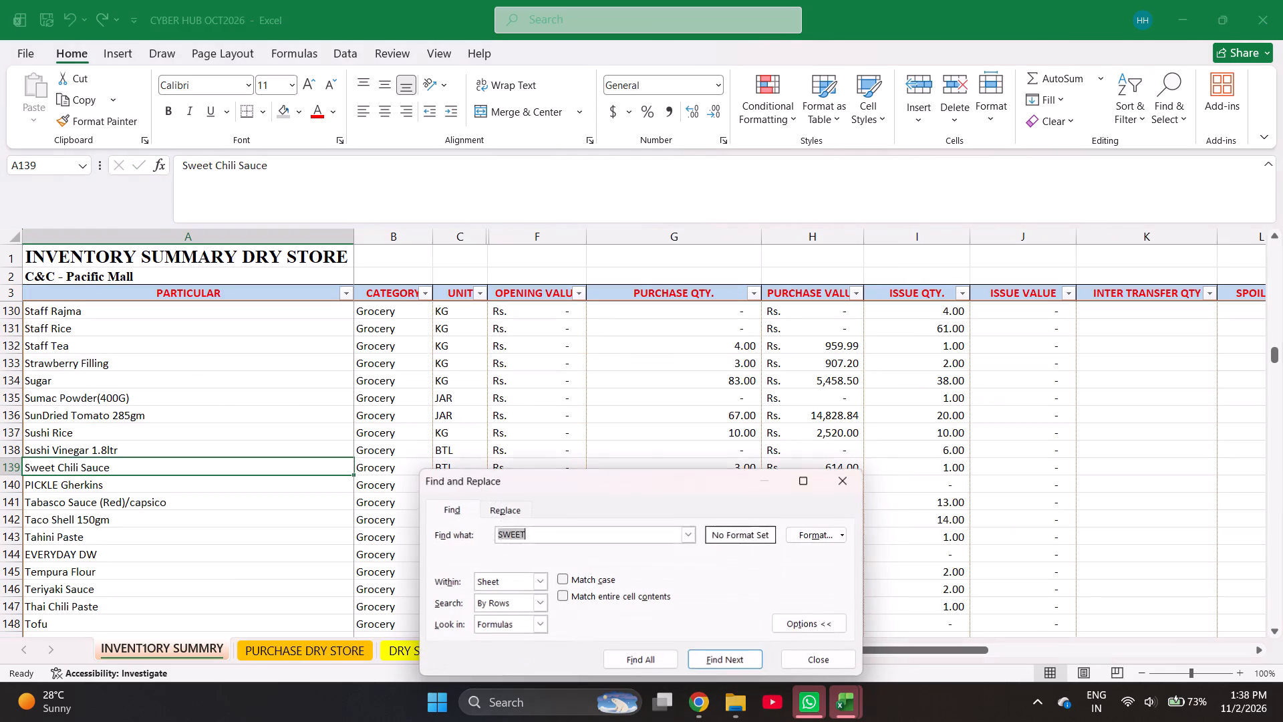
text(PURE)
key(Return)
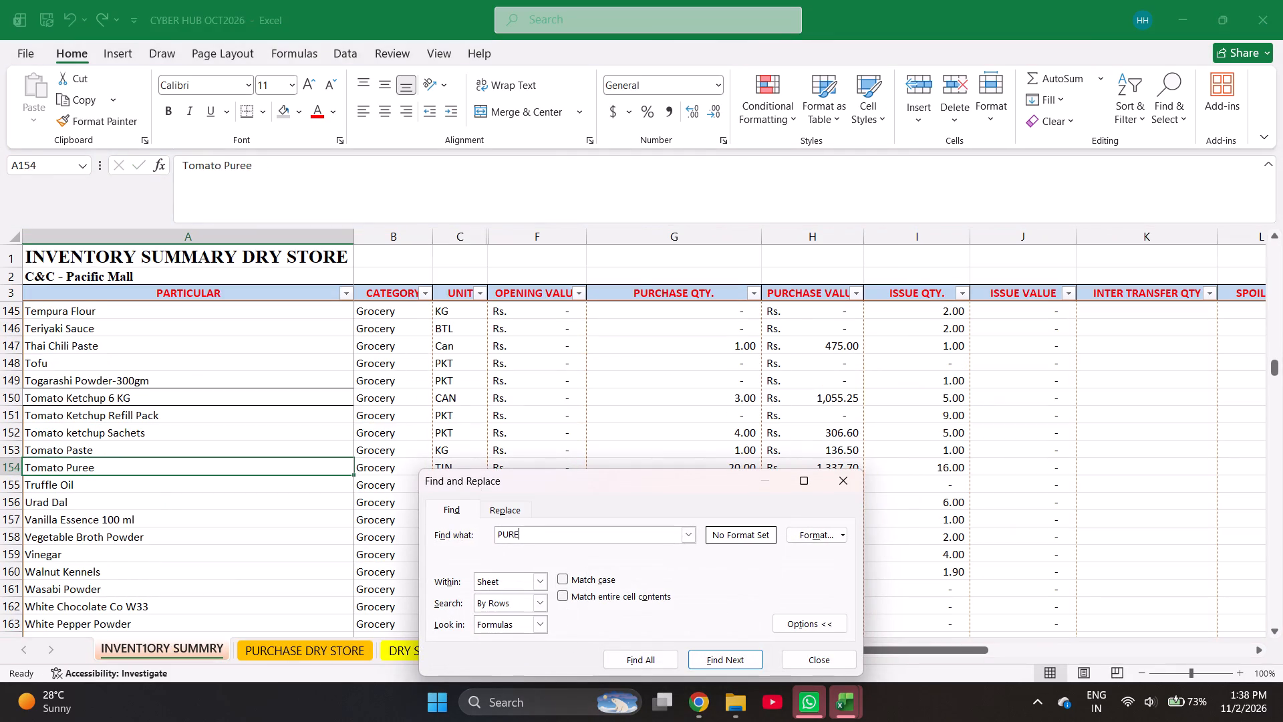
key(Escape)
key(ctrl+c)
key(ctrl+Page_Down)
key(Return)
key(Return)
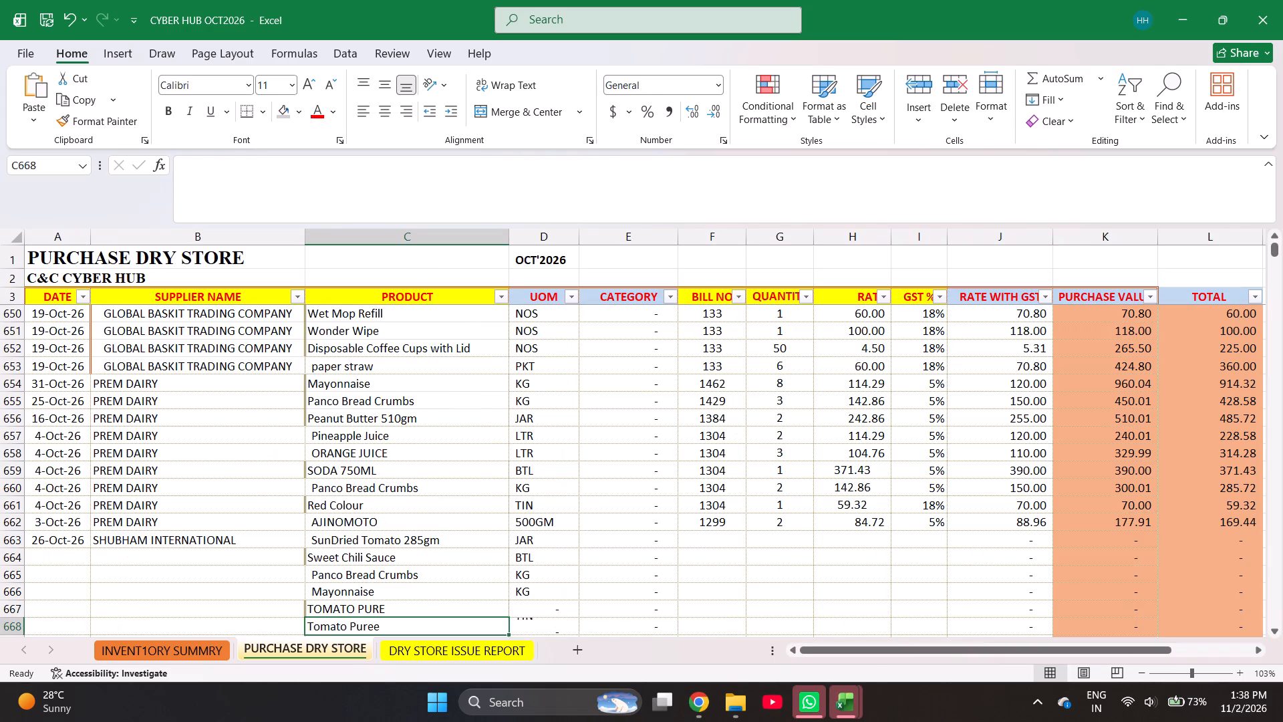
key(ctrl+z)
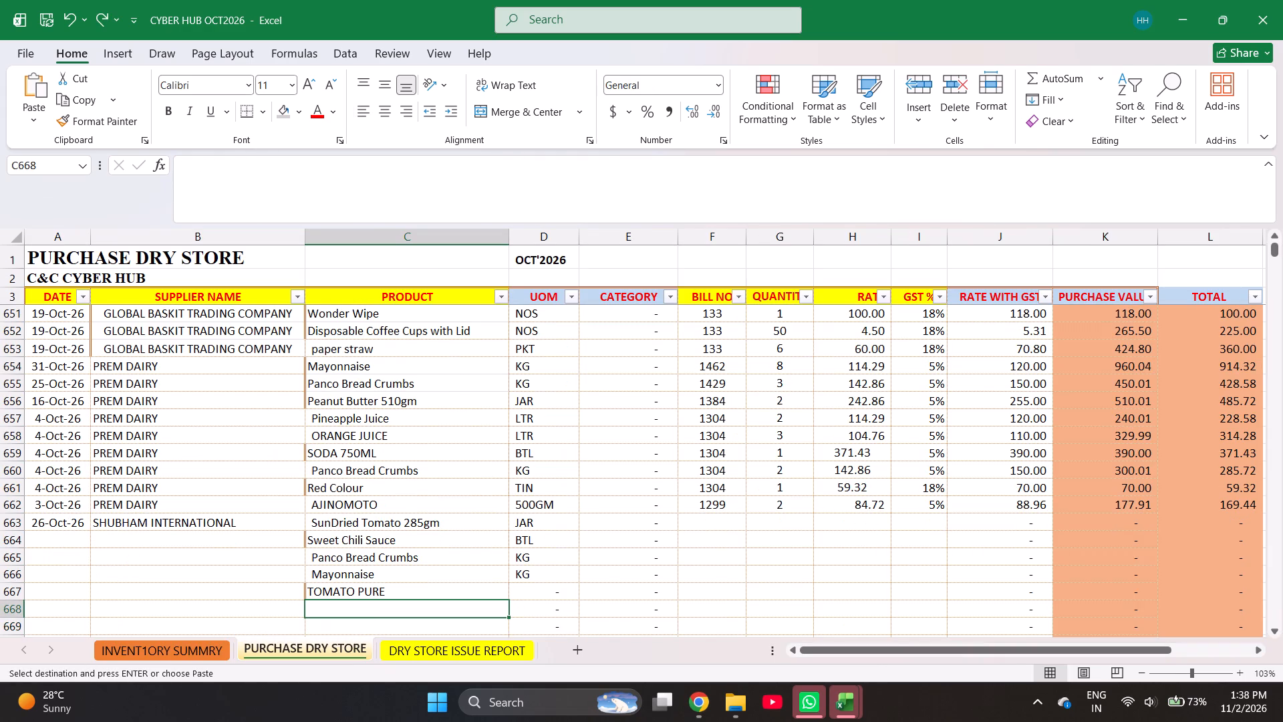
key(Up)
key(Return)
key(Return)
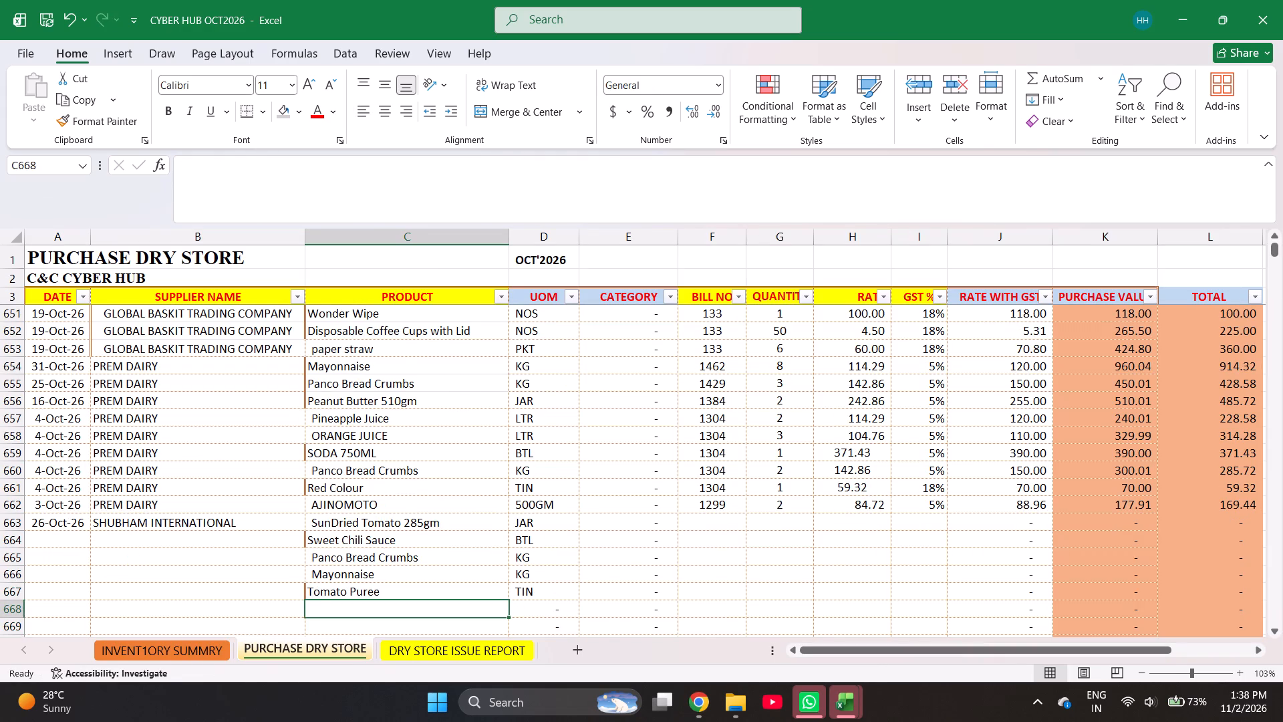
Find NACHOS in the inventory summary sheet and copy Nachos Chips Jalapeno Flavor 200gm into the product cell of purchase row 668.
text(NACHOS)
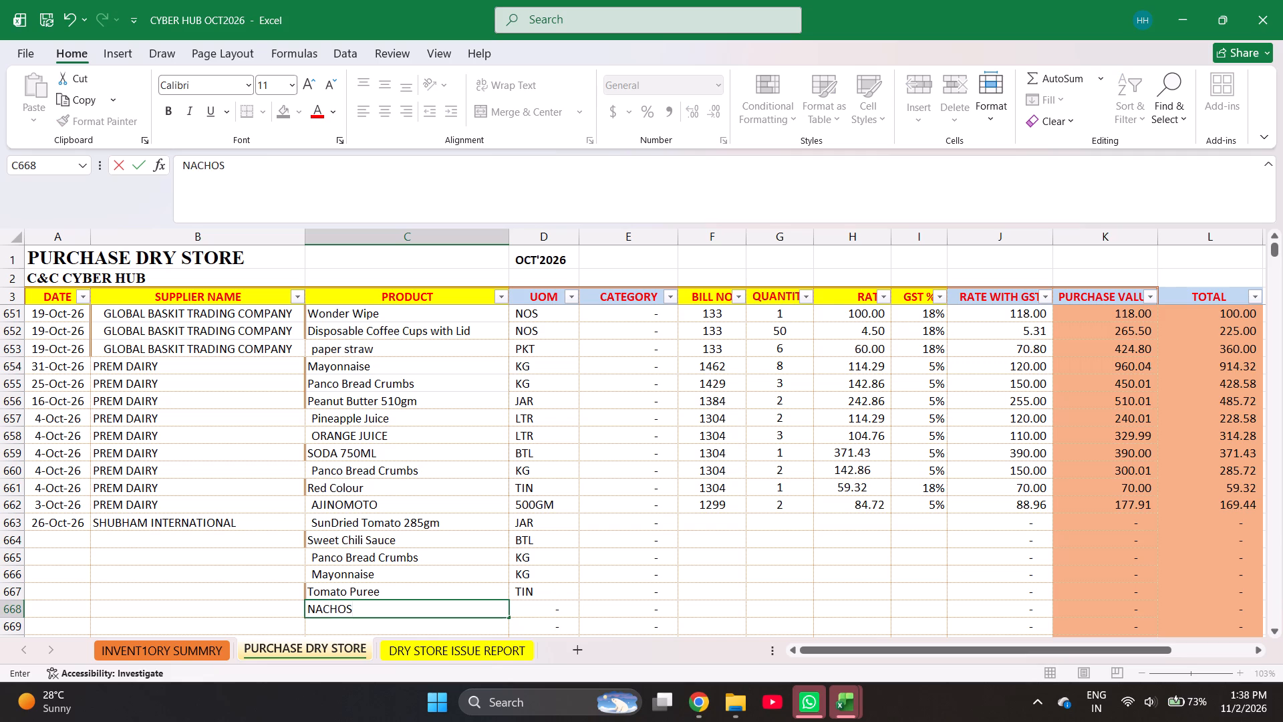
key(Page_Up)
key(ctrl+Page_Up)
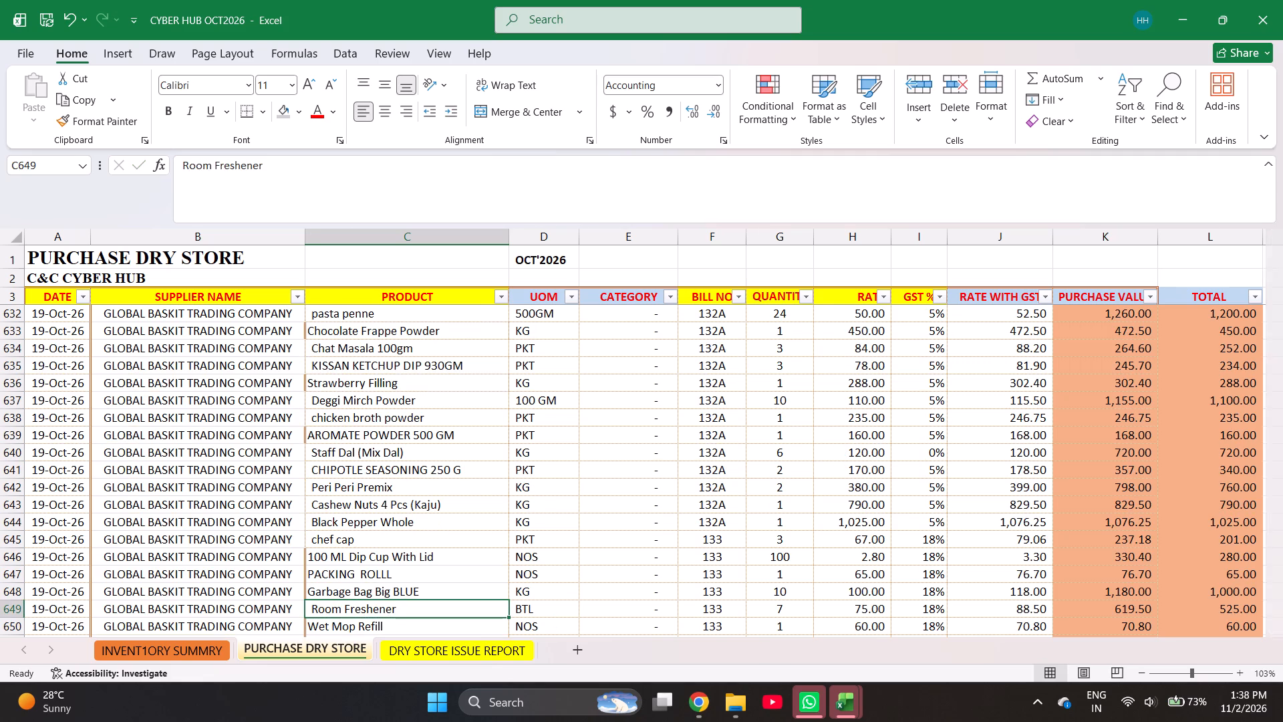
key(ctrl+f)
text(NACHOS)
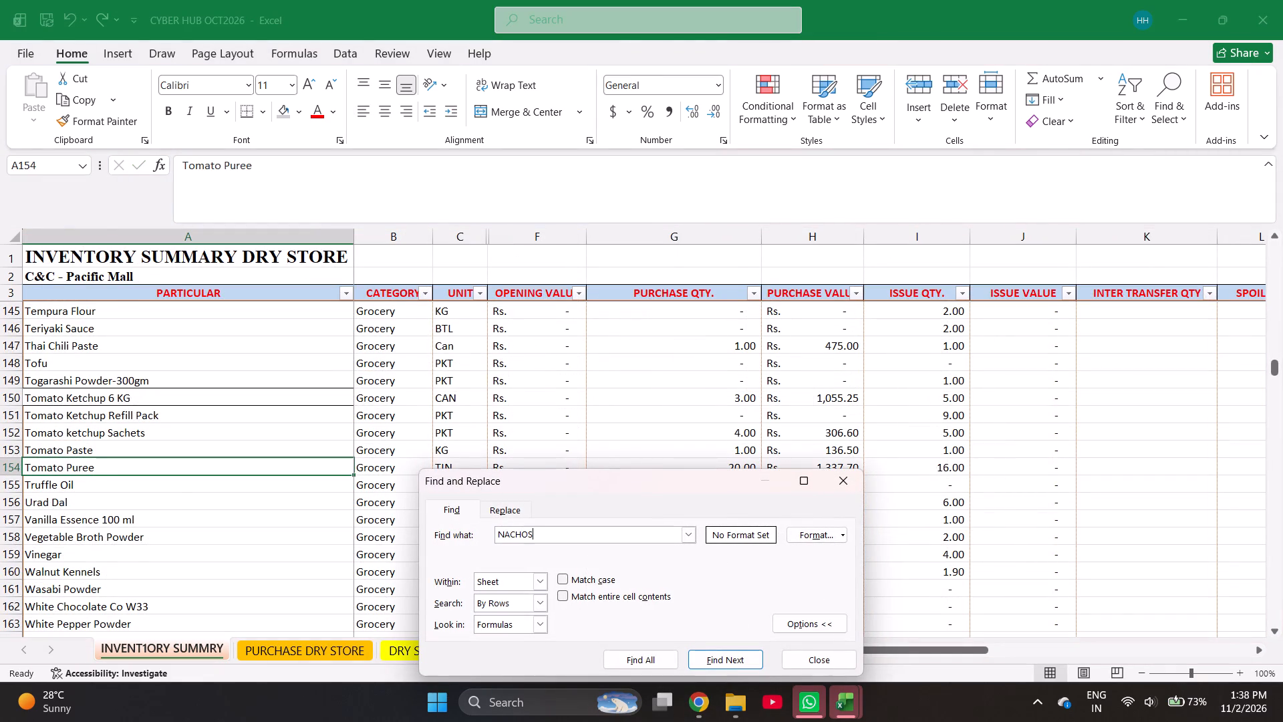
key(Return)
key(Escape)
key(ctrl+c)
key(ctrl+Page_Down)
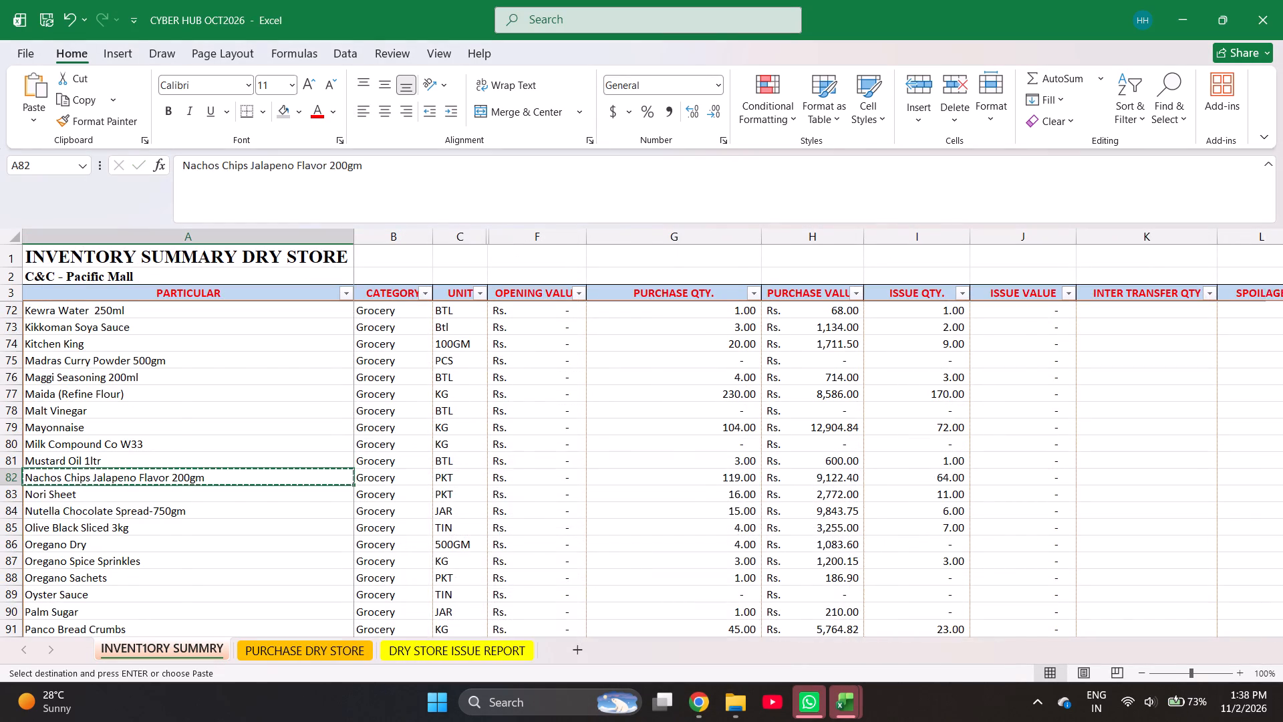
key(Return)
key(ctrl+z)
key(ctrl+Down)
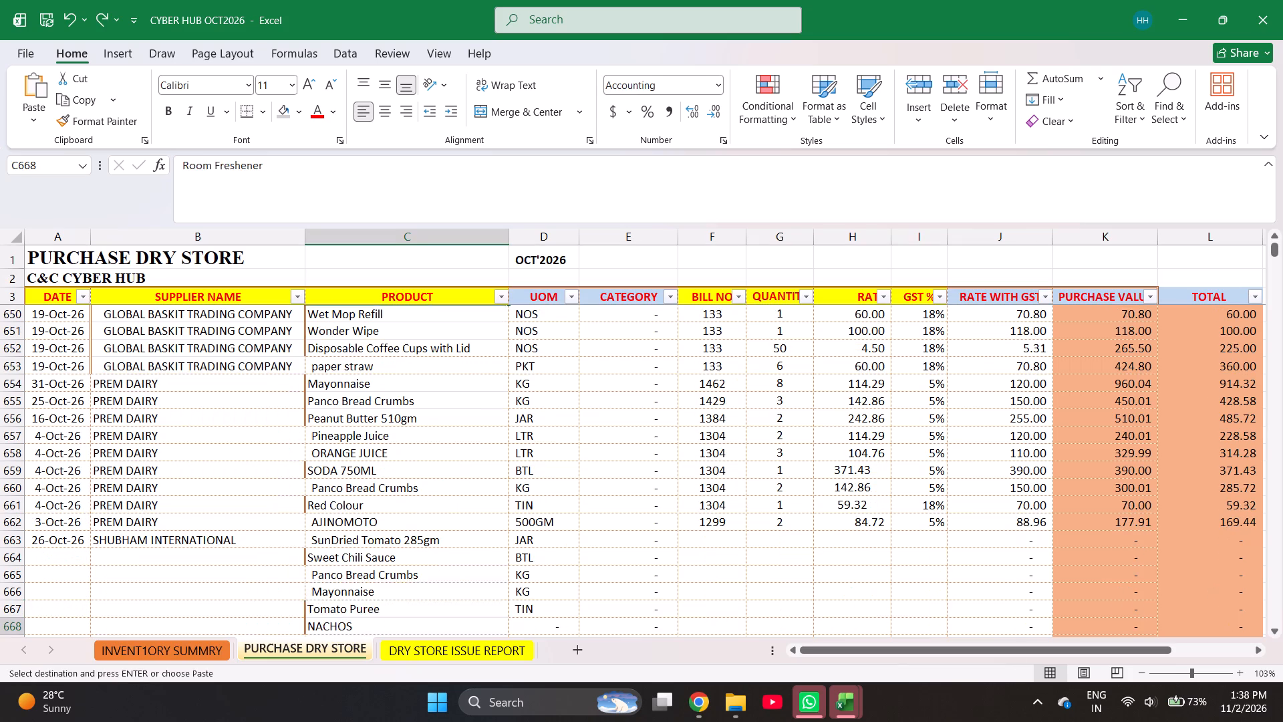
key(Return)
key(Return)
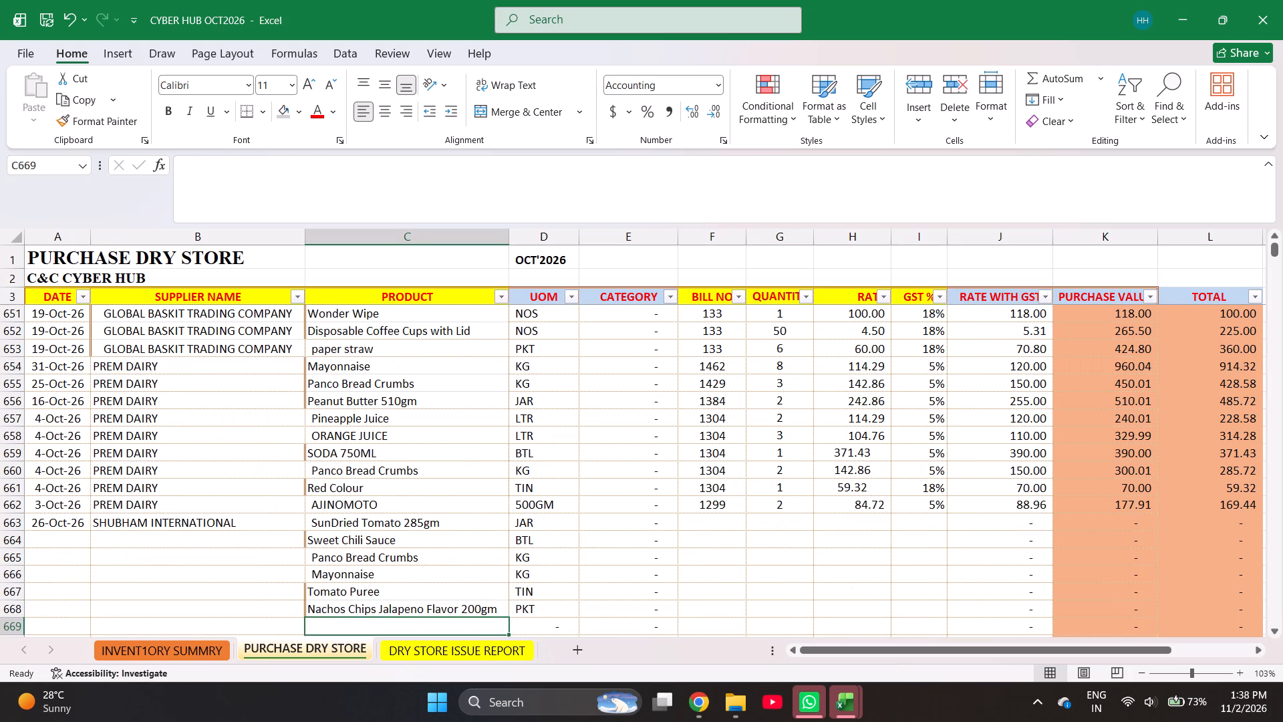
Find CIN in the inventory summary sheet and copy the Cinnamon Syrup name into the product cell of purchase row 669.
key(ctrl+Page_Up)
key(ctrl+c)
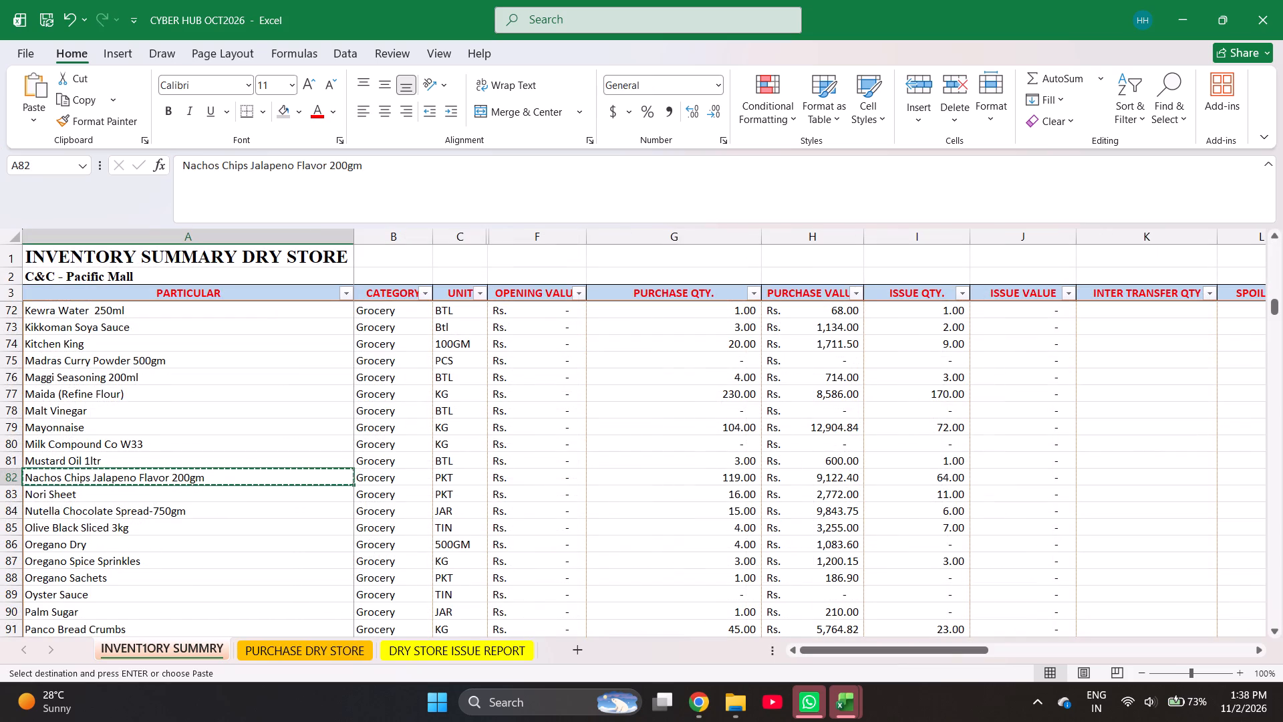
key(ctrl+f)
text(CIN)
key(Return)
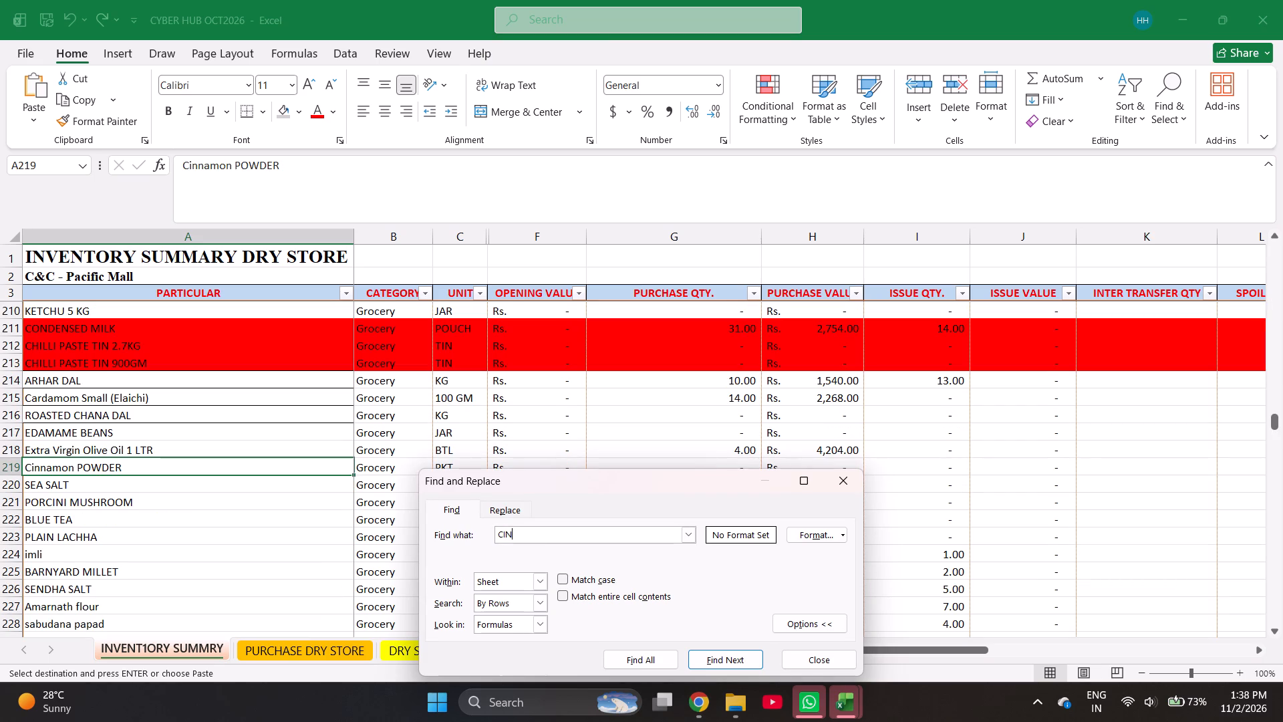
key(Return)
key(Return)
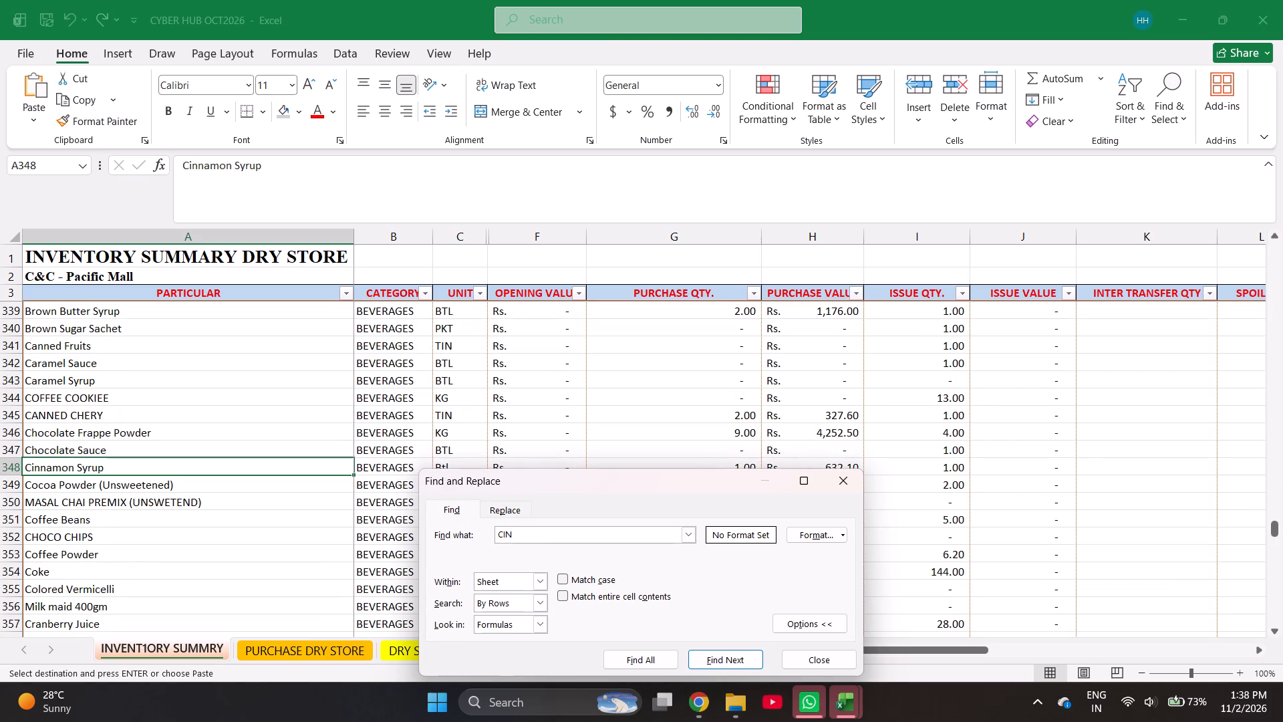
key(Escape)
key(ctrl+c)
key(ctrl+Page_Down)
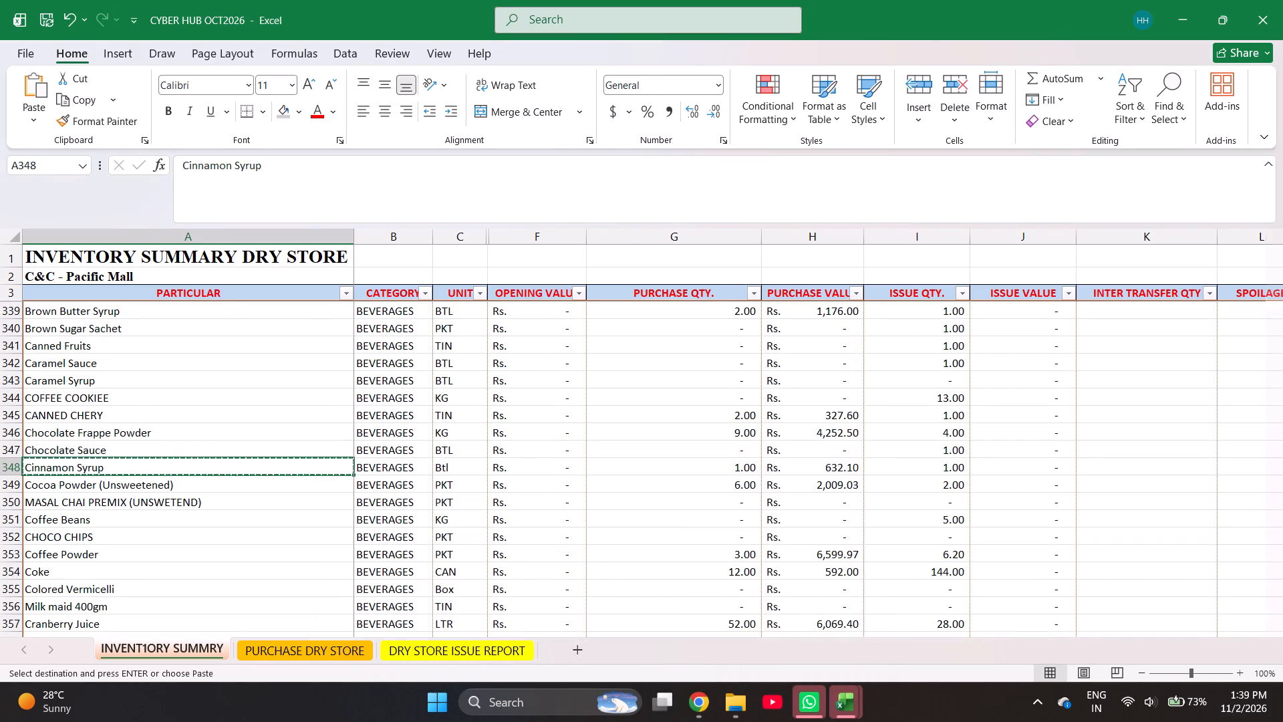
key(Return)
key(Return)
Enter bill number 2198 for the SunDried Tomato 285gm item in row 663.
key(Right)
key(Right)
key(Right)
key(ctrl+Up)
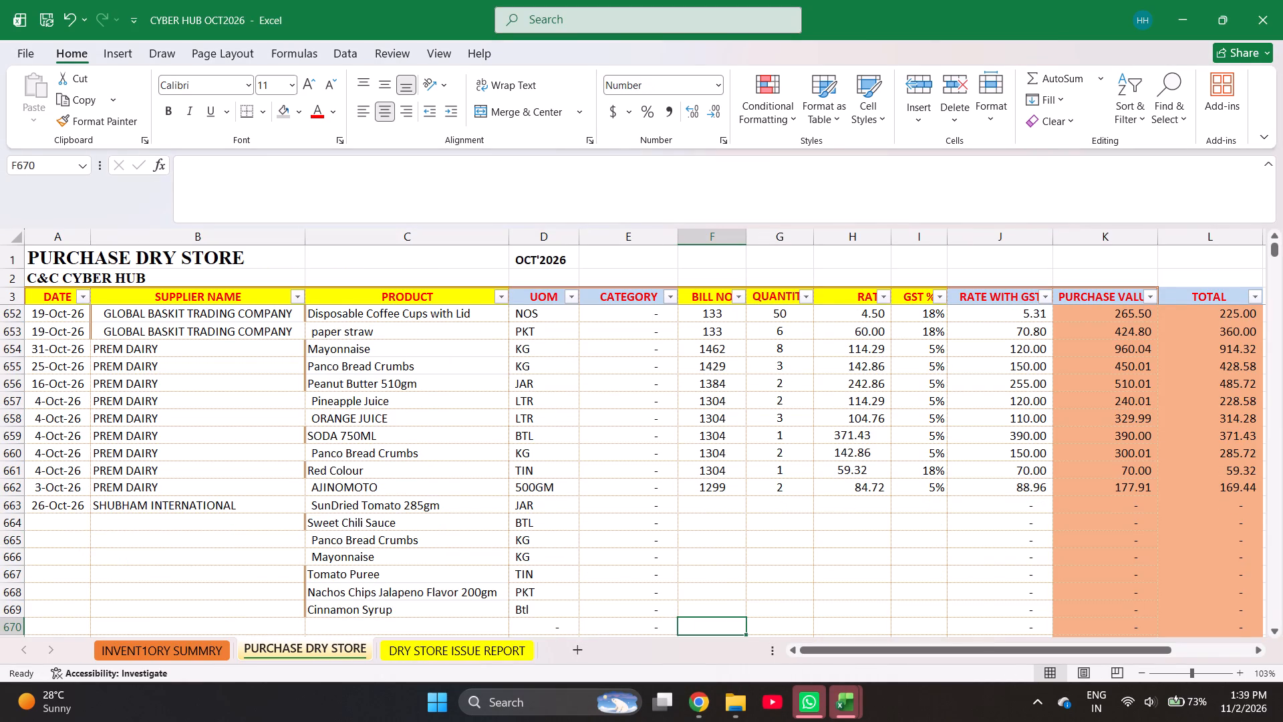
key(Down)
text(2198)
key(Right)
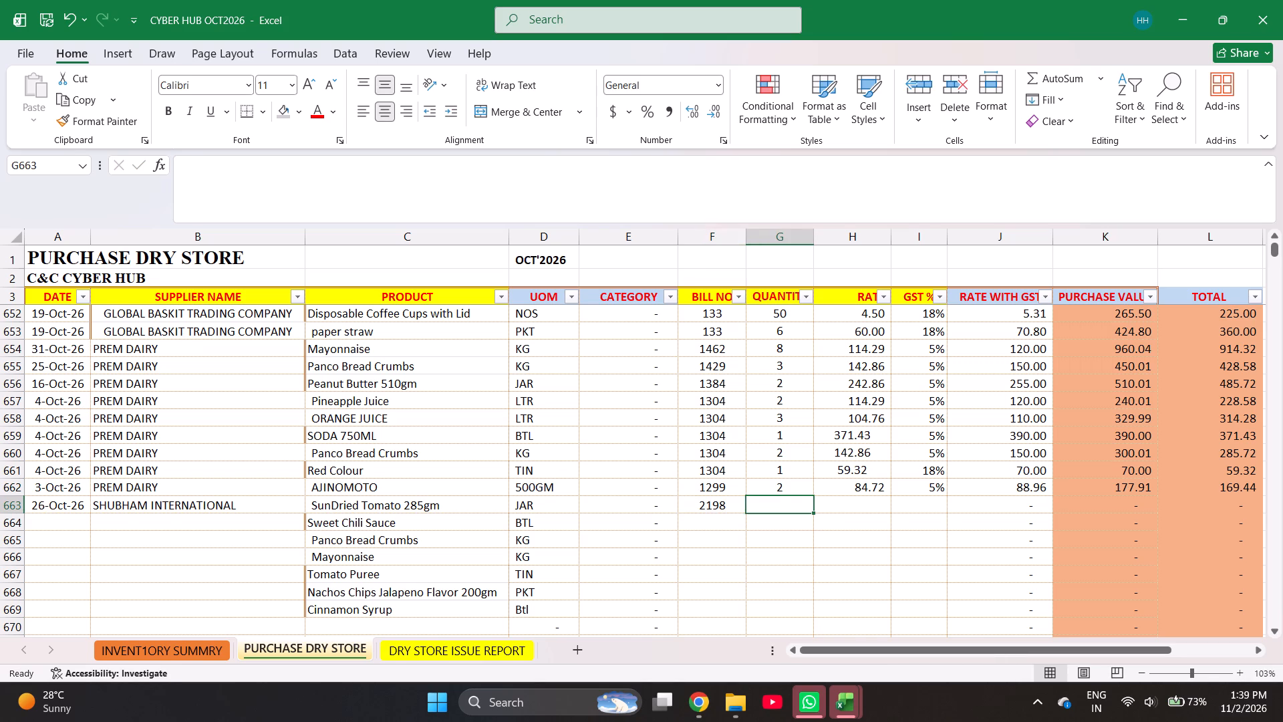
Enter the quantities 12, 1, 2, 6, 3, 6 and 1 for the items in rows 663 to 669.
text(12)
key(Return)
key(1)
key(Return)
key(2)
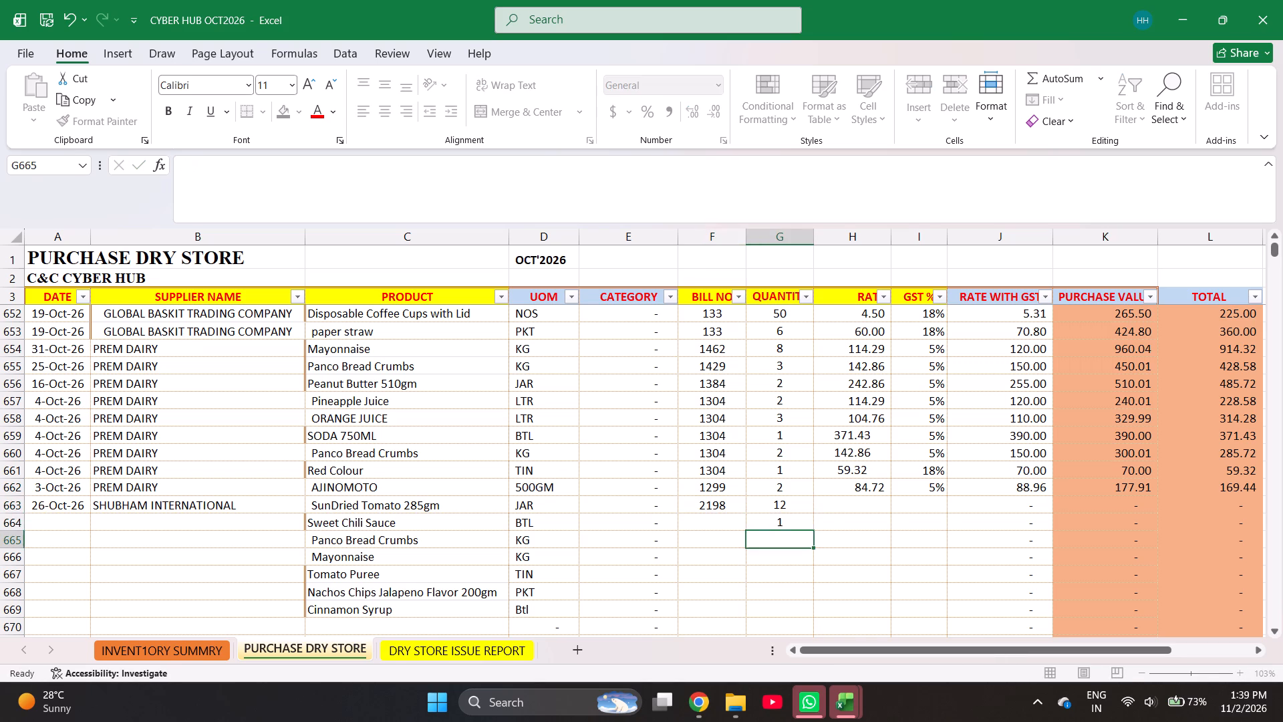
key(Return)
key(6)
key(Return)
key(3)
key(Return)
key(6)
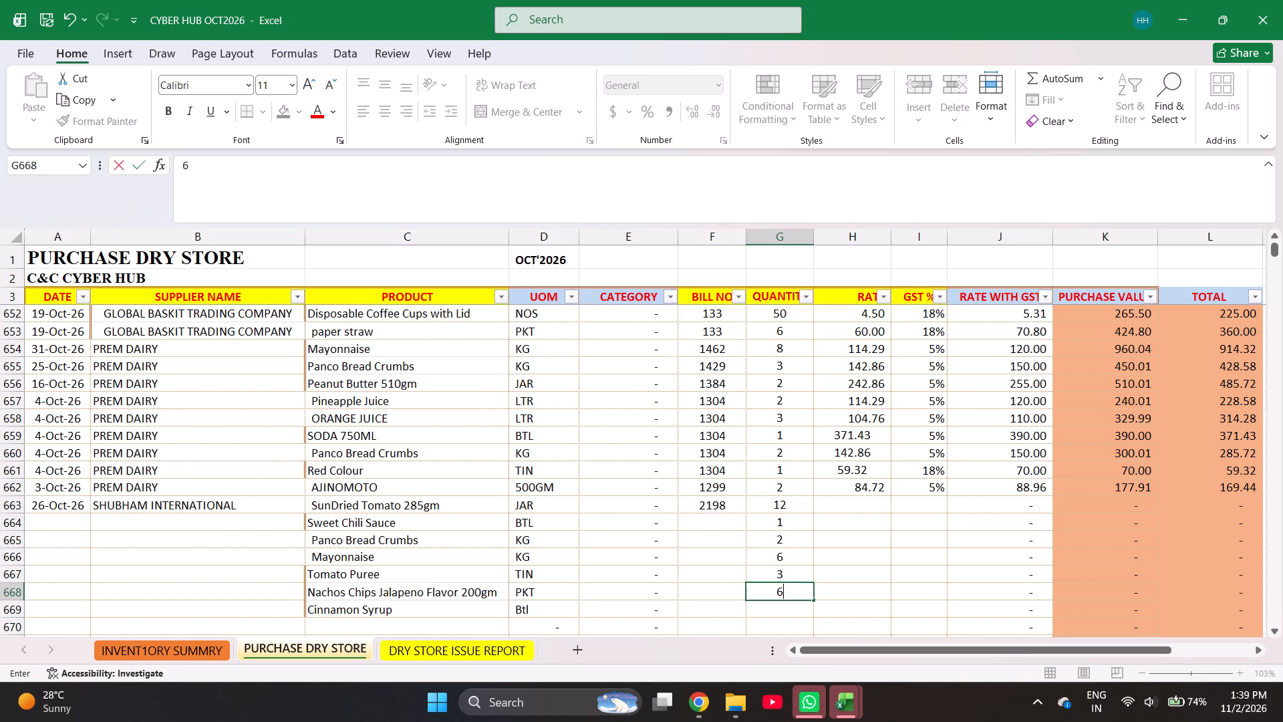
key(Return)
key(1)
key(Return)
Enter the rates 205, 215, 120, 123, 58, 67 and 602 for the items in rows 663 to 669.
key(Right)
key(Up)
key(Up)
key(Up)
key(Up)
key(Up)
key(Up)
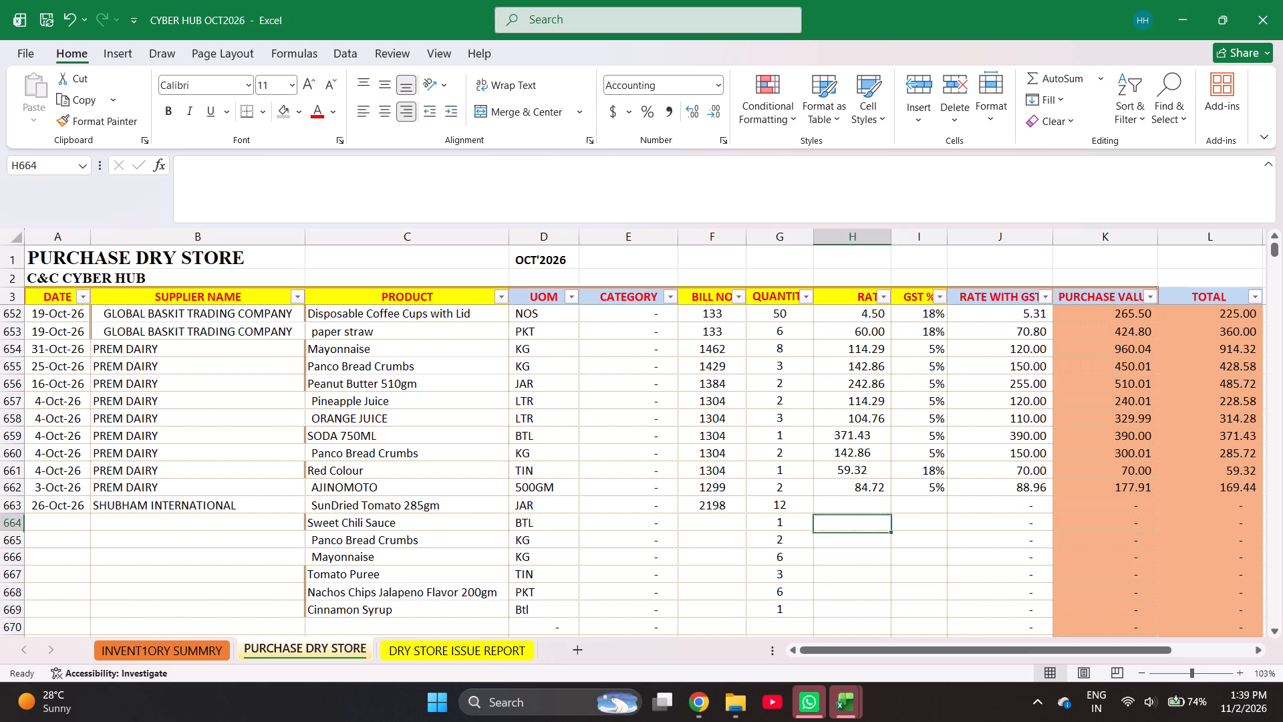
key(Up)
text(205)
key(Return)
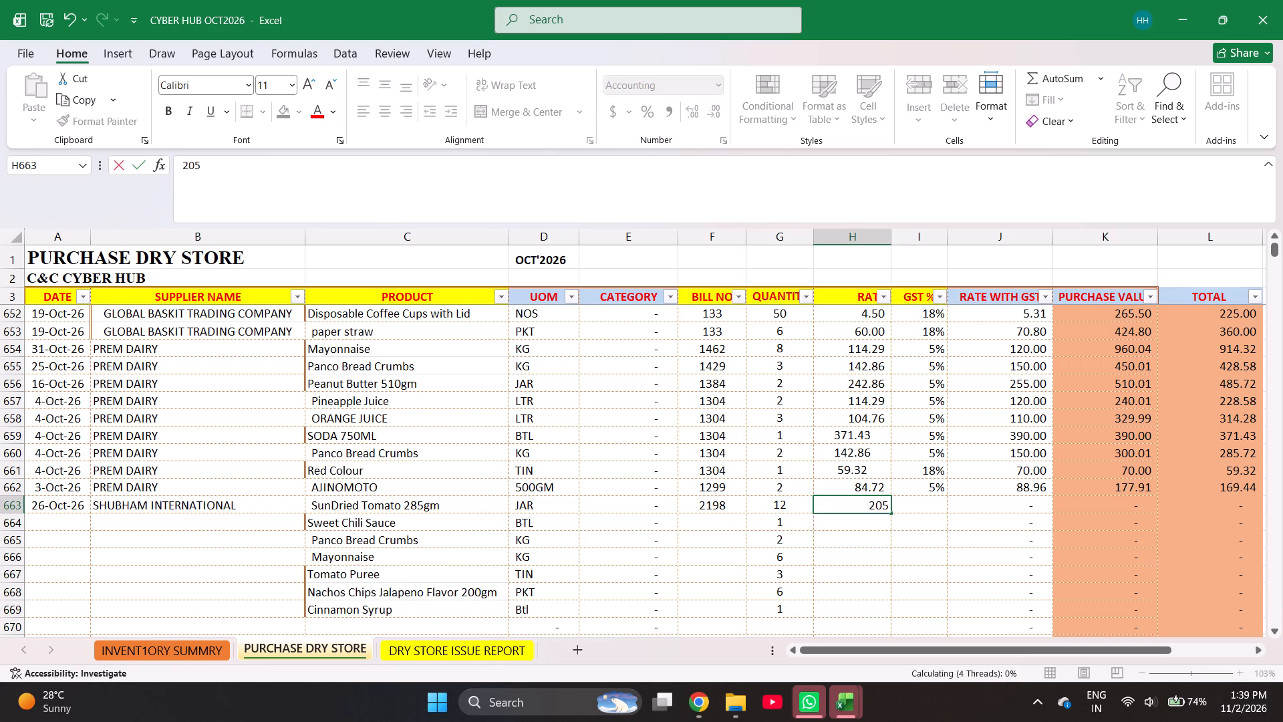
key(1)
key(BackSpace)
text(215)
key(Return)
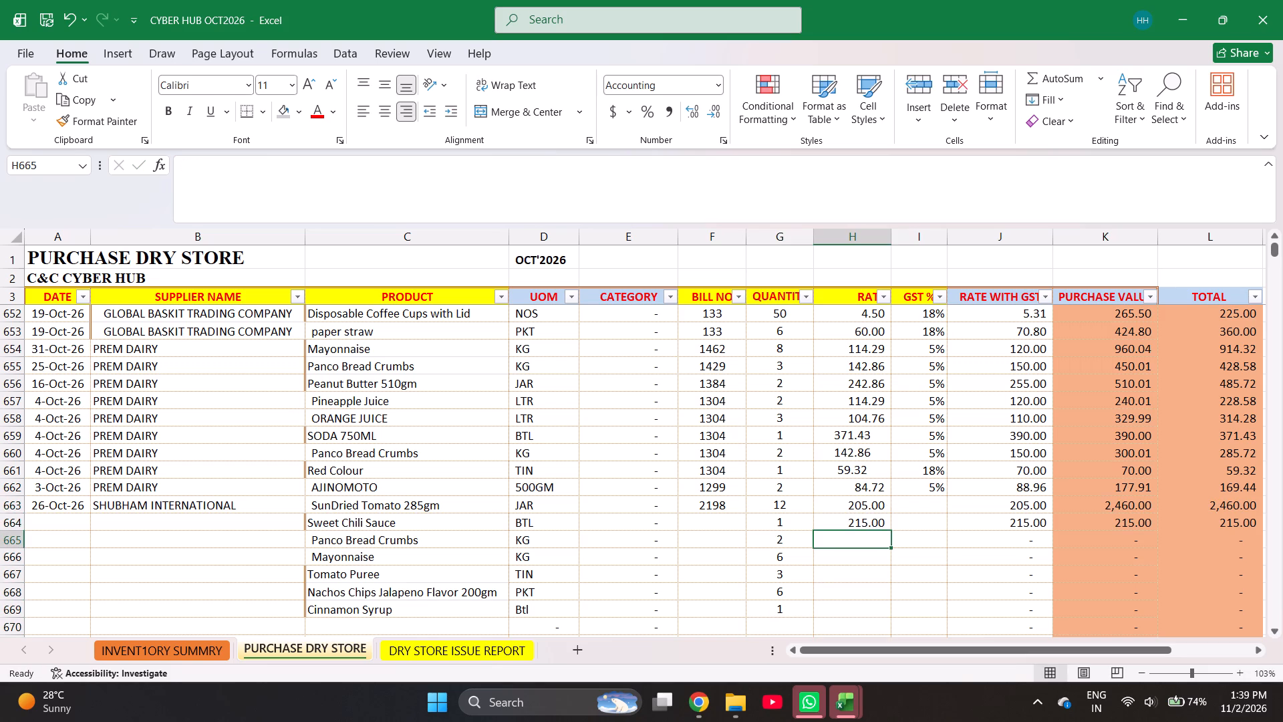
text(120)
key(Return)
text(123)
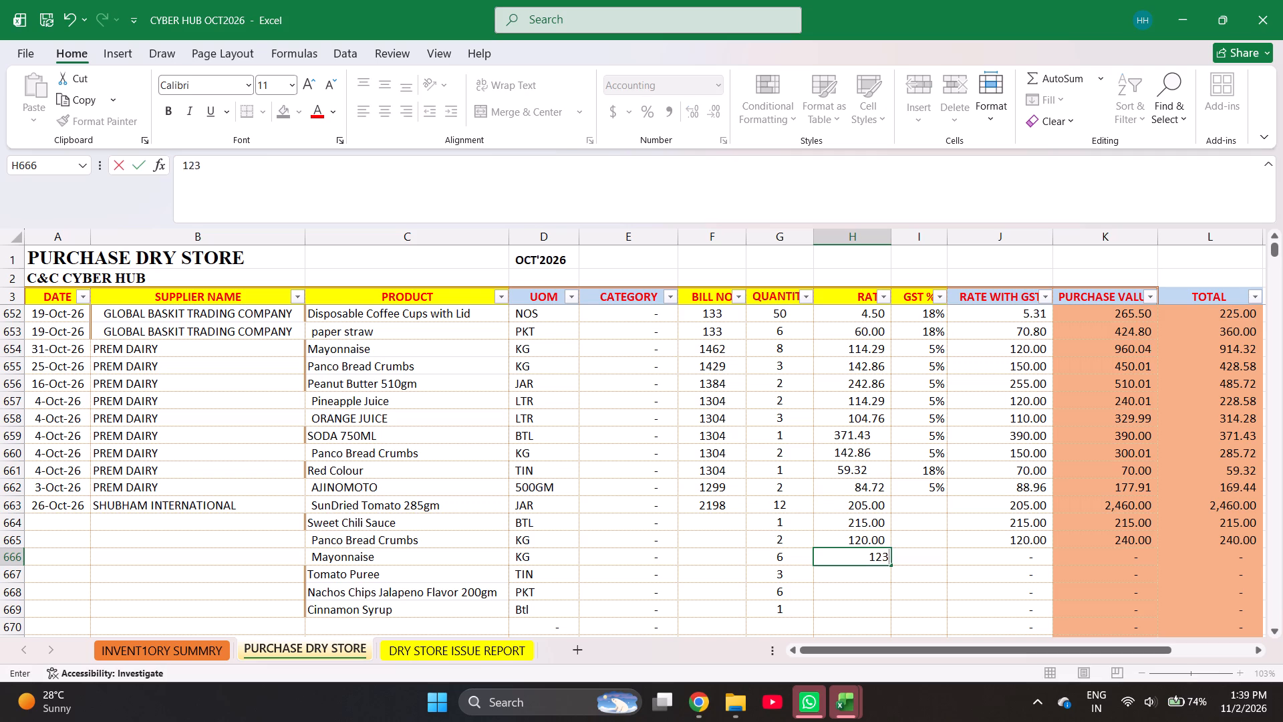
key(Return)
text(58)
key(Return)
text(67)
key(Return)
text(602)
key(Right)
Set the GST to 5% for each SHUBHAM INTERNATIONAL item in rows 663 to 669.
key(ctrl+Up)
key(Down)
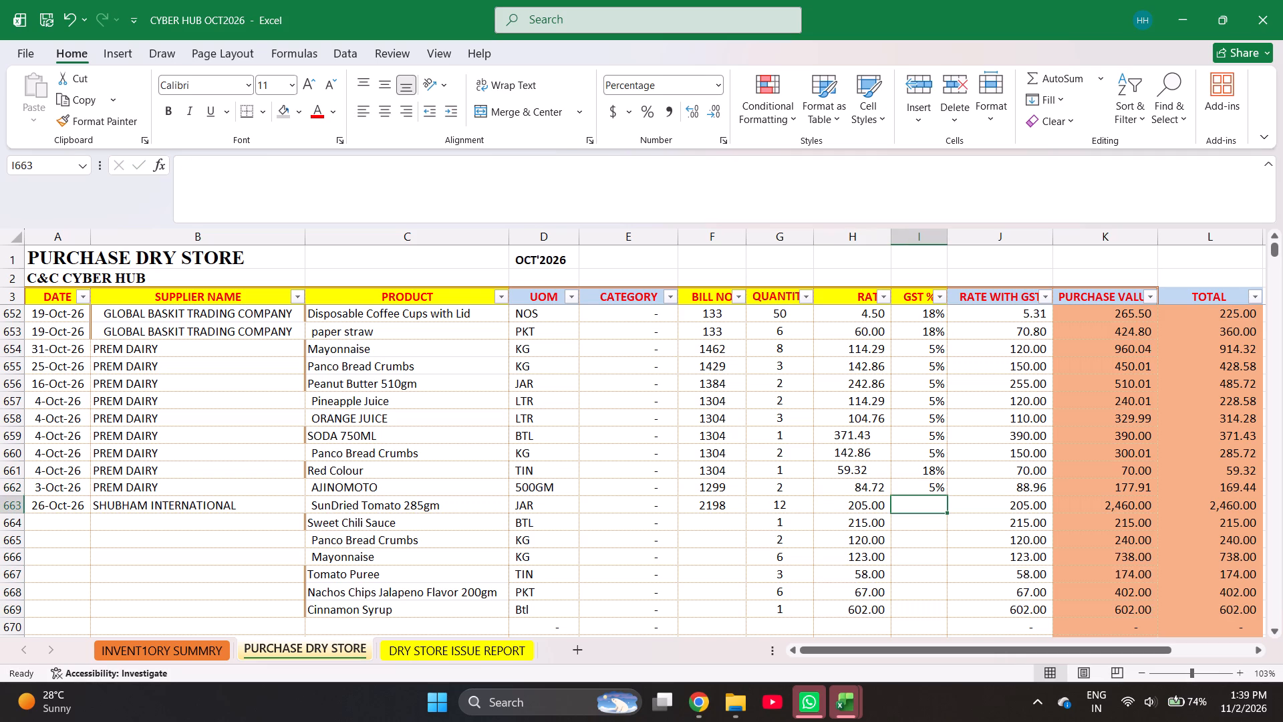
key(5)
key(Return)
key(5)
key(Return)
key(5)
key(Return)
key(5)
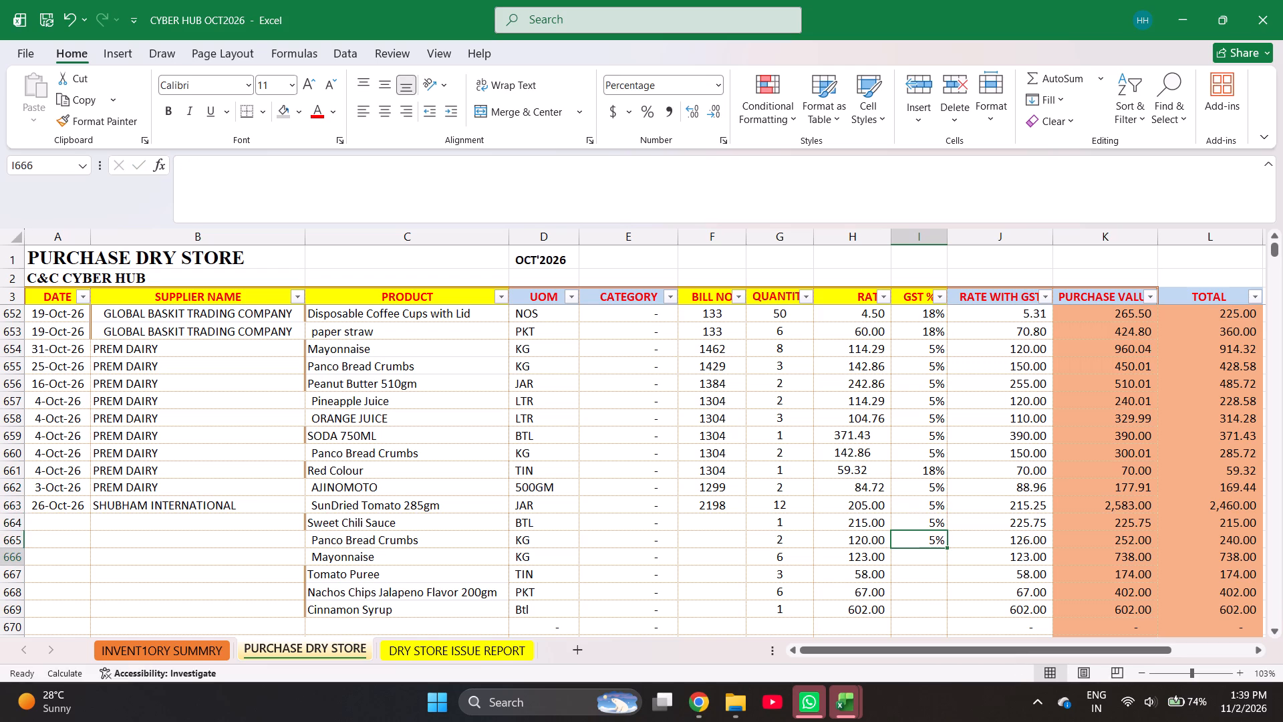
key(Return)
key(5)
key(Return)
key(5)
key(Return)
key(5)
key(Left)
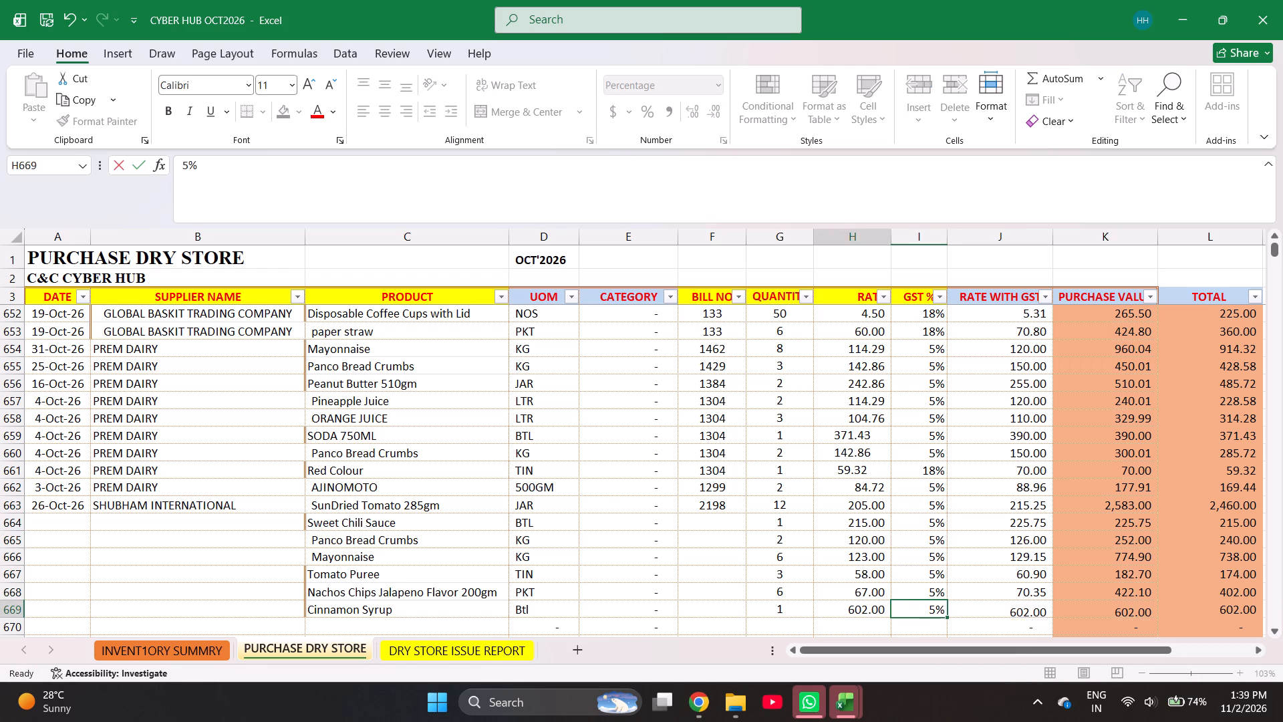
Fill bill number 2198 down from row 663 through row 669.
key(Left)
key(Left)
key(ctrl+Up)
key(shift+Down)
key(shift+Down)
key(shift+Down)
key(shift+Down)
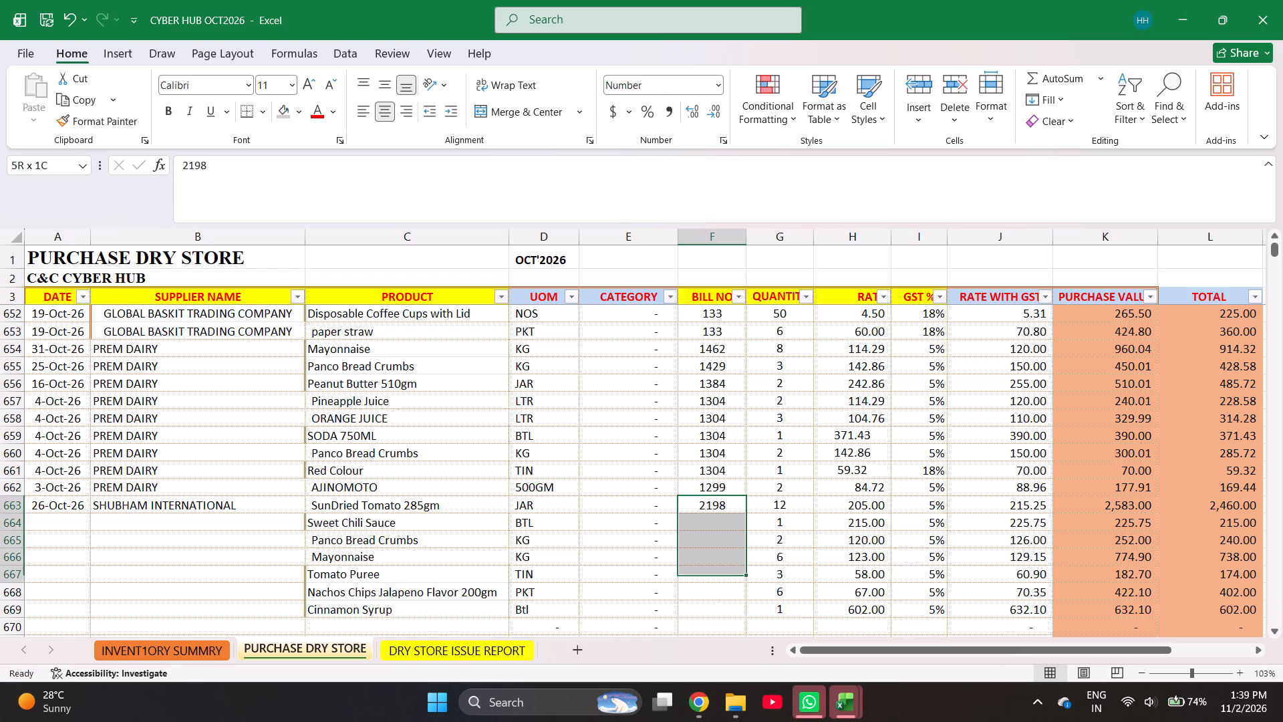
key(shift+Down)
key(shift+Down)
key(ctrl+d)
Fill the date 26-Oct-26 and supplier SHUBHAM INTERNATIONAL down from row 663 through row 669.
key(ctrl+Left)
key(shift+Right)
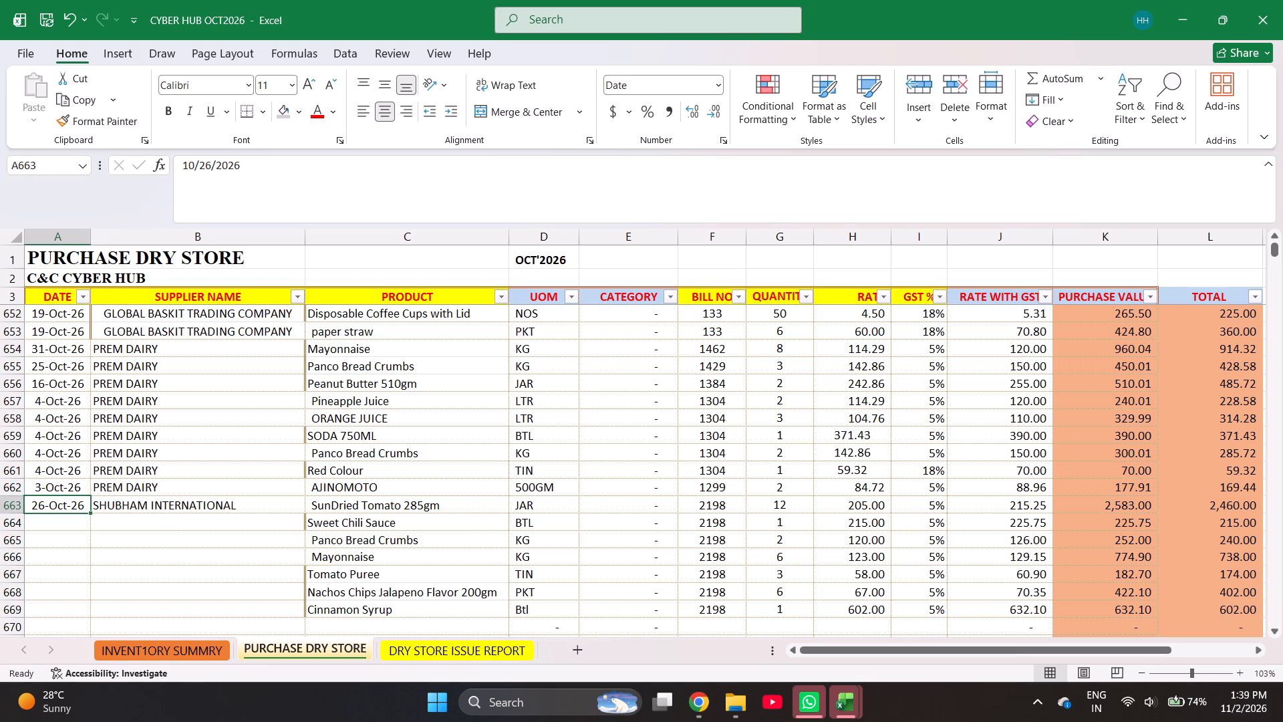
key(shift+Down)
key(shift+Down)
key(shift+Down)
key(shift+Down)
key(shift+Down)
key(shift+Down)
key(ctrl+d)
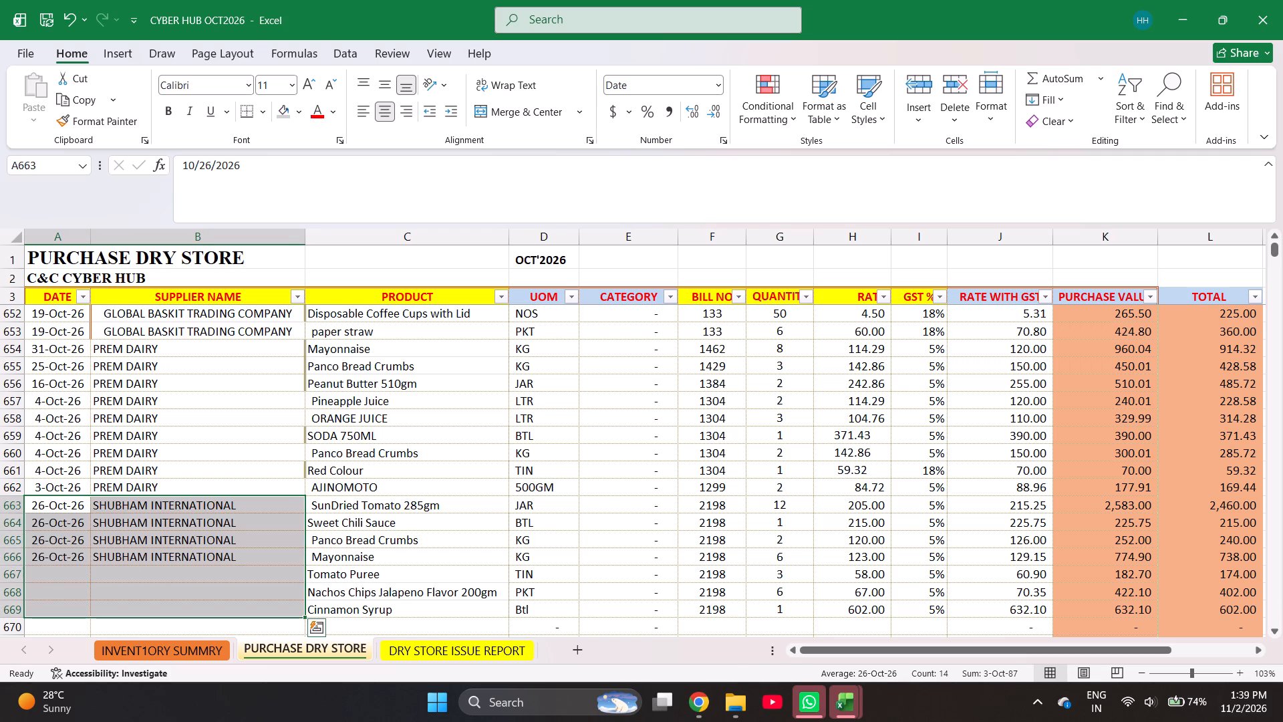
Check the sum of bill 2198's purchase values in rows 663 to 669.
key(ctrl+Right)
key(Left)
key(shift+Down)
key(shift+Down)
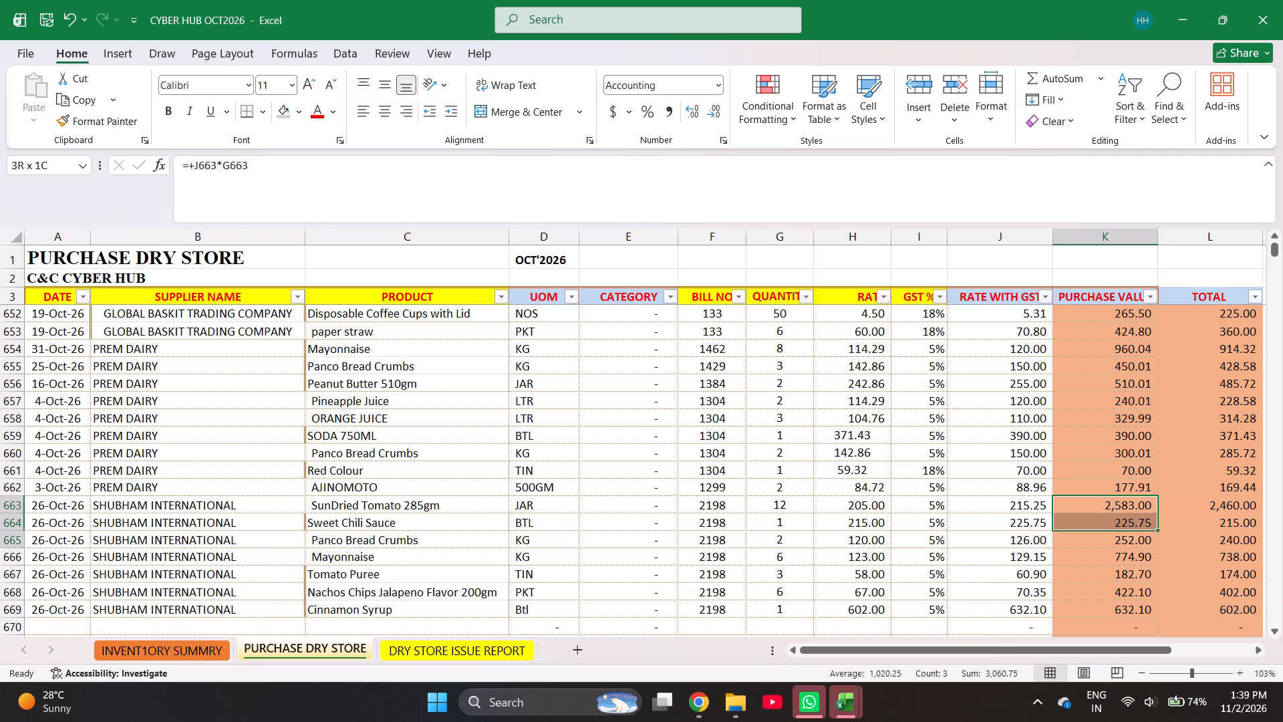
key(shift+Down)
key(shift+Down)
key(shift+Down)
key(shift+Down)
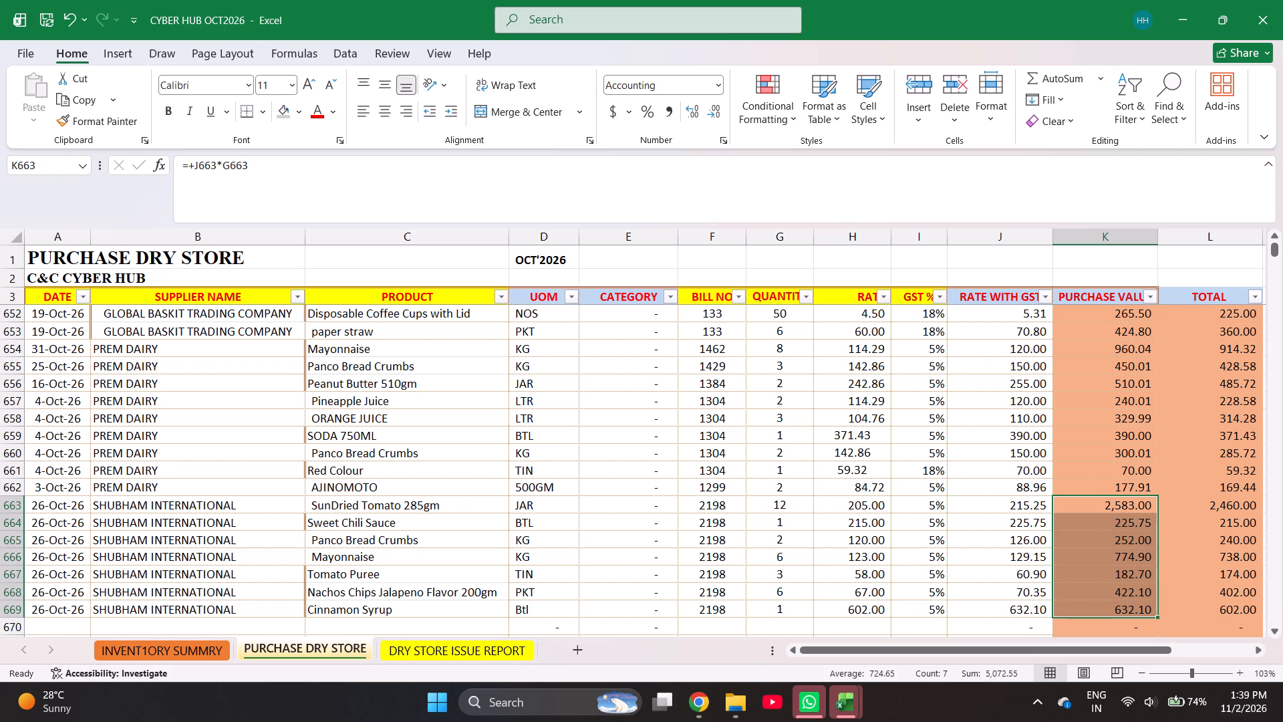
Start row 670 with the date 23-Oct-2026 and fill the supplier SHUBHAM INTERNATIONAL down from the row above.
key(ctrl+Left)
key(ctrl+Down)
key(Down)
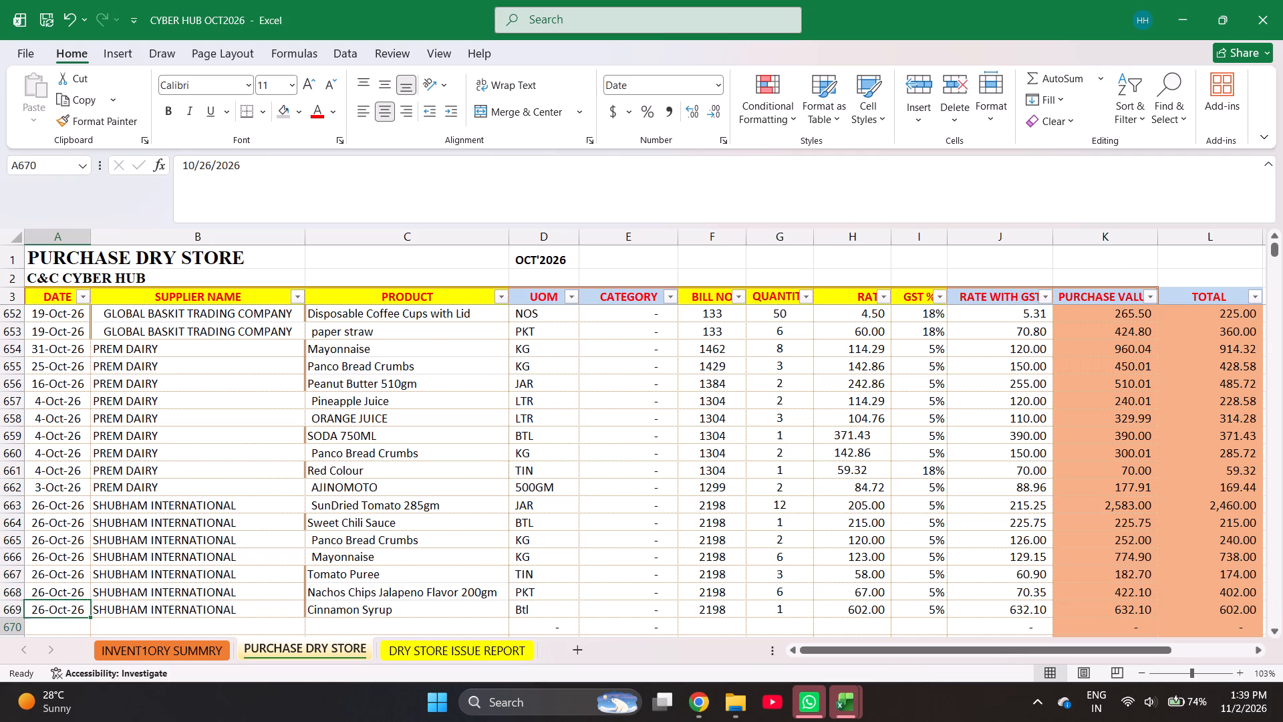
text(10-3)
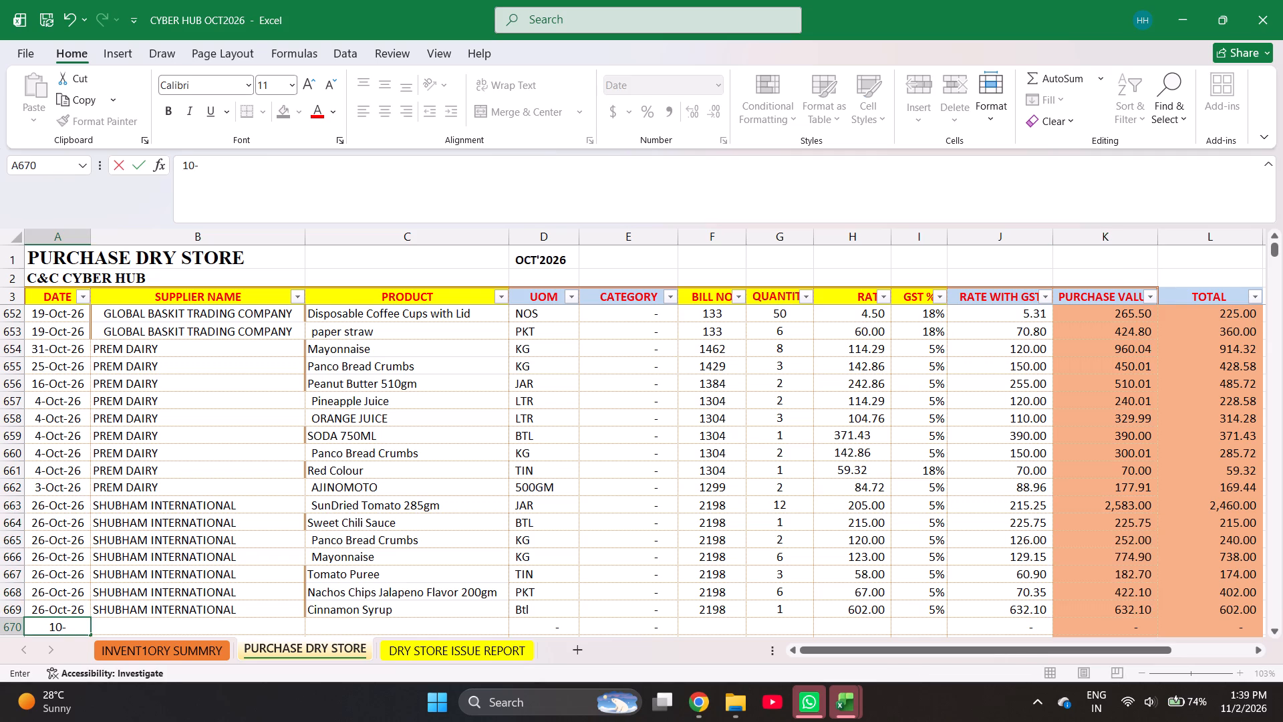
key(BackSpace)
text(23-2026)
key(Right)
key(ctrl+d)
key(Right)
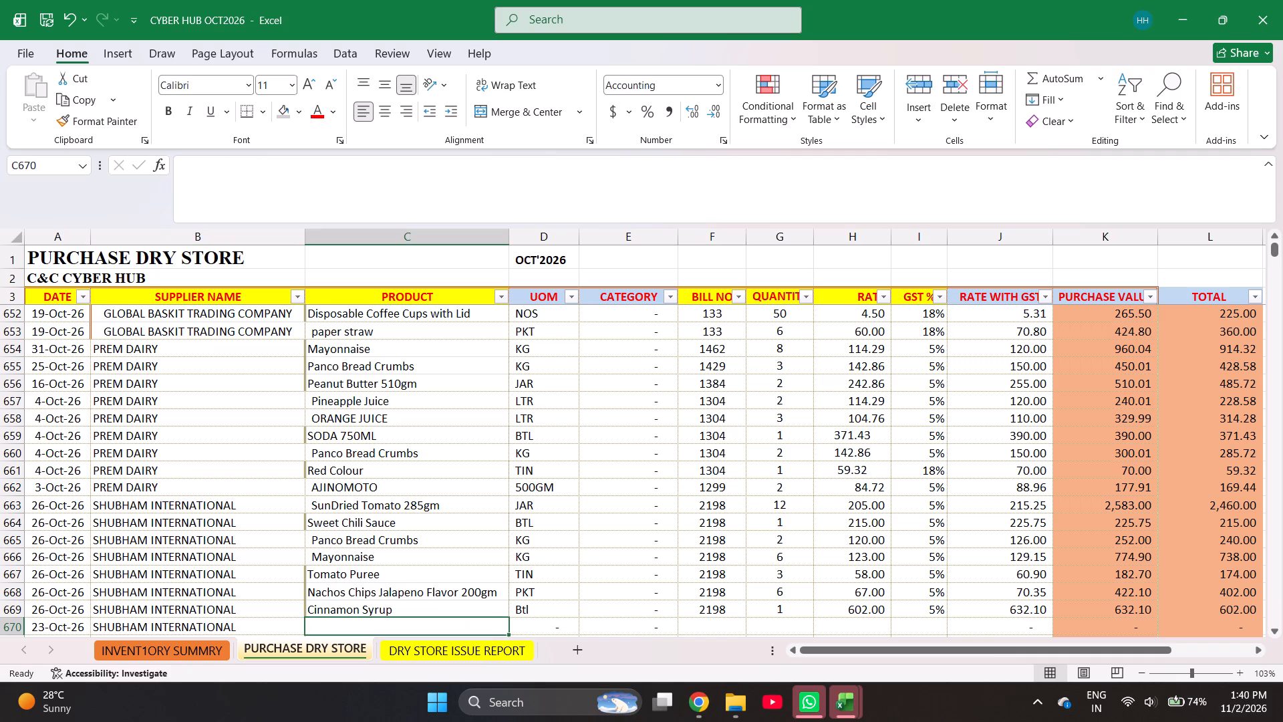
Enter SunDried Tomato 285gm as the product in row 670 and Coconut Milk Powder, copied from the inventory summary, in row 671.
text(SUN)
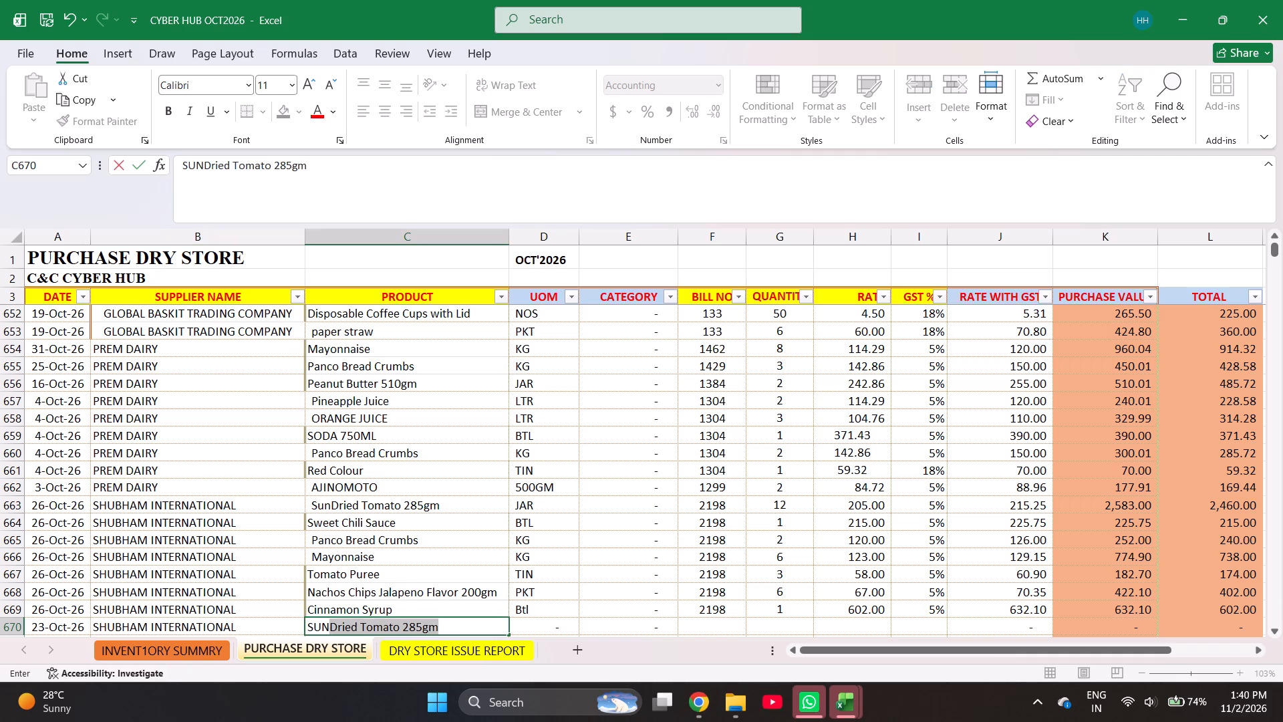
key(Return)
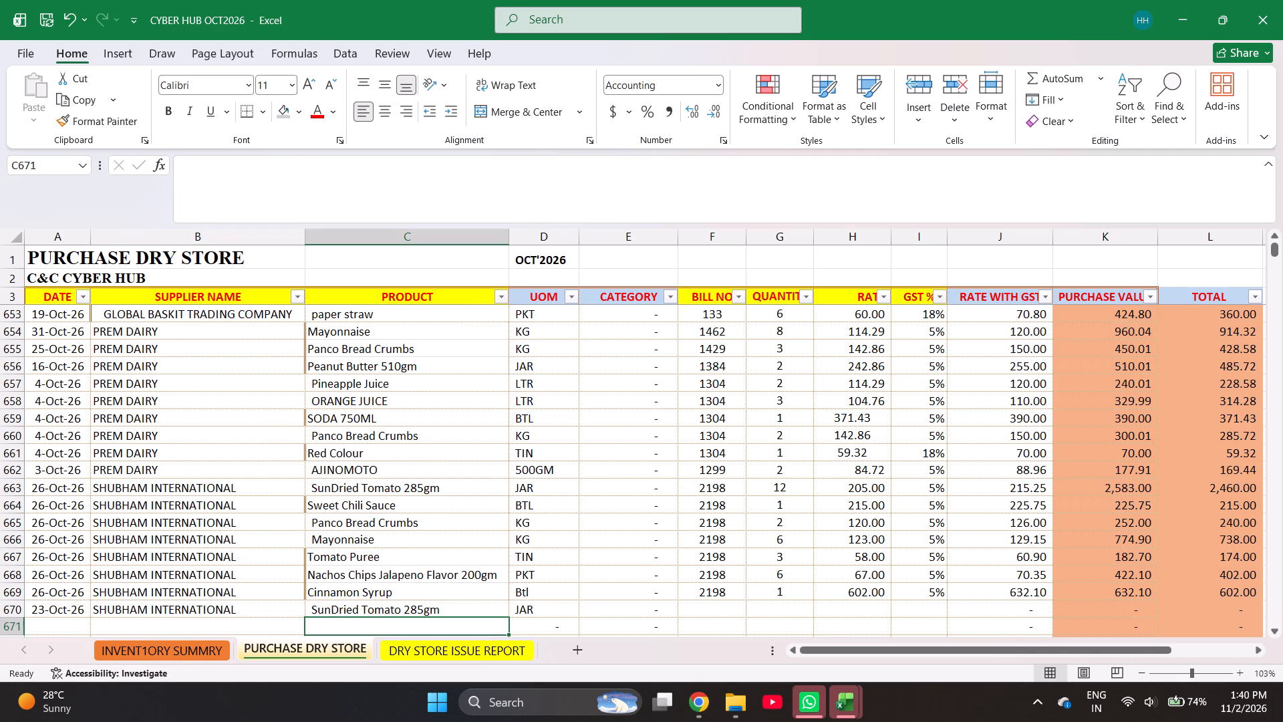
text(COCO)
key(ctrl+Page_Up)
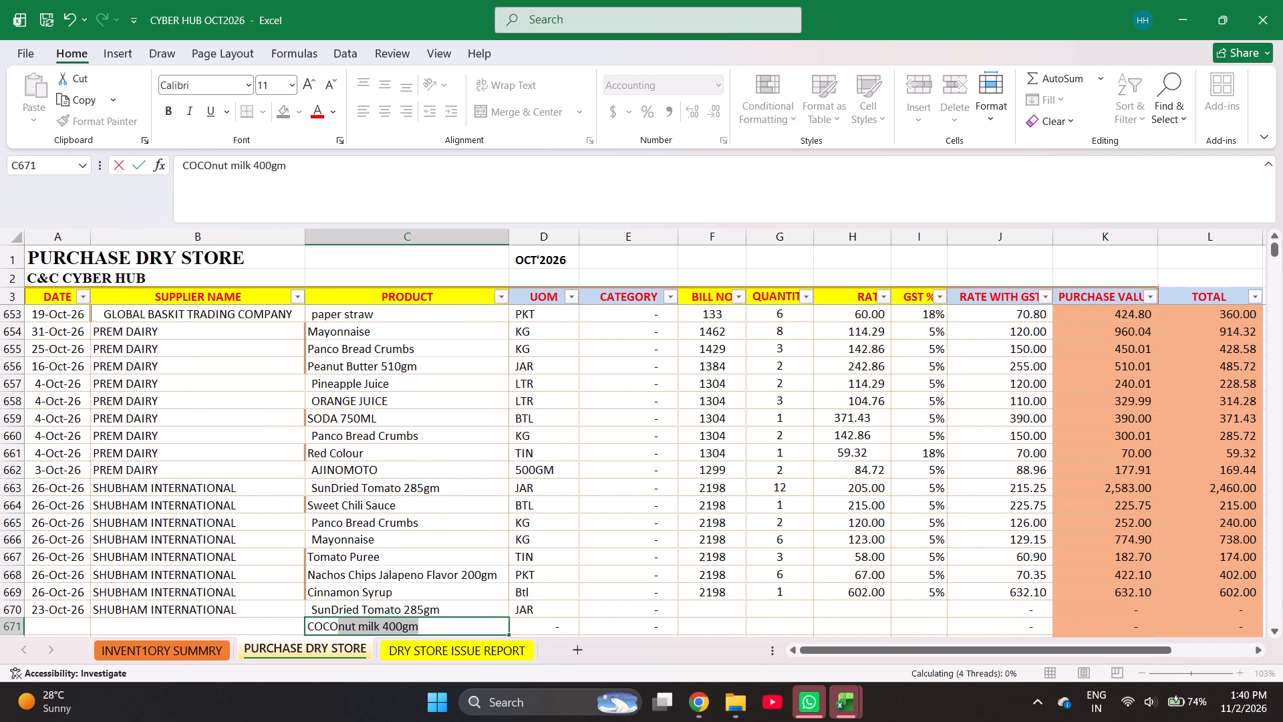
key(ctrl+f)
text(MILK P)
key(Return)
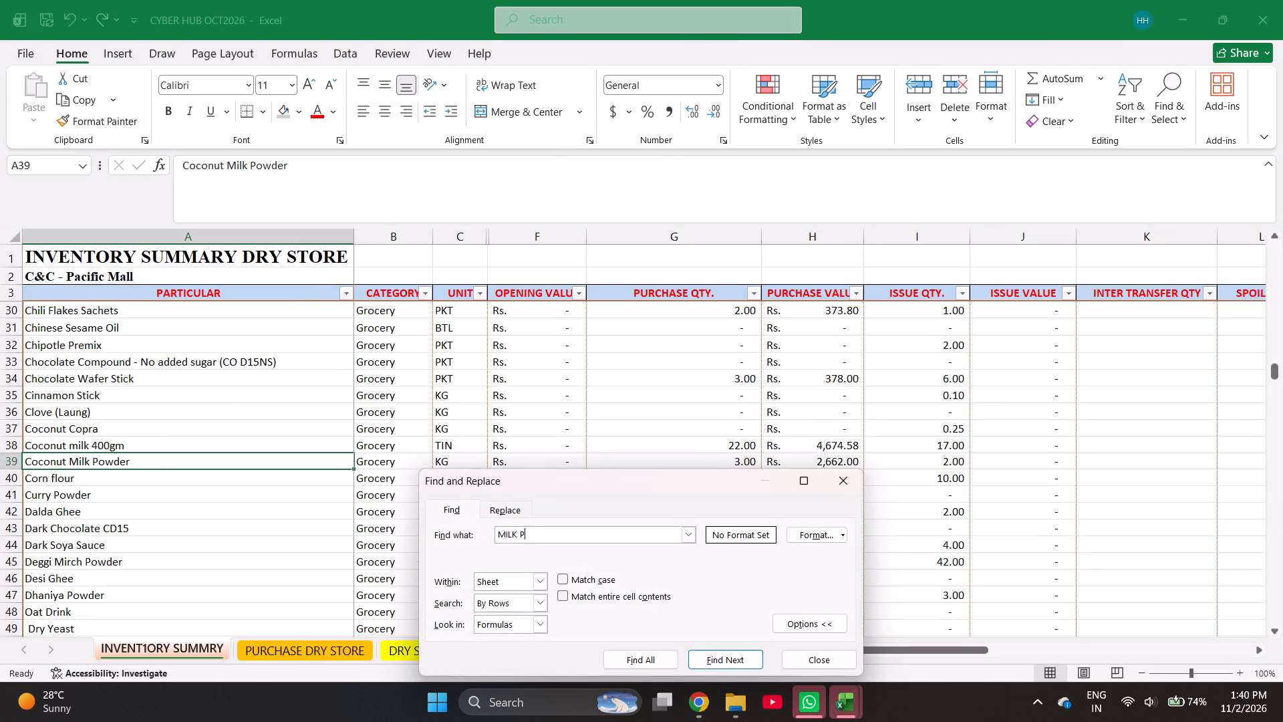
key(Return)
key(Escape)
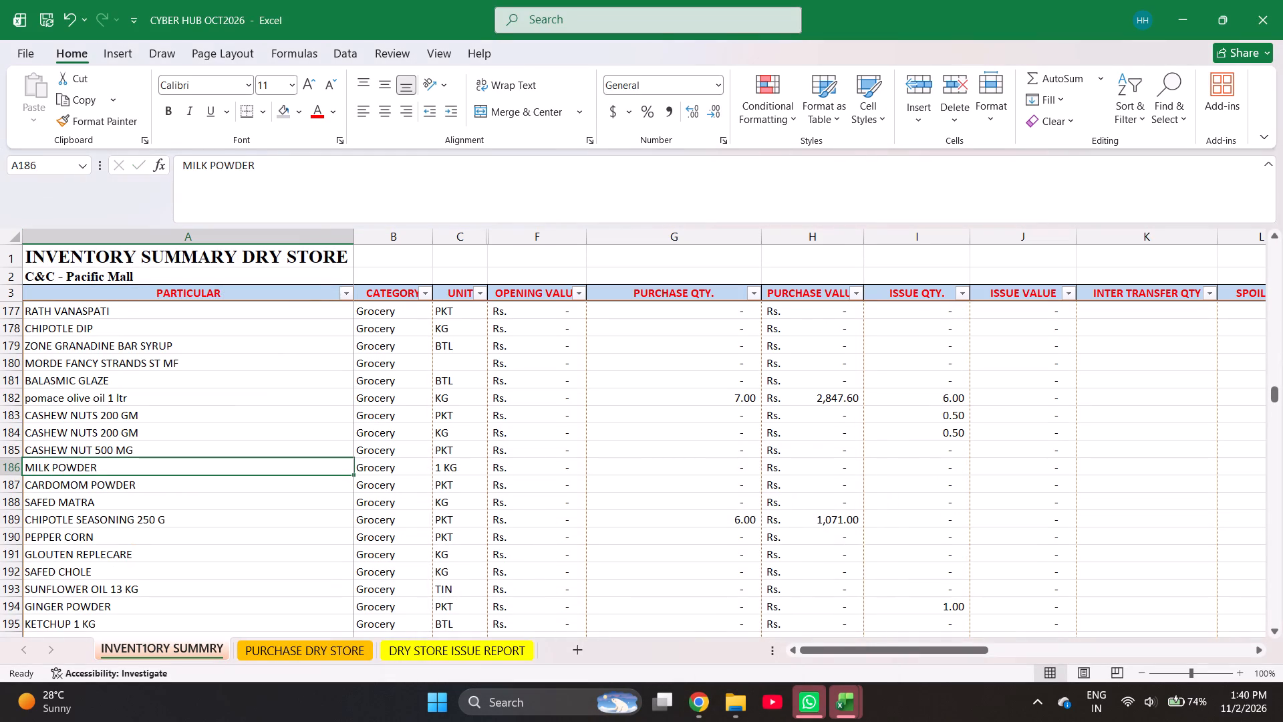
key(ctrl+f)
key(Return)
key(Escape)
key(ctrl+c)
key(ctrl+Page_Down)
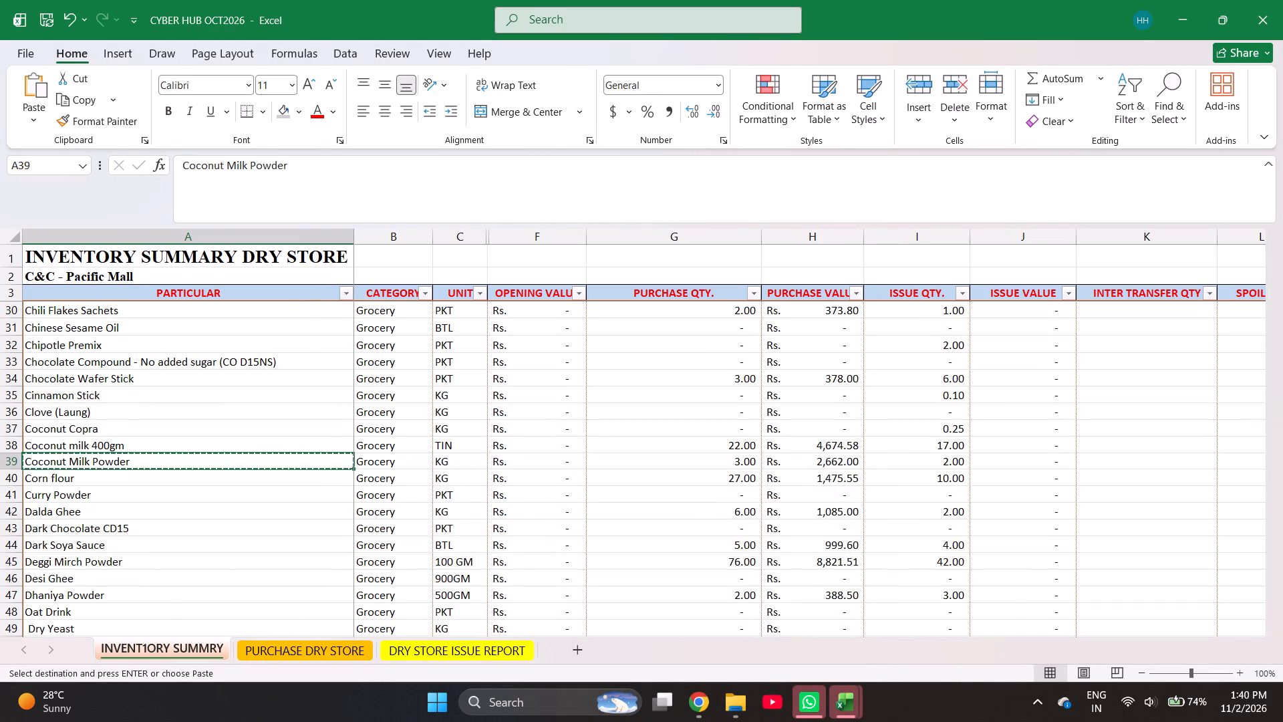
key(Return)
key(Return)
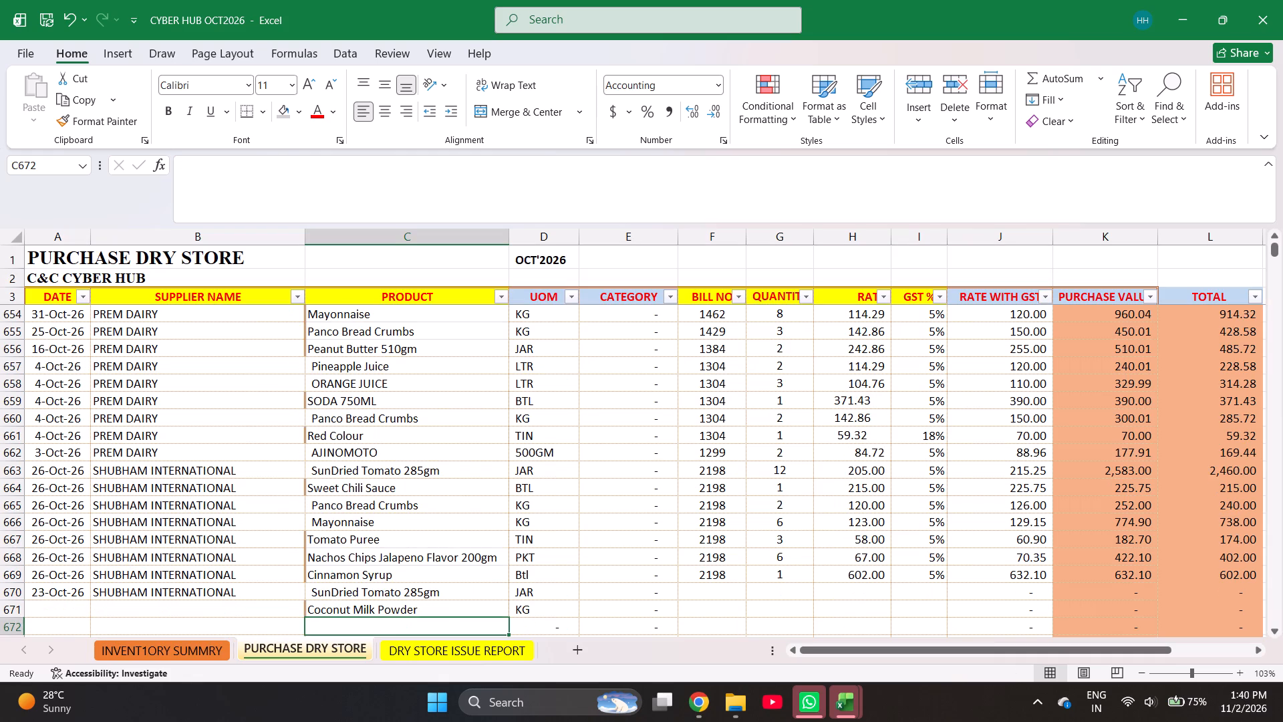
Enter Panco Bread Crumbs as the product in row 672 and Red Curry Paste - Veg, copied from the inventory summary, in row 673.
text(PAN)
key(Return)
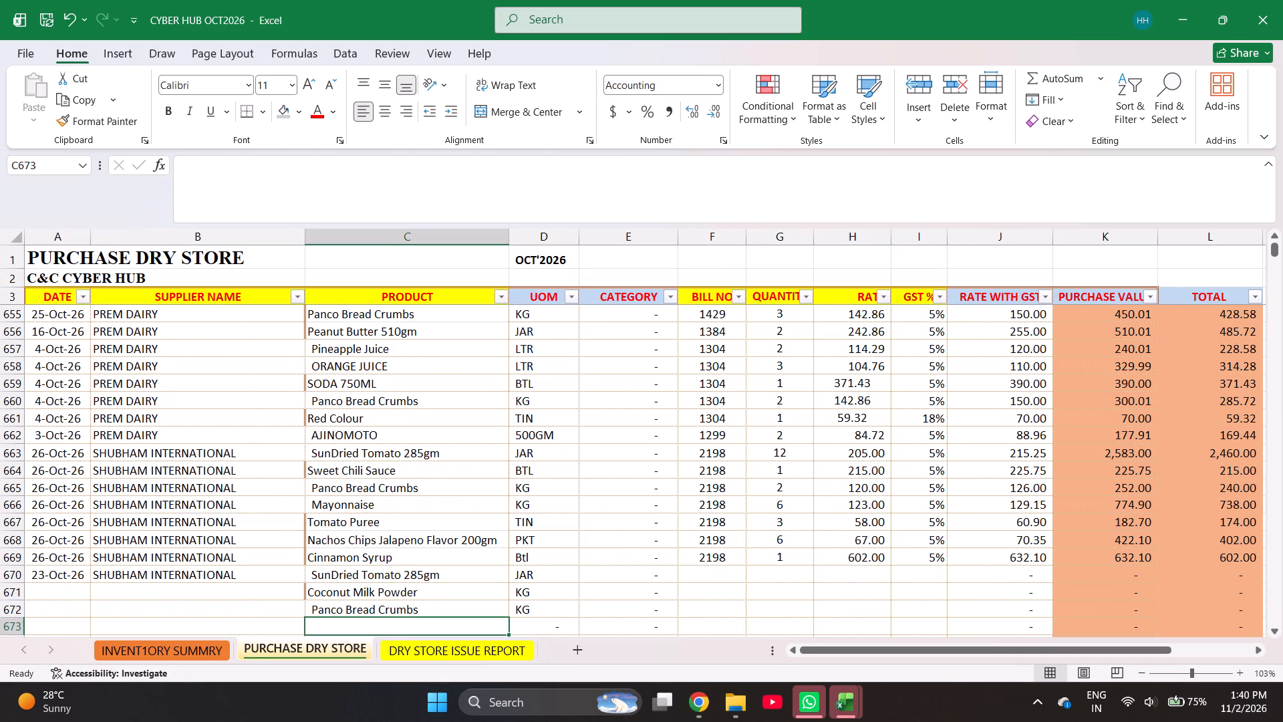
key(ctrl+Page_Up)
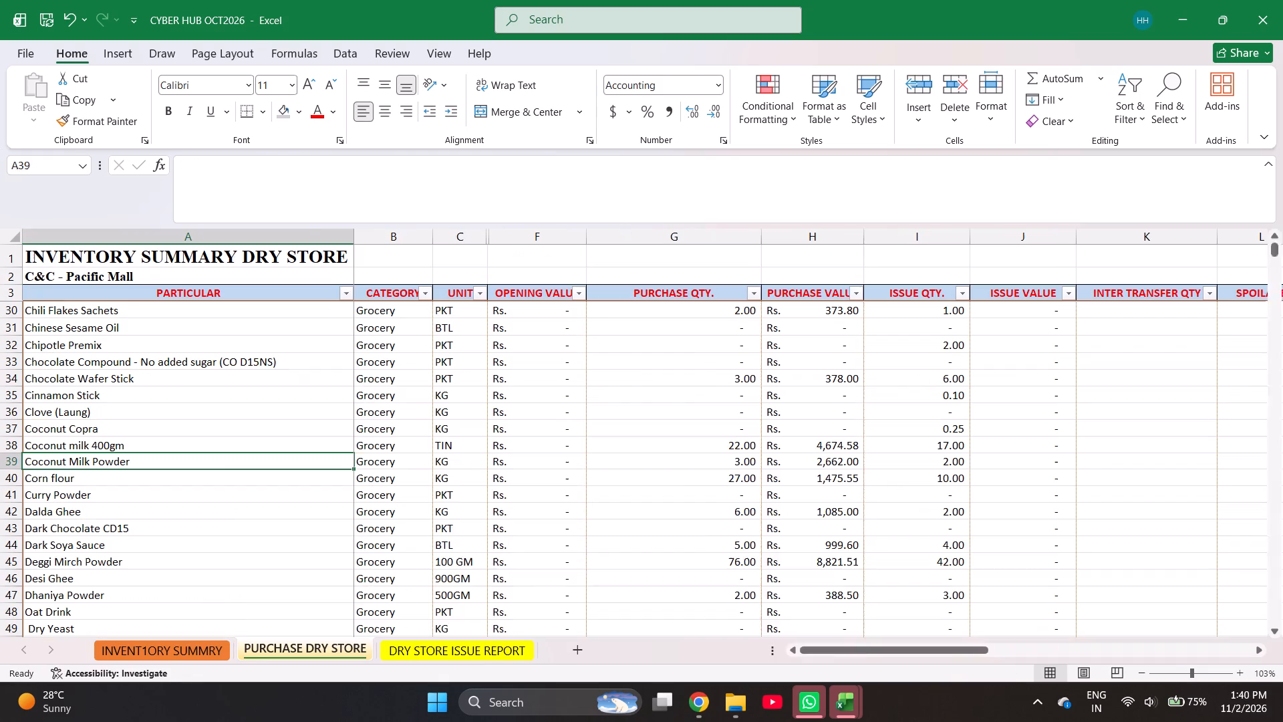
key(ctrl+f)
text(RED CU)
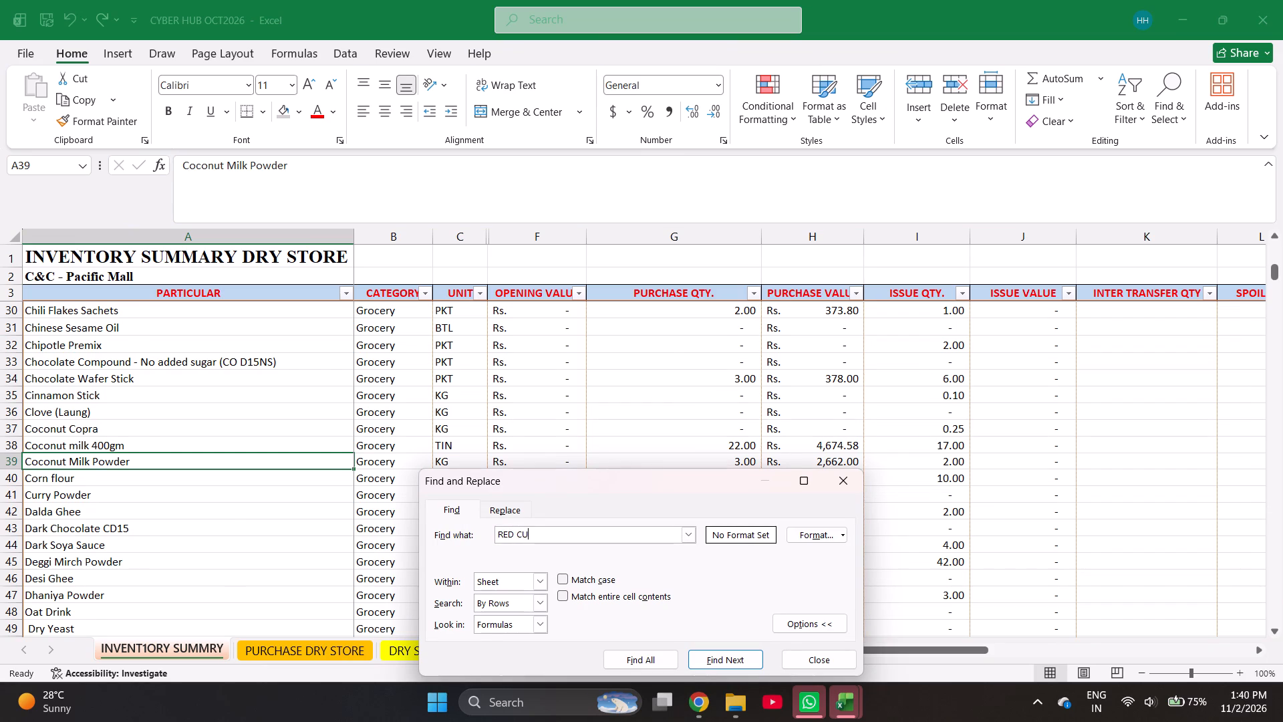
key(Return)
key(Escape)
key(ctrl+c)
key(ctrl+Page_Down)
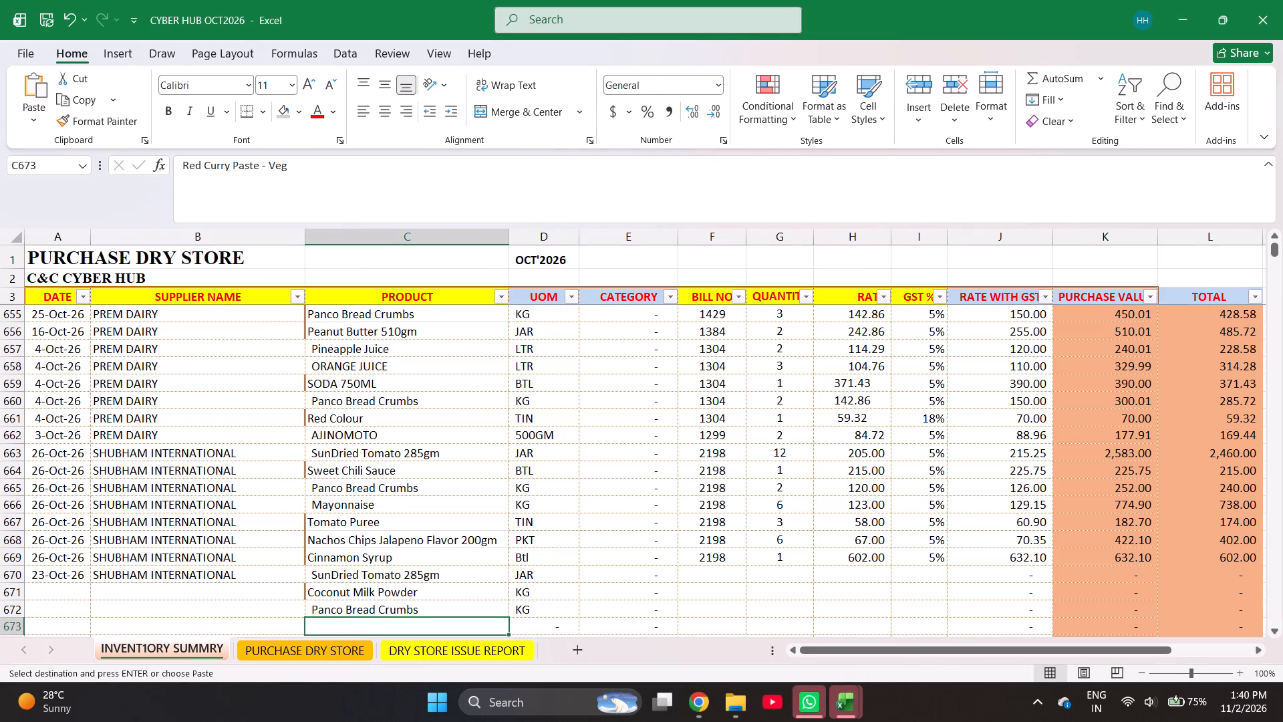
key(Return)
key(Return)
Enter bill number 2083 for the SunDried Tomato 285gm line in row 670.
key(Right)
key(Right)
key(Right)
key(ctrl+Up)
key(Down)
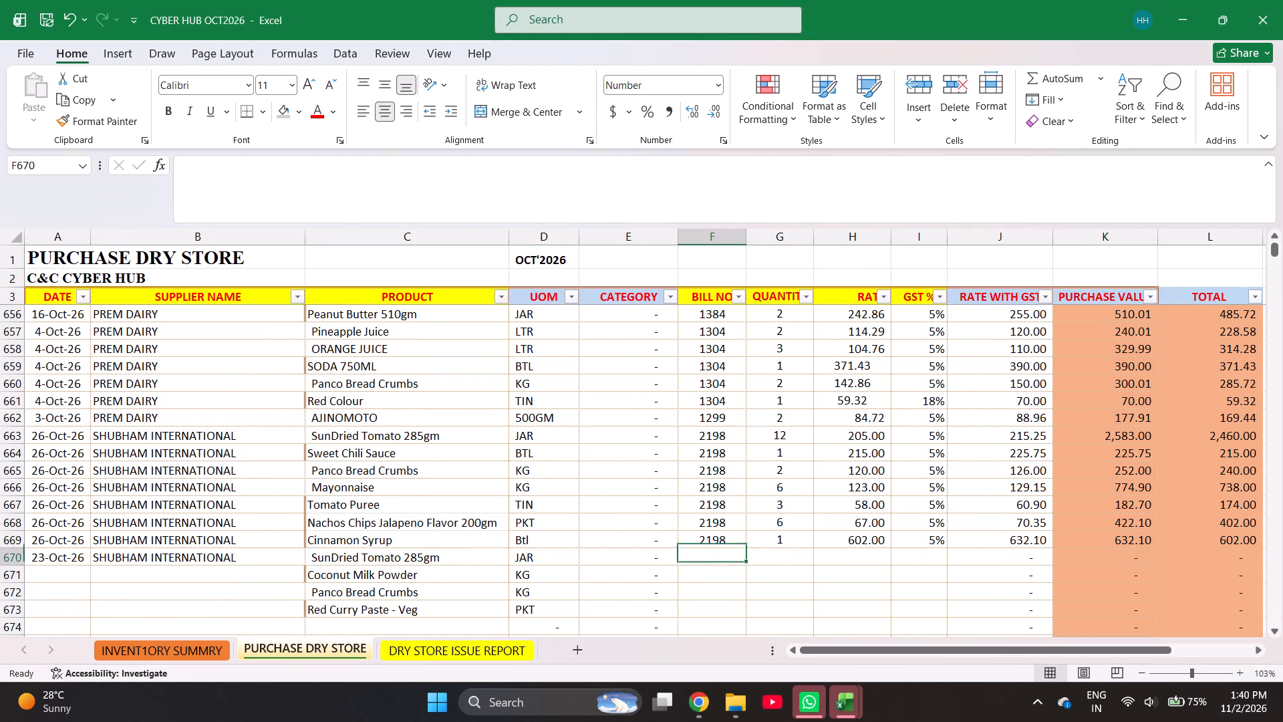
text(2083)
key(Right)
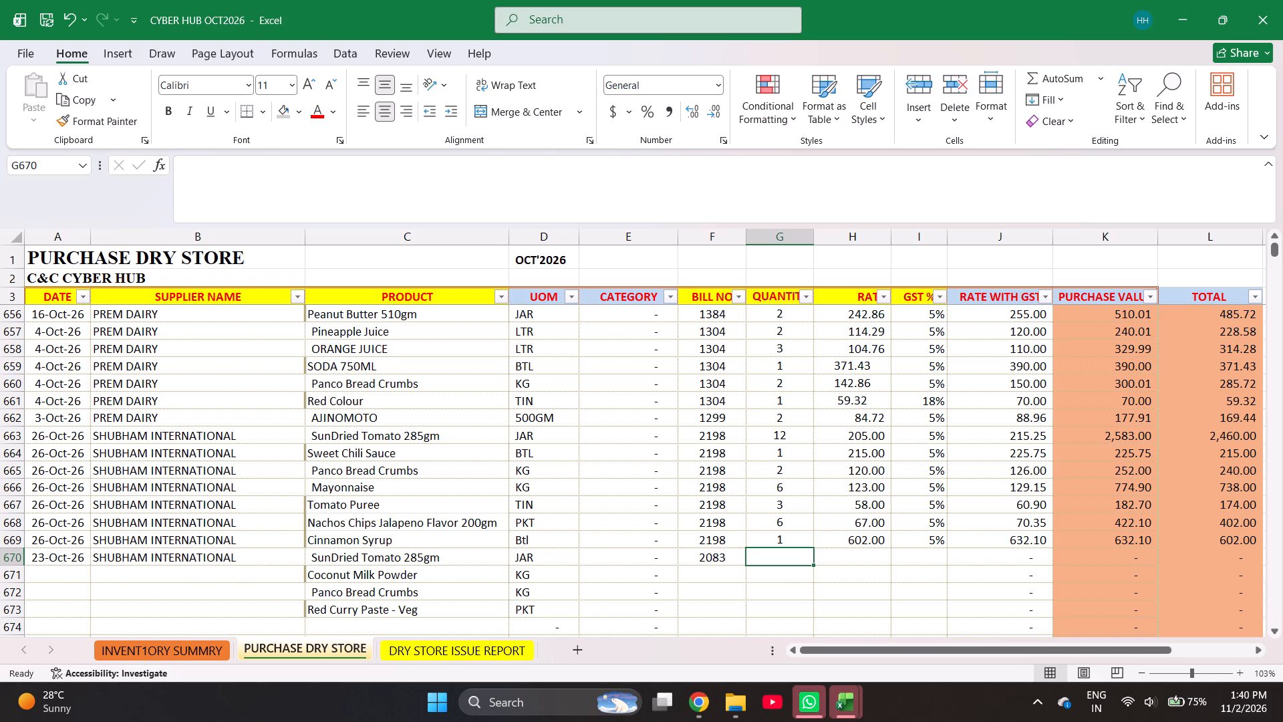
Enter the quantities 8, 1, 3 and 1 for the products in rows 670 to 673.
key(8)
key(Return)
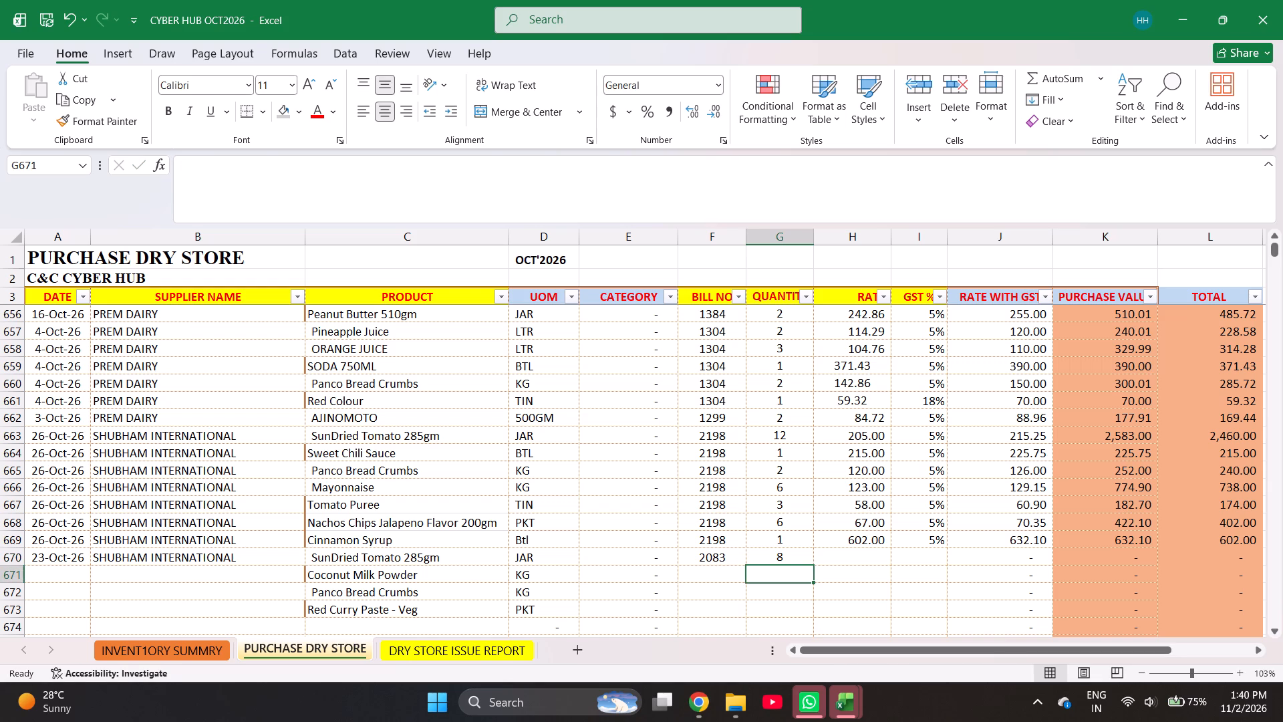
key(1)
key(Return)
key(3)
key(Return)
key(1)
key(Return)
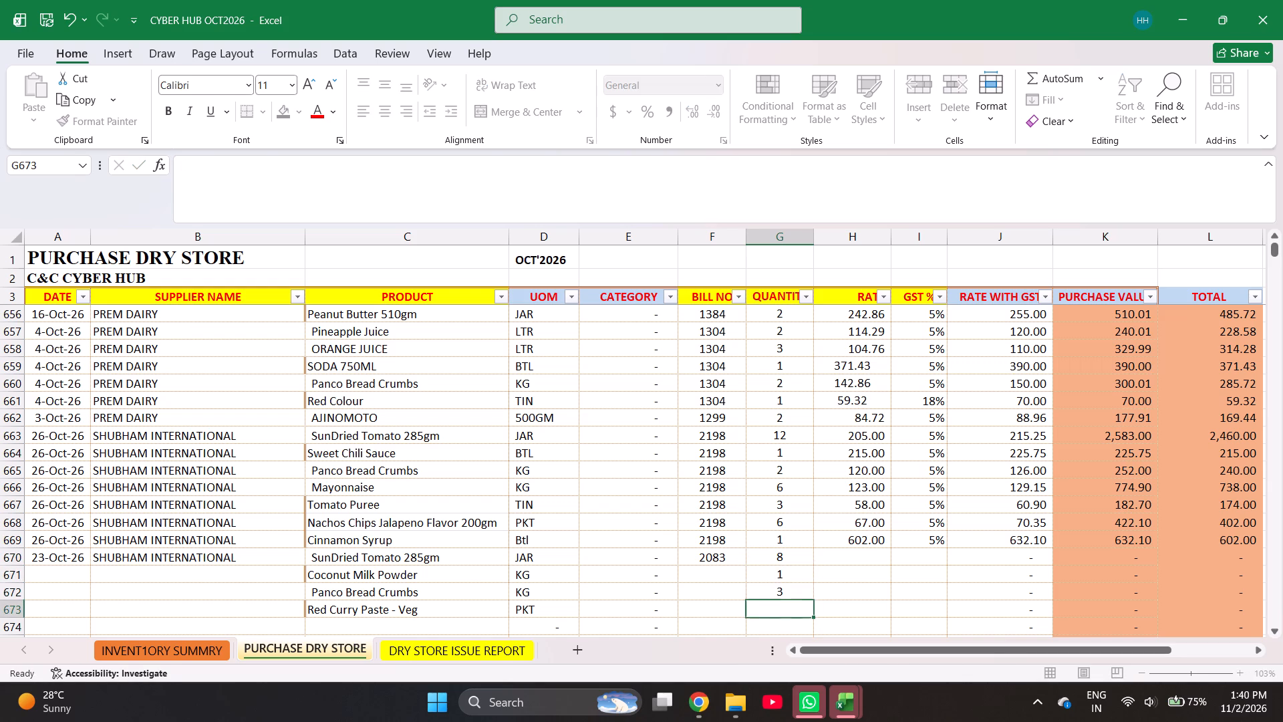
Fill bill number 2083 down from row 670 through row 673.
key(Left)
key(ctrl+Up)
key(shift+Down)
key(shift+Down)
key(shift+Down)
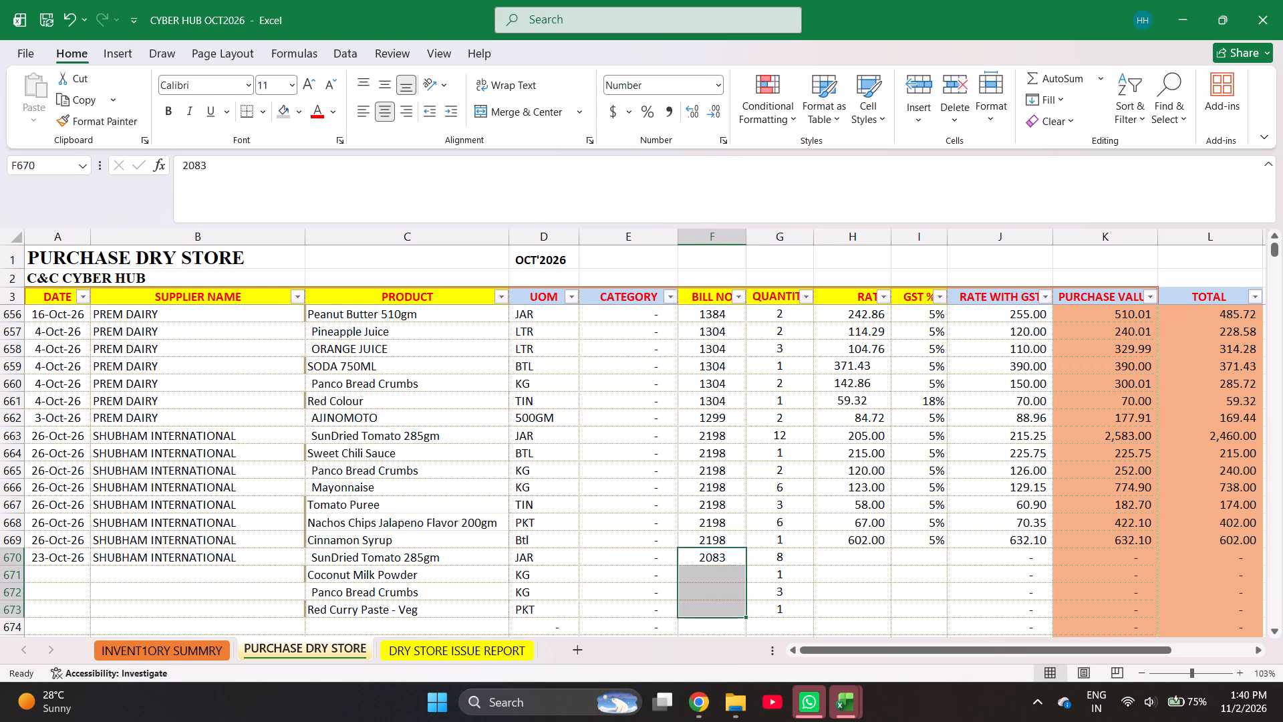
key(ctrl+d)
Enter the rates 205, 820, 120 and 450 for the products in rows 670 to 673.
key(Right)
key(Right)
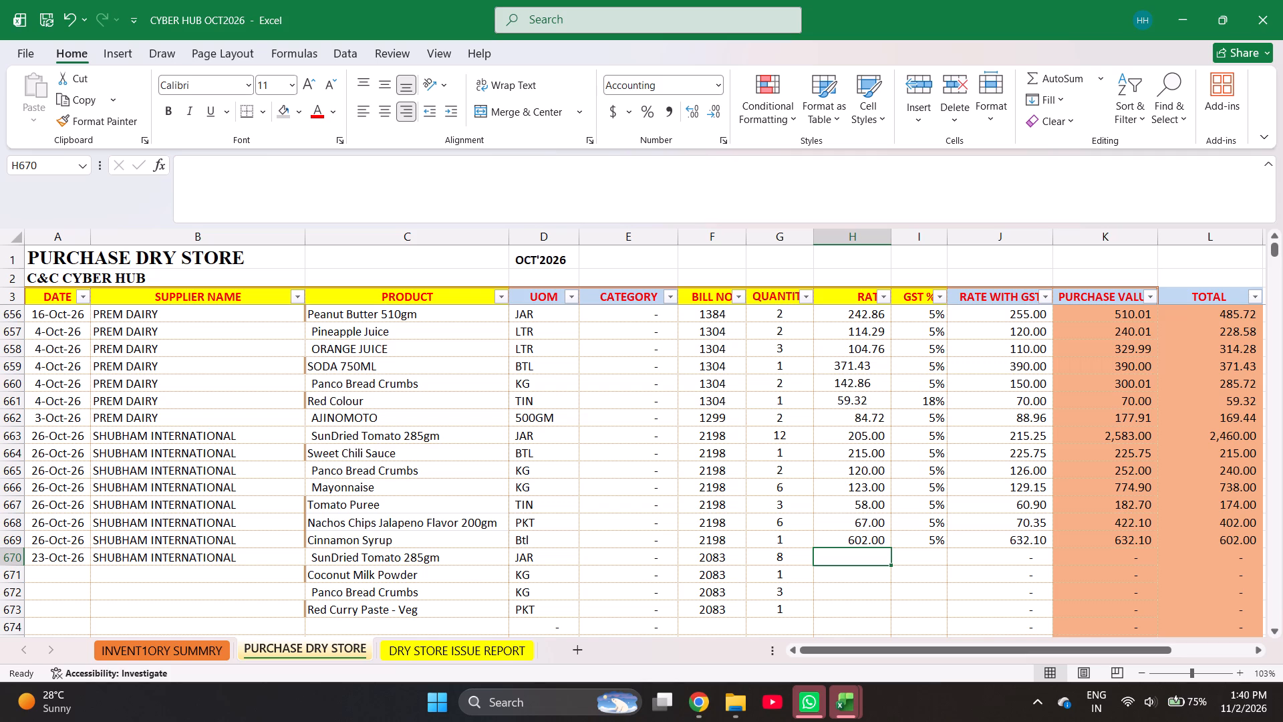
text(205)
key(Return)
text(820)
key(Return)
text(120)
key(Return)
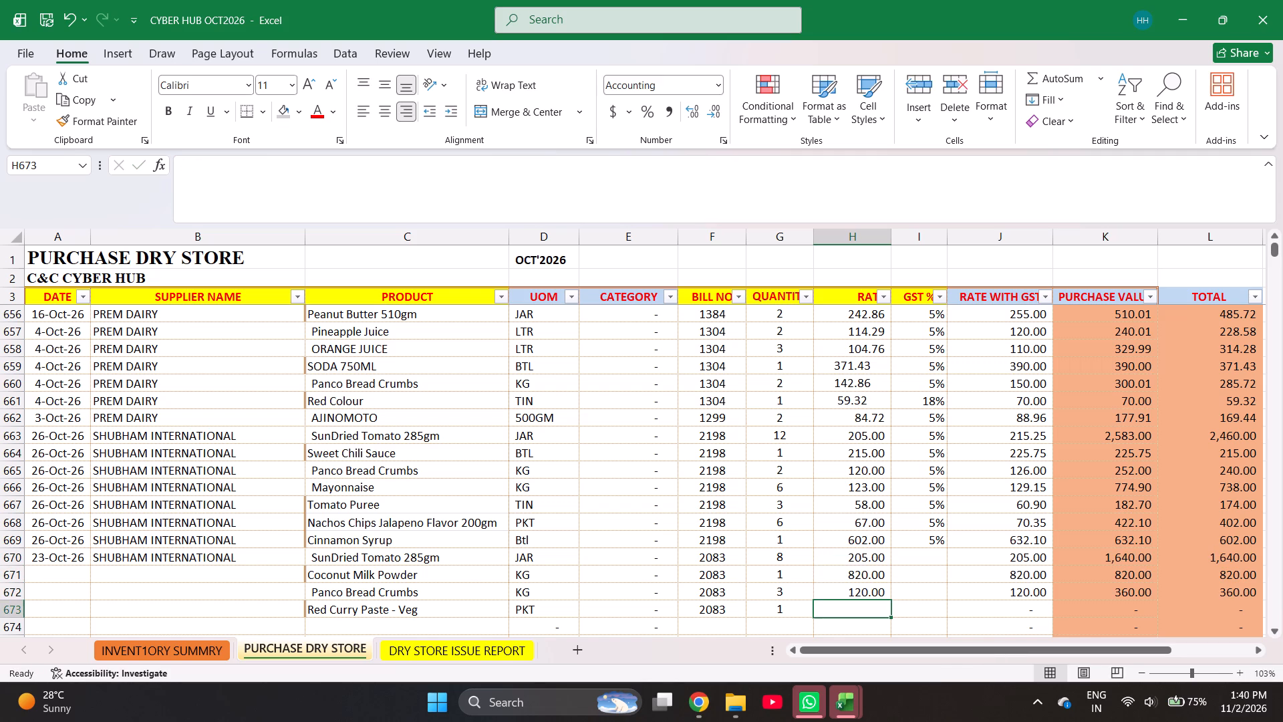
text(450)
key(Return)
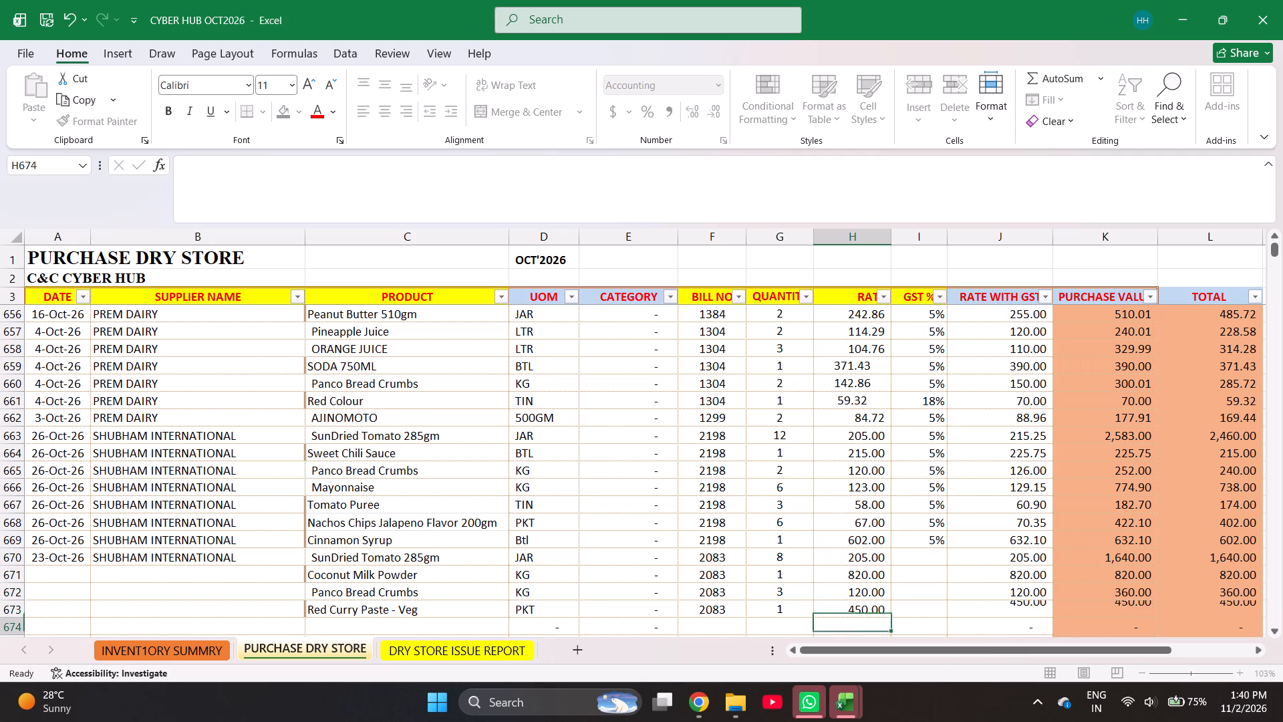
Fill the 5% GST rate down from row 669 through row 673.
key(Right)
key(ctrl+Up)
key(Down)
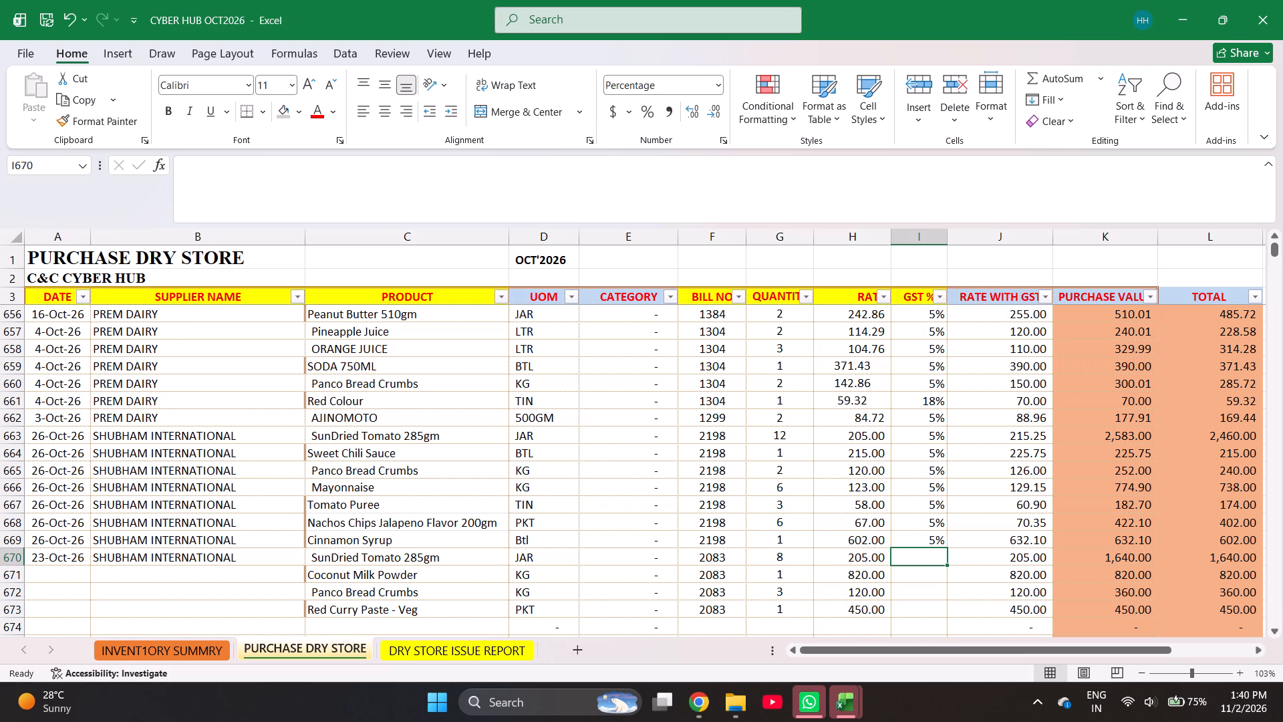
key(Up)
key(shift+Down)
key(shift+Down)
key(shift+Down)
key(shift+Down)
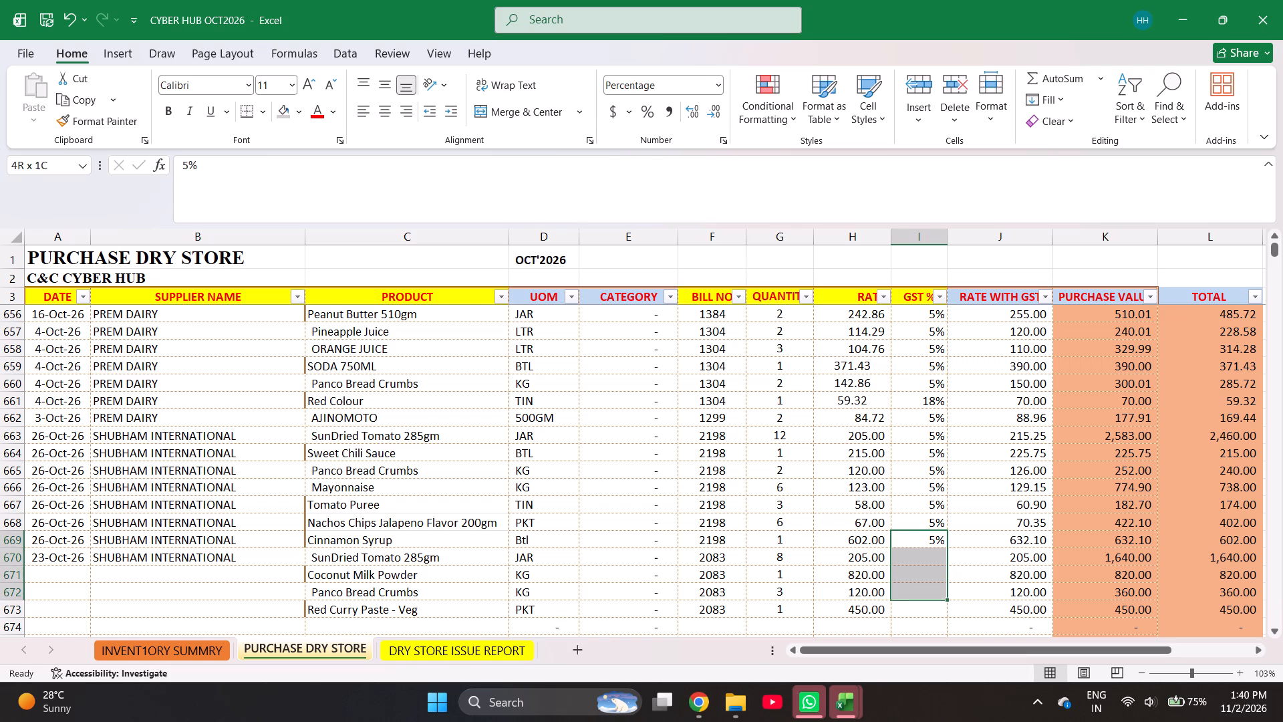
key(ctrl+d)
Fill the date 23-Oct-26 and supplier SHUBHAM INTERNATIONAL down from row 670 through row 673.
key(ctrl+Left)
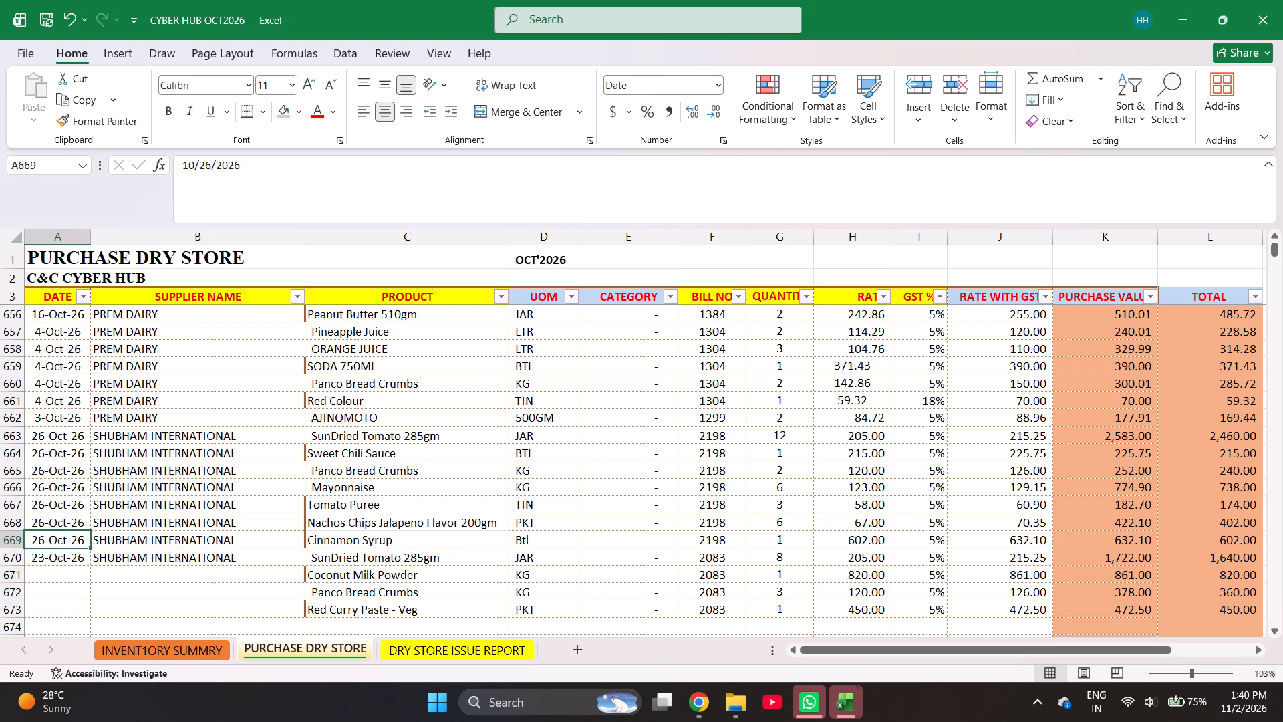
key(Down)
key(shift+Right)
key(shift+Down)
key(shift+Down)
key(shift+Down)
key(ctrl+d)
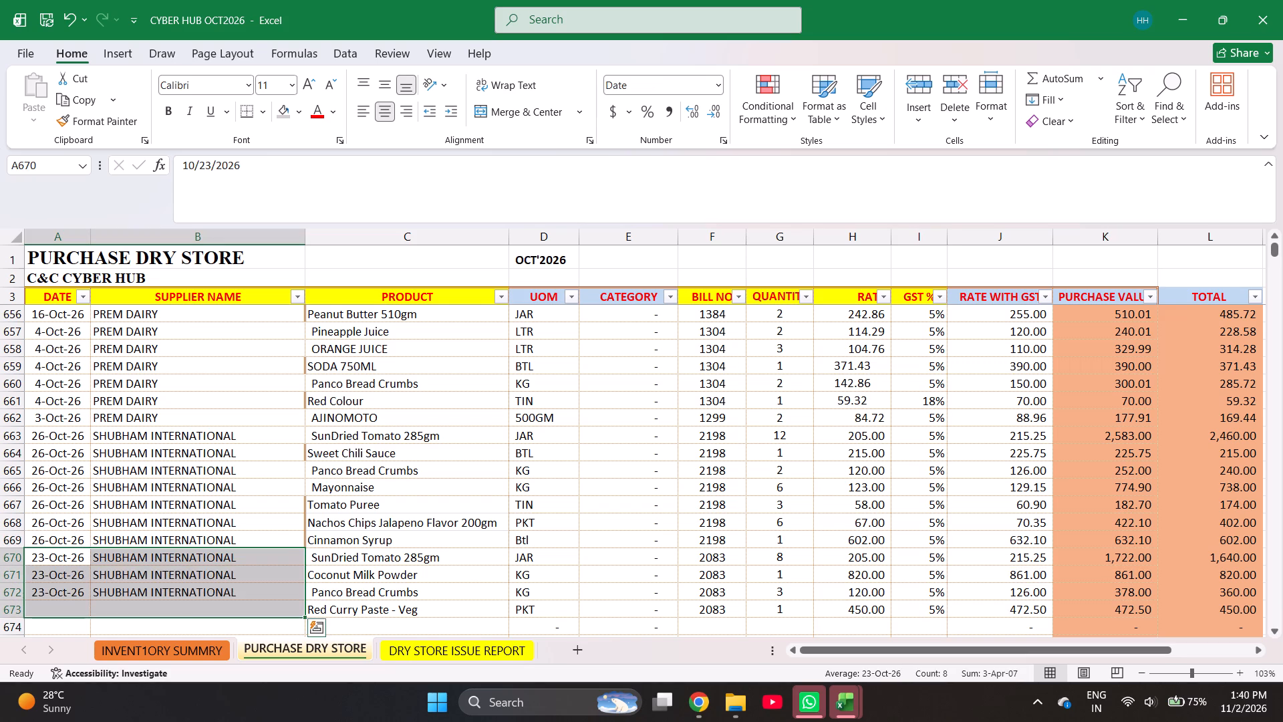
Check the sum of bill 2083's purchase values in rows 670 to 673.
key(Right)
key(Right)
key(Right)
key(Right)
key(Right)
key(Right)
key(Right)
key(Right)
key(Right)
key(Right)
key(shift+Down)
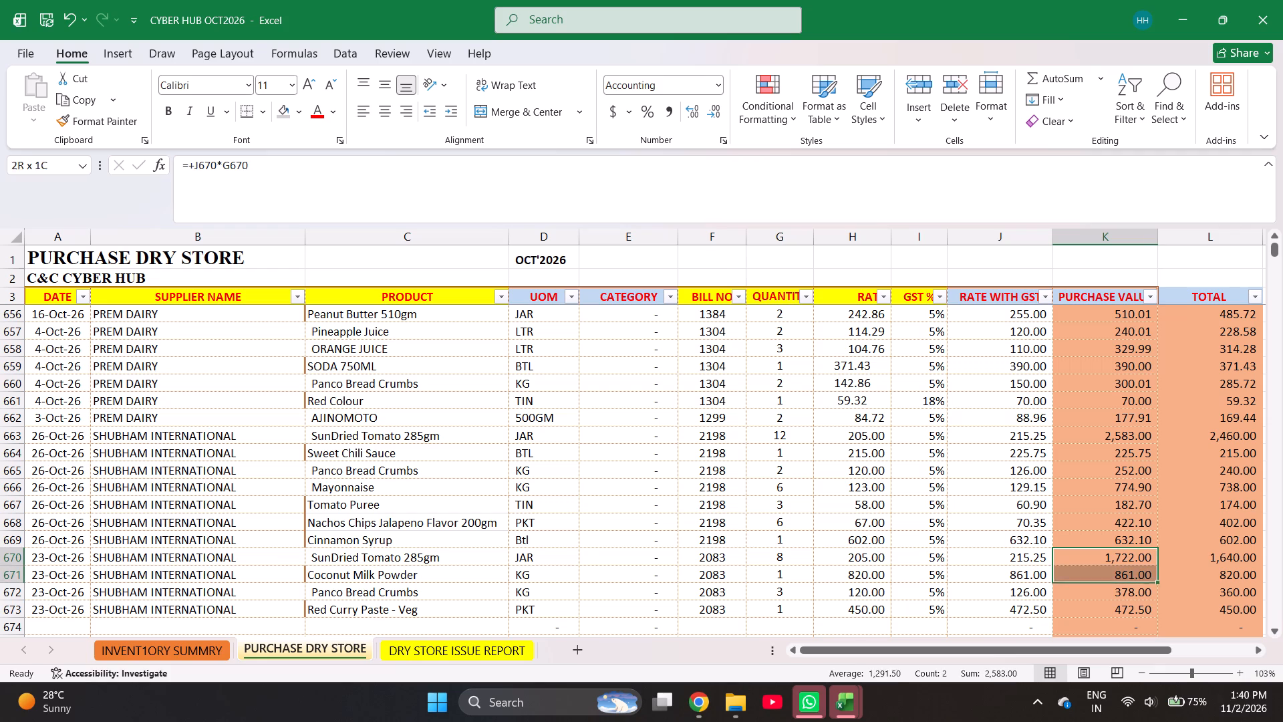
key(shift+Down)
key(shift+Down)
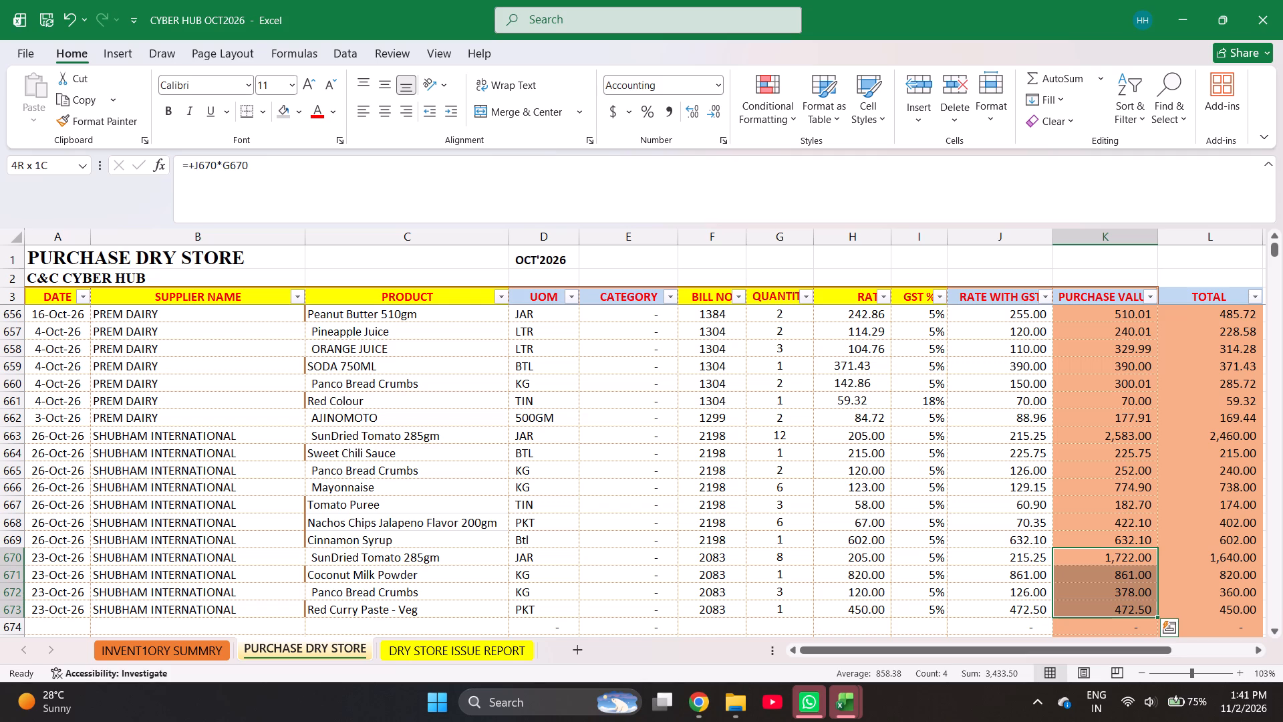
Start row 674 with the date 22-Oct-2026 and fill the supplier SHUBHAM INTERNATIONAL down from the row above.
key(ctrl+Left)
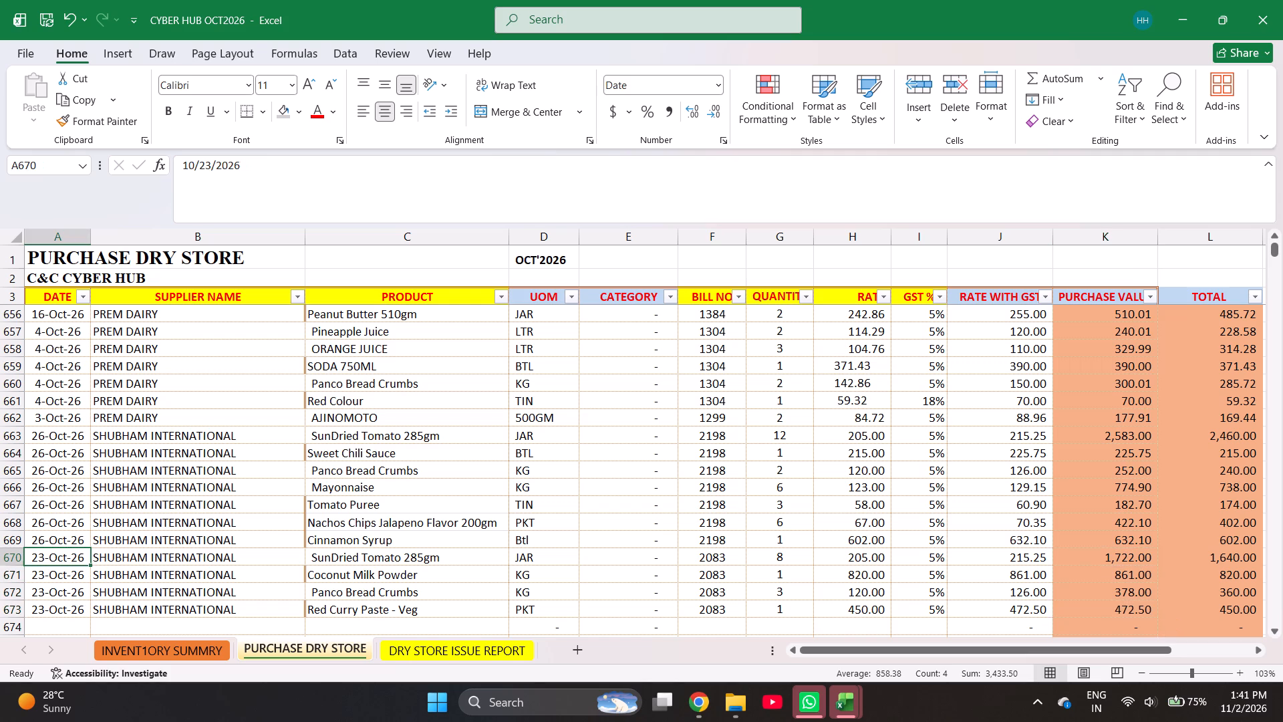
key(ctrl+Down)
key(Down)
text(10-22-2026)
key(Right)
key(Page_Down)
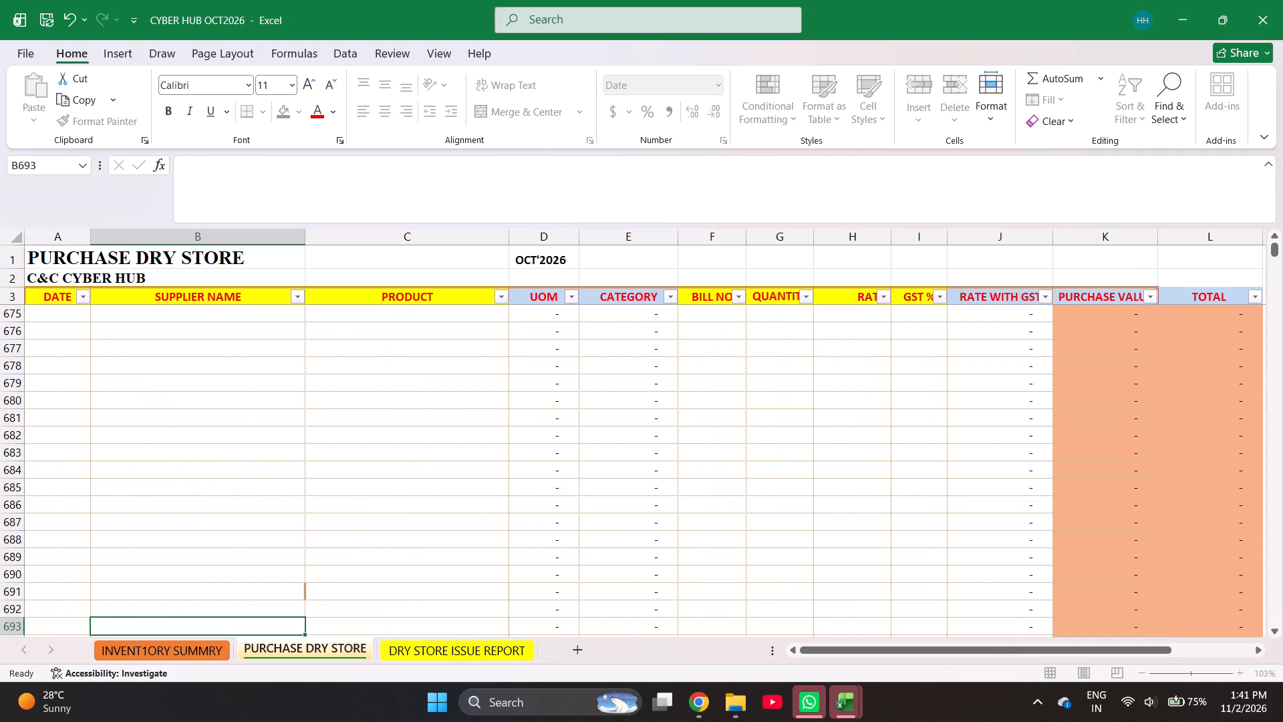
key(Page_Up)
key(ctrl+d)
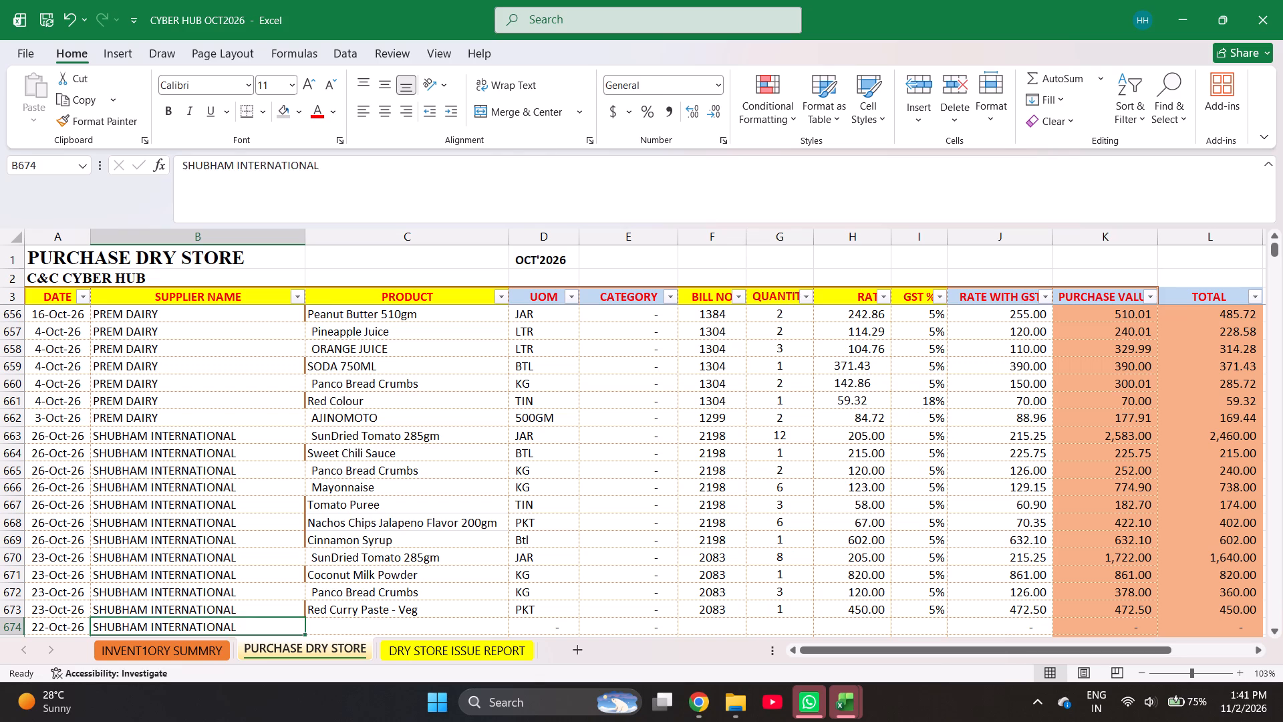
Enter the products SunDried Tomato 285gm in row 674 and Sweet Chili Sauce in row 675.
key(Right)
text(SUN)
key(Return)
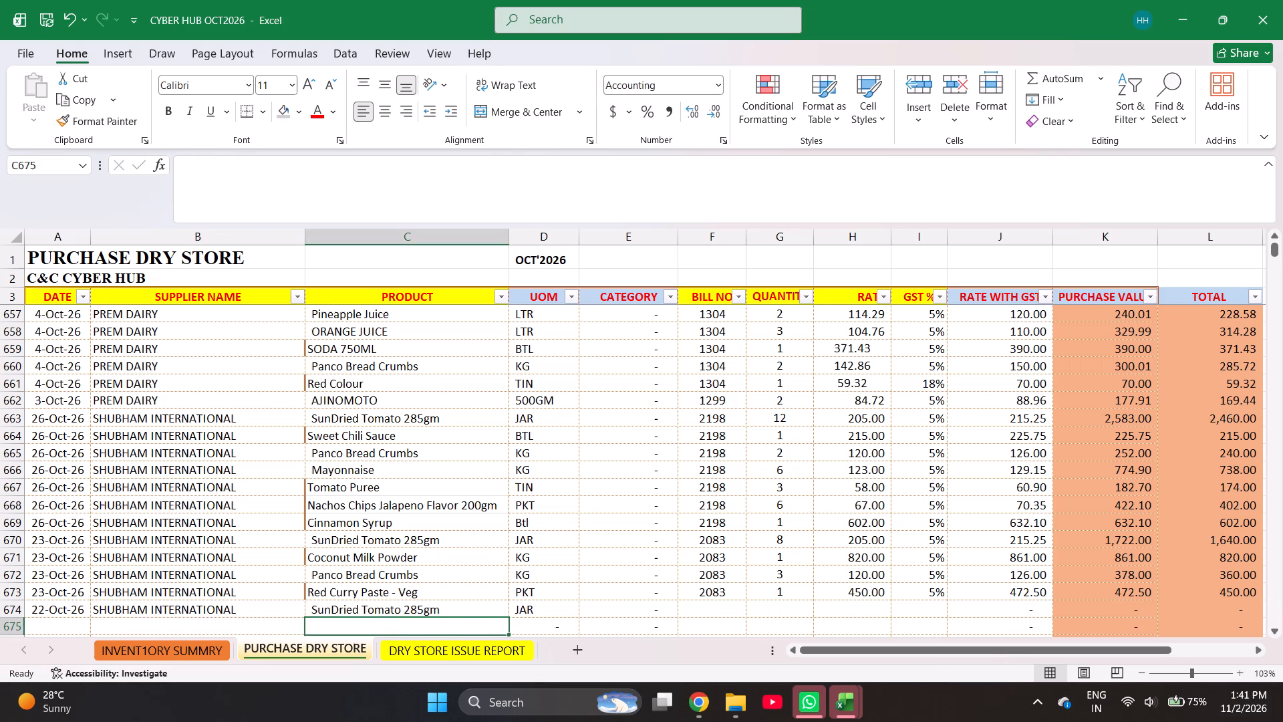
text(SW)
key(Return)
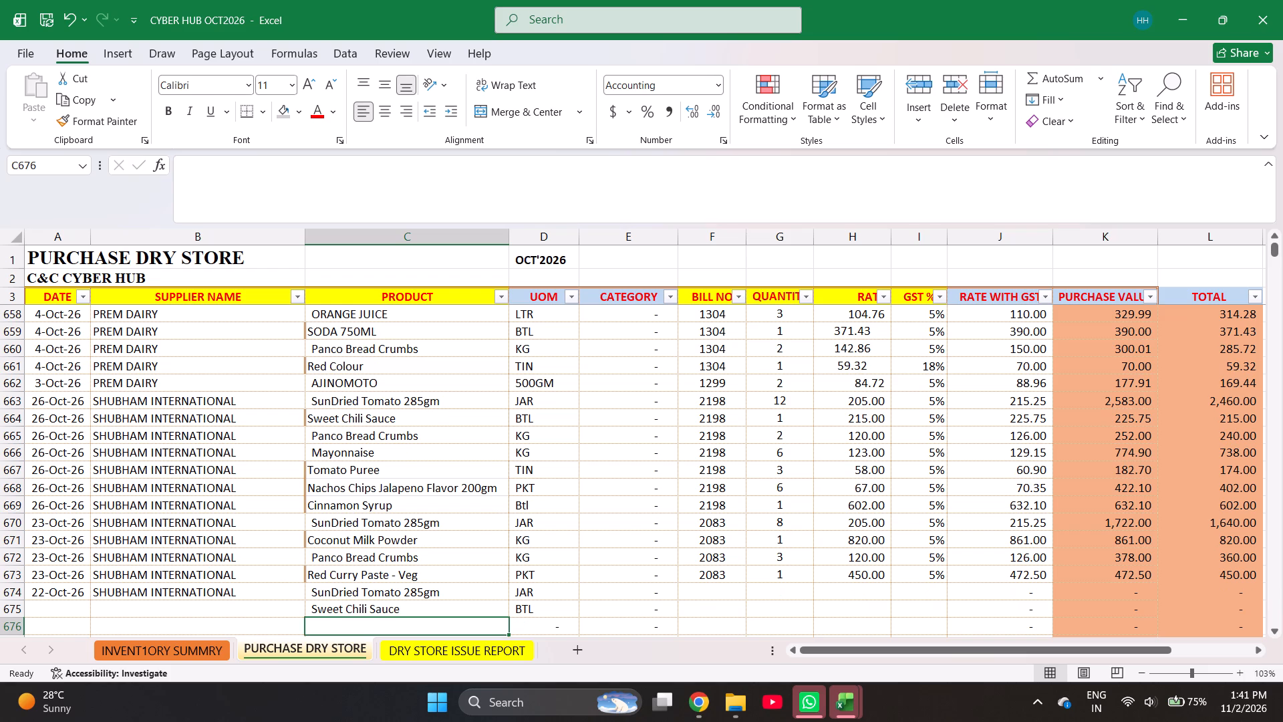
Find Pitted Olive Green Whole 450gm in the inventory summary sheet and copy it into the product cell of purchase row 676.
key(ctrl+Up)
key(ctrl+Page_Up)
key(ctrl+f)
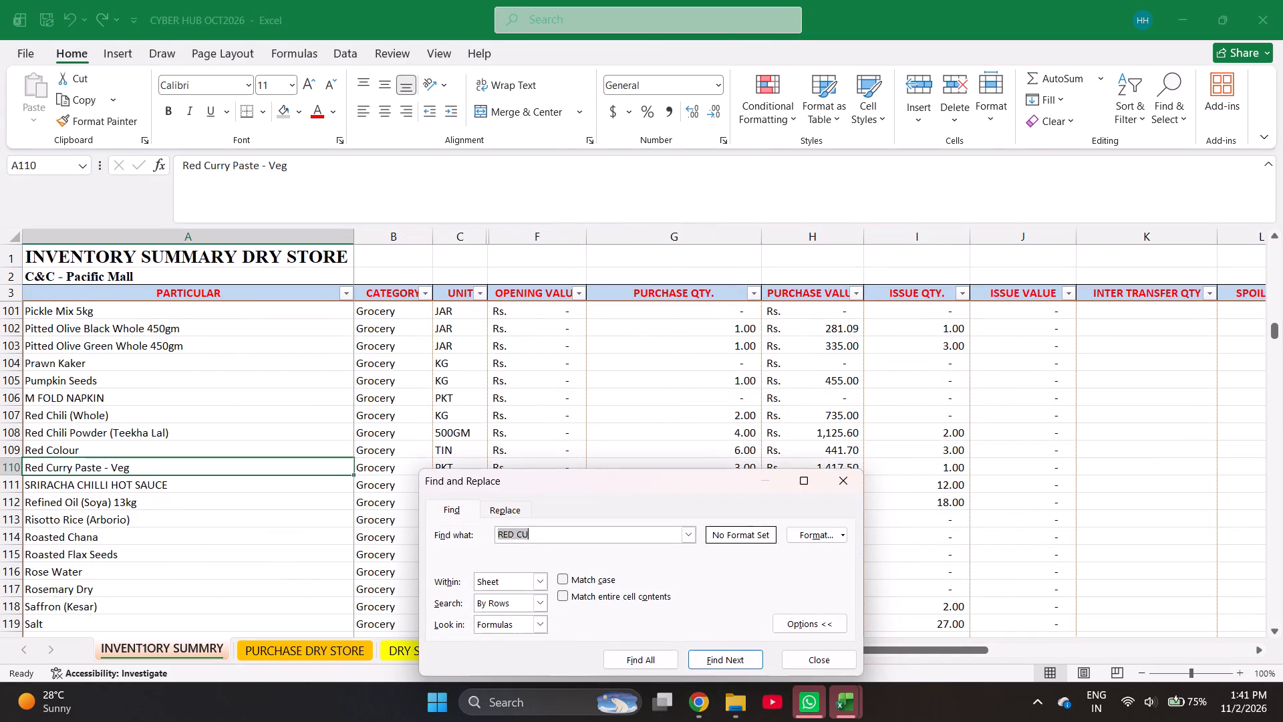
text(OI)
key(BackSpace)
text(LIVE)
key(Return)
key(Return)
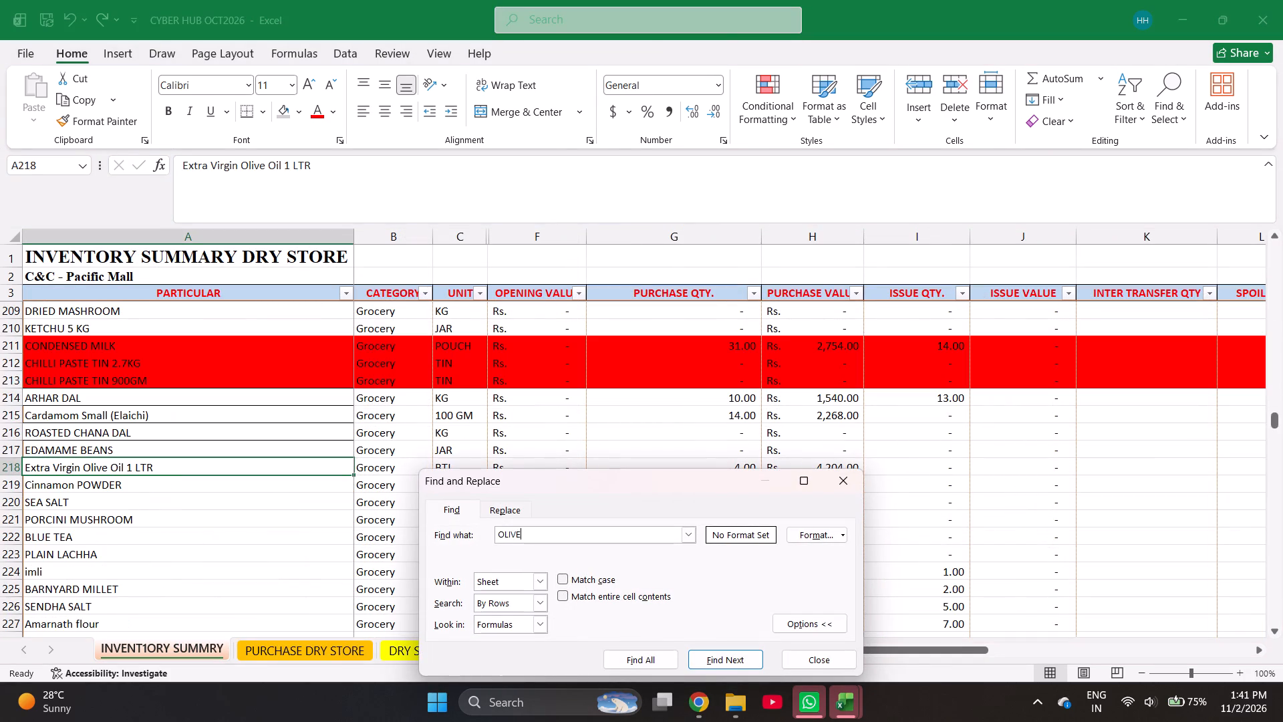
key(Return)
key(Return)
key(Return)
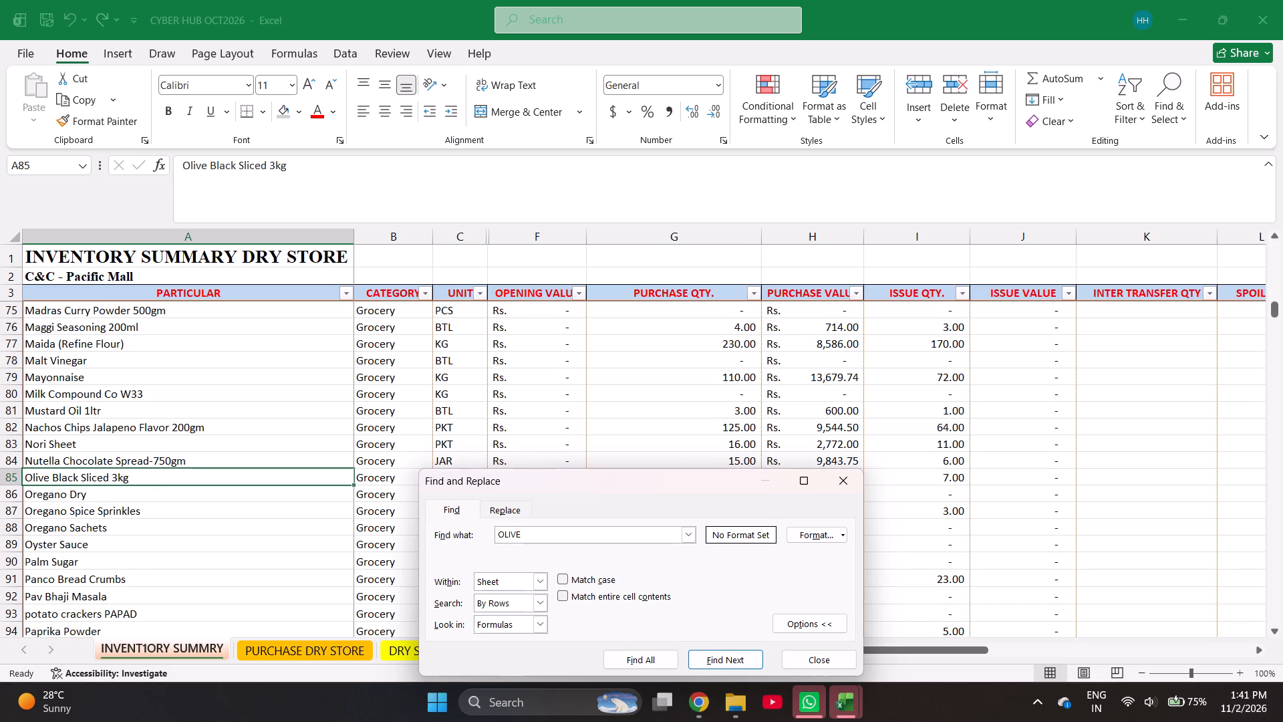
key(Escape)
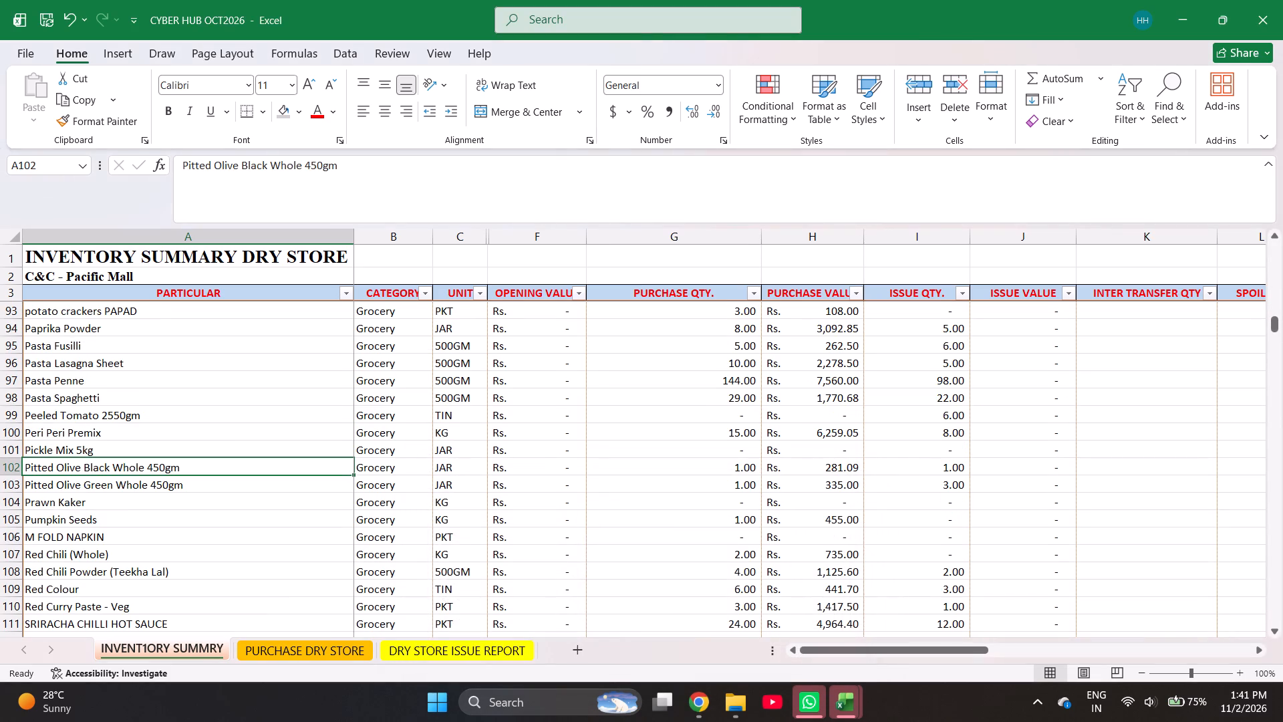
key(Down)
key(ctrl+c)
key(ctrl+Page_Down)
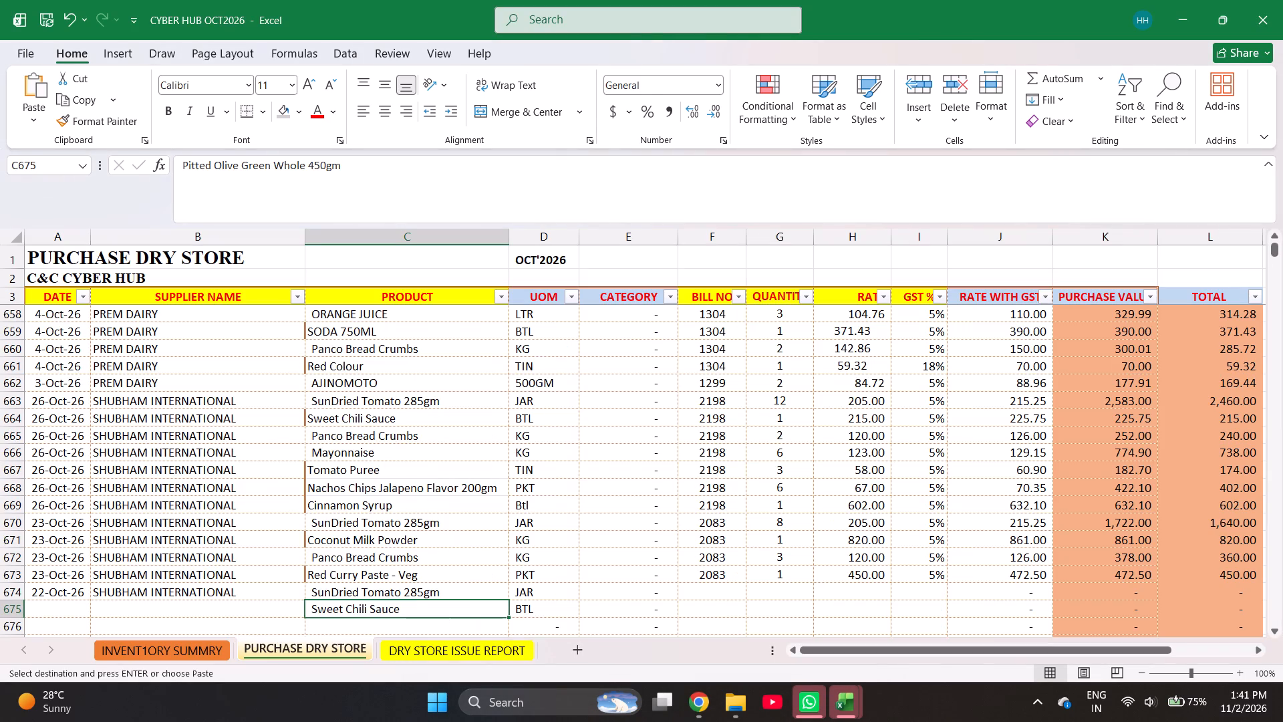
key(Return)
key(ctrl+z)
key(Down)
key(Return)
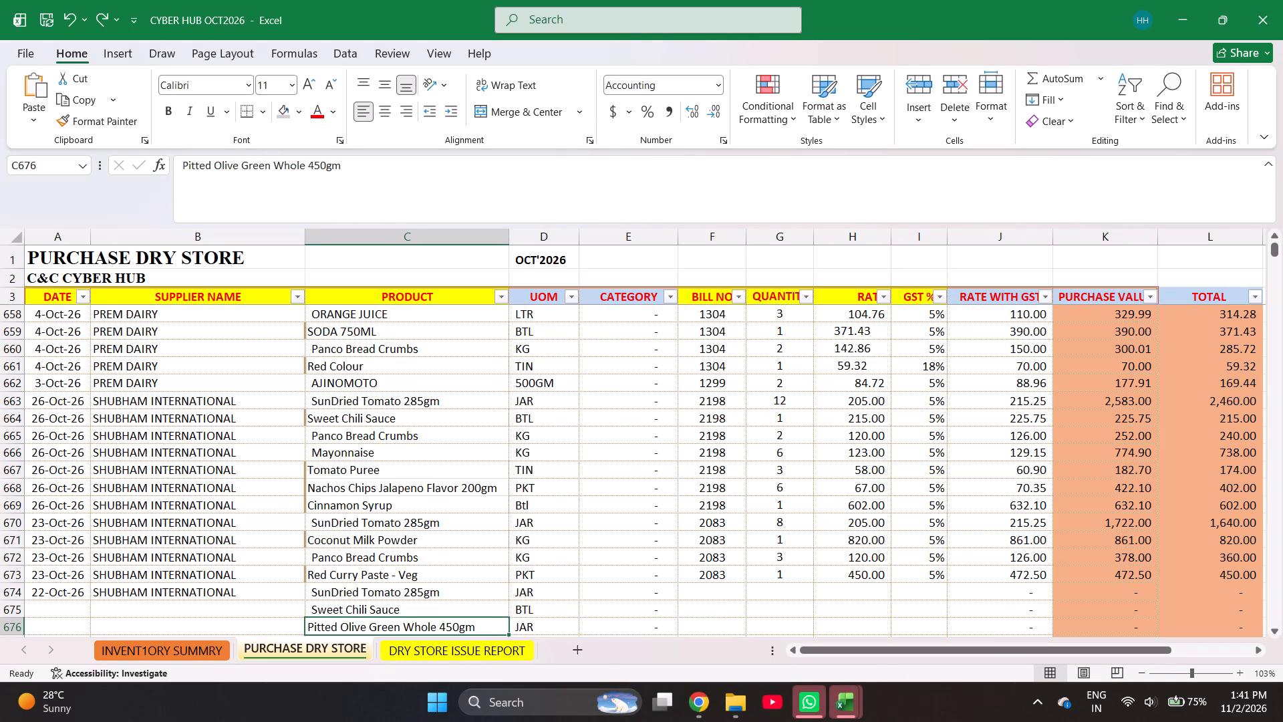
Enter bill number 2040 for SunDried Tomato 285gm in row 674.
key(Right)
key(Right)
key(Right)
key(Up)
key(Up)
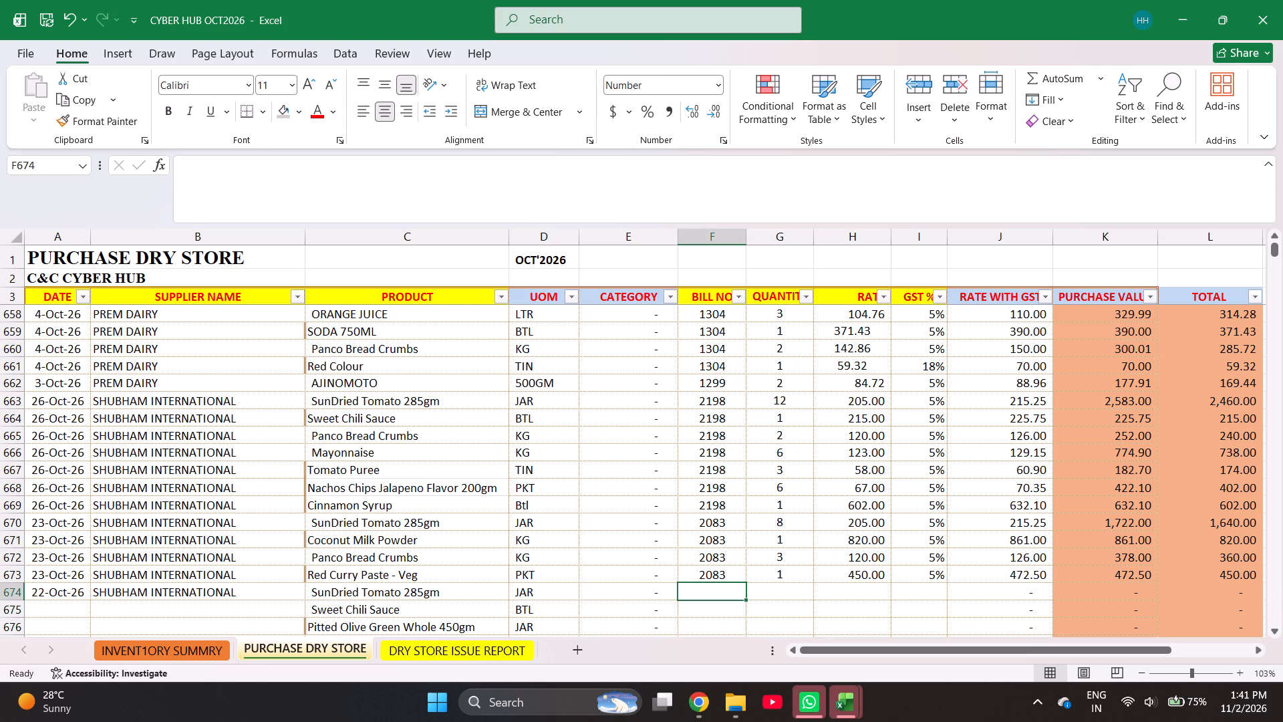
text(2040)
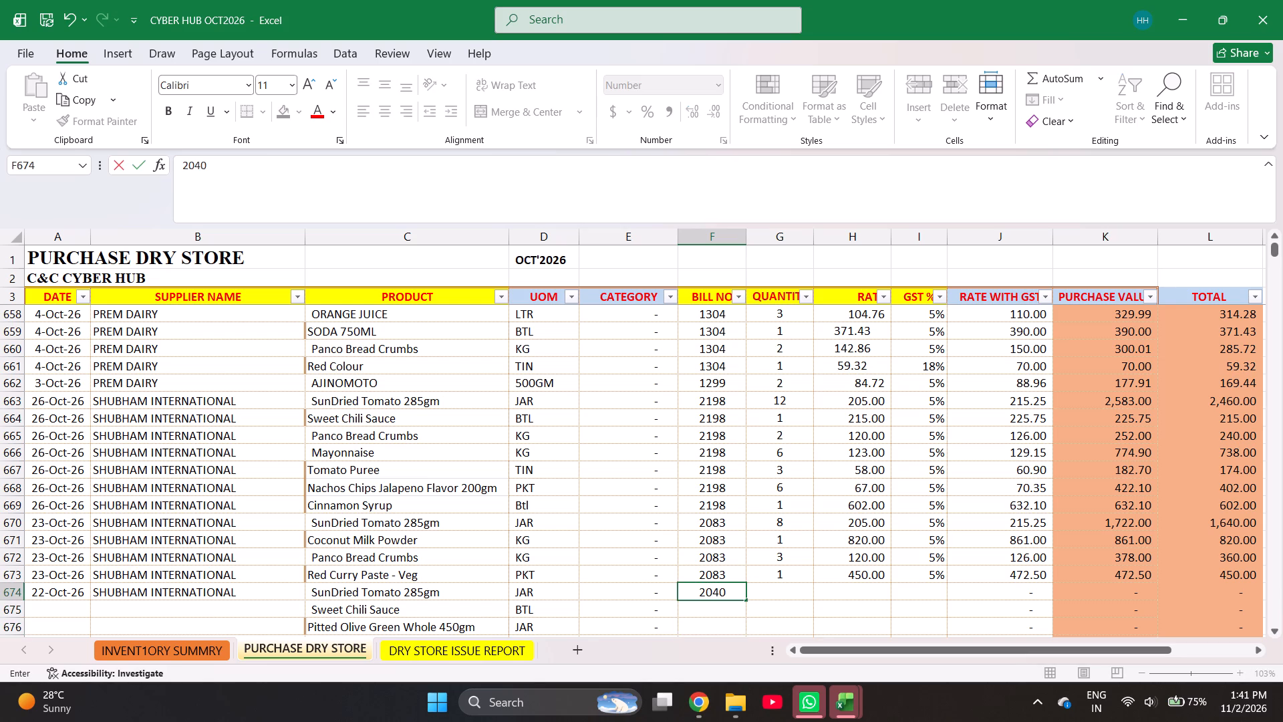
Enter the quantities 6, 3 and 1 in rows 674 to 676.
key(Right)
key(6)
key(Return)
key(3)
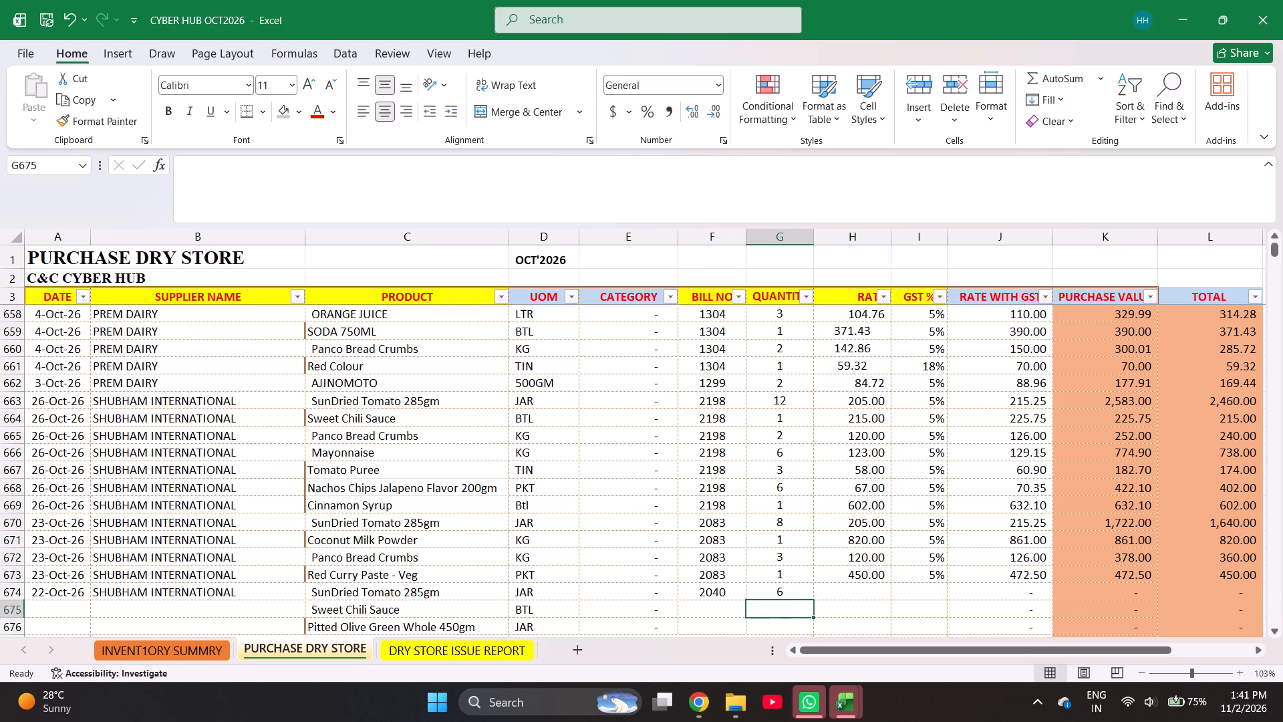
key(Return)
key(1)
key(Return)
Fill bill number 2040 down from row 674 through row 676.
key(Left)
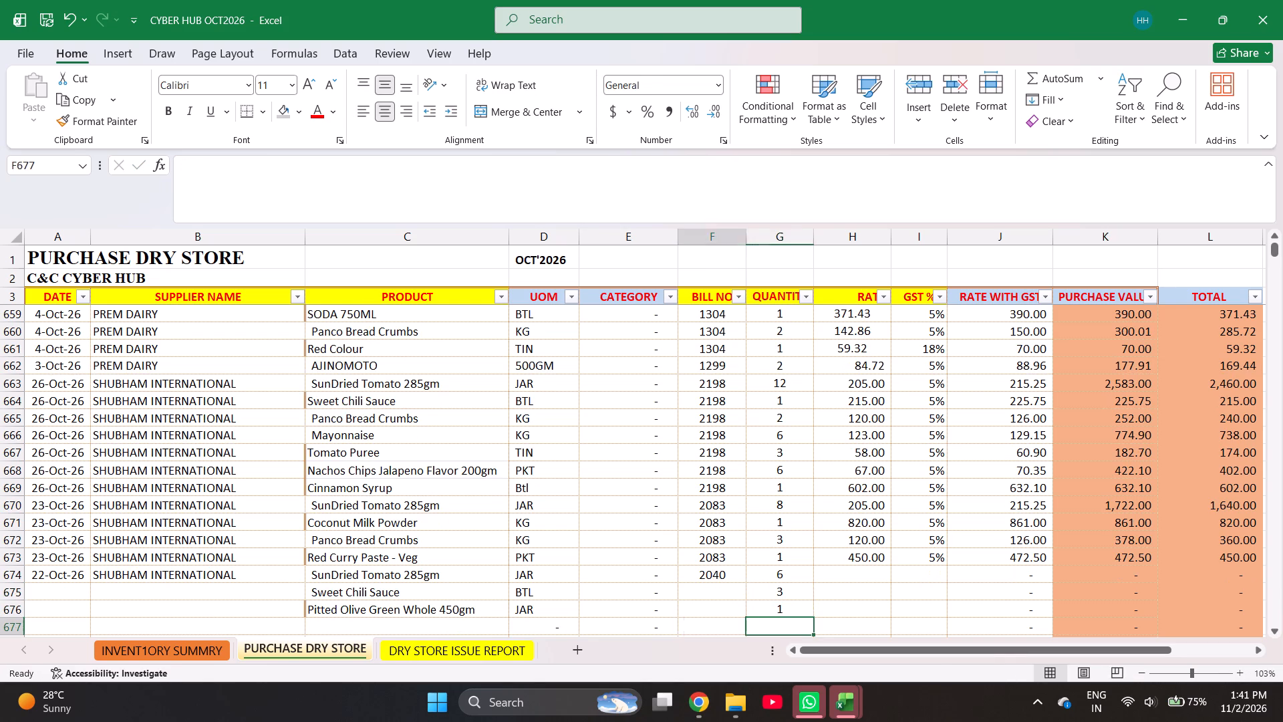
key(Left)
key(Right)
key(ctrl+Up)
key(shift+Down)
key(shift+Down)
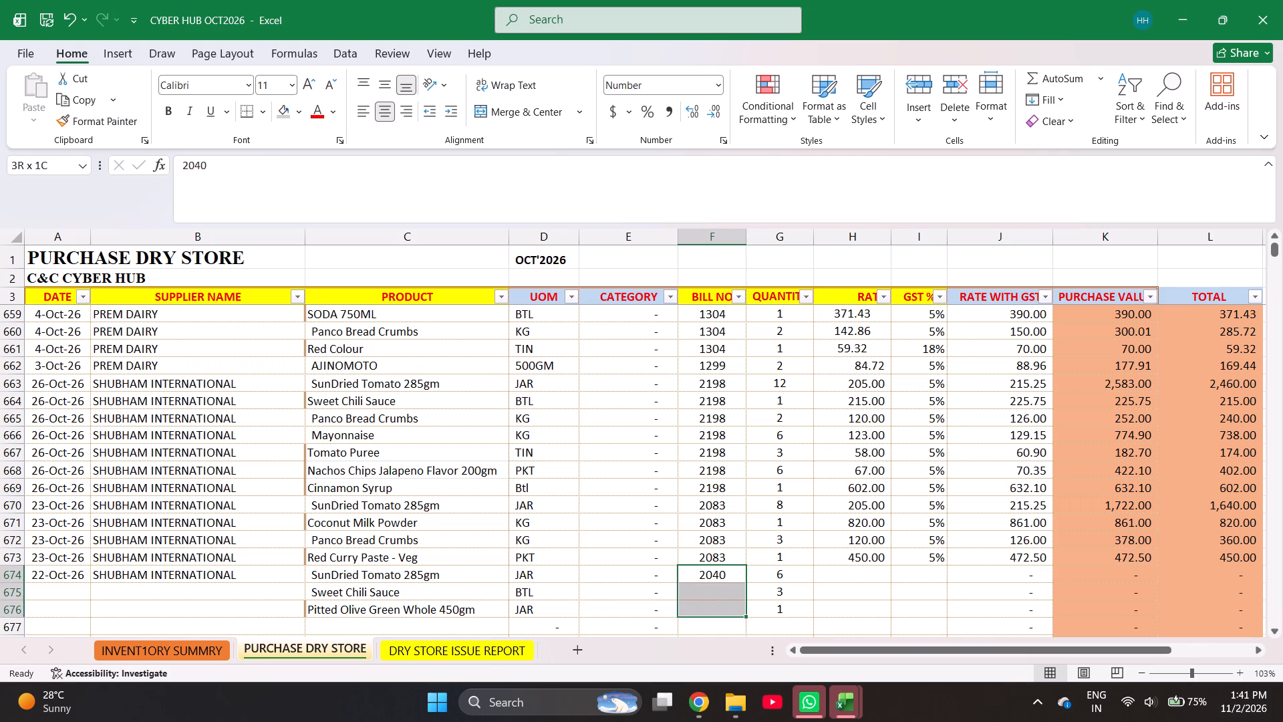
key(ctrl+d)
Enter the rates 205, 215 and 130 in rows 674 to 676.
key(Right)
key(Right)
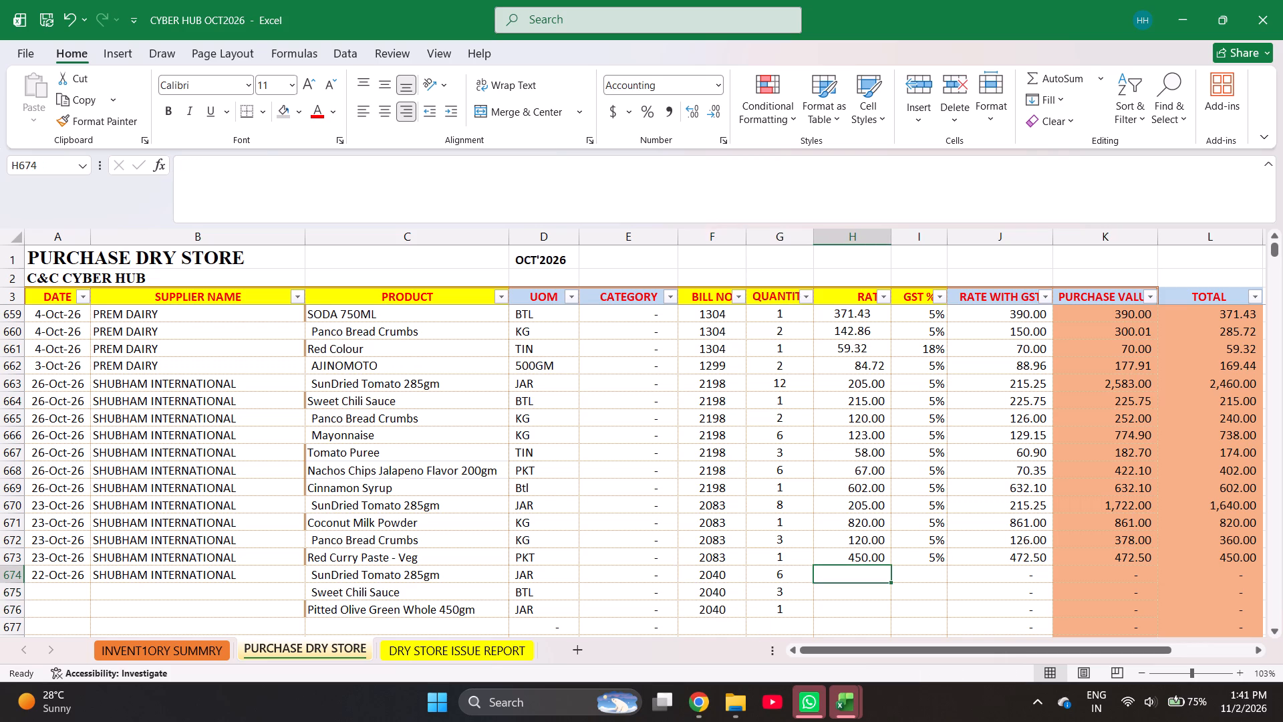
text(205)
key(Return)
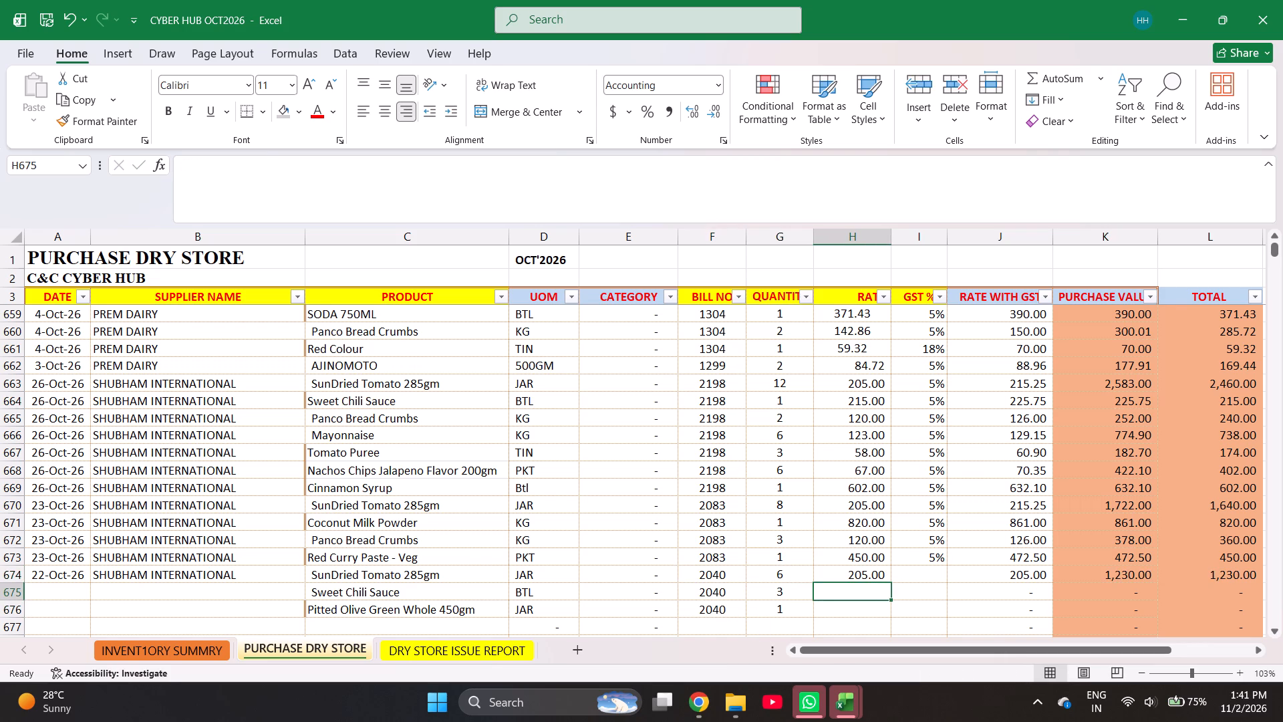
text(215)
key(Return)
text(130)
Set the GST to 5% for each of the rows 674 to 676.
key(Right)
key(Up)
key(Up)
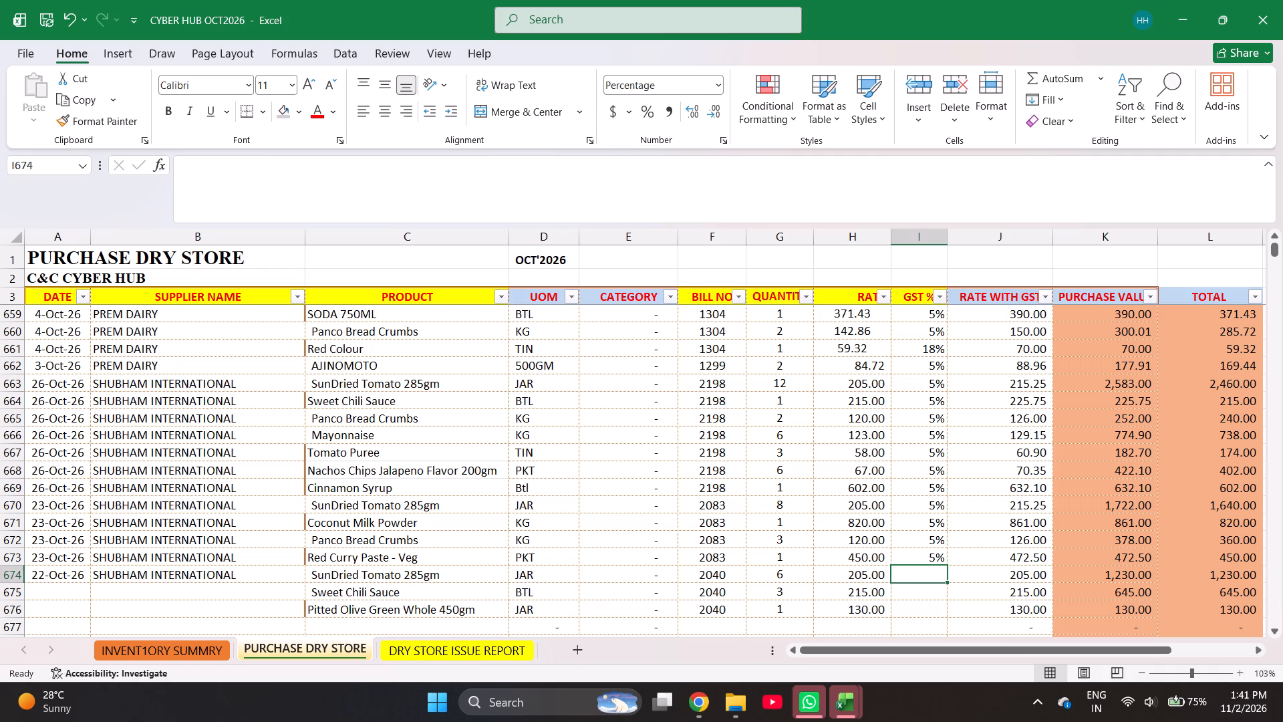
key(5)
key(Return)
key(5)
key(Return)
key(5)
key(Return)
Check the sum of bill 2040's purchase values in rows 674 to 676.
key(Right)
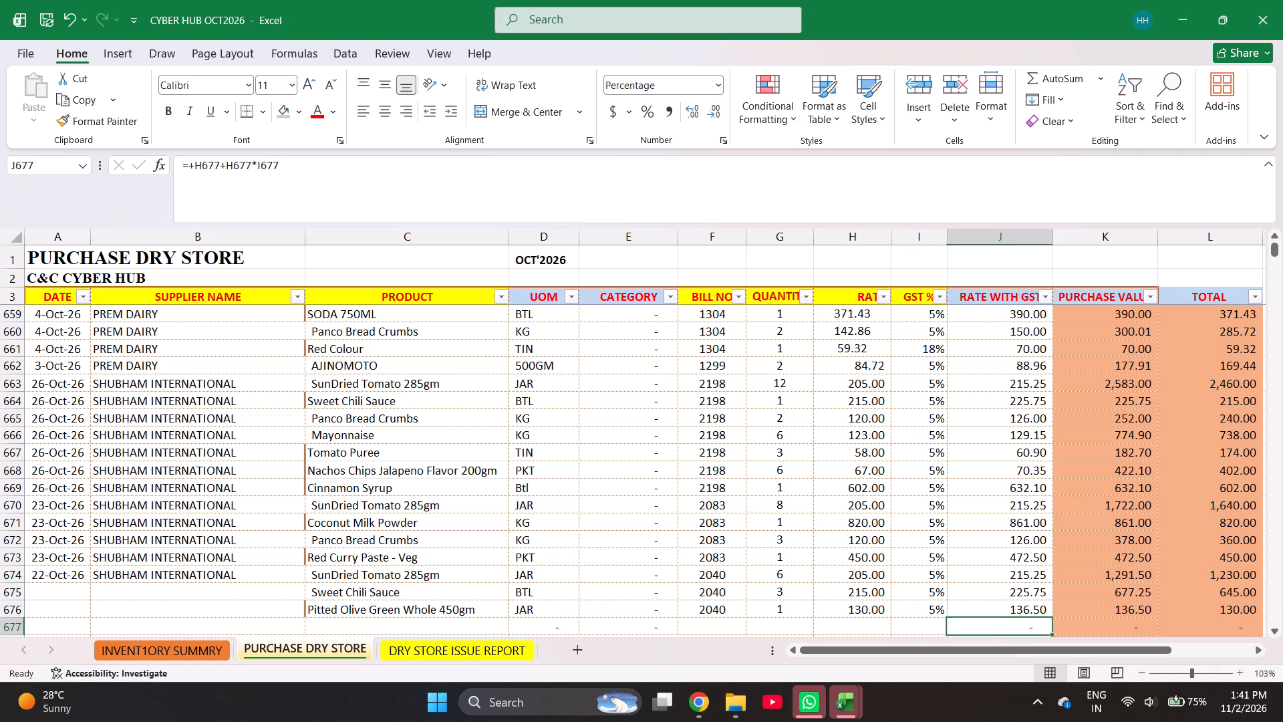
key(Right)
key(Right)
key(Left)
key(Up)
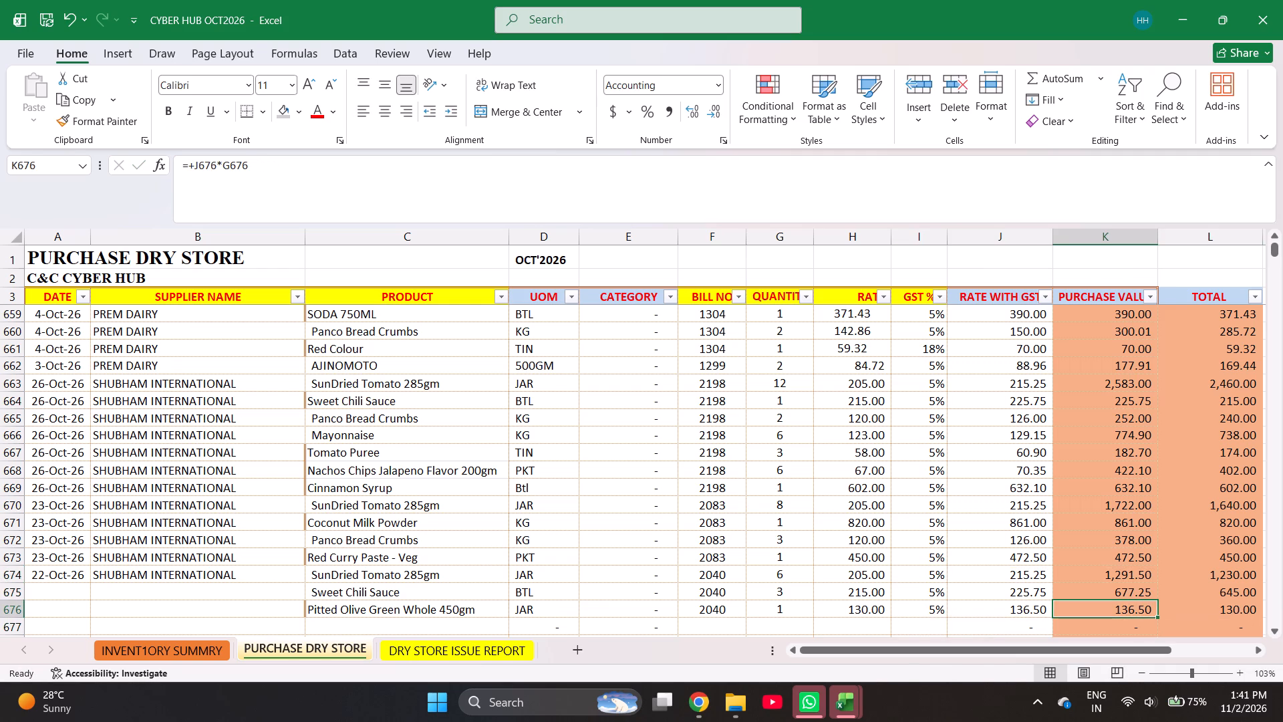
key(shift+Up)
key(shift+Up)
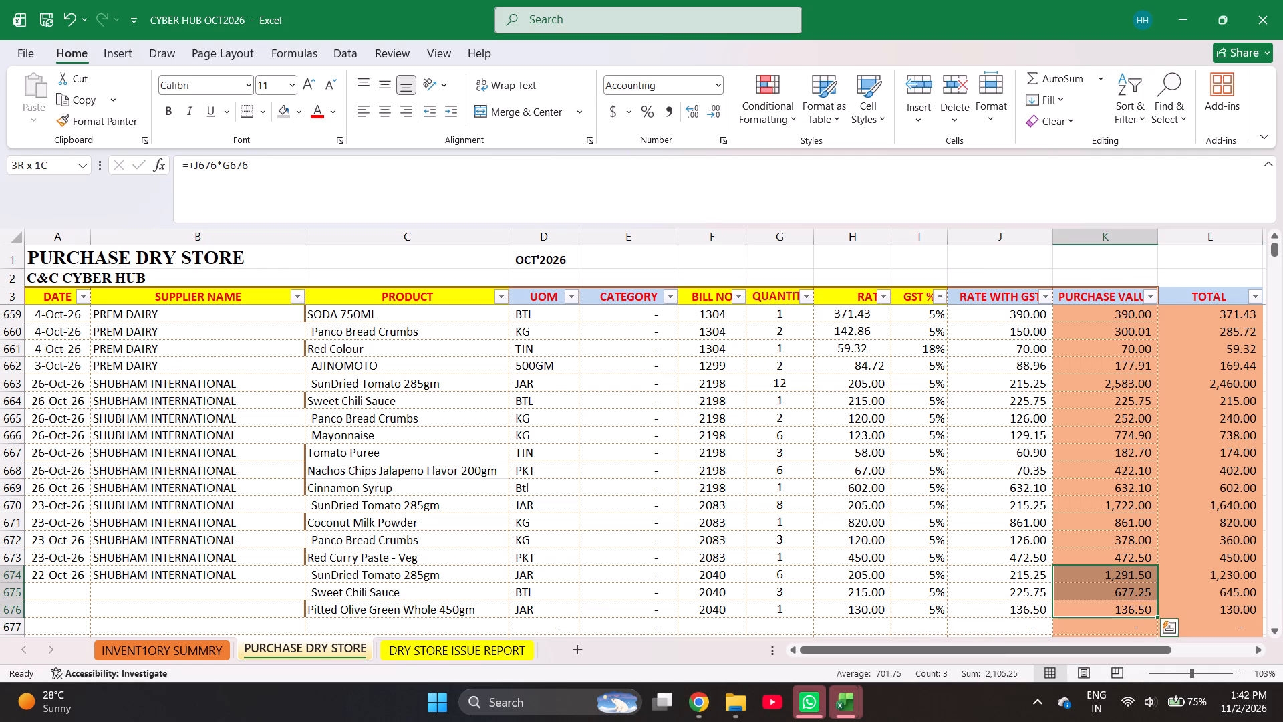
Fill the date 22-Oct-26 and supplier SHUBHAM INTERNATIONAL down from row 674 through row 676.
key(ctrl+Left)
key(ctrl+Left)
key(ctrl+Left)
key(ctrl+Left)
key(ctrl+Left)
key(ctrl+Left)
key(ctrl+Left)
key(ctrl+Left)
key(ctrl+Left)
key(ctrl+Left)
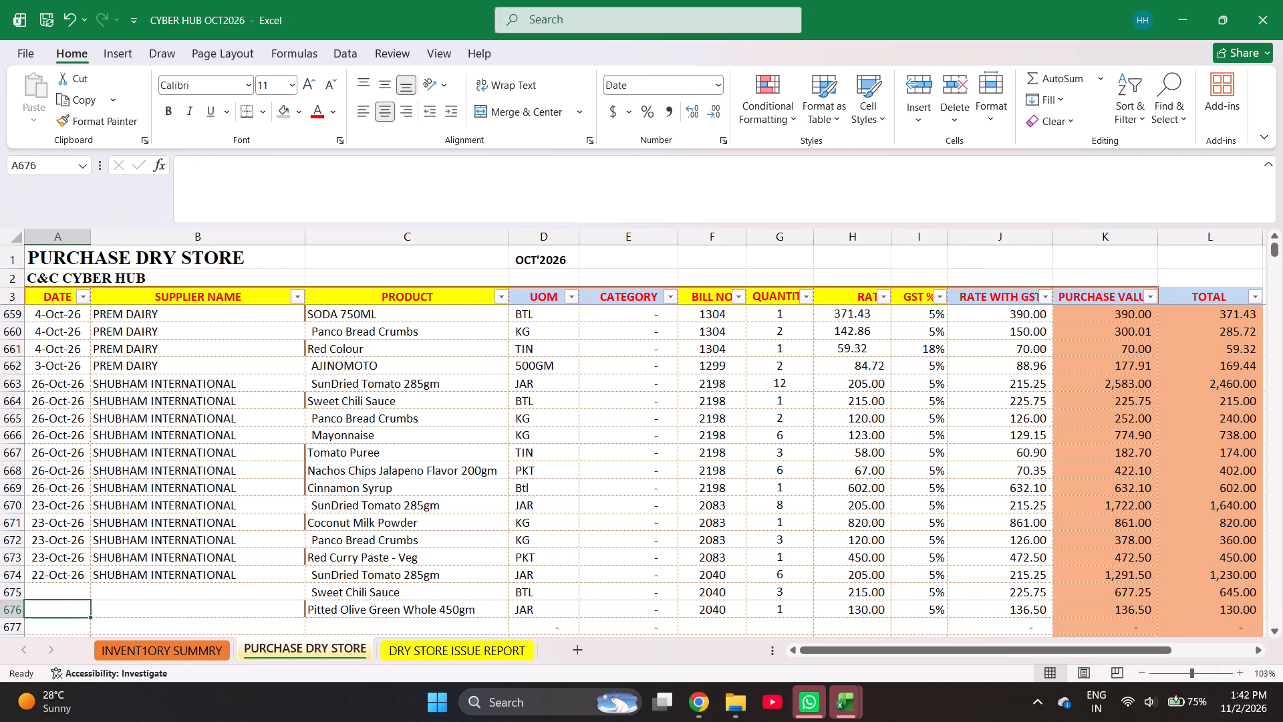
key(ctrl+Up)
key(shift+Right)
key(shift+Down)
key(shift+Down)
key(ctrl+d)
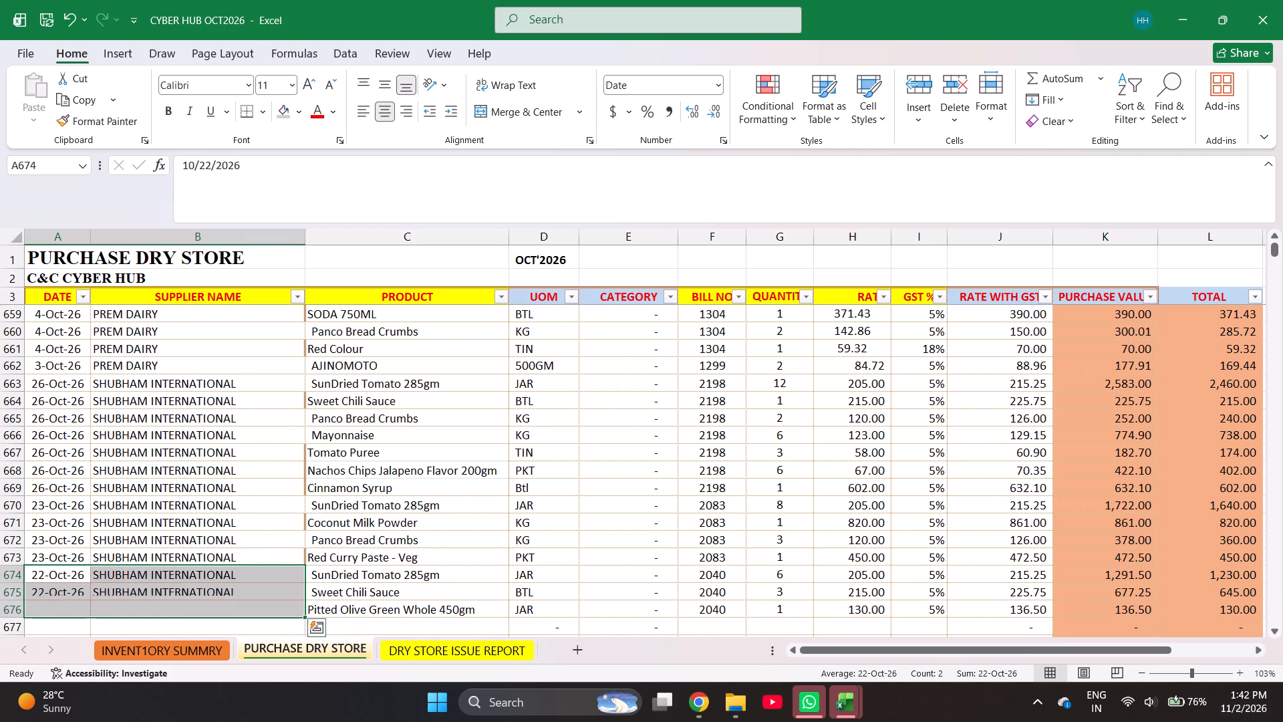
Start row 677 with the date 21-Oct-2026 and fill the supplier SHUBHAM INTERNATIONAL down from the row above.
key(ctrl+Left)
key(ctrl+Down)
key(Down)
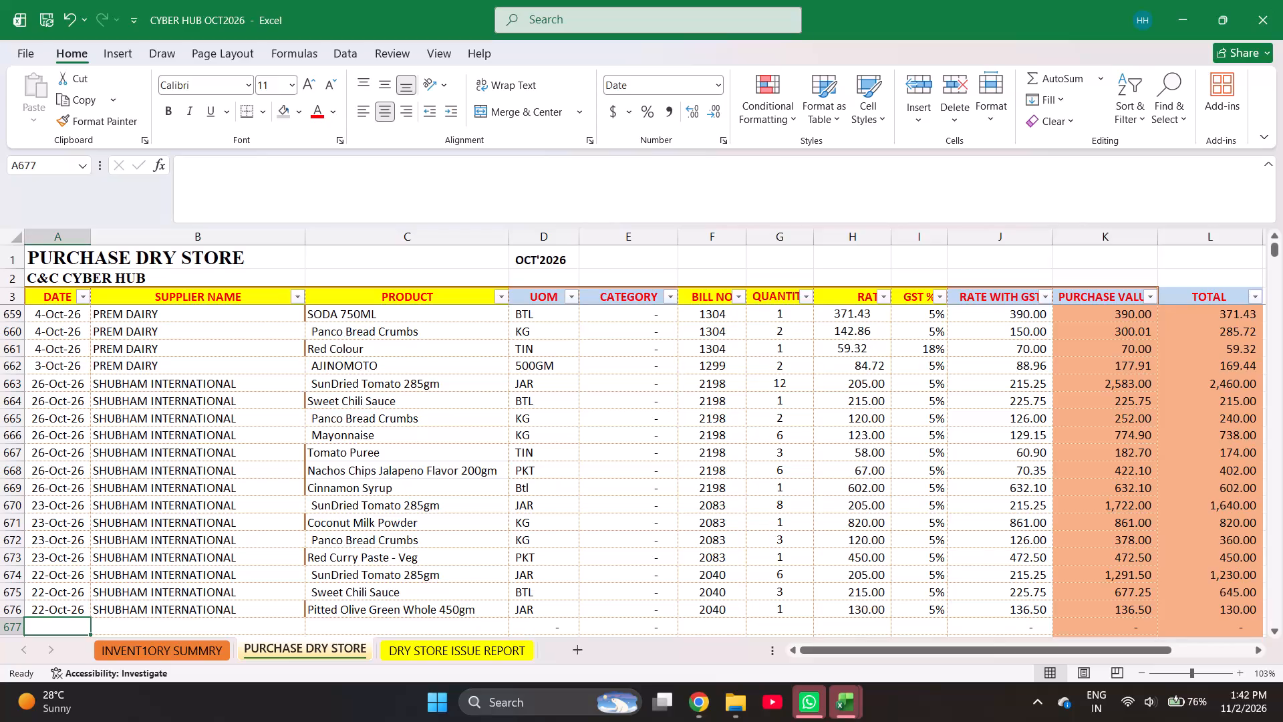
text(10-21-2026)
key(Right)
key(ctrl+d)
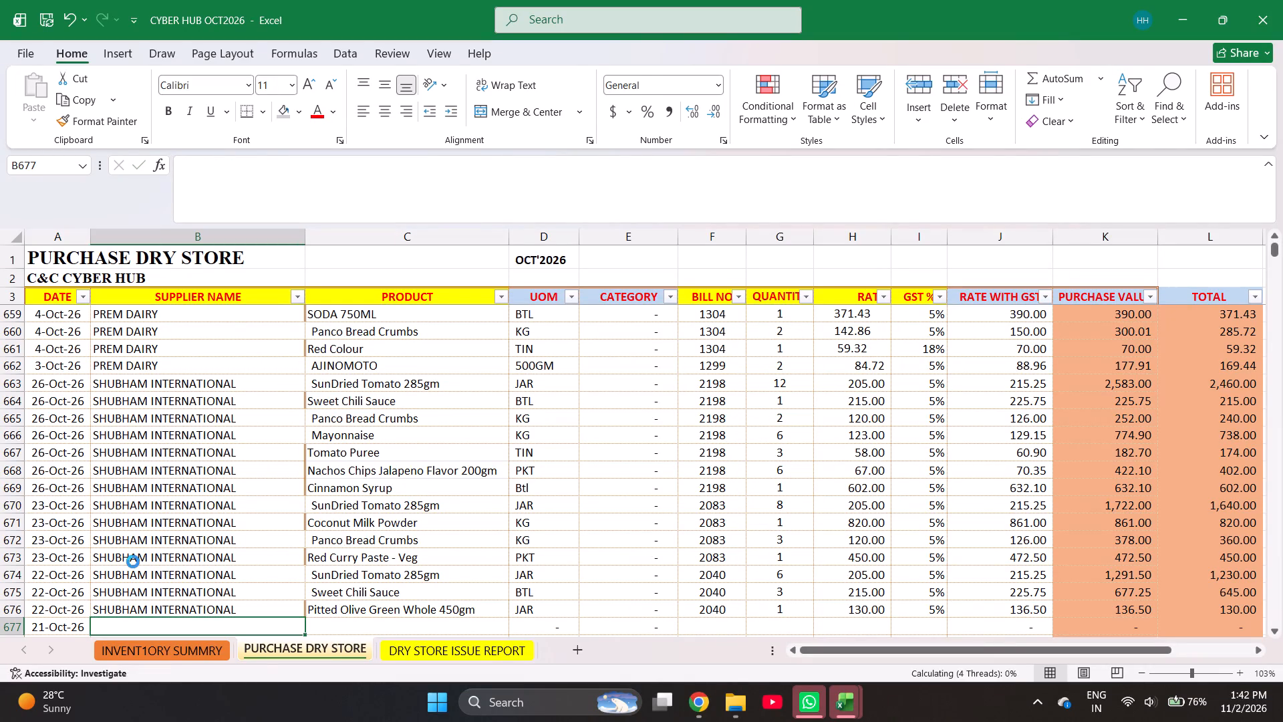
Enter the product Coconut milk 400gm in row 677.
key(Right)
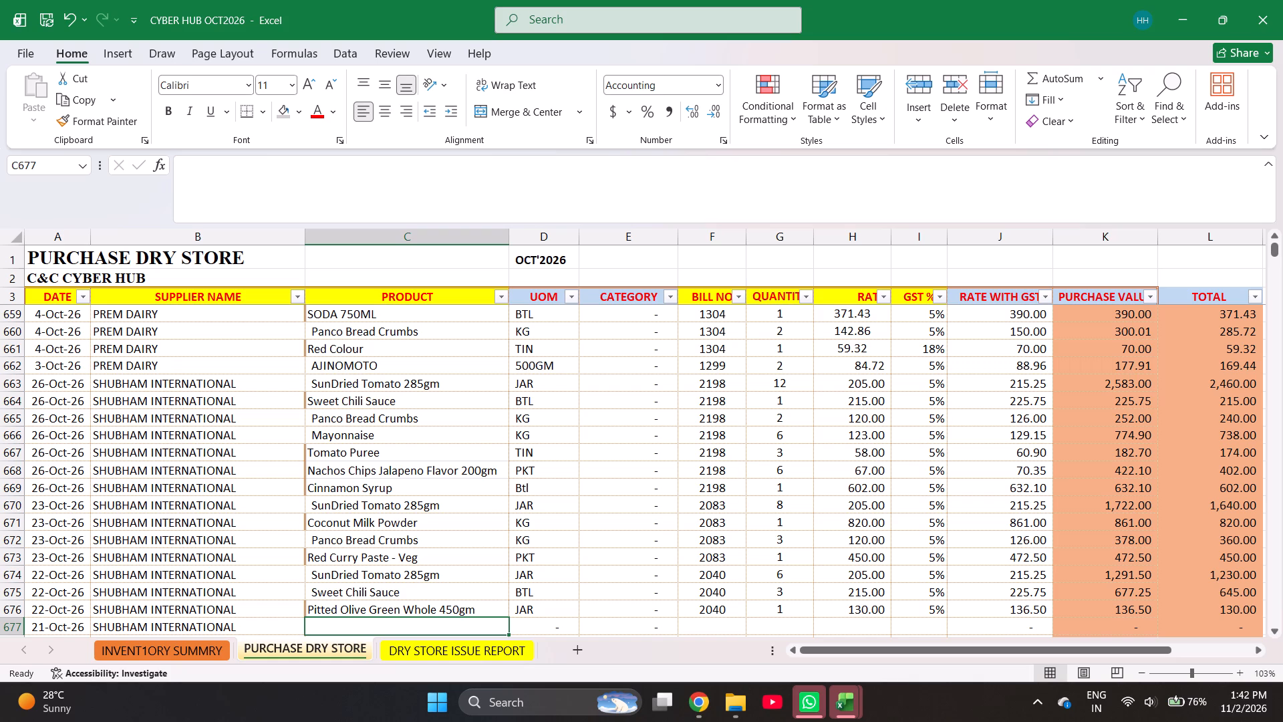
text(COCO)
key(Return)
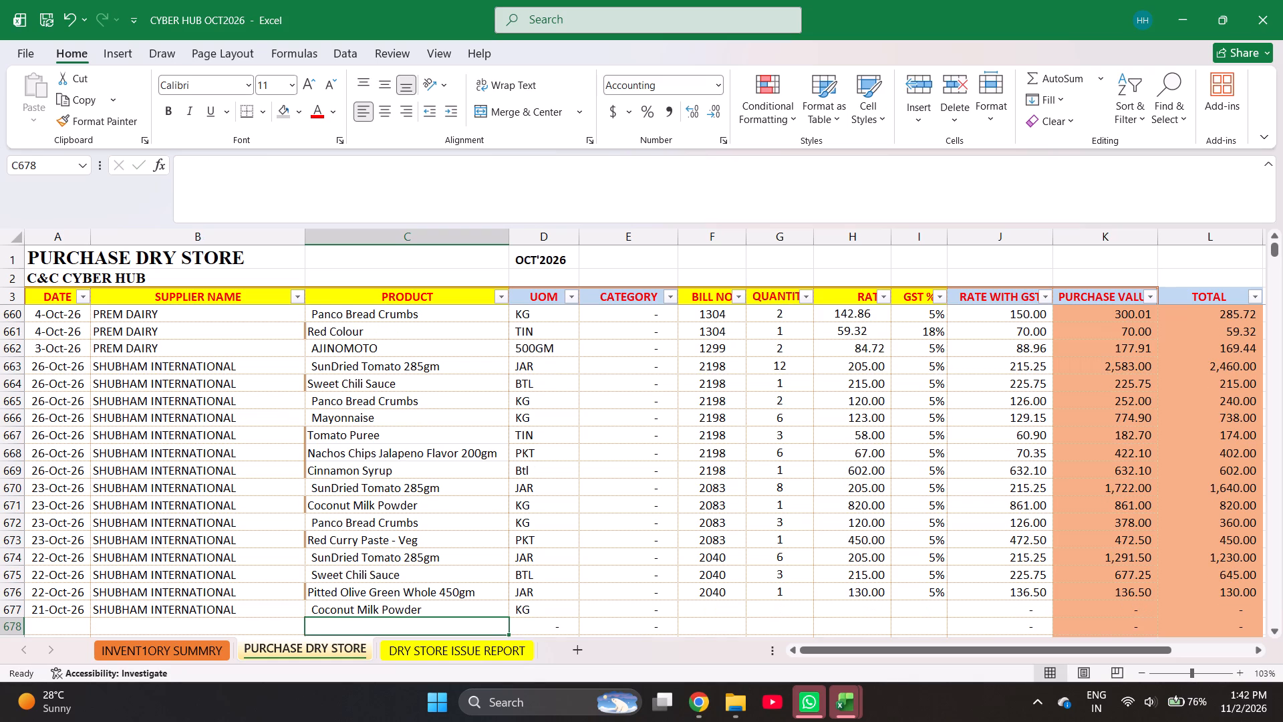
key(Up)
text(COOC)
key(BackSpace)
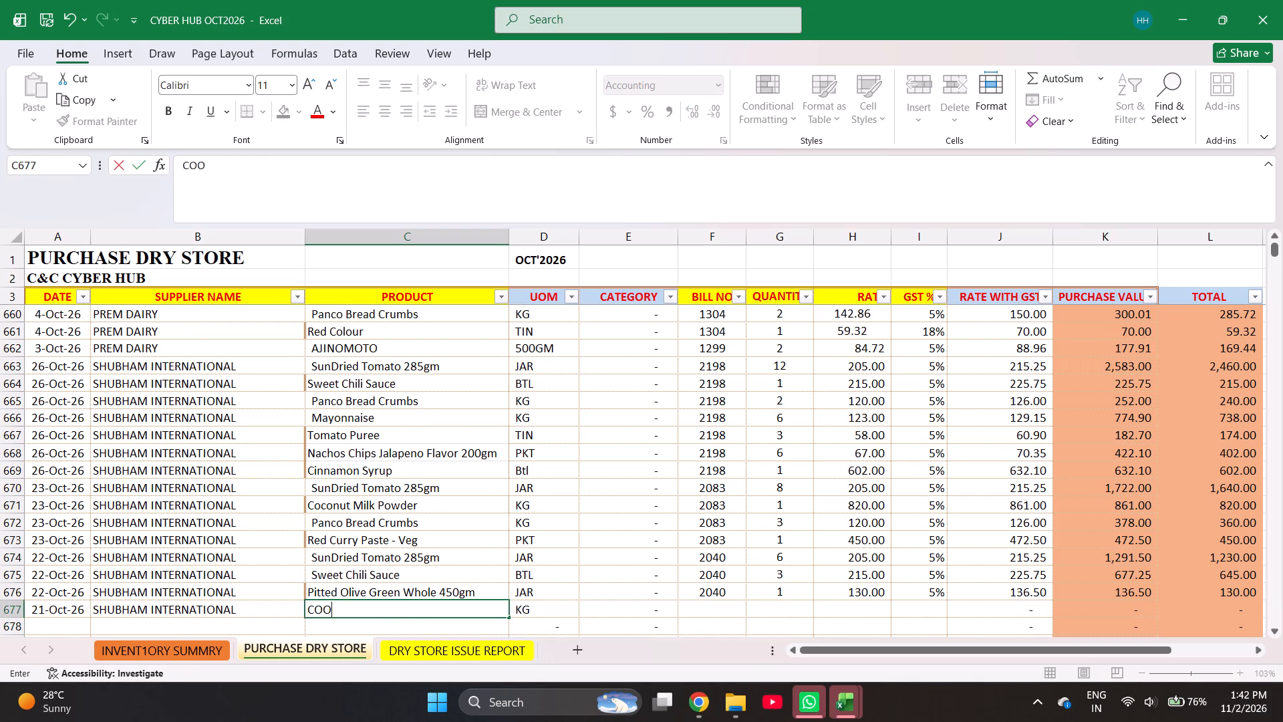
key(BackSpace)
text(CO)
text(NUT MILK 44)
key(BackSpace)
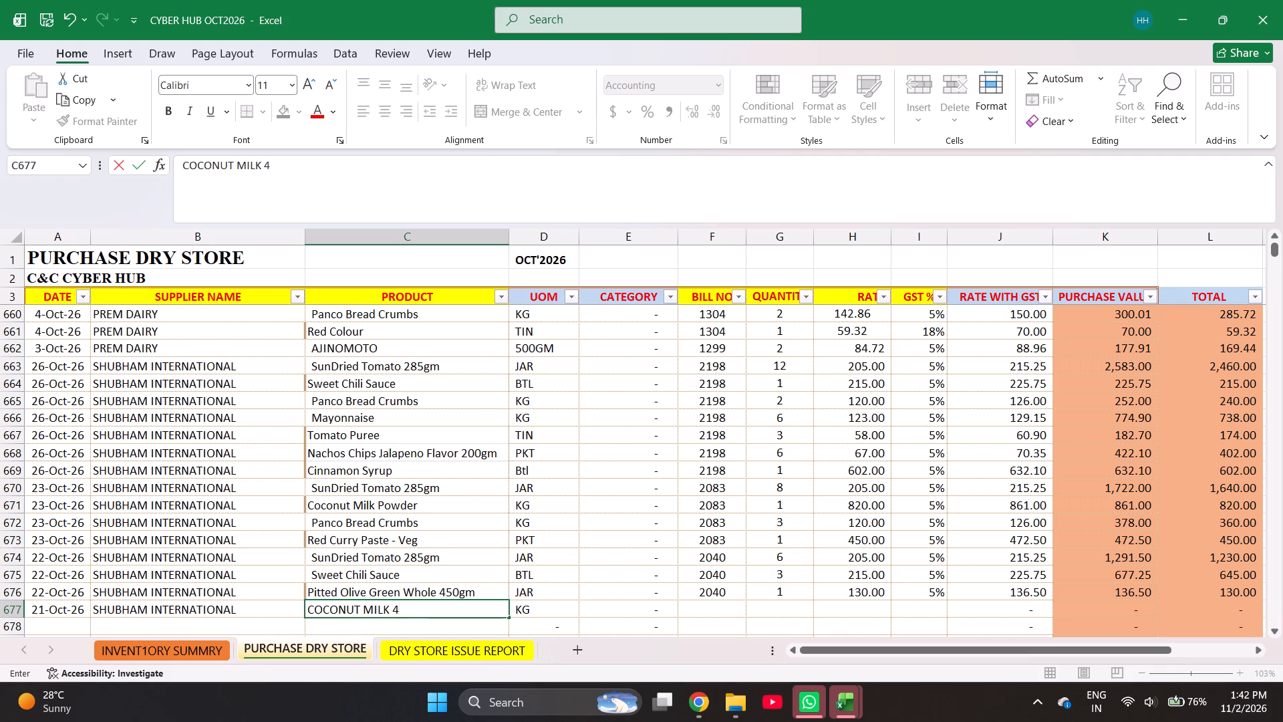
key(0)
key(Return)
key(Return)
key(Up)
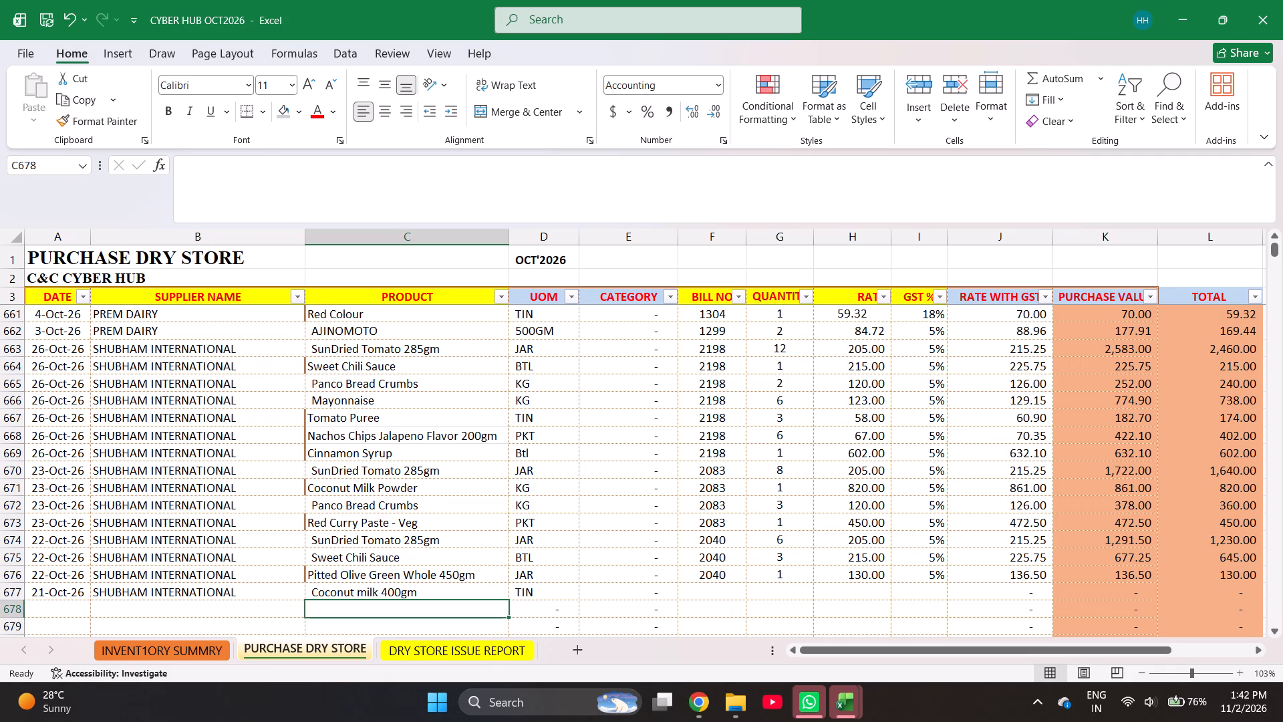
Find 8 to 8 Sauce (culinary sauce) in the inventory summary sheet and copy it into the product cell of purchase row 678.
key(ctrl+Page_Up)
key(ctrl+f)
text(8 T)
key(Return)
key(Escape)
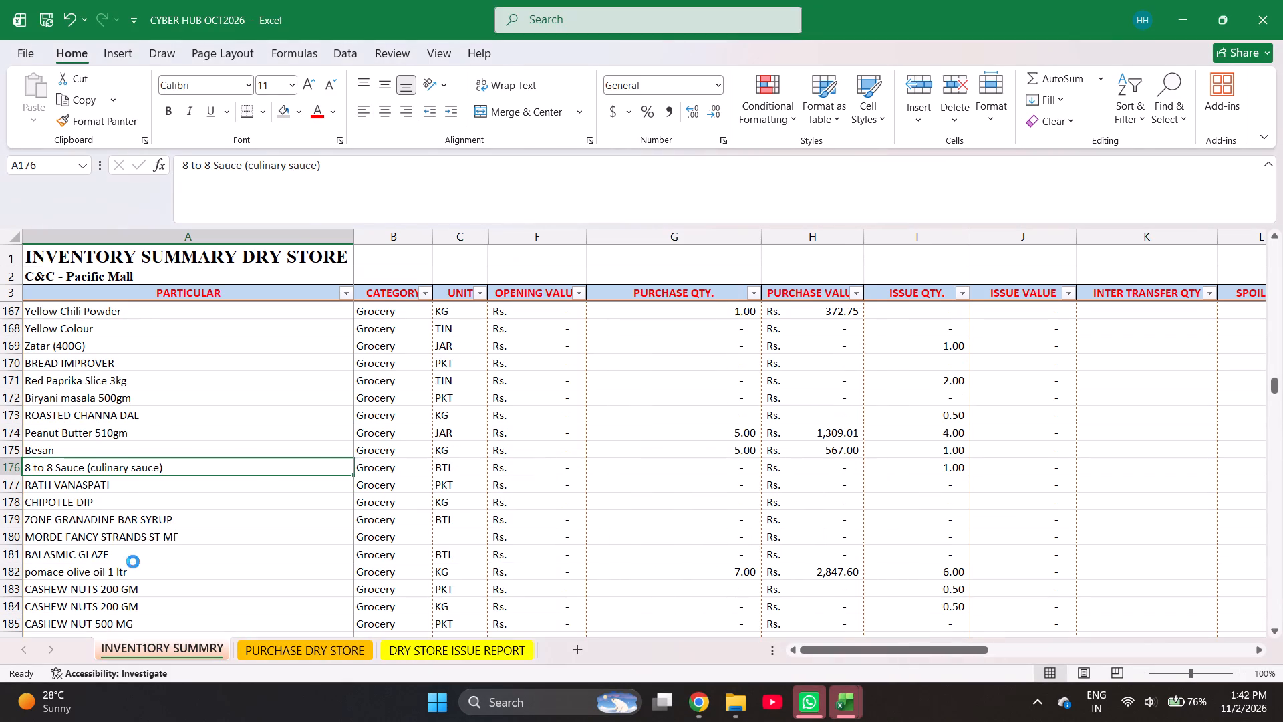
key(ctrl+c)
key(ctrl+Page_Down)
key(Return)
key(Return)
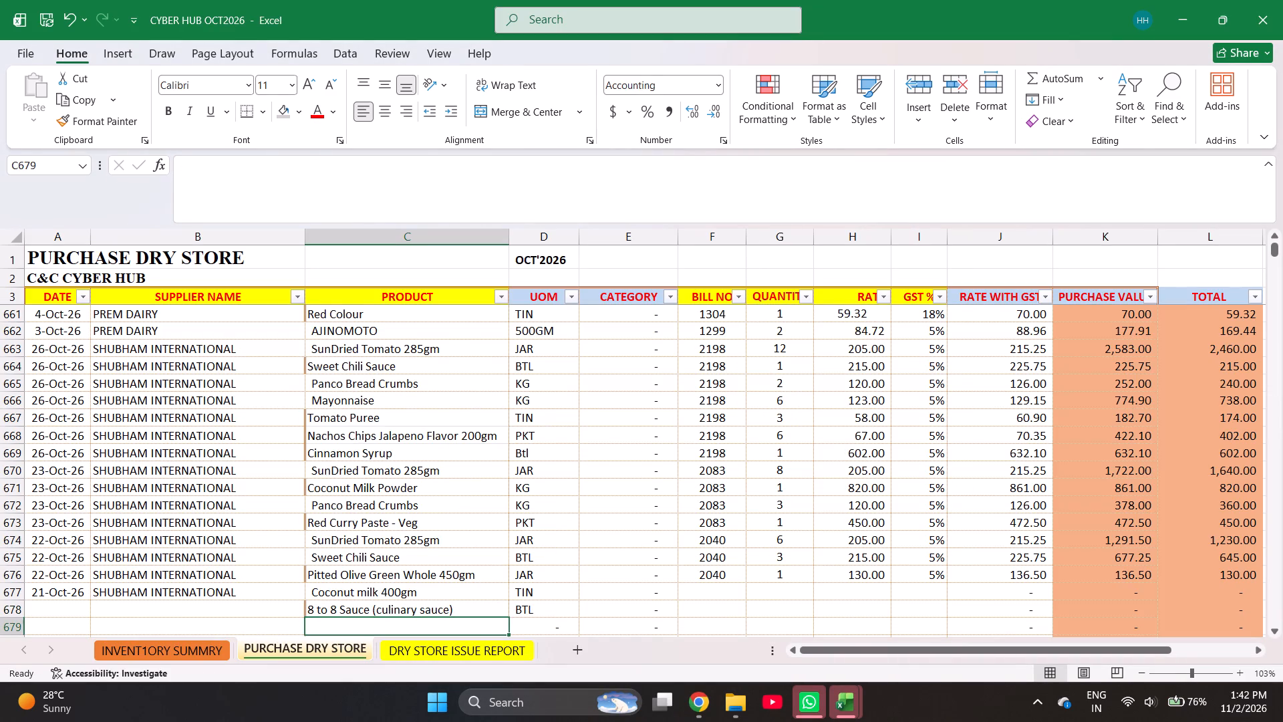
Find Oregano Spice Sprinkles in the inventory summary sheet and copy it into the product cell of purchase row 679.
key(ctrl+Page_Up)
key(ctrl+f)
text(OREG)
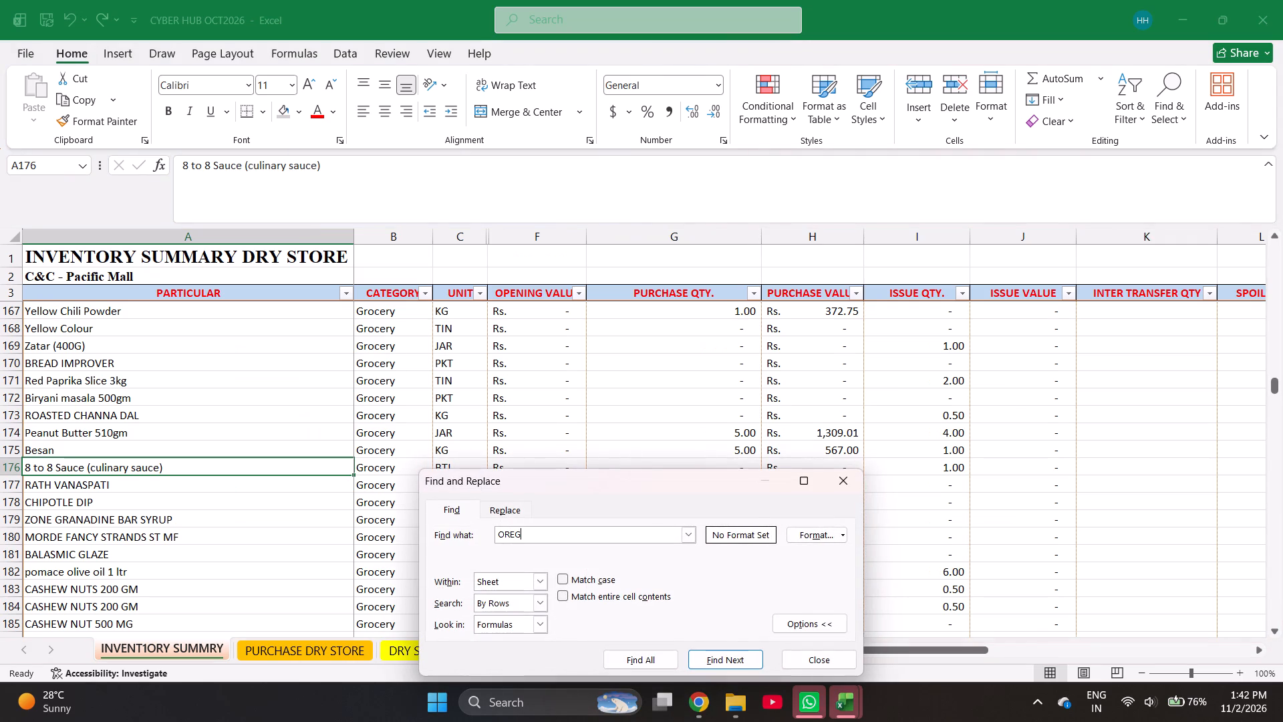
key(Return)
key(Escape)
key(Down)
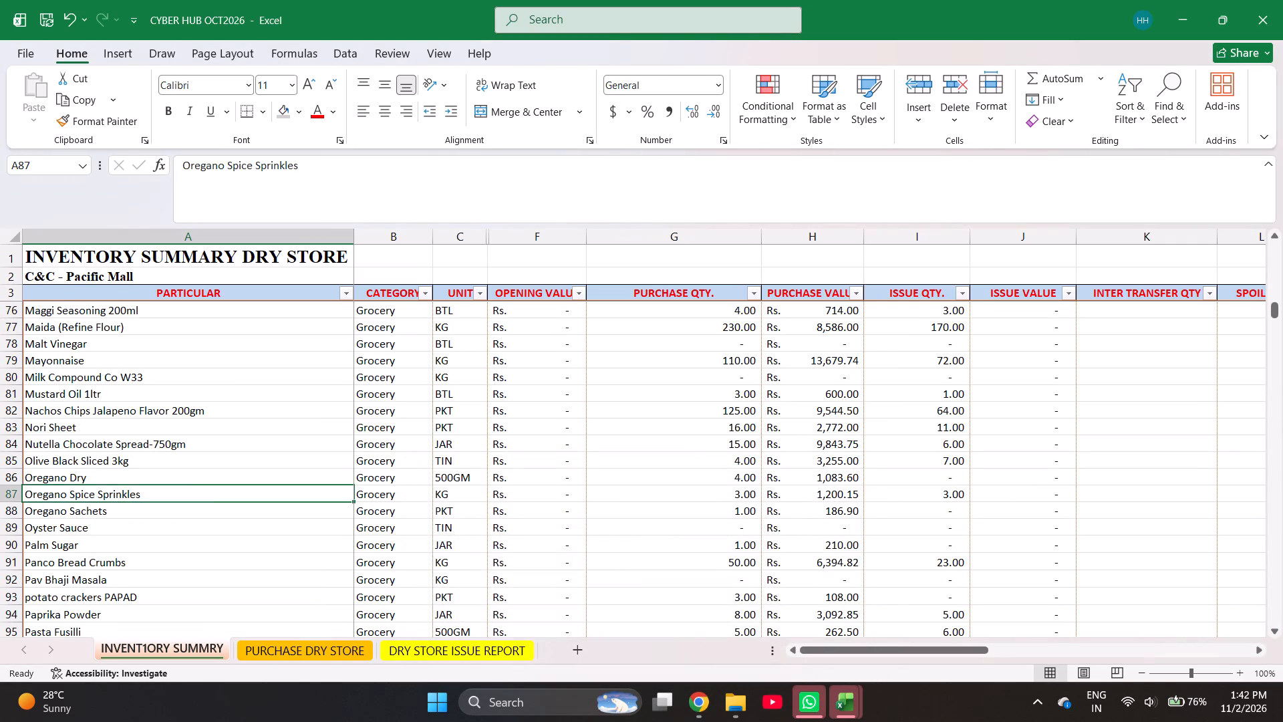
key(ctrl+c)
key(ctrl+Page_Down)
key(Return)
key(Return)
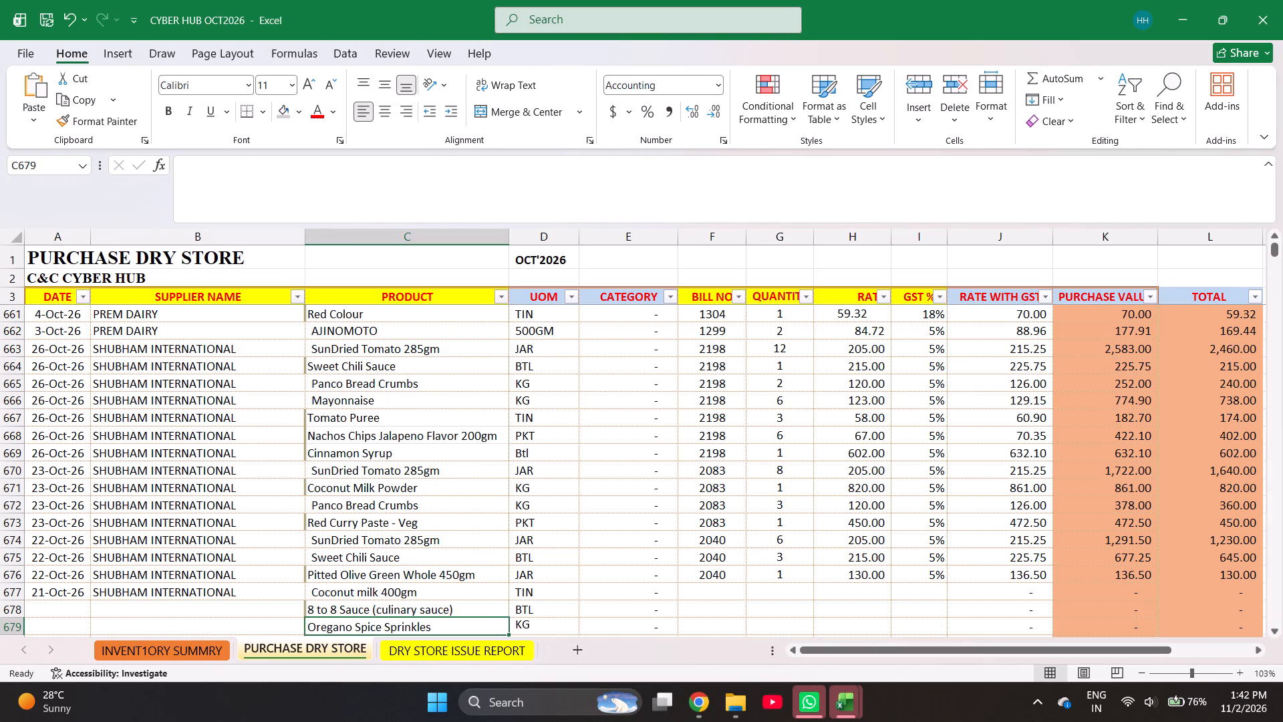
Enter the product SunDried Tomato 285gm in row 680.
text(SUND)
key(Right)
Enter bill number 1991 for Coconut milk 400gm in row 677.
key(Right)
key(Right)
key(Right)
key(ctrl+Up)
key(Left)
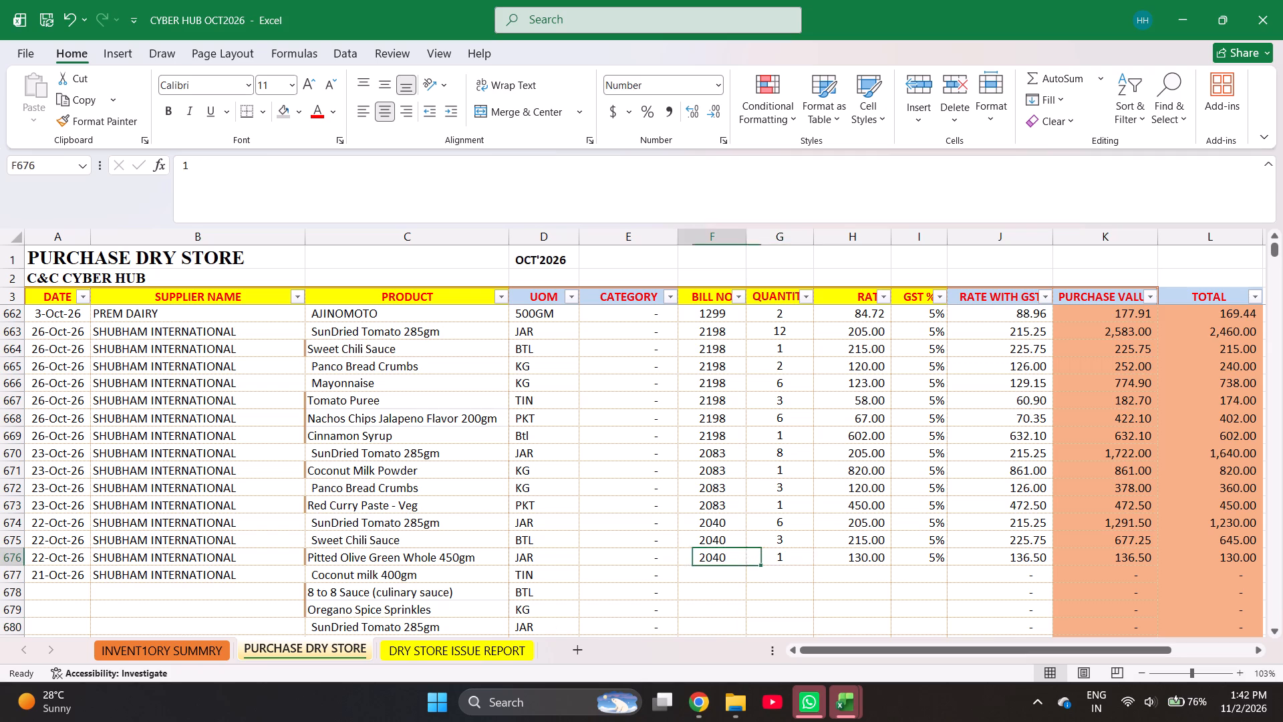
key(Down)
text(1991)
Enter the quantities 3, 1, 1 and 4 in rows 677 to 680.
key(Right)
key(3)
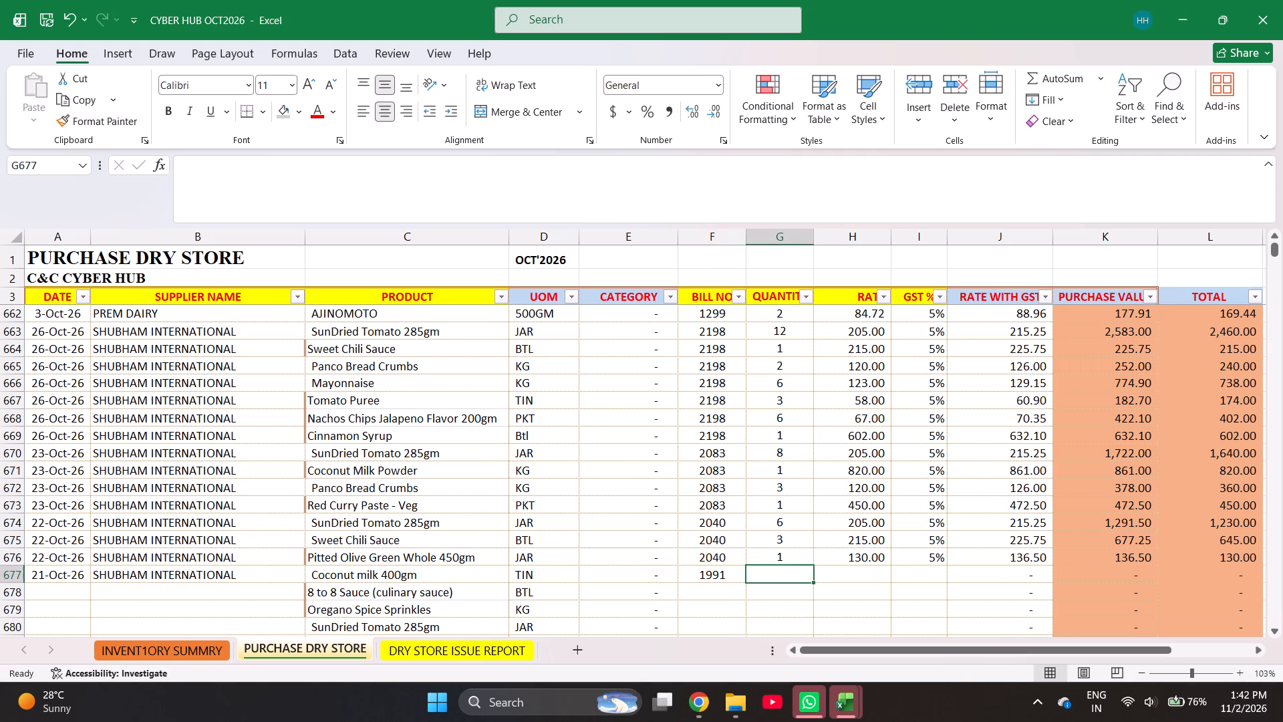
key(Return)
key(1)
key(Return)
key(1)
key(Return)
key(4)
key(Return)
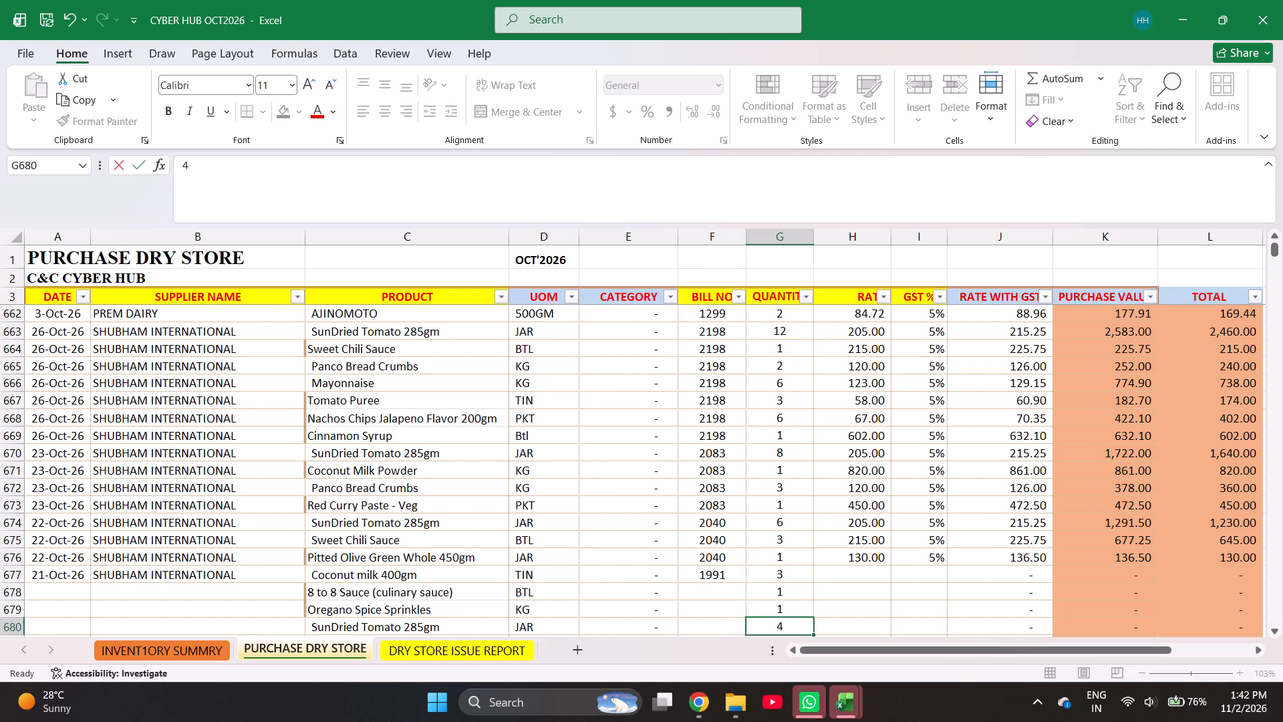
Enter the rates 225, 460, 381 and 205 in rows 677 to 680.
key(Up)
key(Up)
key(Right)
key(Up)
key(Up)
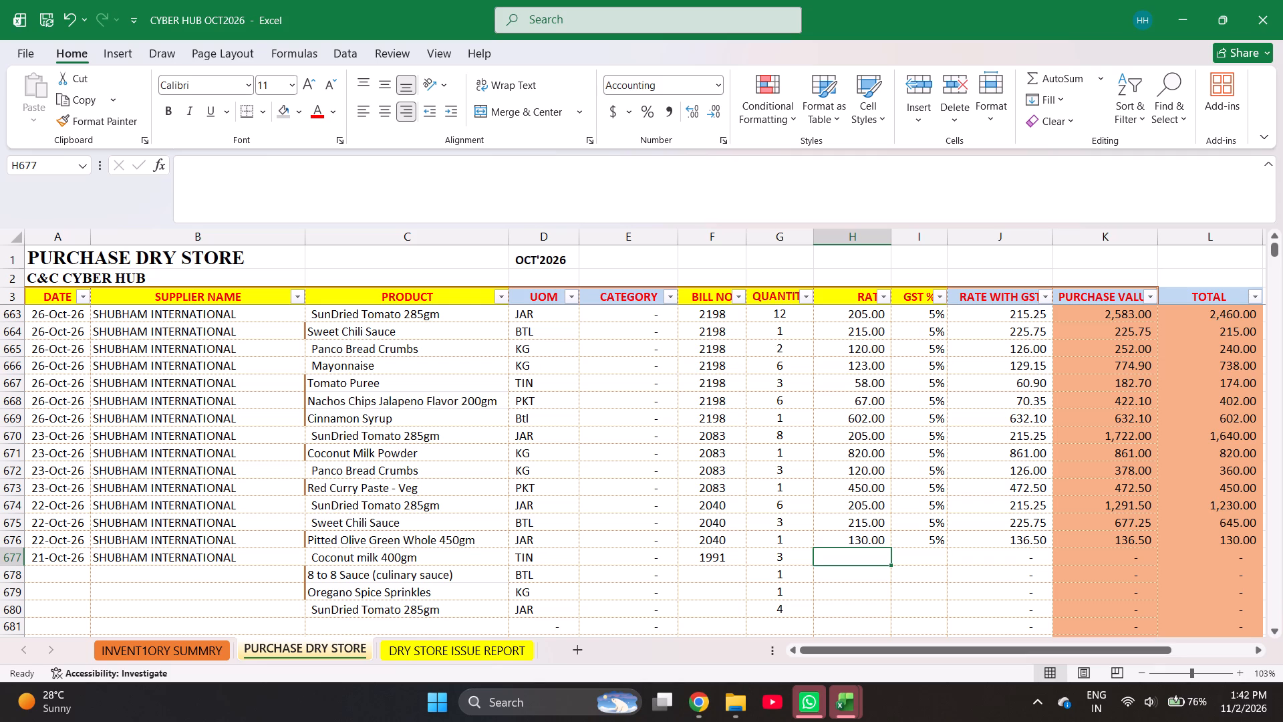
text(225)
key(Return)
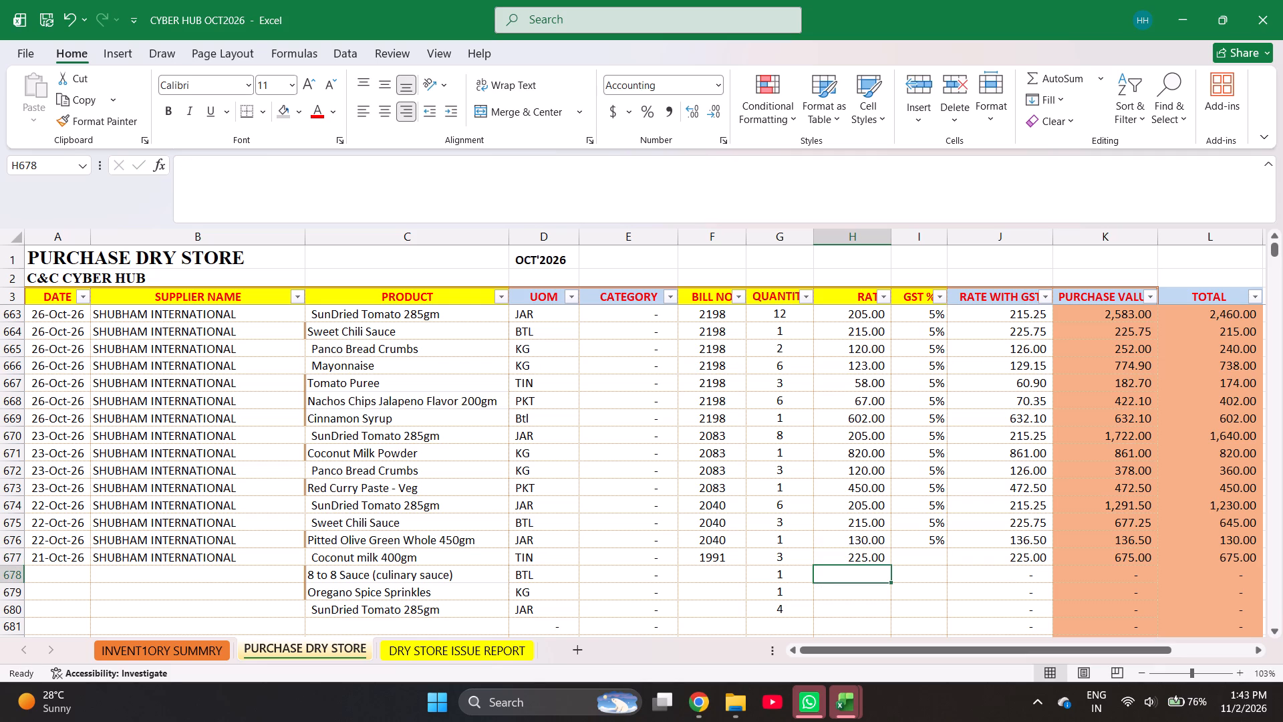
text(460)
key(Return)
text(381)
key(Return)
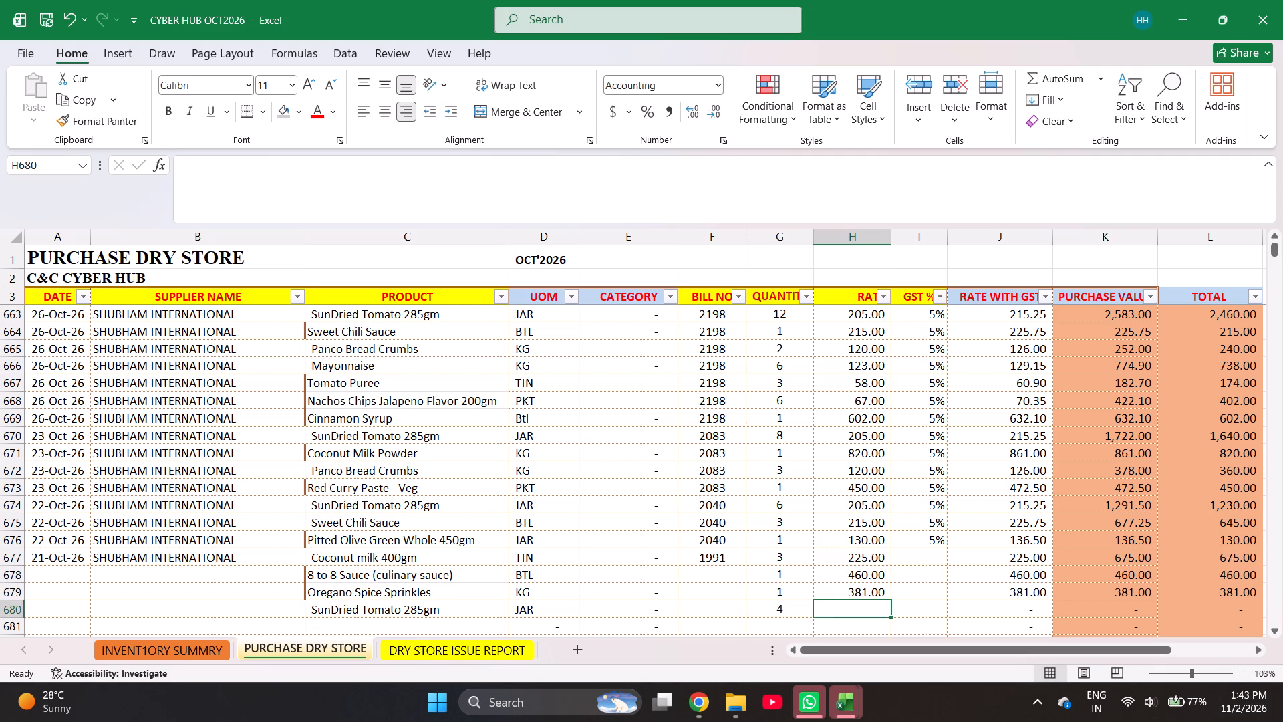
text(205)
key(Right)
Fill the 5% GST rate from row 676 down through rows 677 to 680.
key(Up)
key(Up)
key(Up)
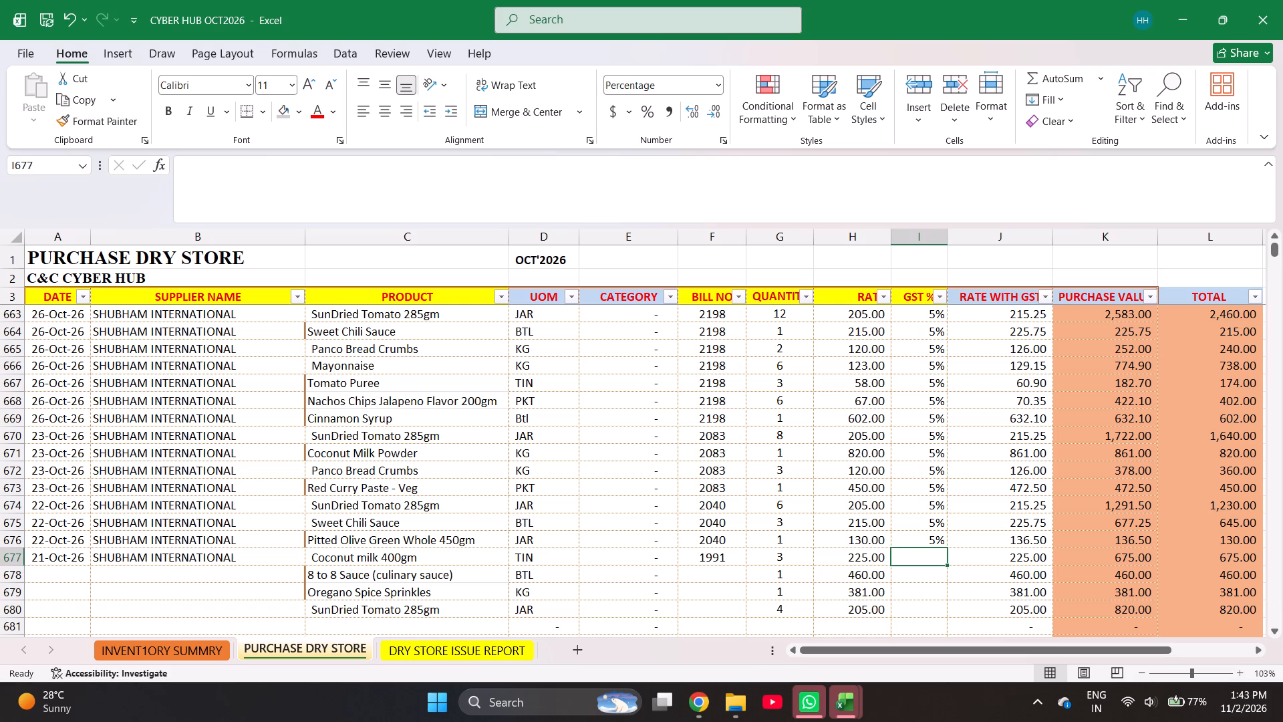
key(Up)
key(shift+Down)
key(shift+Down)
key(shift+Down)
key(shift+Down)
key(ctrl+d)
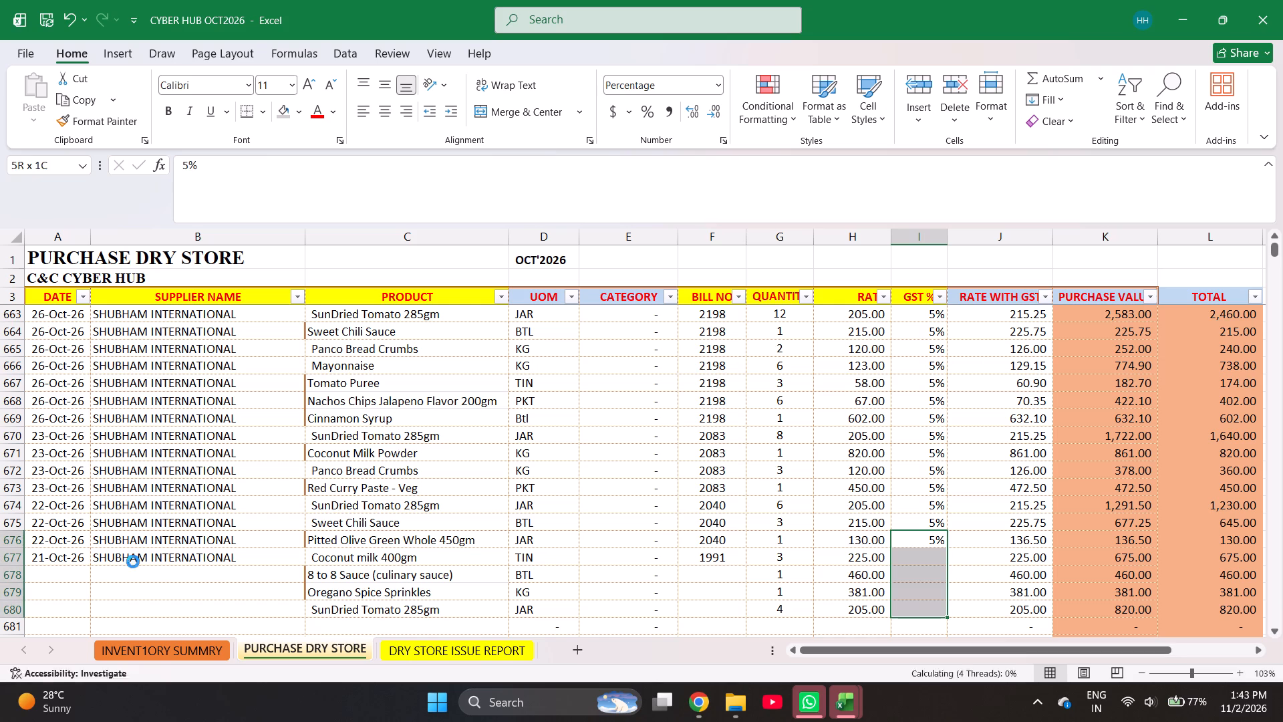
Fill bill number 1991 from row 677 down through row 680.
key(ctrl+Left)
key(Left)
key(Down)
key(Down)
key(ctrl+Right)
key(Right)
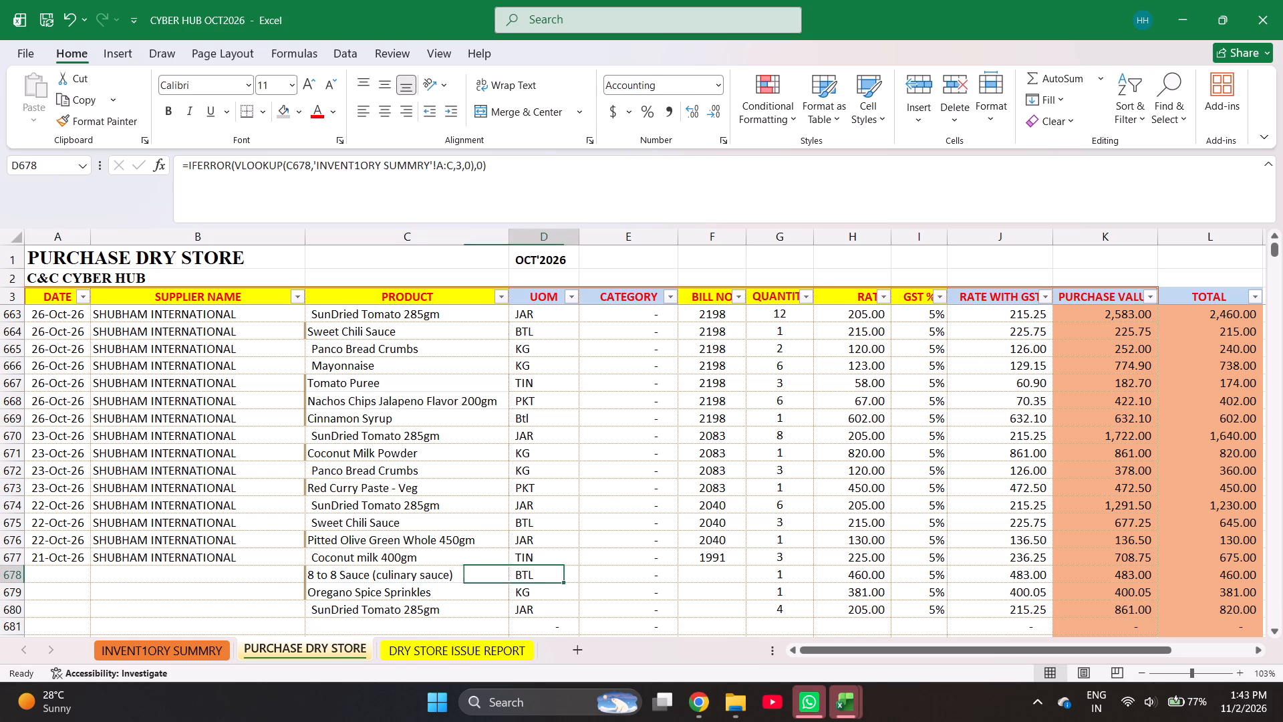
key(Right)
key(Right)
key(Up)
key(shift+Down)
key(shift+Down)
key(shift+Down)
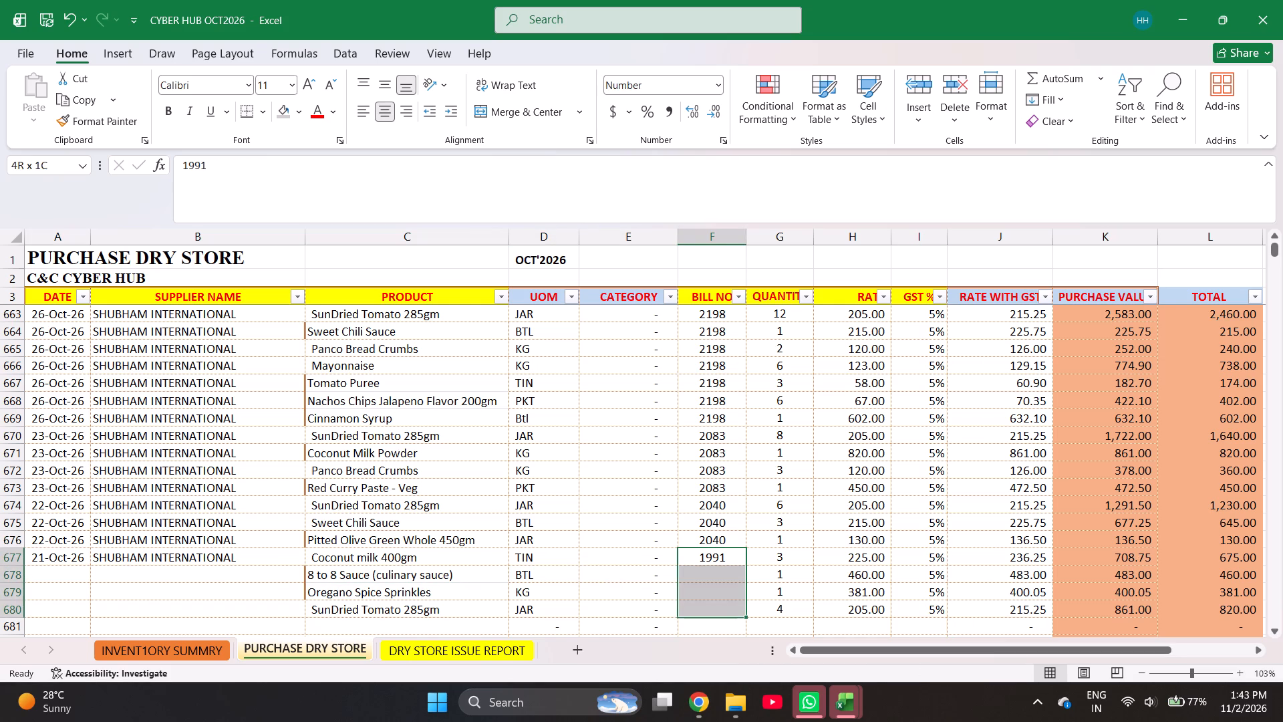
key(ctrl+d)
Fill the date 21-Oct-26 and supplier SHUBHAM INTERNATIONAL from row 677 down through row 680.
key(ctrl+Left)
key(shift+Right)
key(shift+Down)
key(shift+Down)
key(shift+Down)
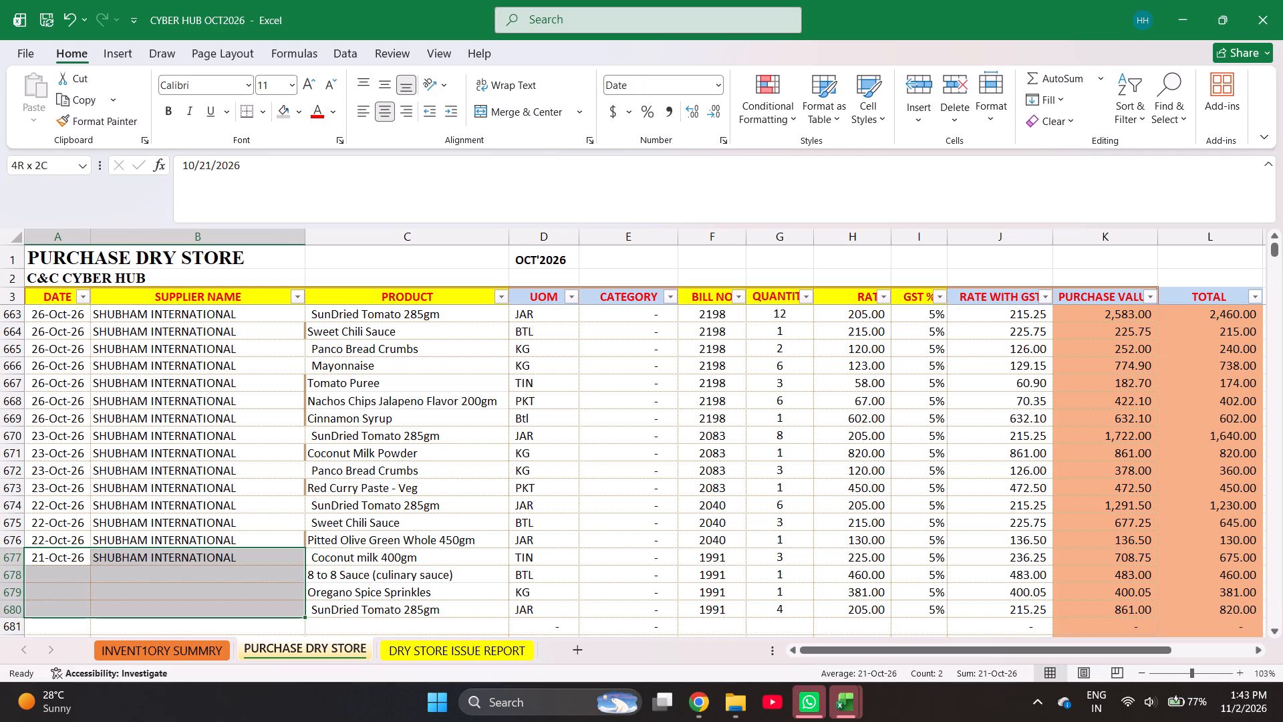
key(ctrl+d)
Check the sum of the purchase values for bill 1991 in rows 677 to 680.
key(ctrl+Right)
key(Left)
key(shift+Down)
key(shift+Down)
key(shift+Down)
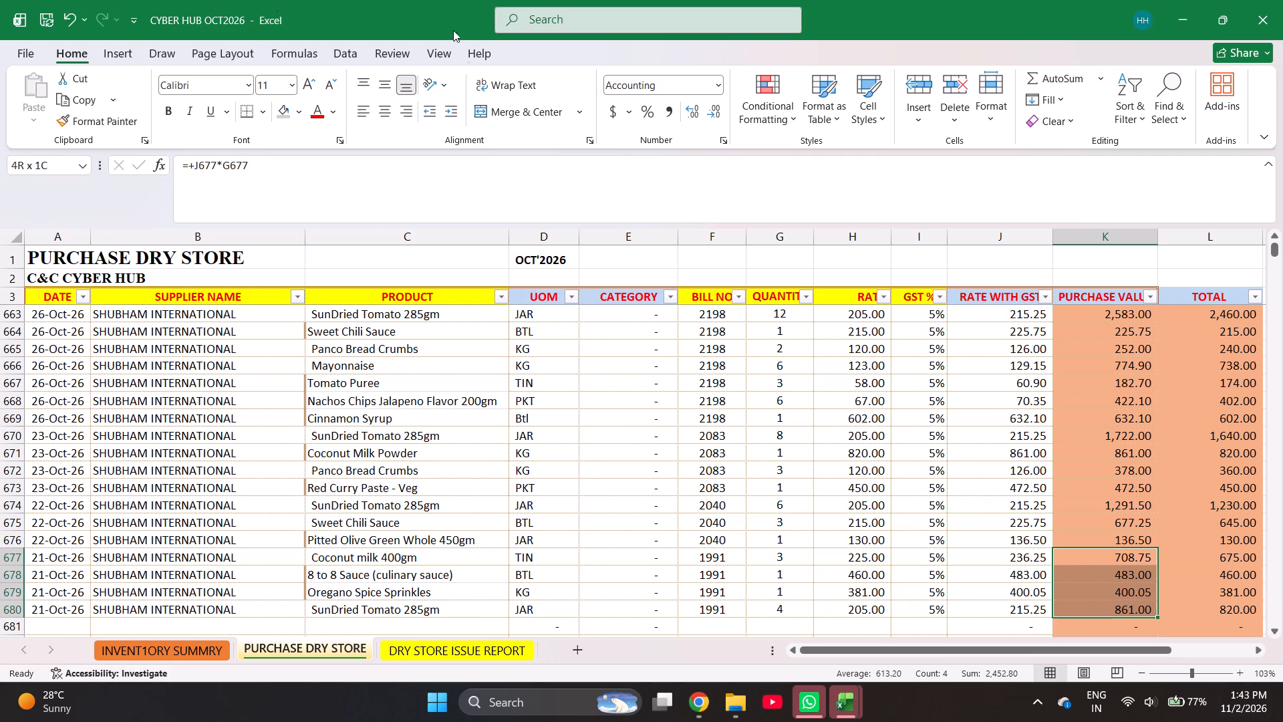
Search the bill number filter for 1844 without applying a filter.
click(735, 294)
key(e)
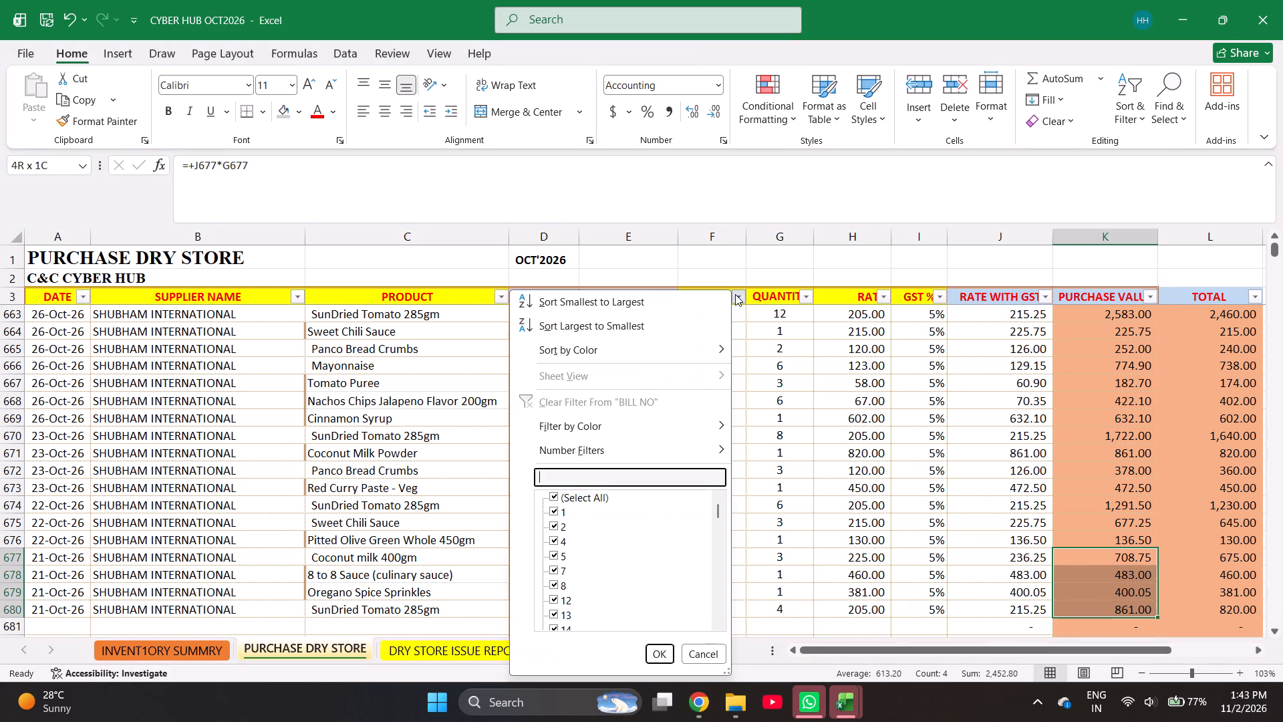
text(1844)
key(Escape)
key(Escape)
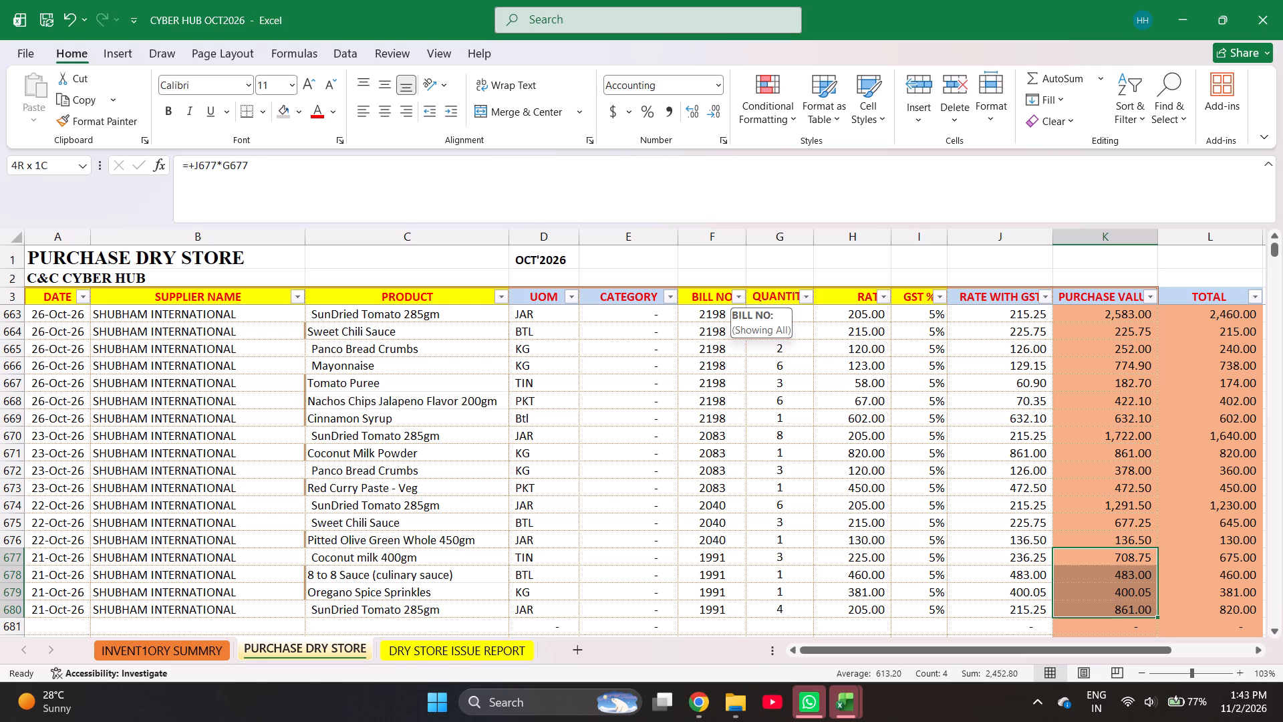
Enter the date 10-21-2026 in row 681.
key(ctrl+Left)
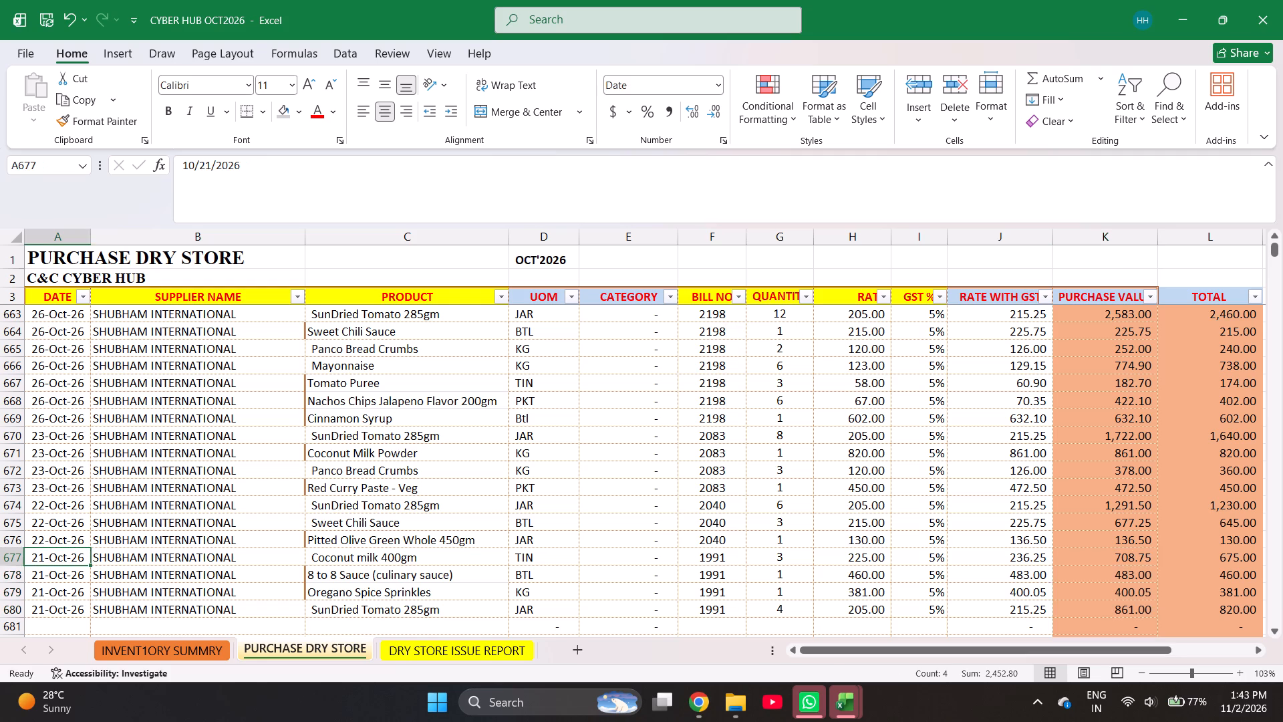
key(Down)
key(Down)
key(Down)
key(Down)
text(10-21-2026)
key(Right)
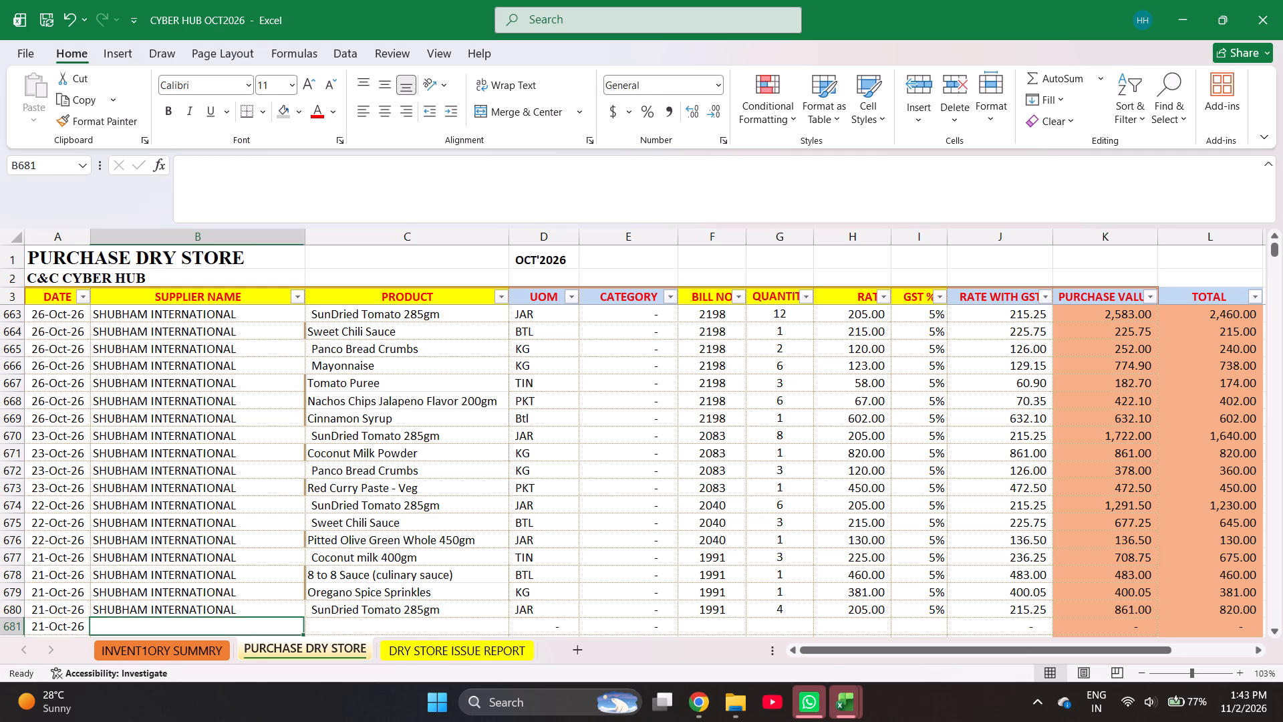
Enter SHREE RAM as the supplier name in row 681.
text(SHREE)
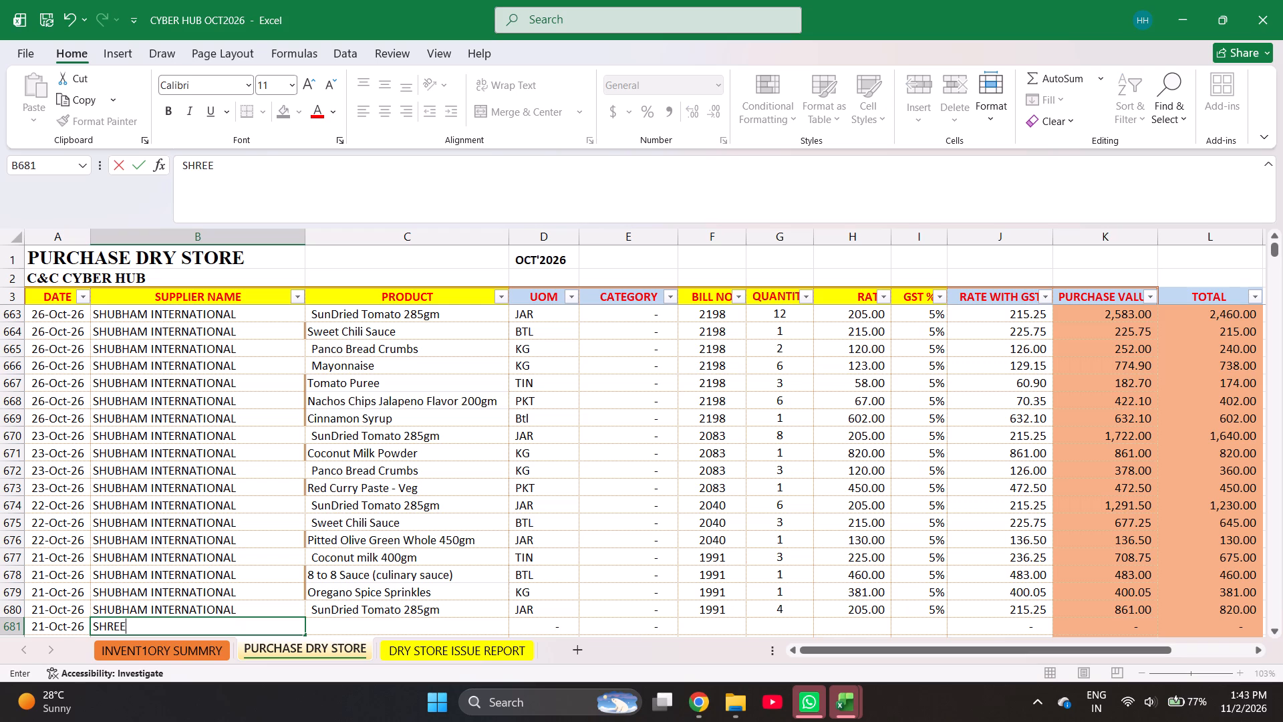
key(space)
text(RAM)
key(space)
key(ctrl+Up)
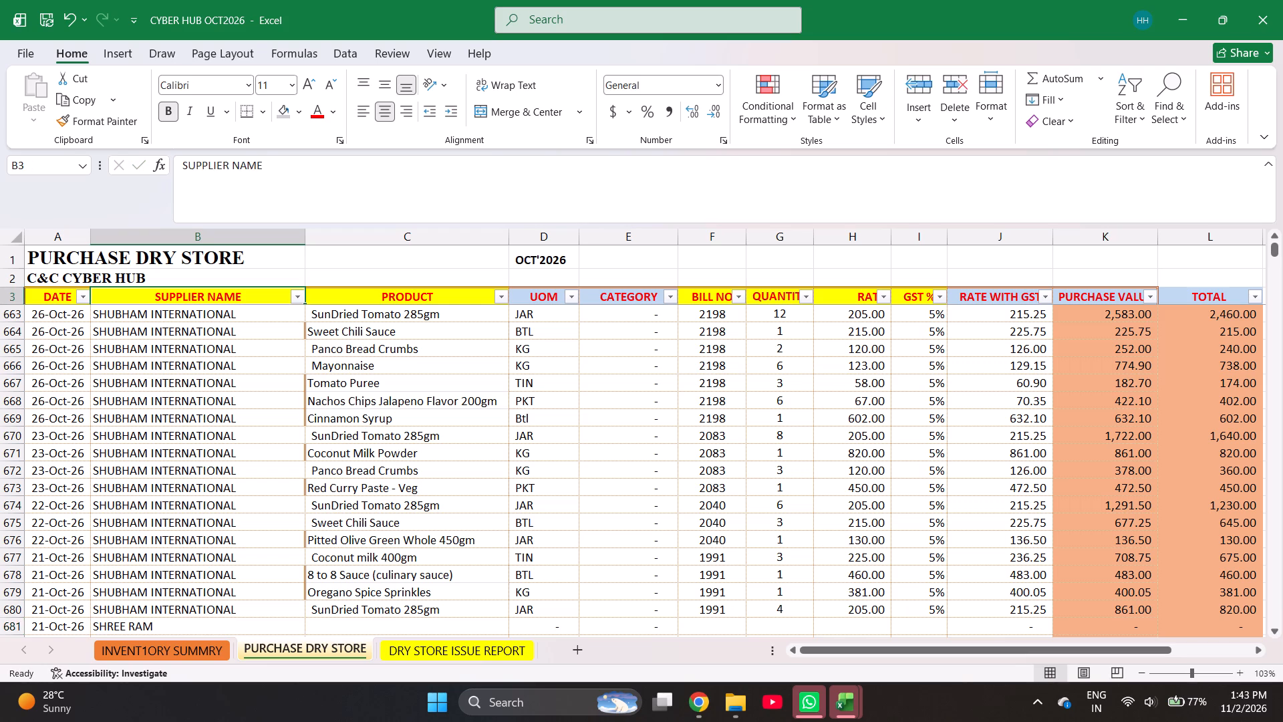
Search the supplier name filter for RAM without applying a filter.
key(alt+Down)
text(ERAM)
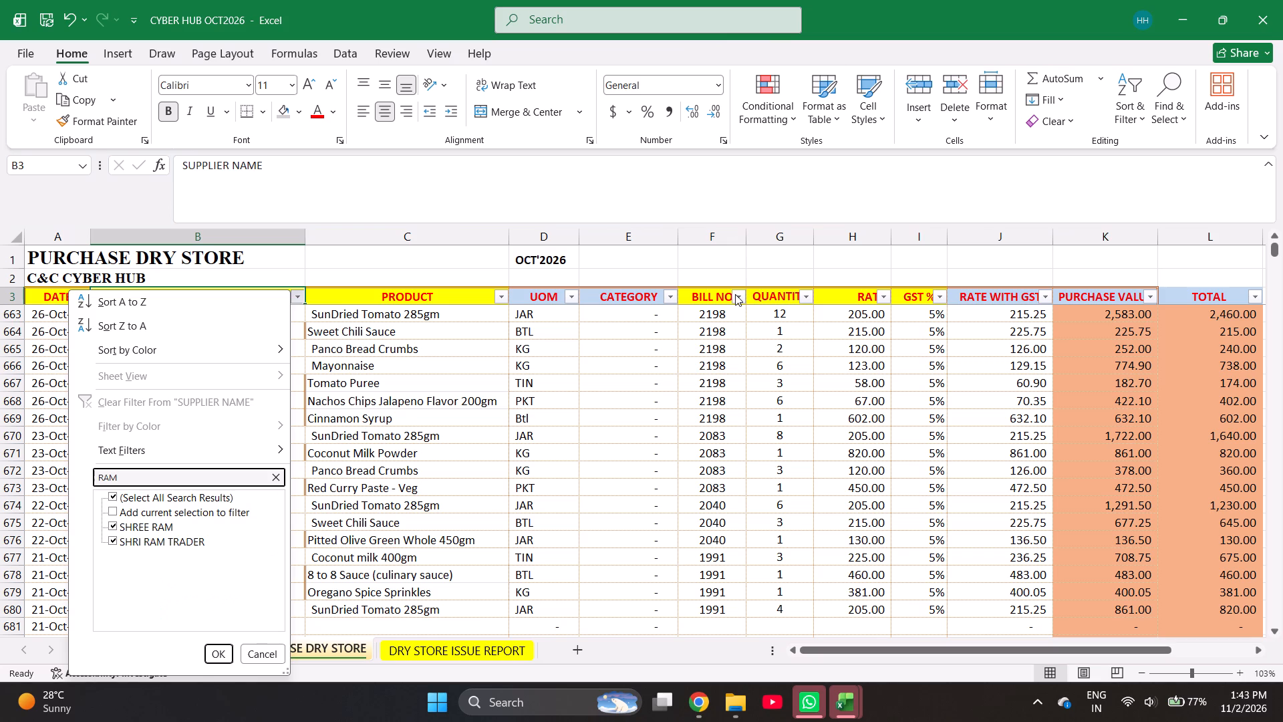
key(Escape)
key(Escape)
Find SHRI RAM TRADER among the earlier purchase entries and copy it into the supplier cell of row 681.
key(Down)
key(Down)
key(Down)
key(Down)
key(Down)
key(Down)
key(Down)
key(Down)
key(Down)
key(Down)
key(Down)
key(Down)
key(Down)
key(Down)
key(Down)
key(Down)
key(Down)
key(Down)
key(Down)
key(Down)
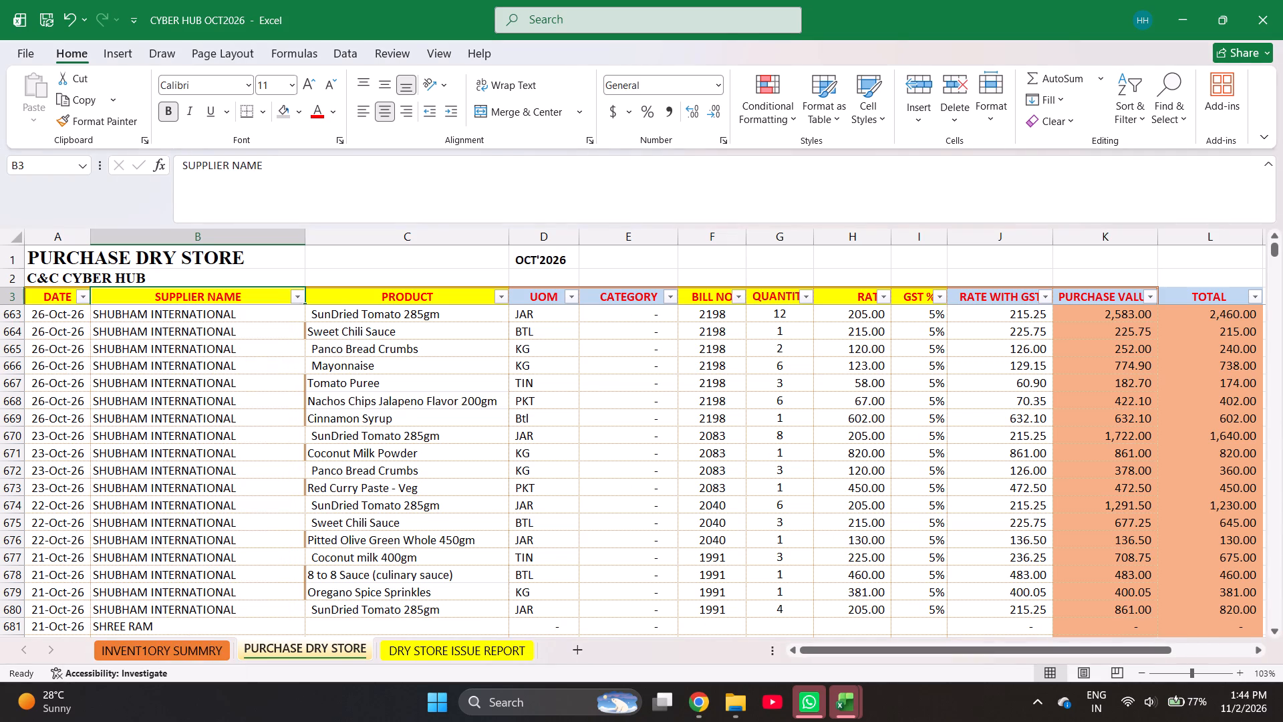
key(Page_Down)
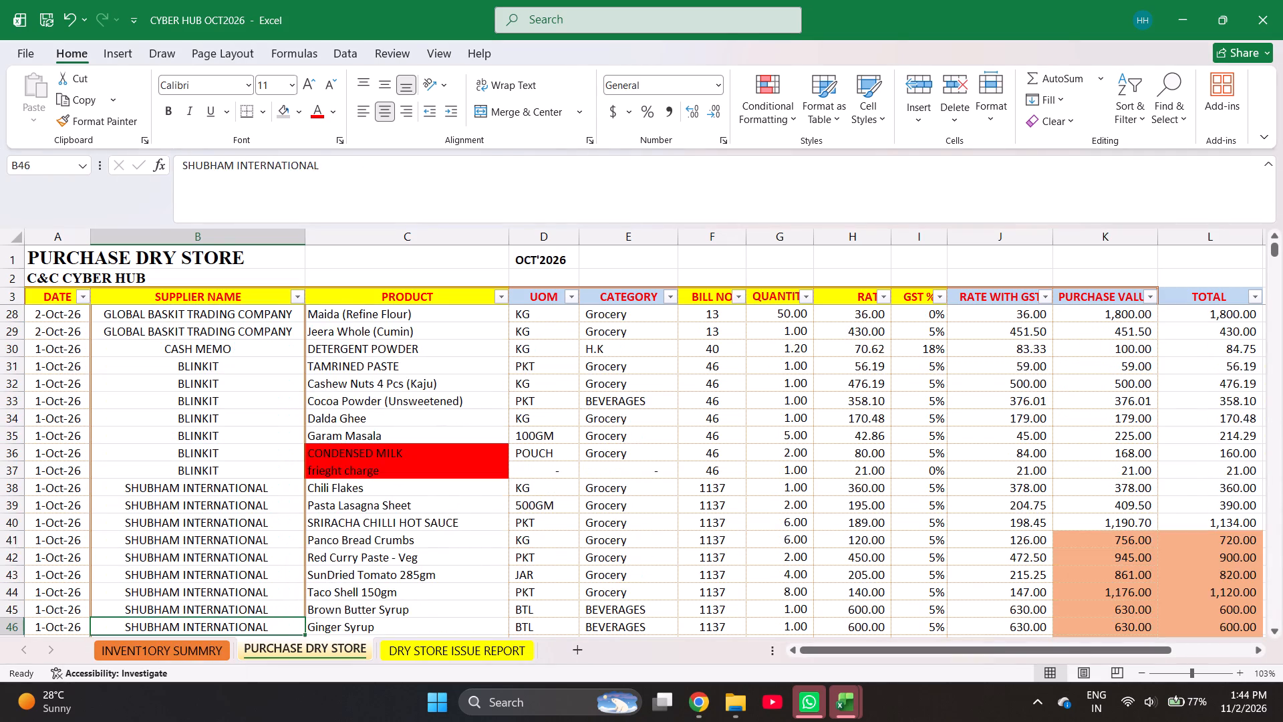
key(Page_Down)
key(Page_Down)
key(Page_Down)
key(Page_Down)
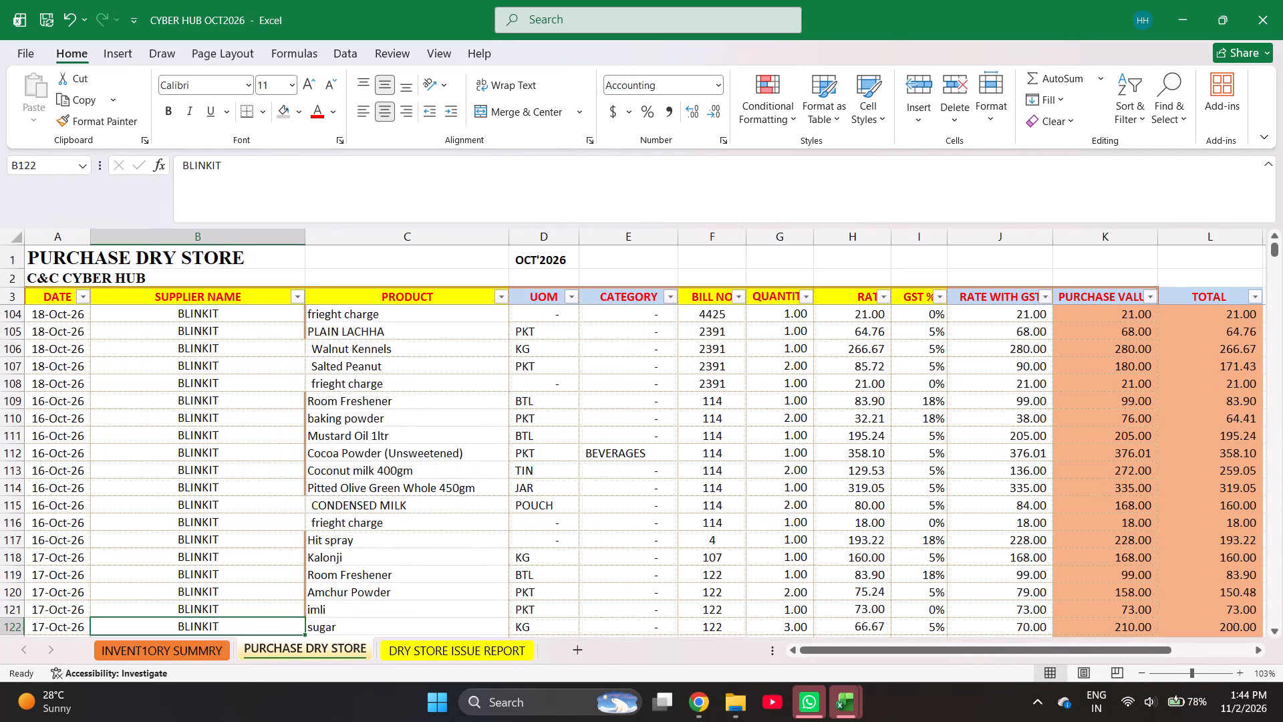
key(Page_Down)
key(Page_Down)
key(Page_Down)
key(Page_Down)
key(Page_Down)
key(Page_Down)
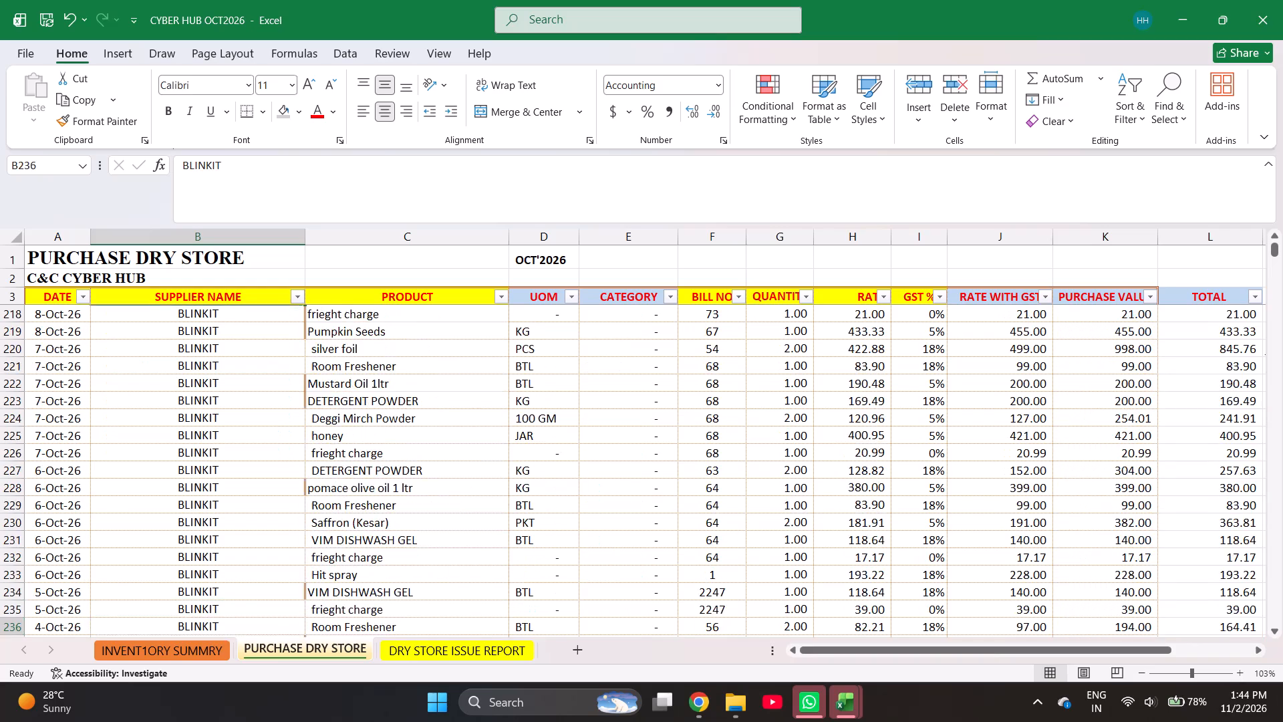
key(Page_Down)
key(Page_Down)
key(Page_Down)
key(Page_Down)
key(Page_Down)
key(Page_Down)
key(Page_Down)
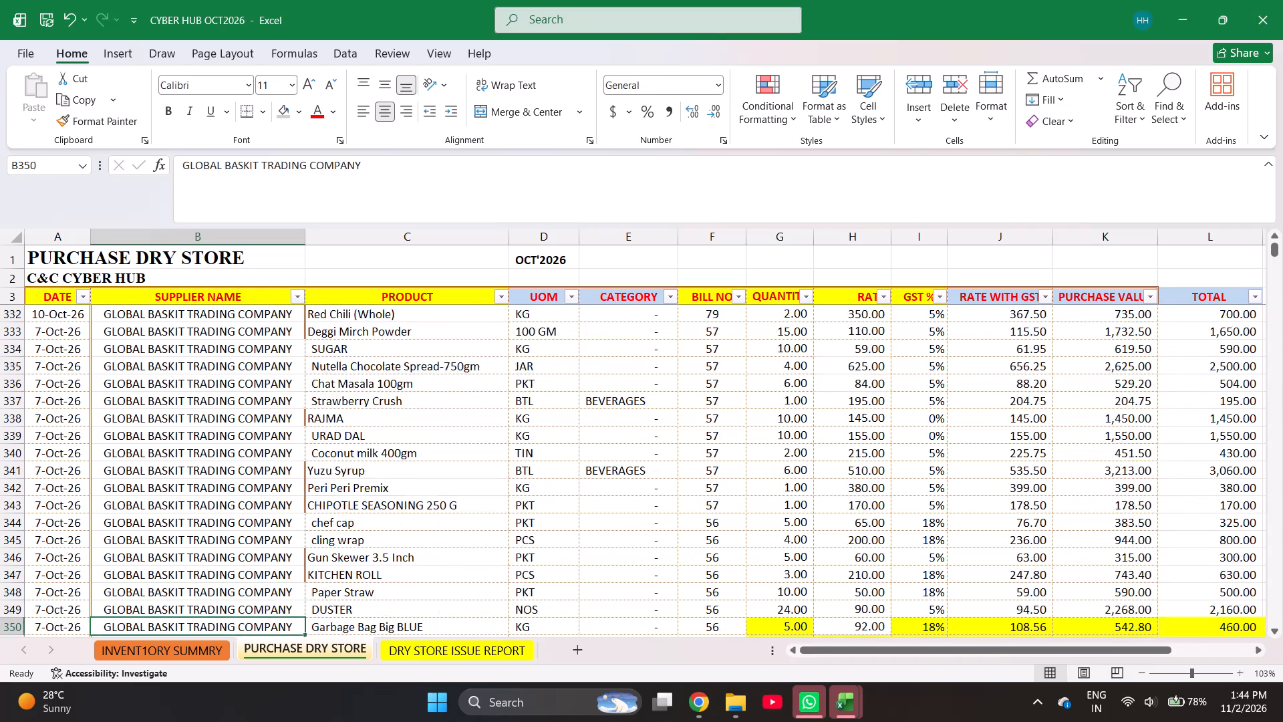
key(Page_Down)
key(Page_Down)
key(Page_Down)
key(Page_Down)
key(Page_Down)
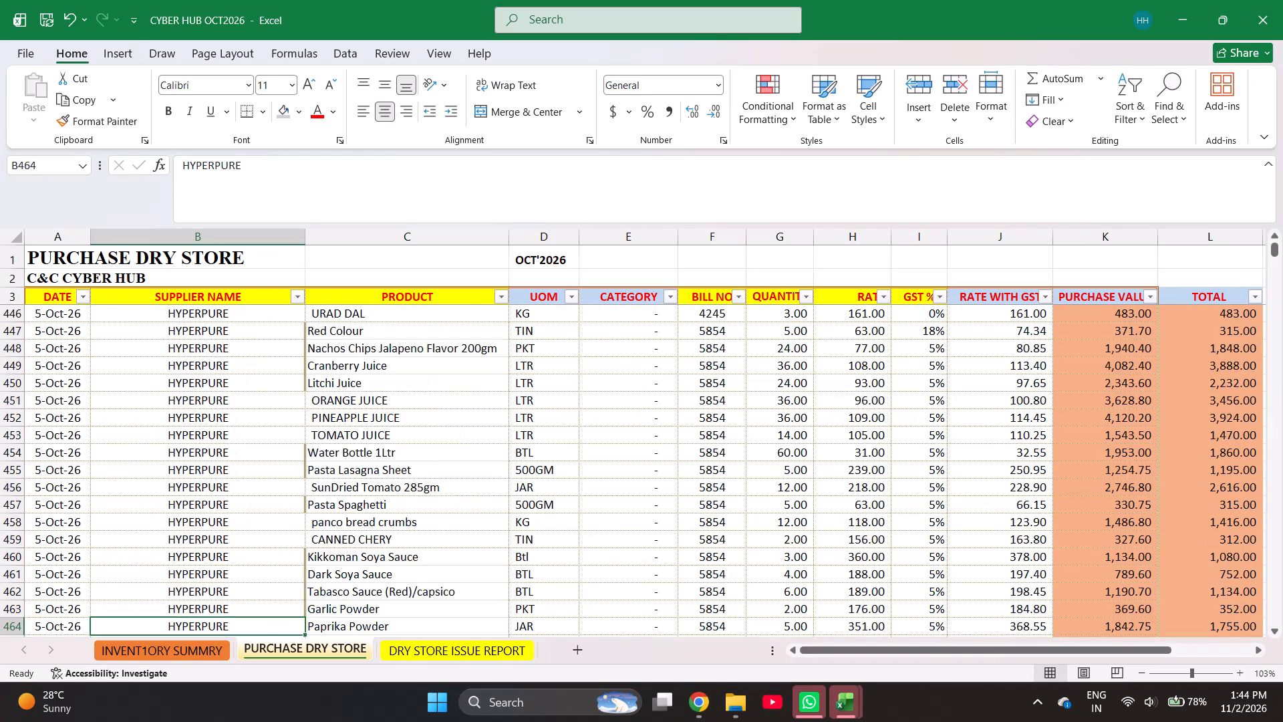
key(Page_Up)
key(Page_Down)
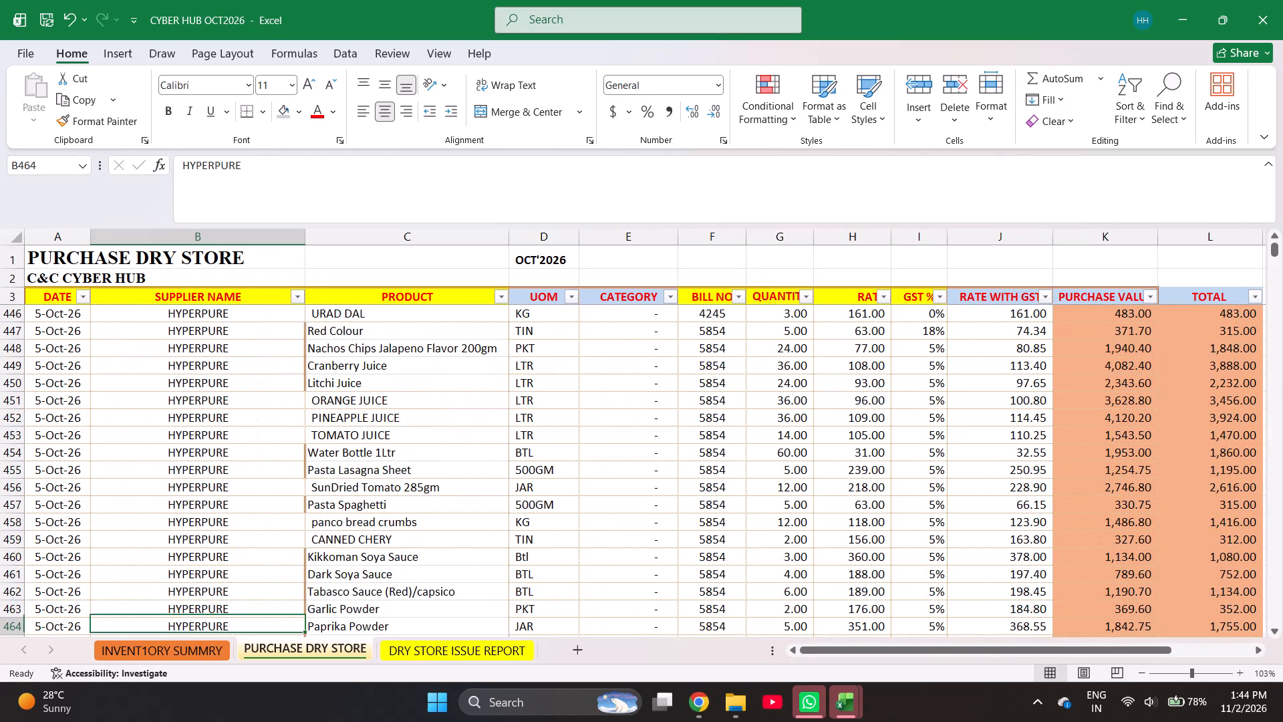
key(Page_Up)
key(Up)
key(Up)
key(Up)
key(Up)
key(Up)
key(Up)
key(Up)
key(Up)
key(Up)
key(Up)
key(Up)
key(Up)
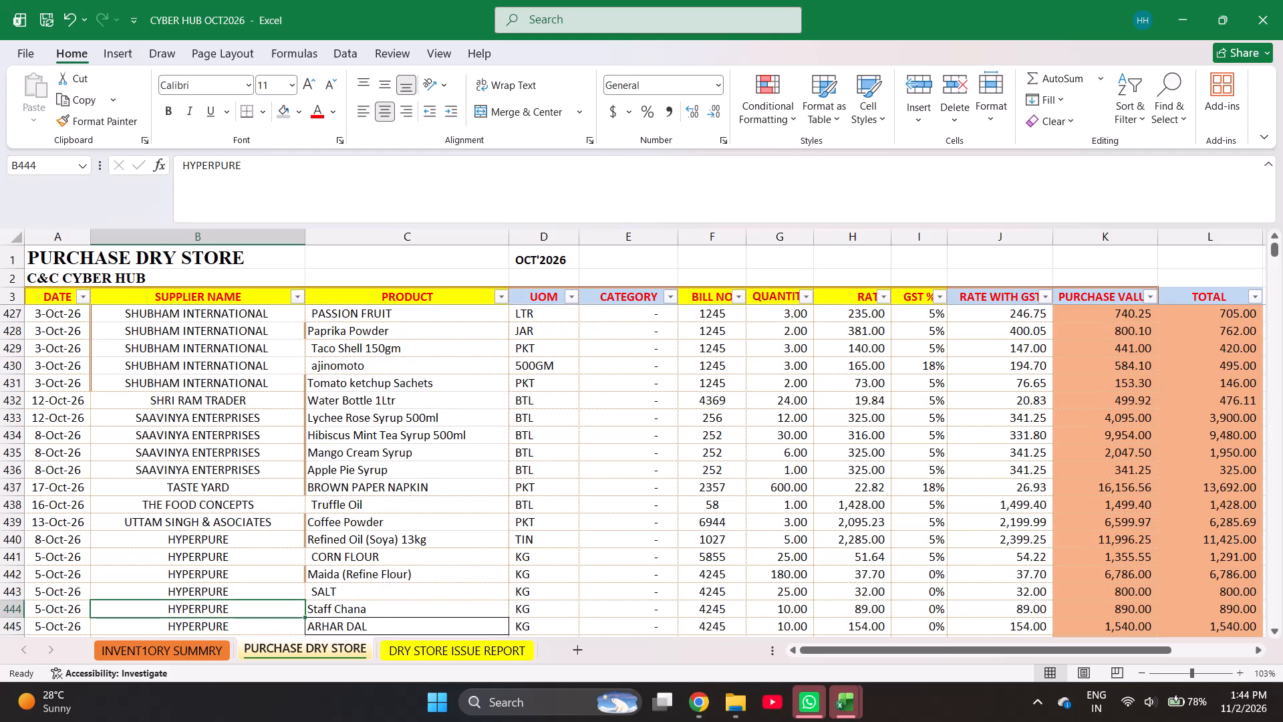
key(Up)
key(ctrl+c)
key(ctrl+Down)
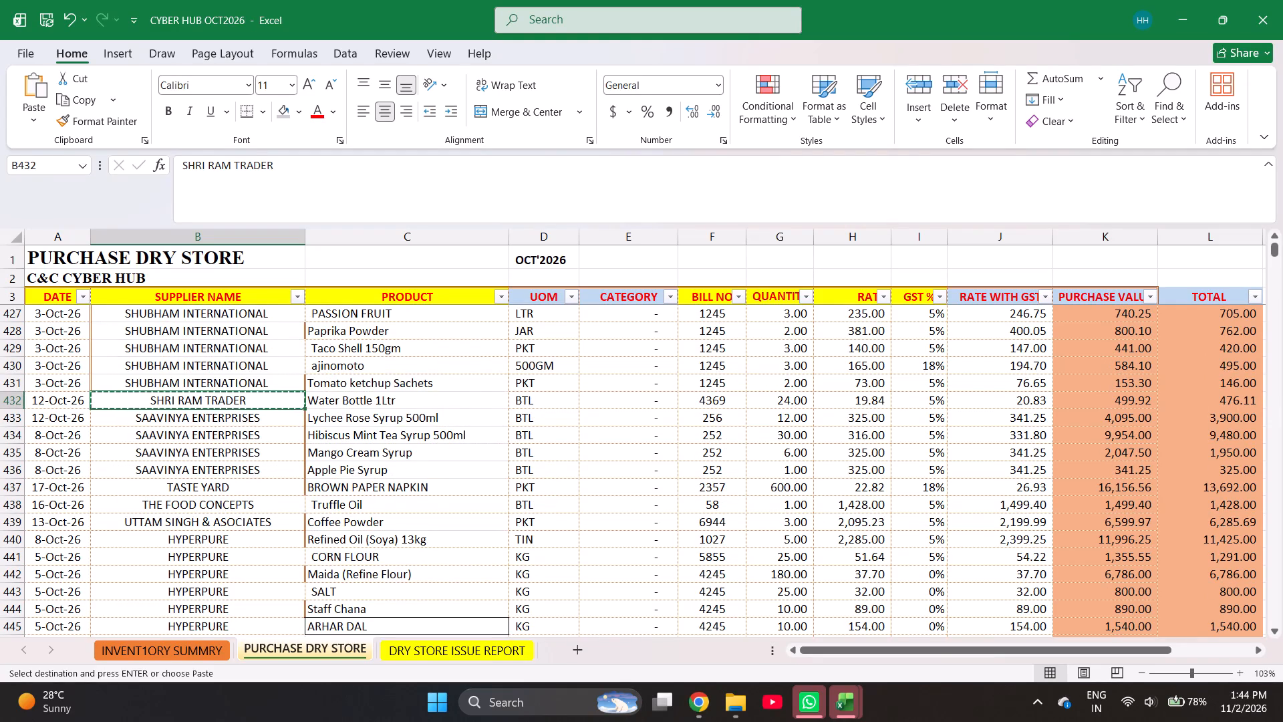
key(Return)
Find Water Bottle 1Ltr in the inventory summary sheet and copy it into the product cell of purchase row 681.
key(Right)
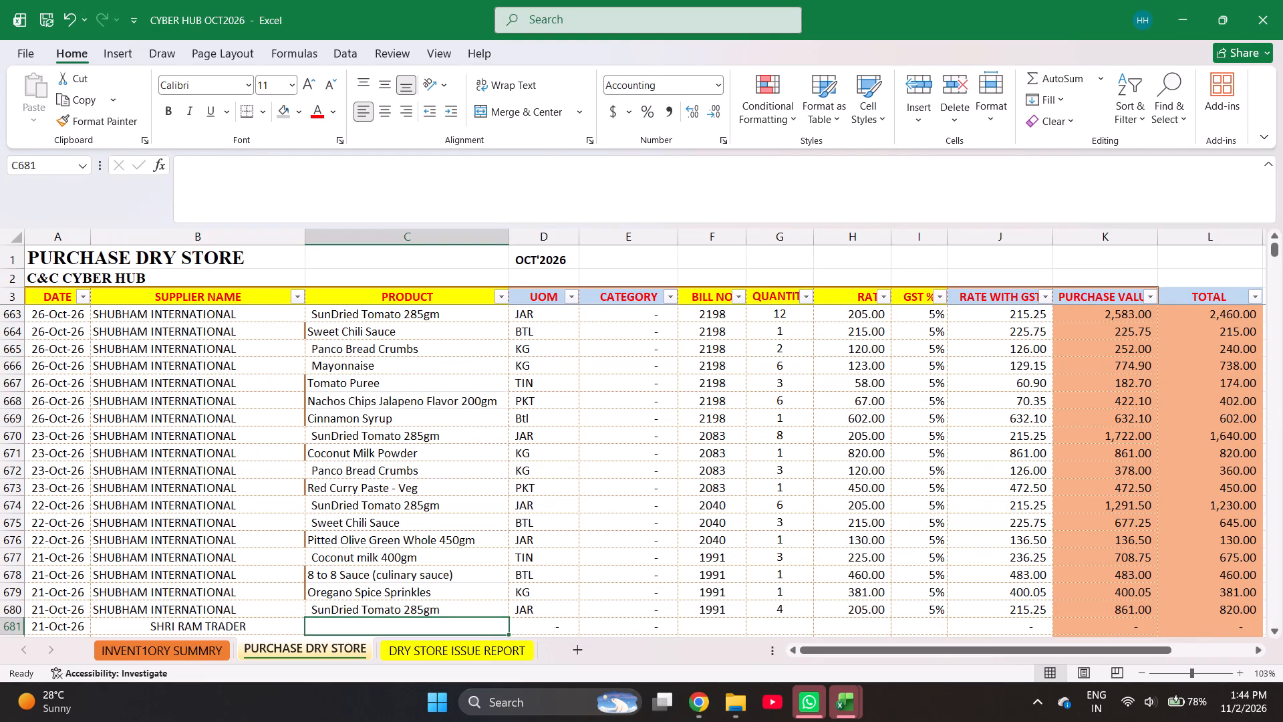
key(ctrl+Page_Up)
key(ctrl+f)
text(WATER)
key(Return)
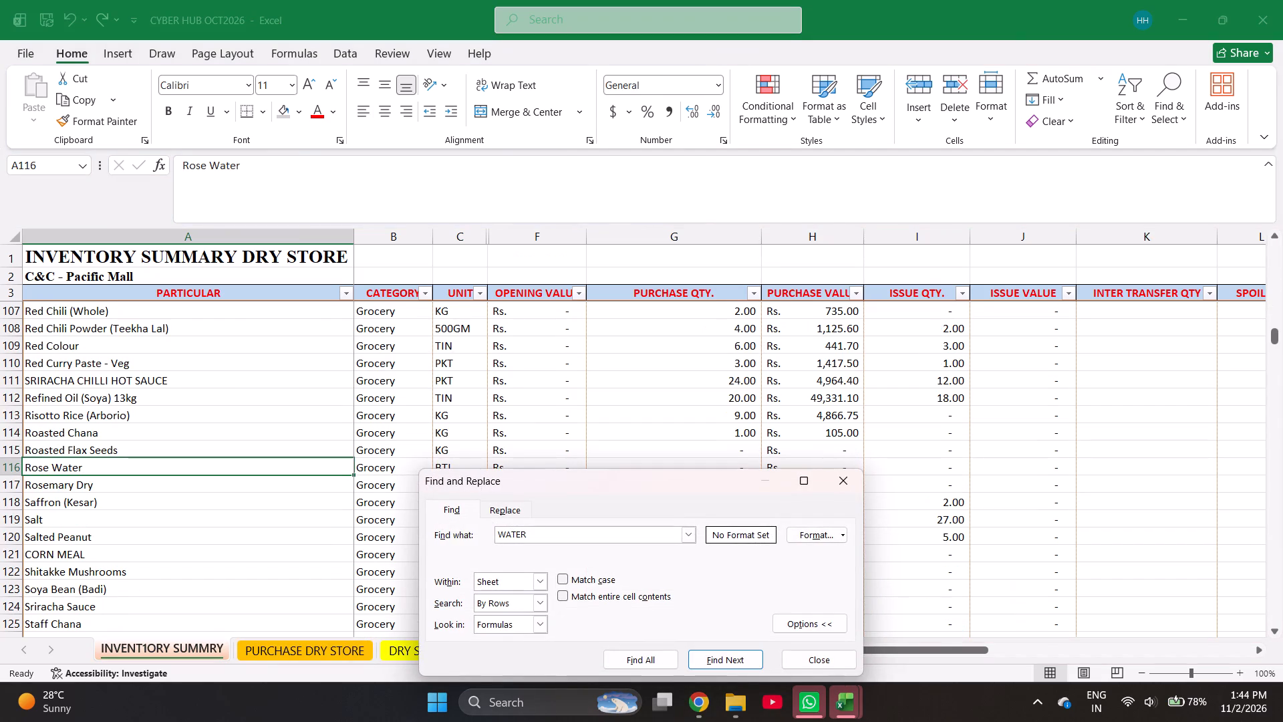
key(space)
text(B)
key(Return)
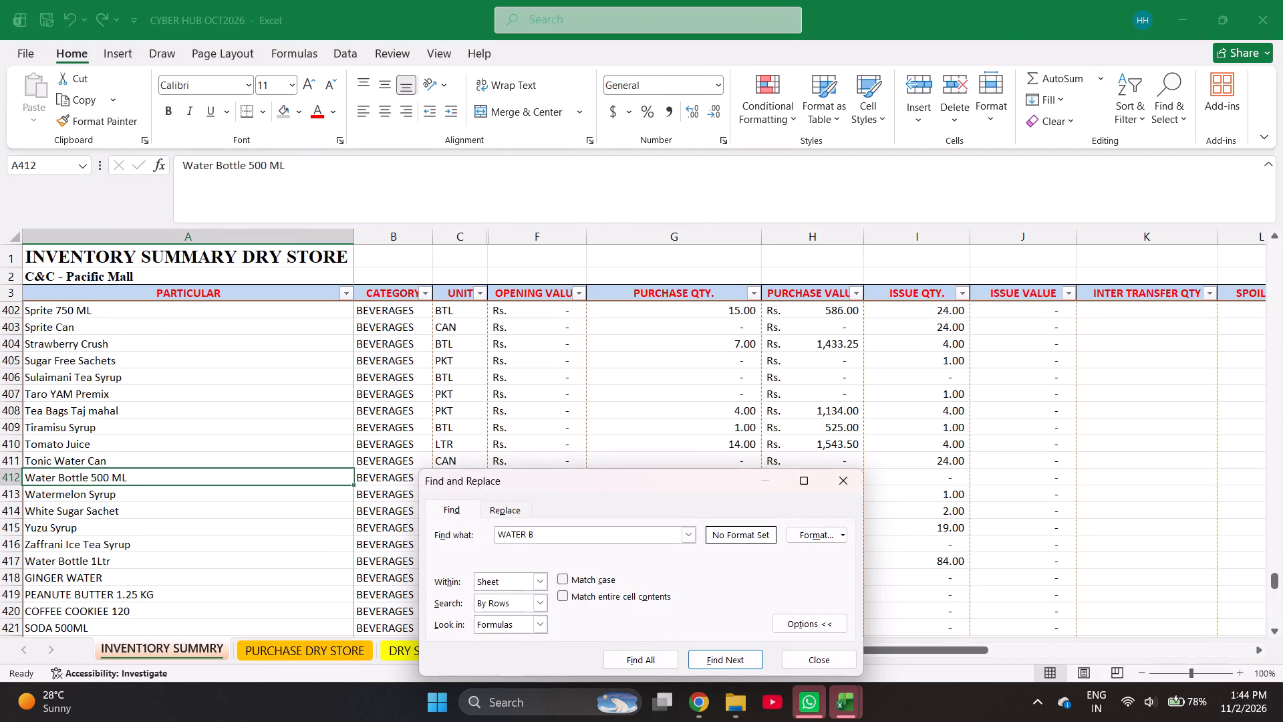
key(Return)
key(Escape)
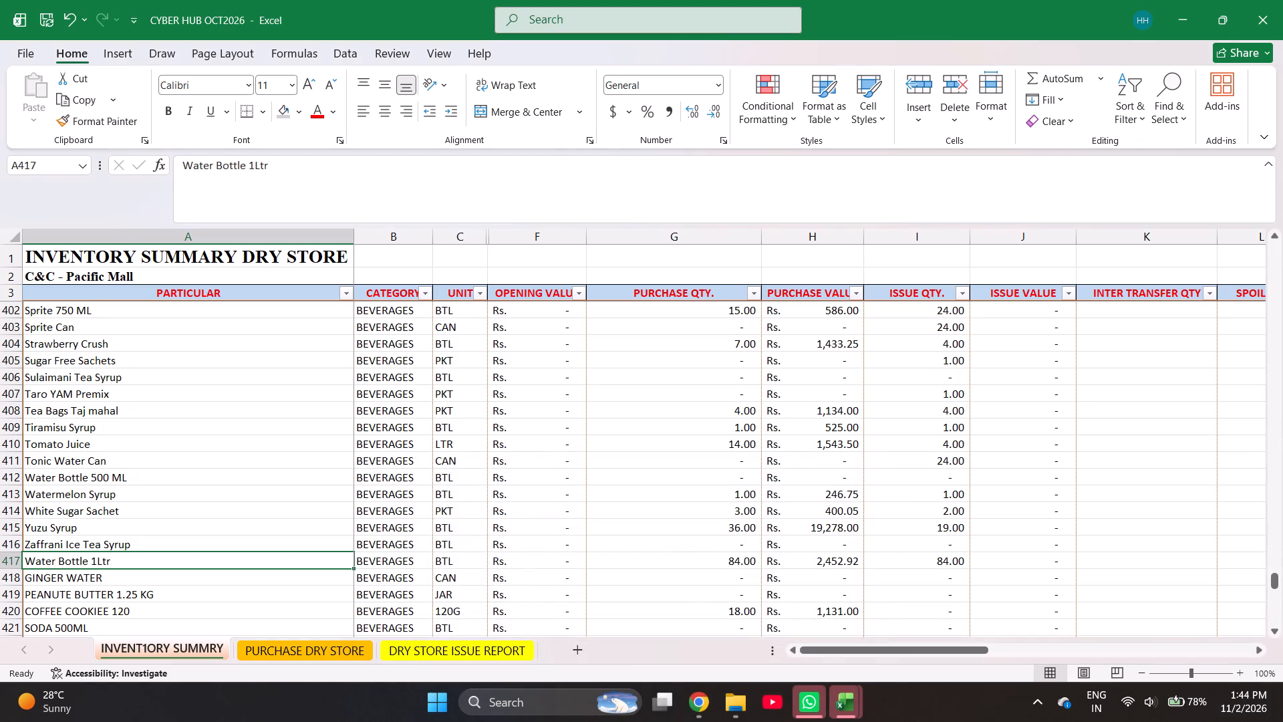
key(ctrl+c)
key(ctrl+Page_Down)
key(Return)
Find Chocolate Wafer Stick in the inventory summary sheet by searching WAF and copy it into the product cell of purchase row 682.
key(Return)
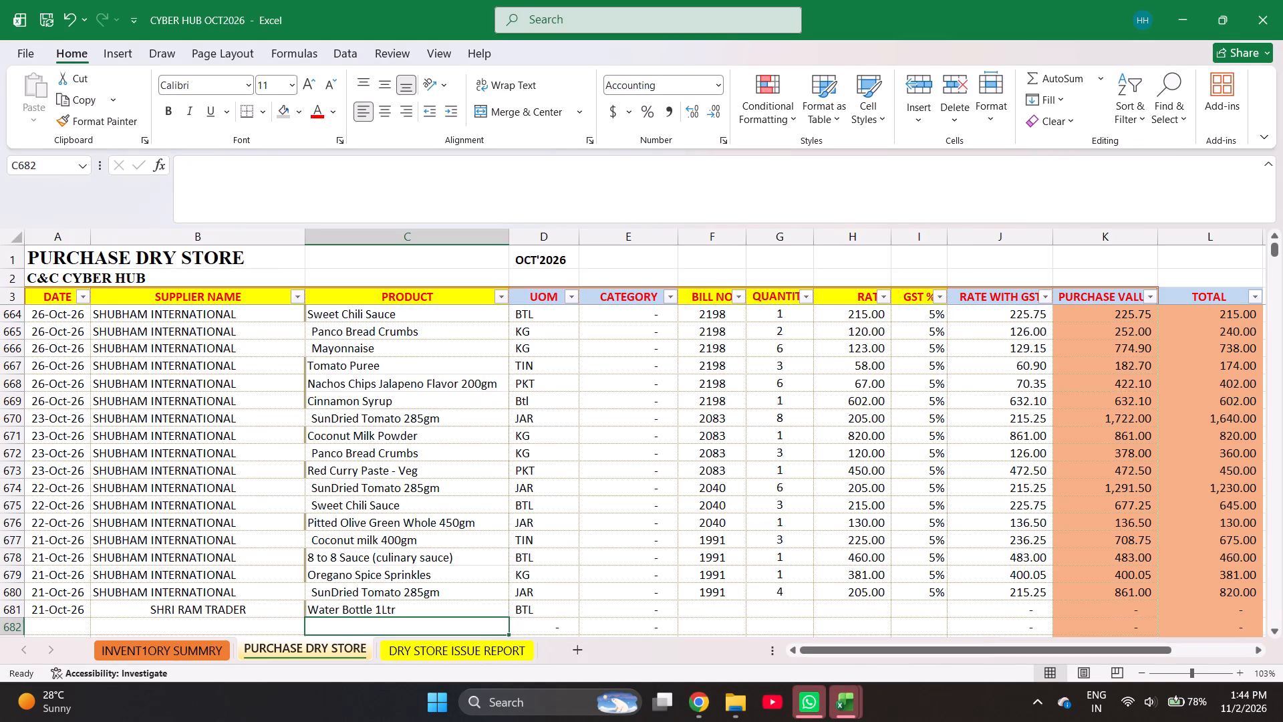
key(ctrl+Page_Up)
key(ctrl+f)
text(WAF)
key(Return)
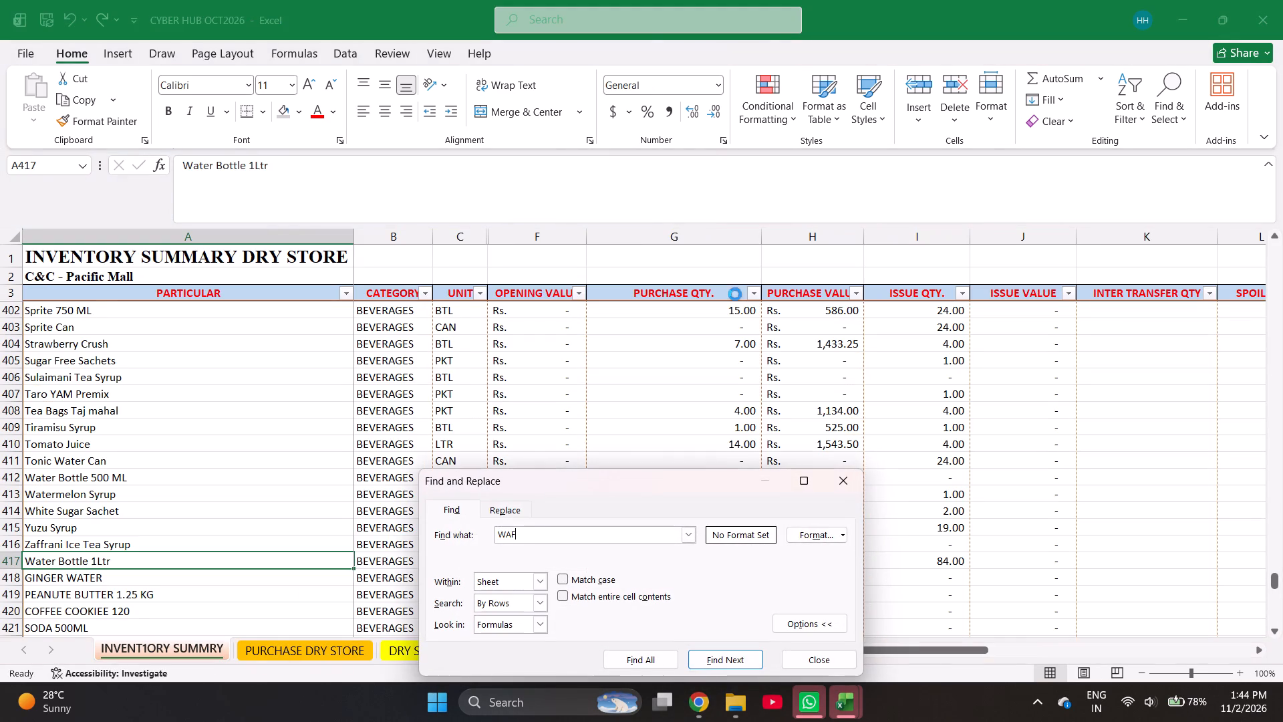
key(Escape)
key(ctrl+c)
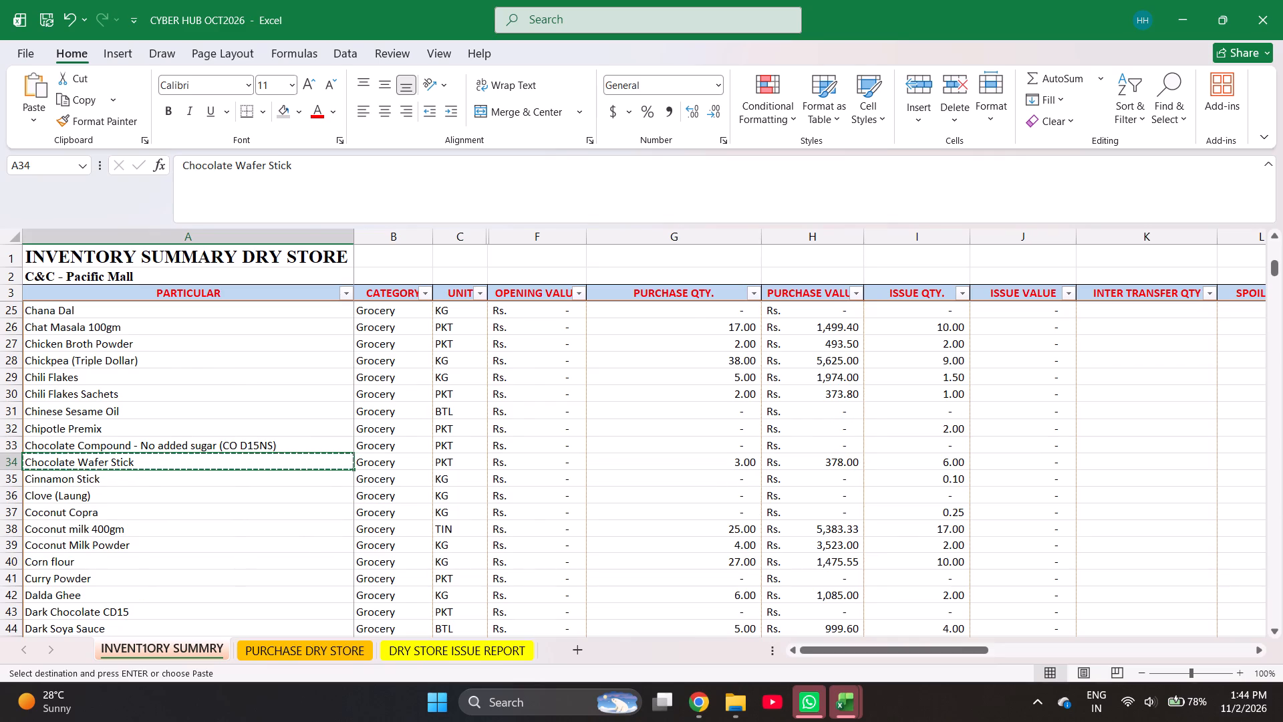
key(ctrl+Page_Down)
key(Return)
key(Right)
key(Right)
key(Right)
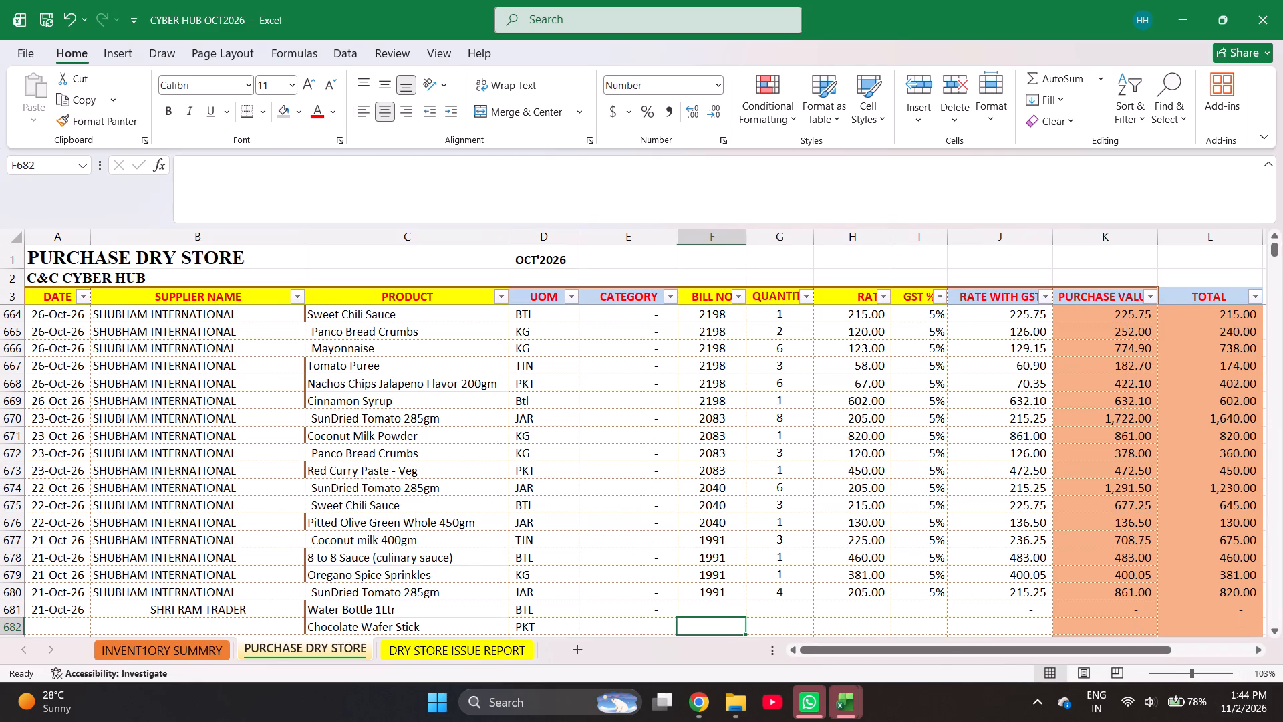
Enter bill number 6396 for rows 681 and 682, with quantities 24 for Water Bottle 1Ltr and 1 for Chocolate Wafer Stick.
key(ctrl+Up)
key(Down)
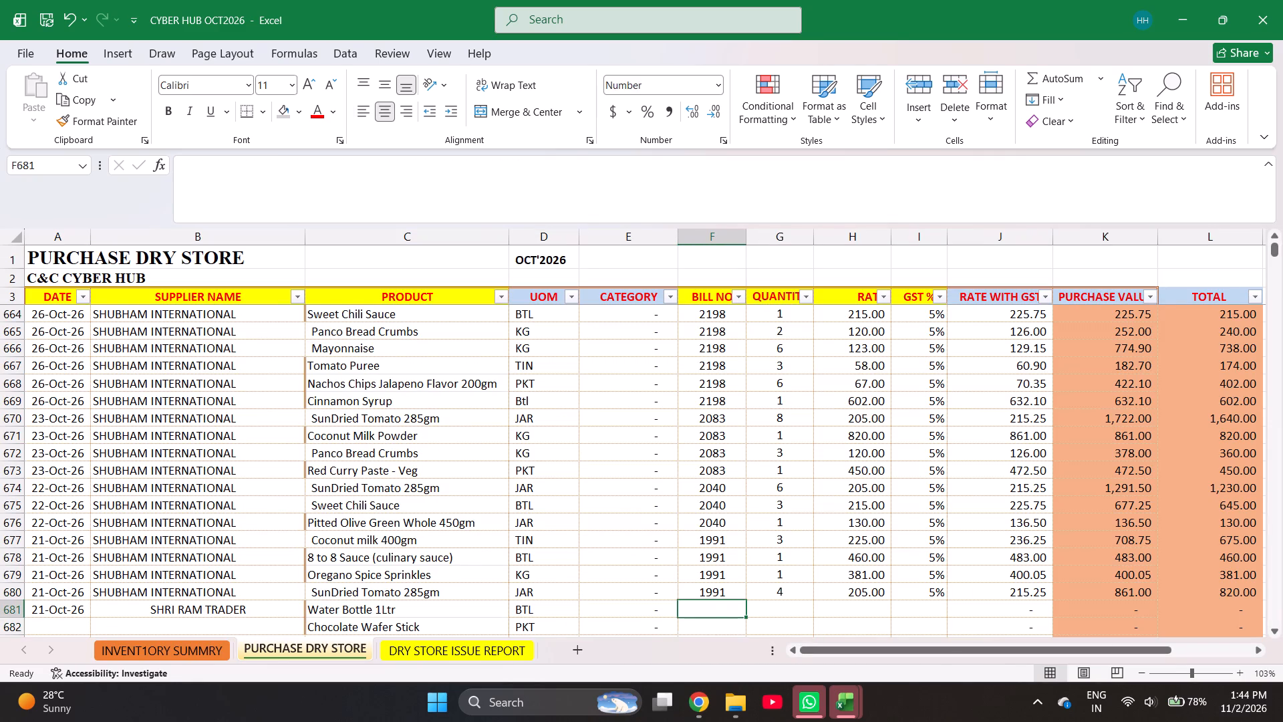
text(6396)
key(Right)
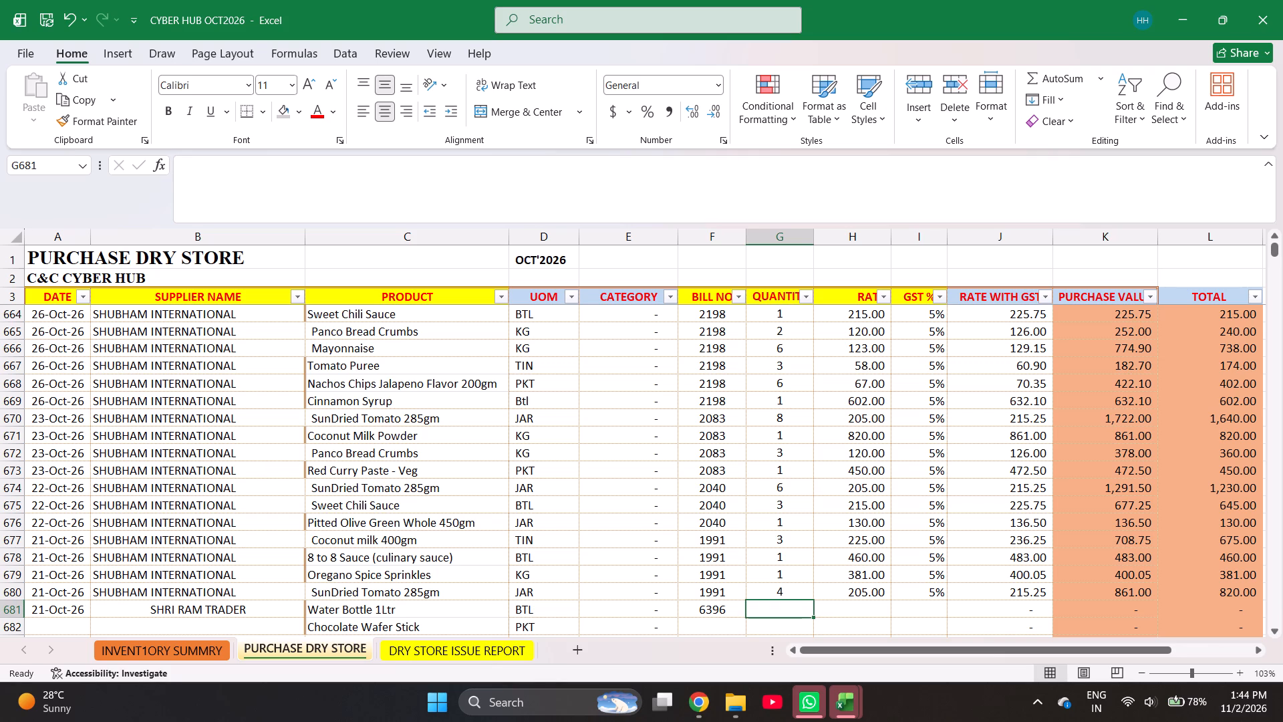
text(24)
key(Return)
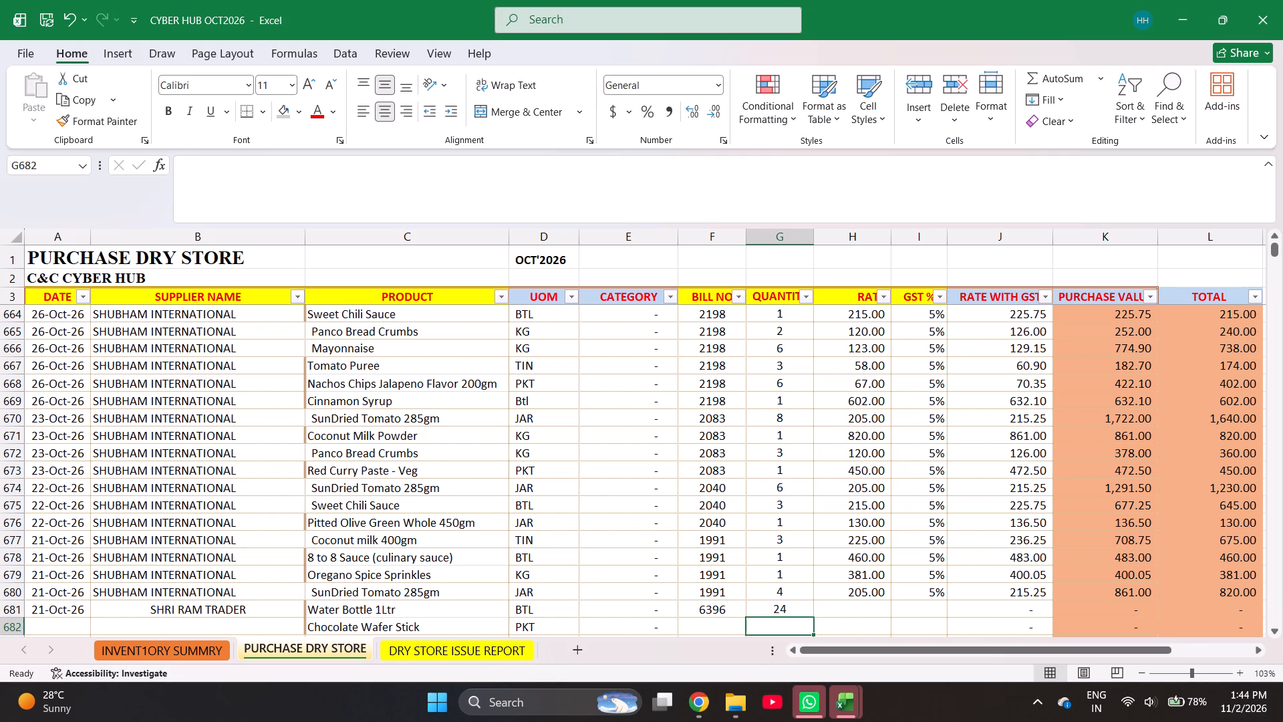
key(1)
key(Left)
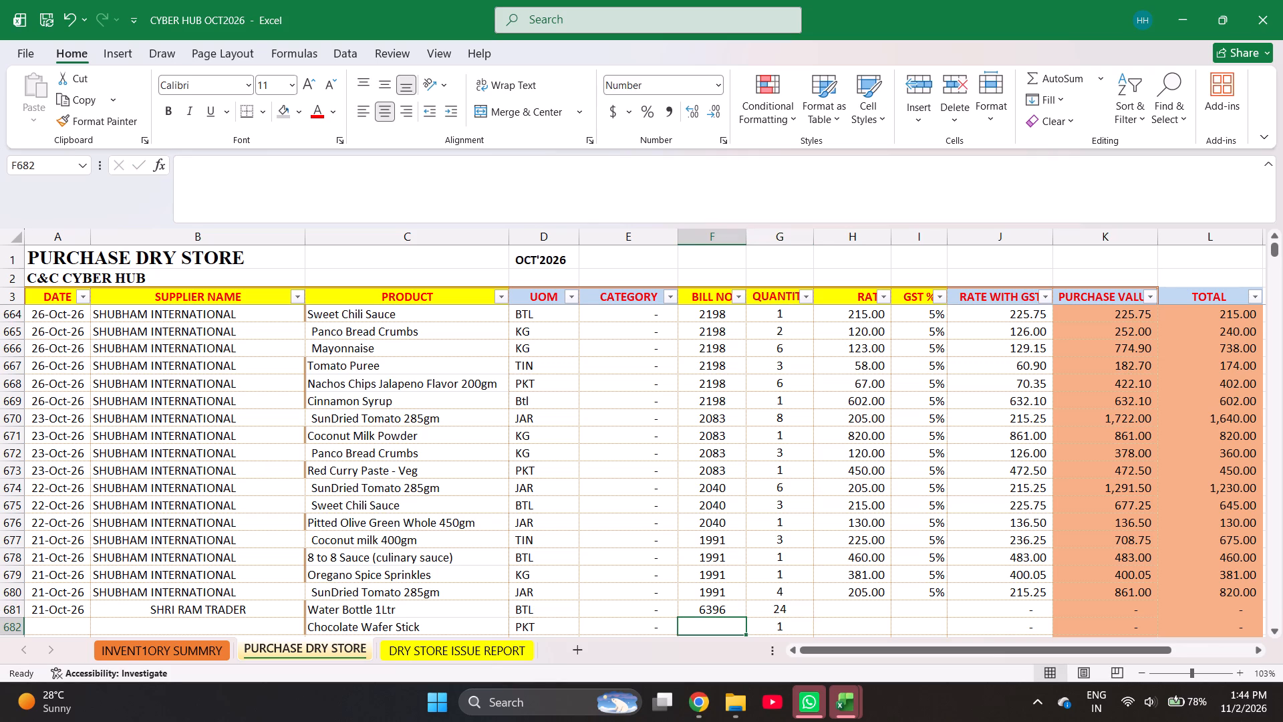
key(ctrl+d)
Enter the rates as formulas: =20.83/1.05 for Water Bottle 1Ltr and =130/1.05 for Chocolate Wafer Stick.
key(Right)
key(Right)
key(Up)
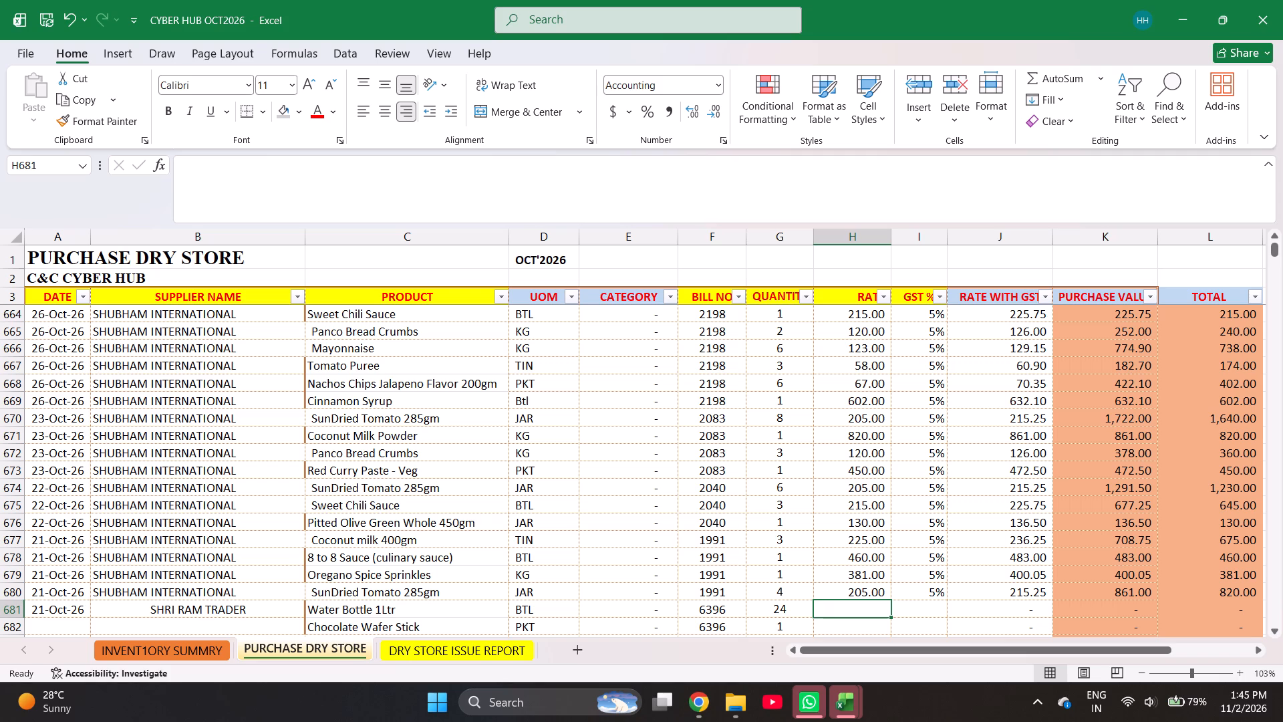
key(equal)
text(20/)
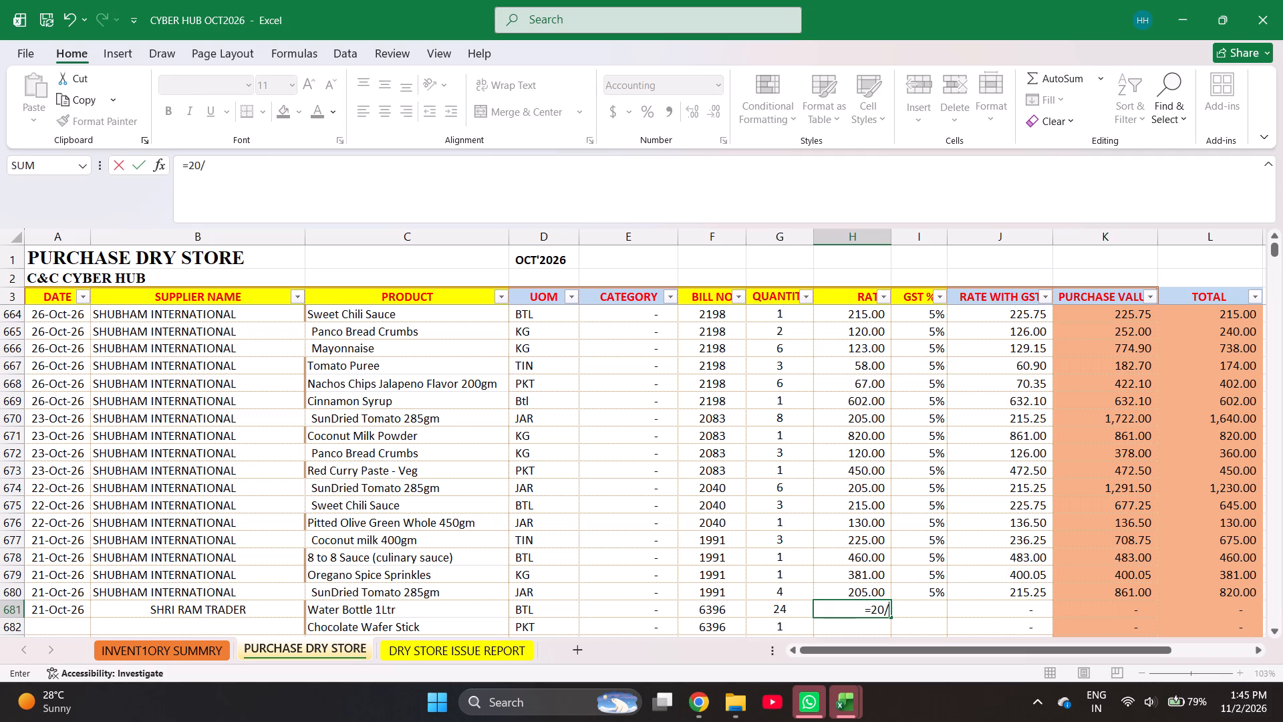
key(equal)
key(BackSpace)
key(BackSpace)
text(.2)
key(BackSpace)
text(83/)
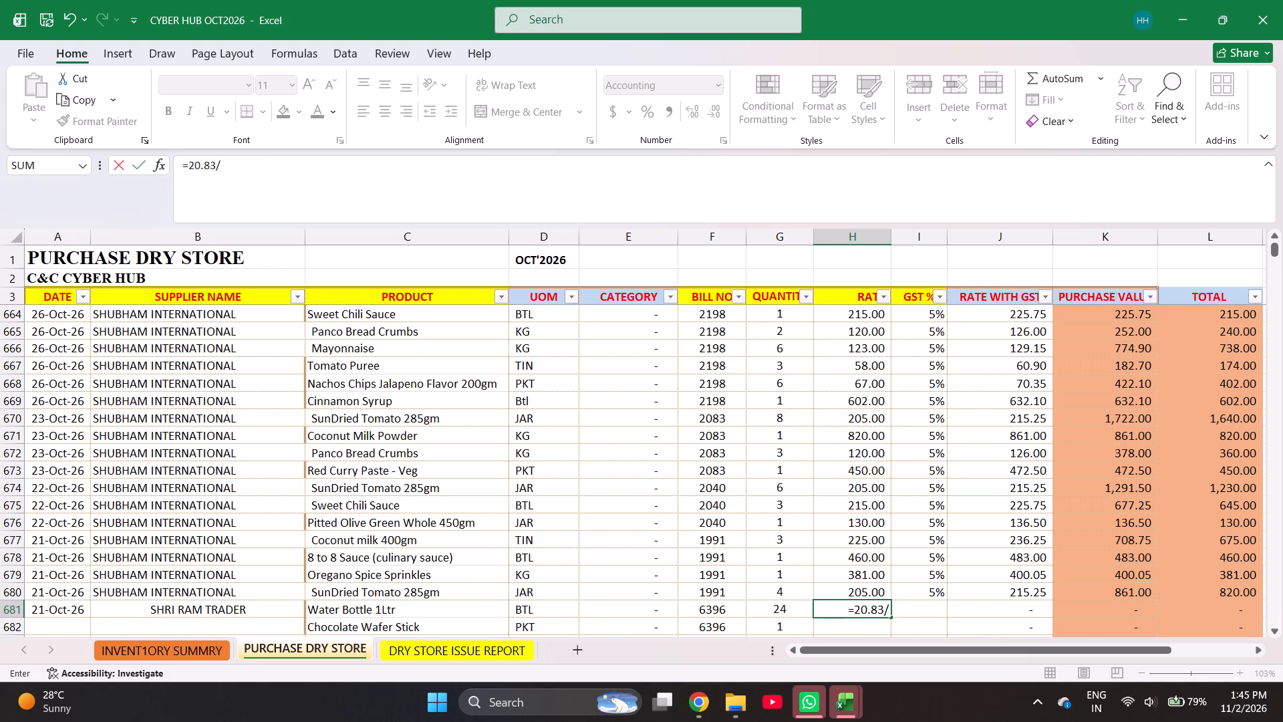
text(1.05)
key(Return)
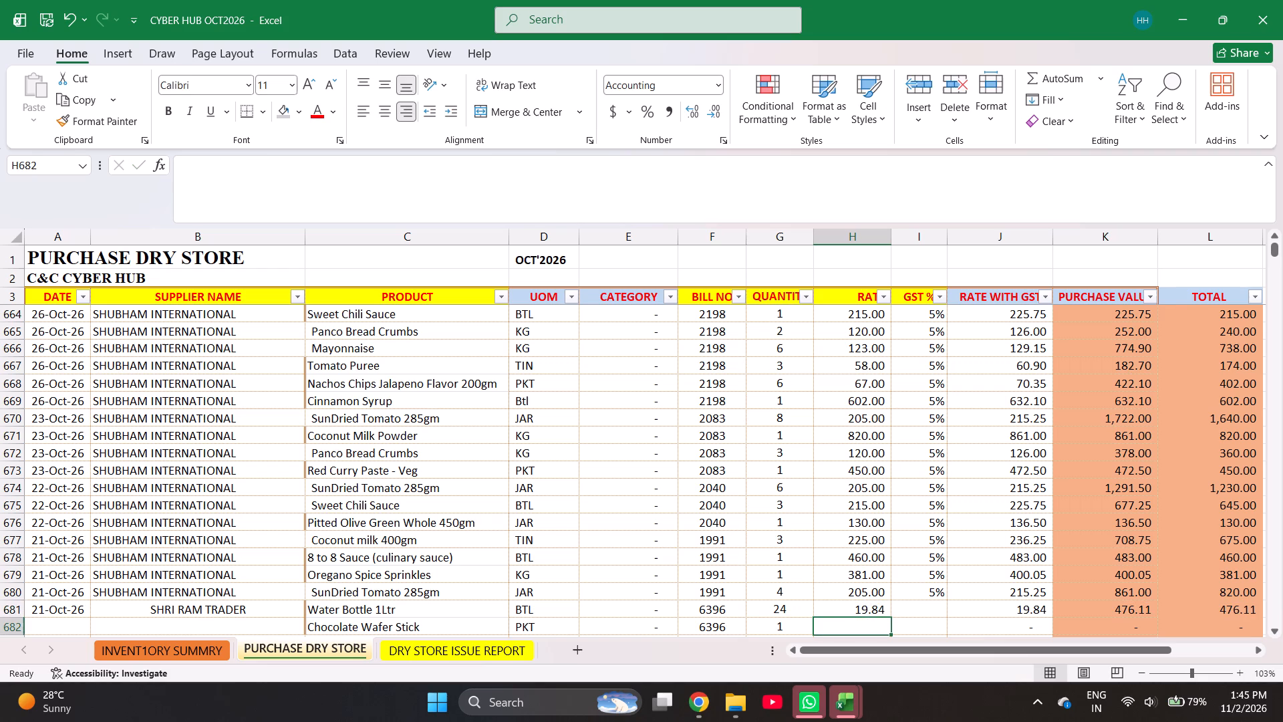
text(=130/1.05)
key(Right)
Set the GST to 5% for both SHRI RAM TRADER rows, 681 and 682.
key(Up)
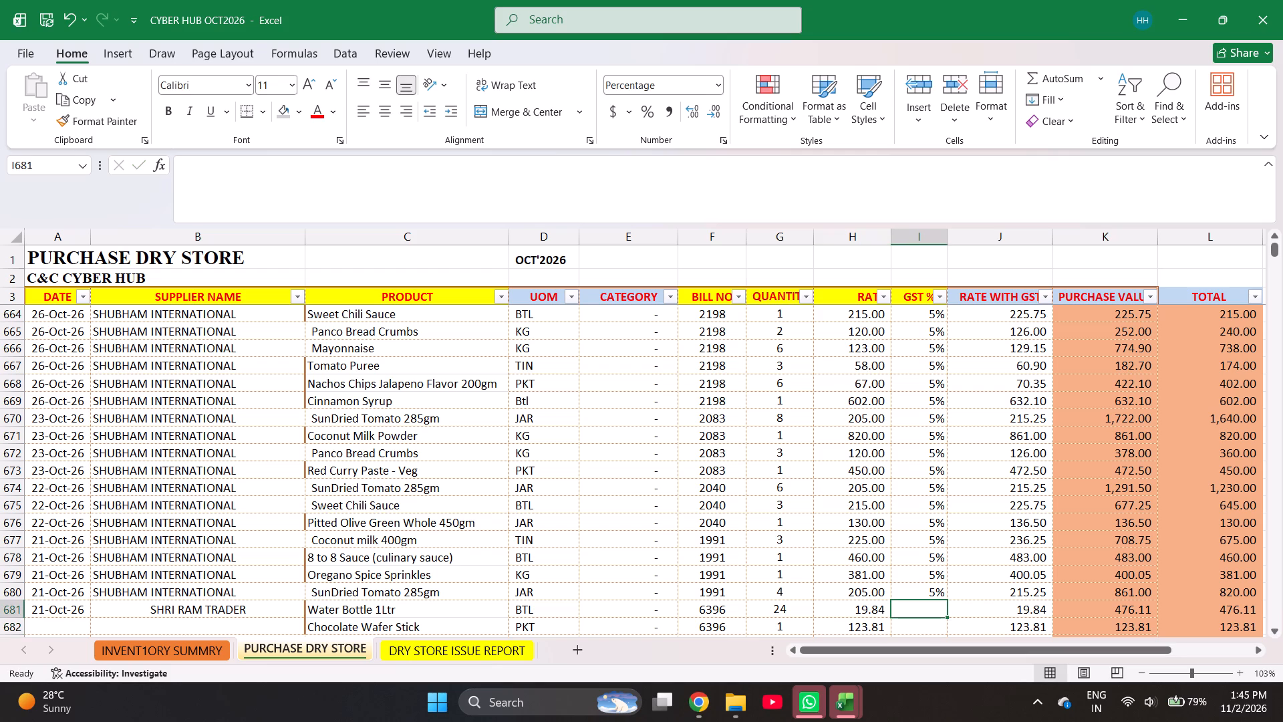
key(5)
key(Return)
key(5)
key(Return)
Fill the 21-Oct-26 date and the SHRI RAM TRADER supplier name down from row 681 to row 682.
key(ctrl+Left)
key(ctrl+Left)
key(ctrl+Left)
key(ctrl+Left)
key(ctrl+Left)
key(ctrl+Left)
key(ctrl+Left)
key(ctrl+Left)
key(ctrl+Left)
key(ctrl+Left)
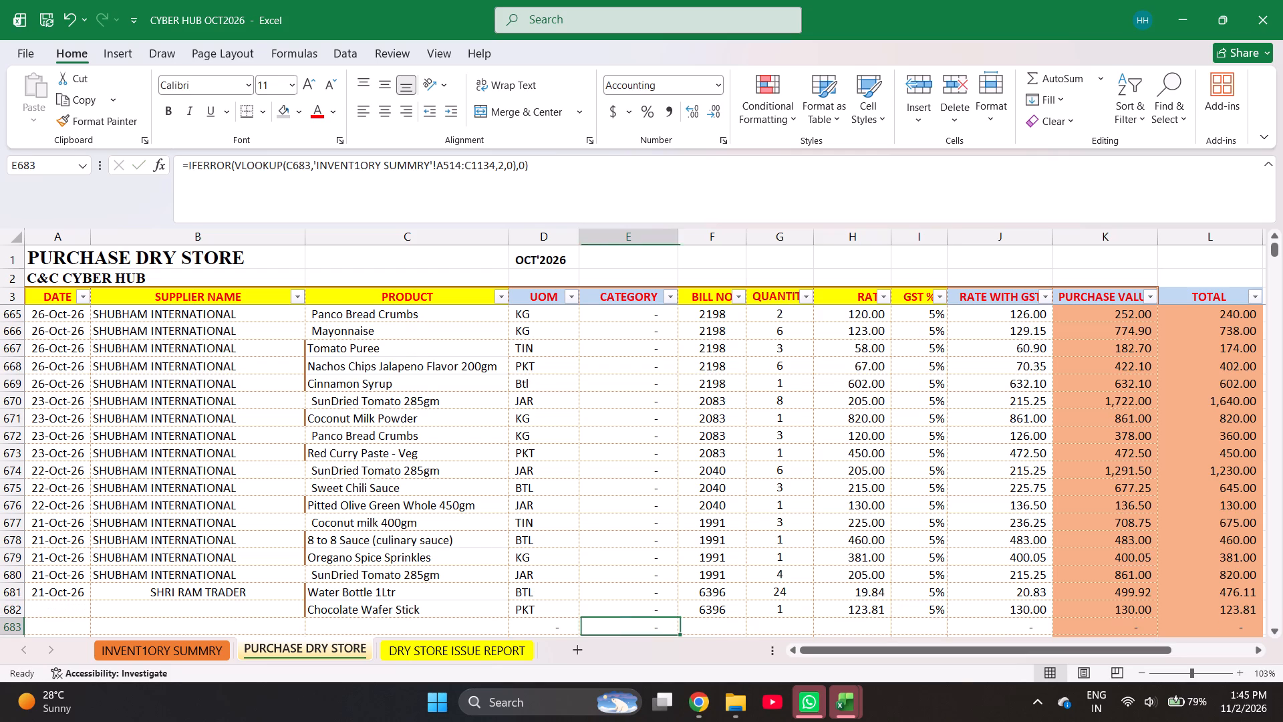
key(ctrl+Up)
key(shift+Right)
key(shift+Down)
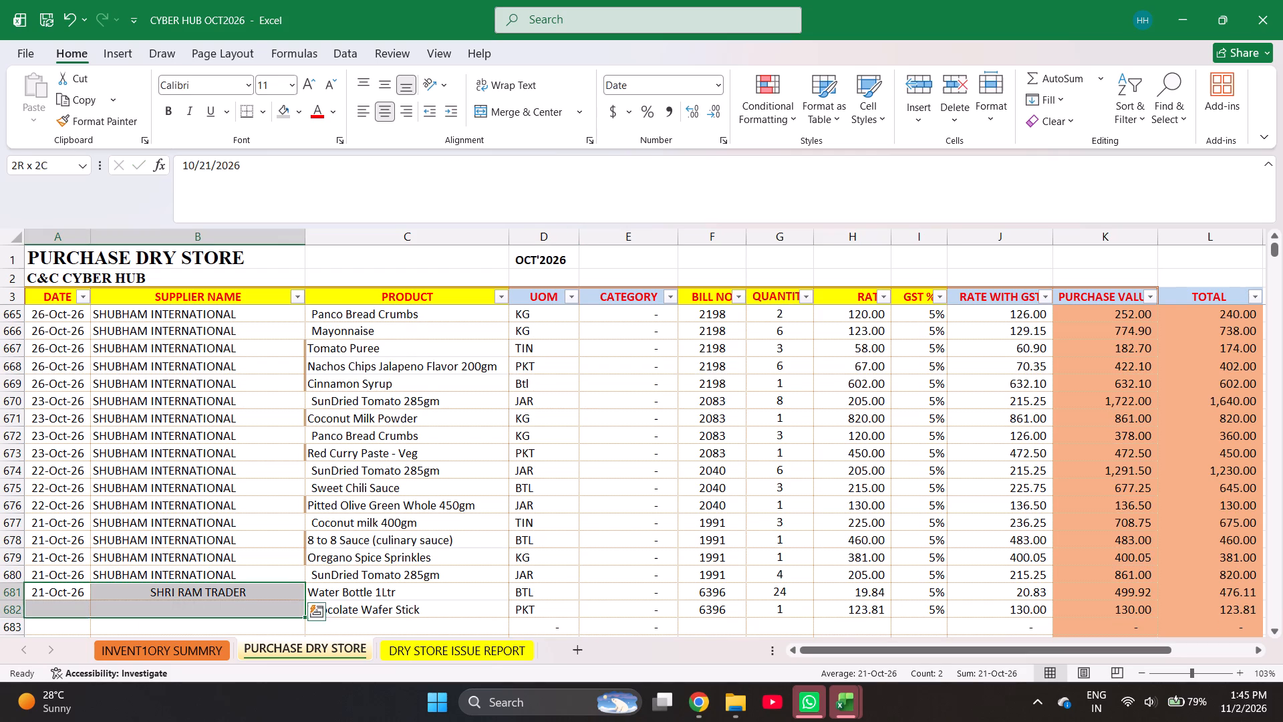
key(ctrl+d)
Select the purchase values of rows 681 and 682 to check the sum for bill 6396.
key(Right)
key(Right)
key(Right)
key(Right)
key(Right)
key(Right)
key(Right)
key(Right)
key(Right)
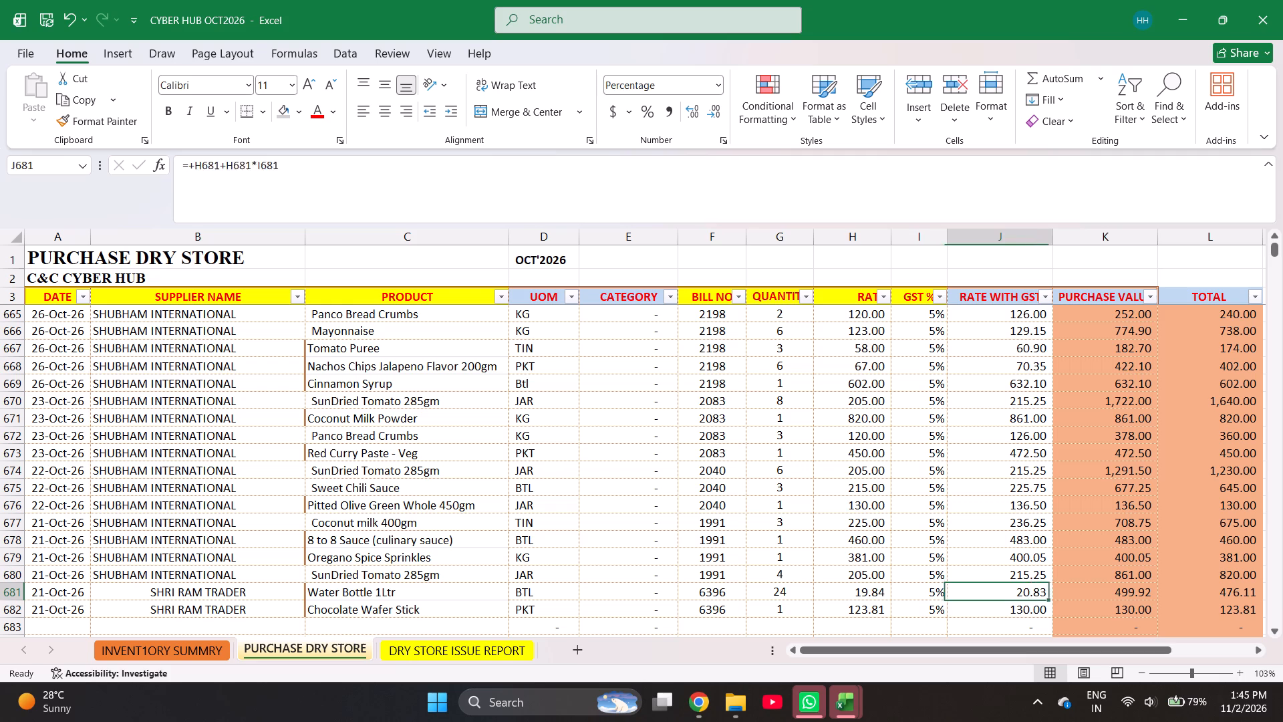
key(Right)
key(shift+Down)
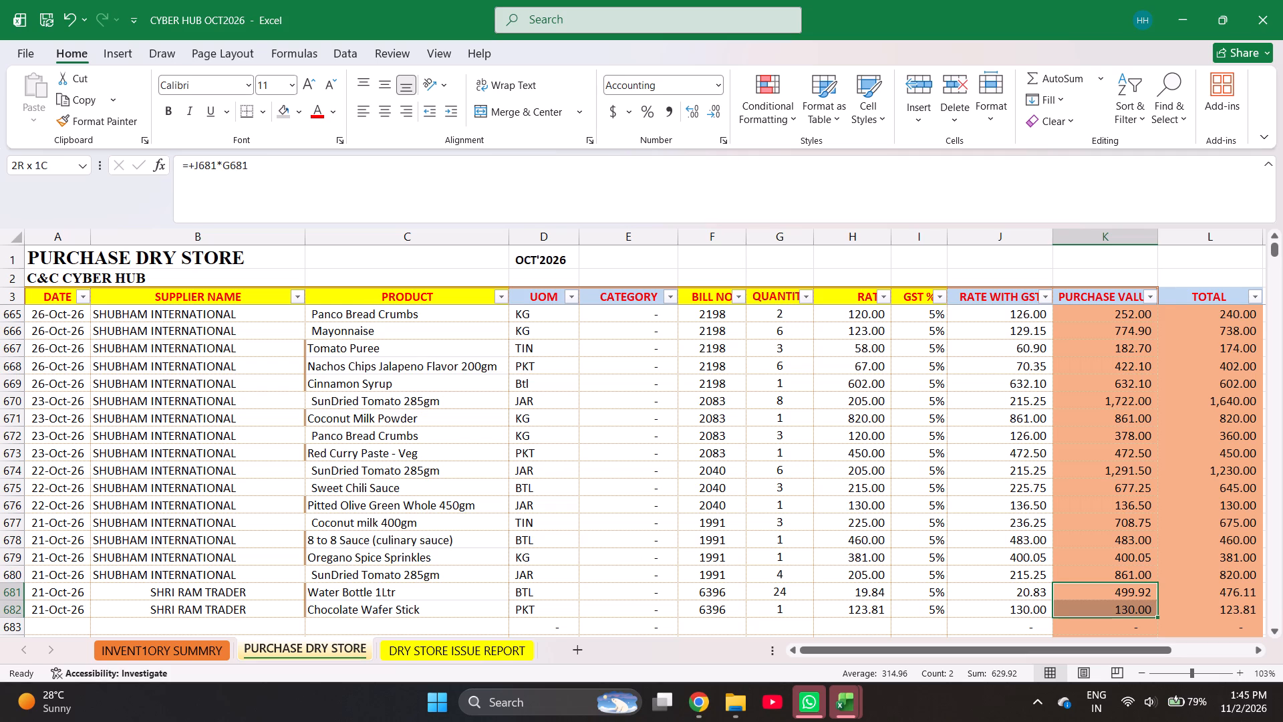
Search the bill number filter for 4369 without applying a filter.
click(738, 302)
key(e)
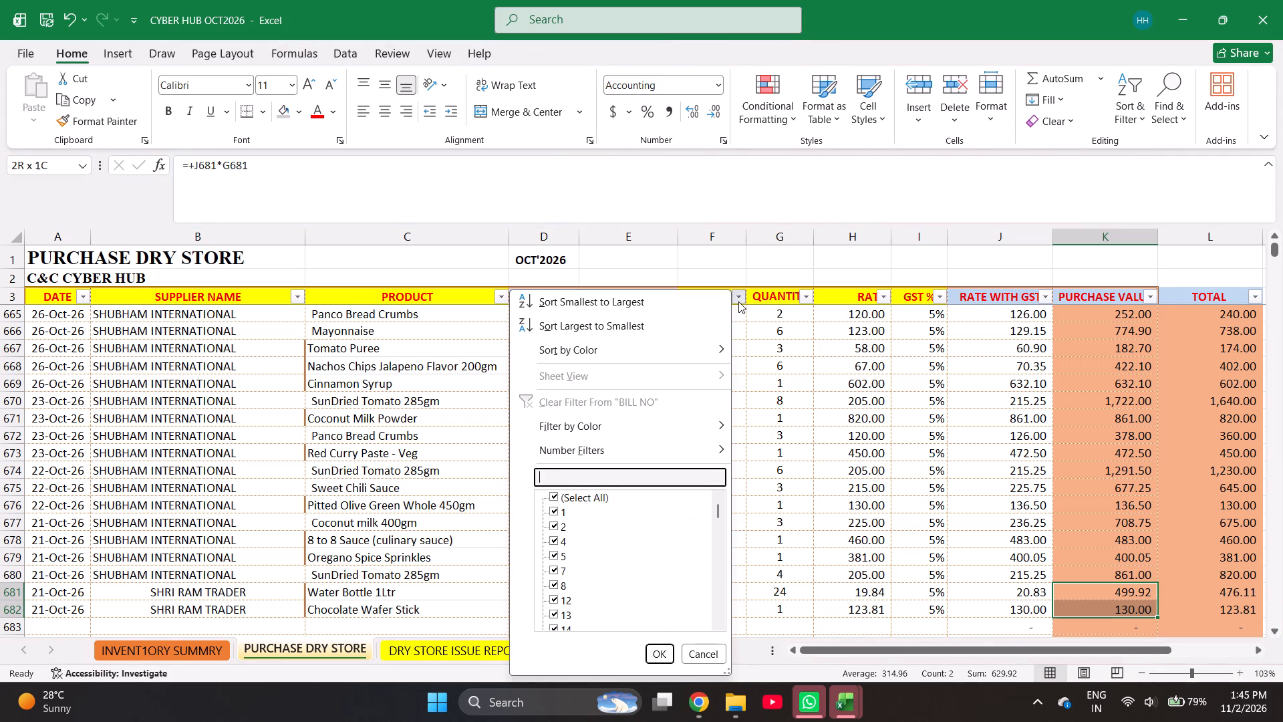
text(4369)
key(Escape)
key(Escape)
From the date cell of row 683, search the bill number filter for 256 and for 3287 without applying a filter.
key(Left)
key(Left)
key(Left)
key(Left)
key(Left)
key(Left)
key(Left)
key(Left)
key(Left)
key(Left)
key(Left)
key(Left)
key(Left)
key(Left)
key(Left)
key(Left)
key(Left)
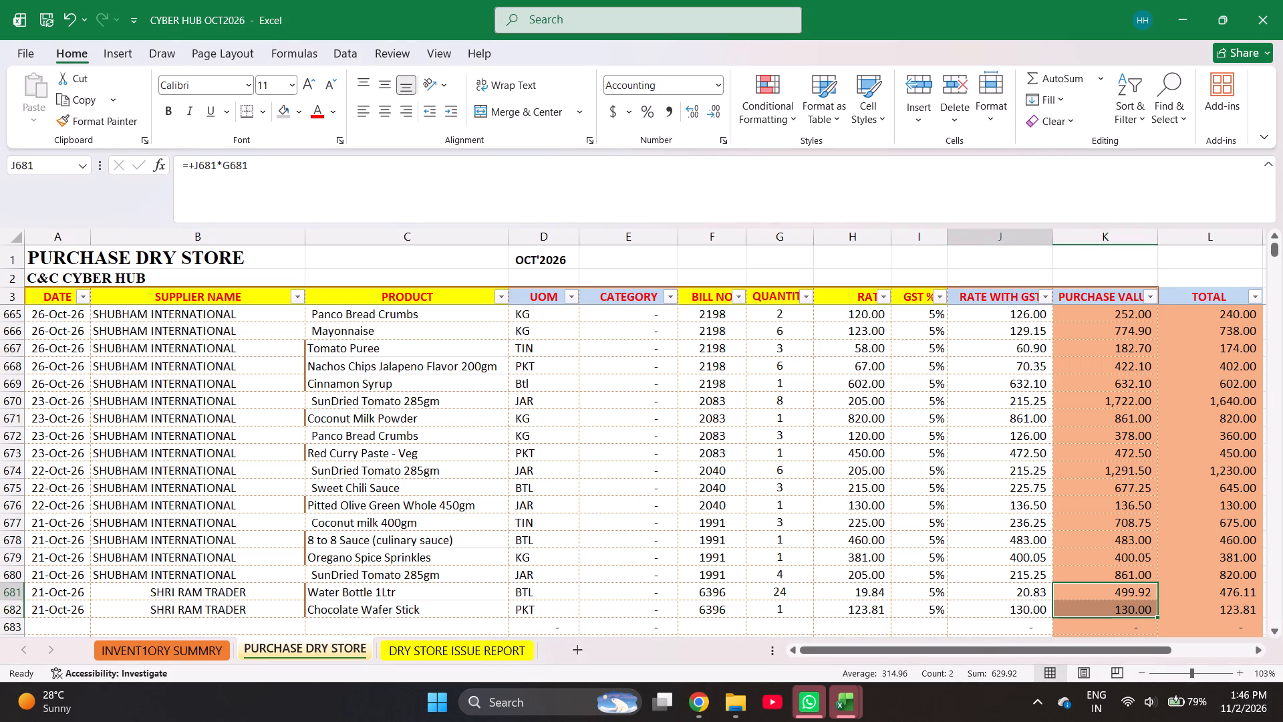
key(Down)
key(Down)
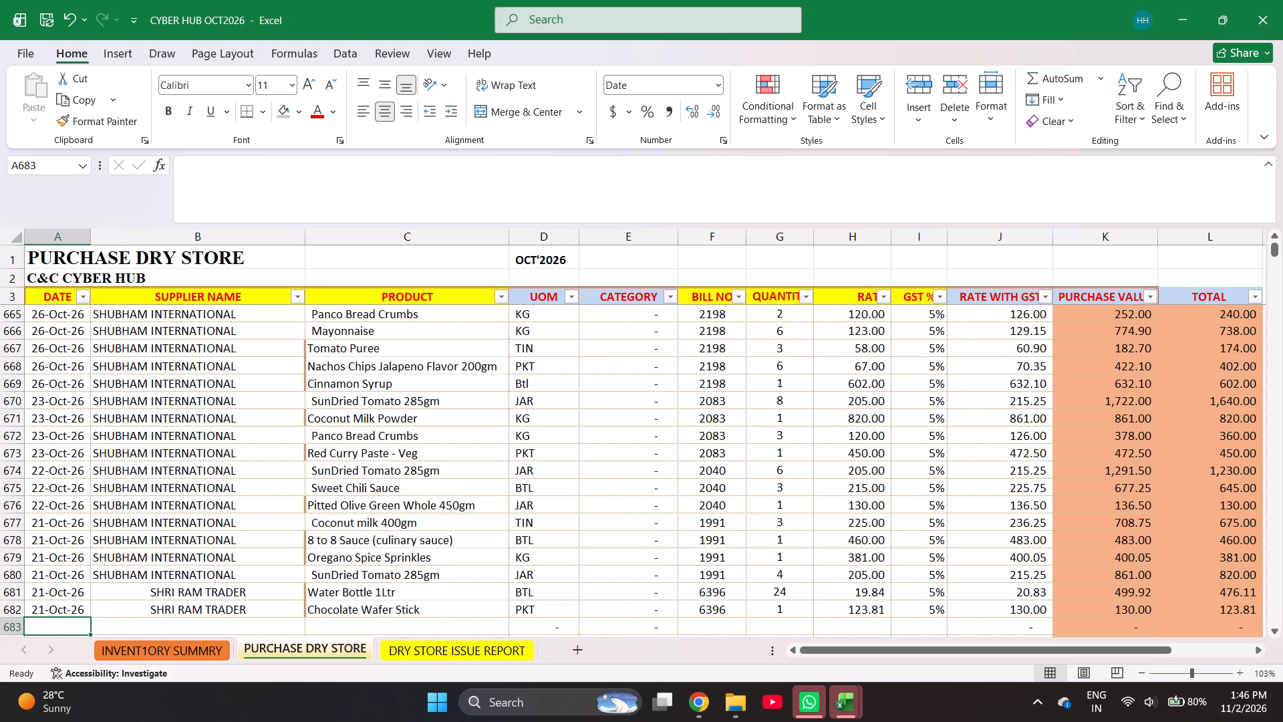
key(e)
click(738, 296)
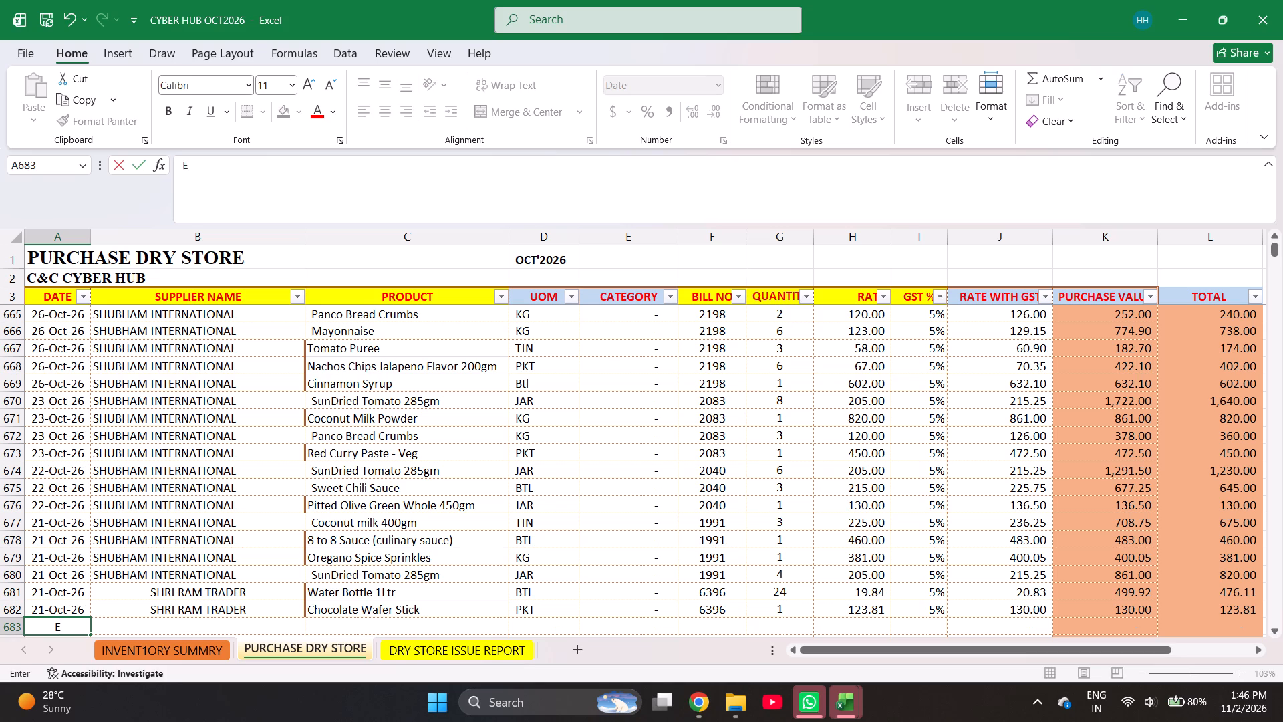
key(e)
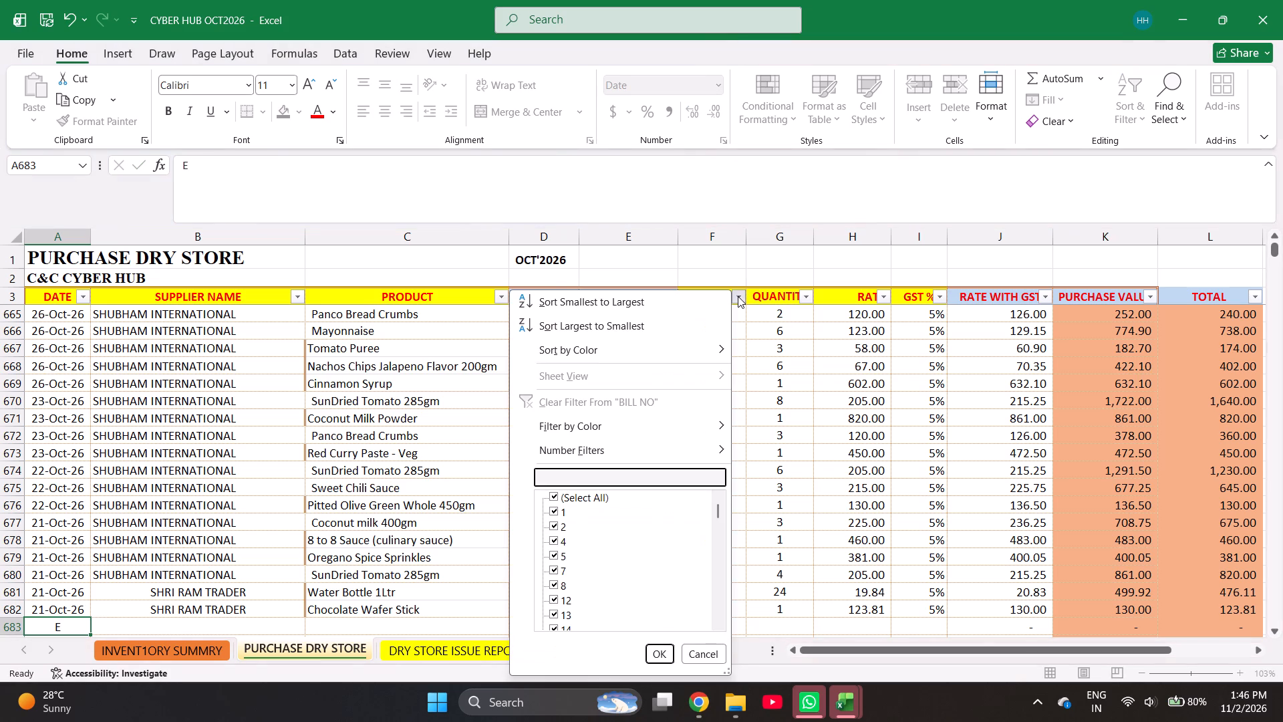
text(256)
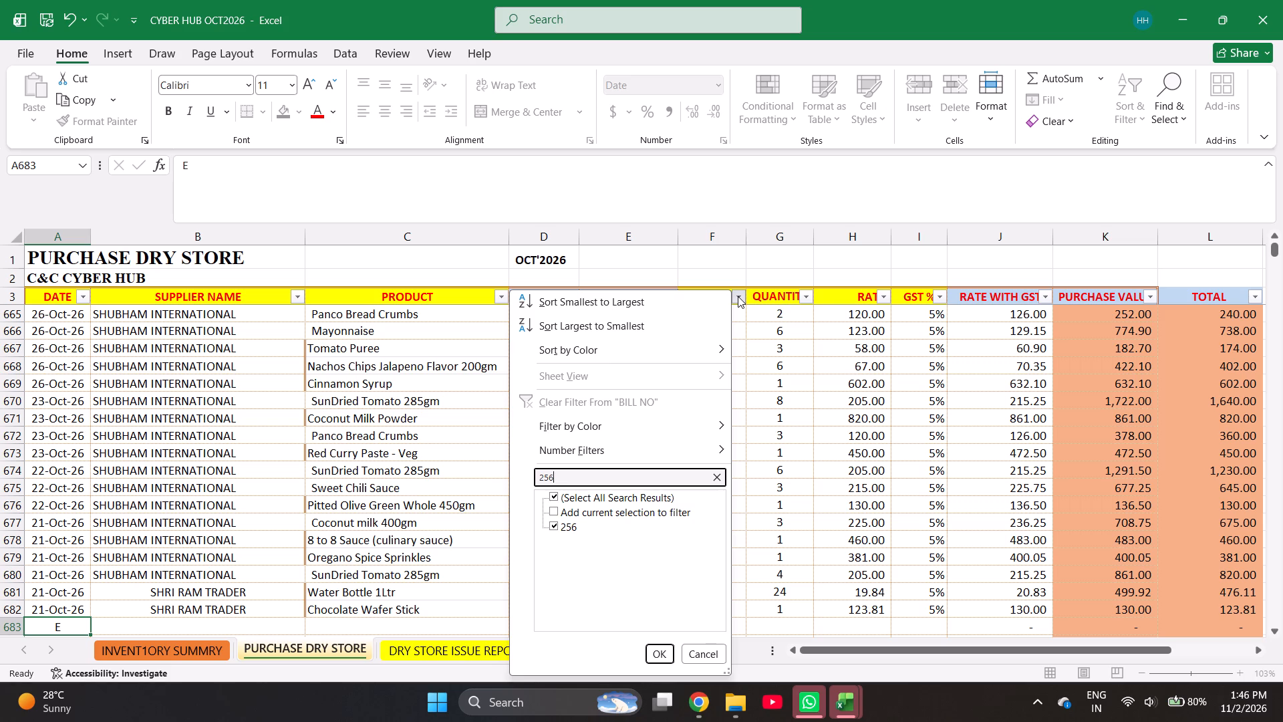
key(BackSpace)
key(BackSpace)
key(BackSpace)
key(BackSpace)
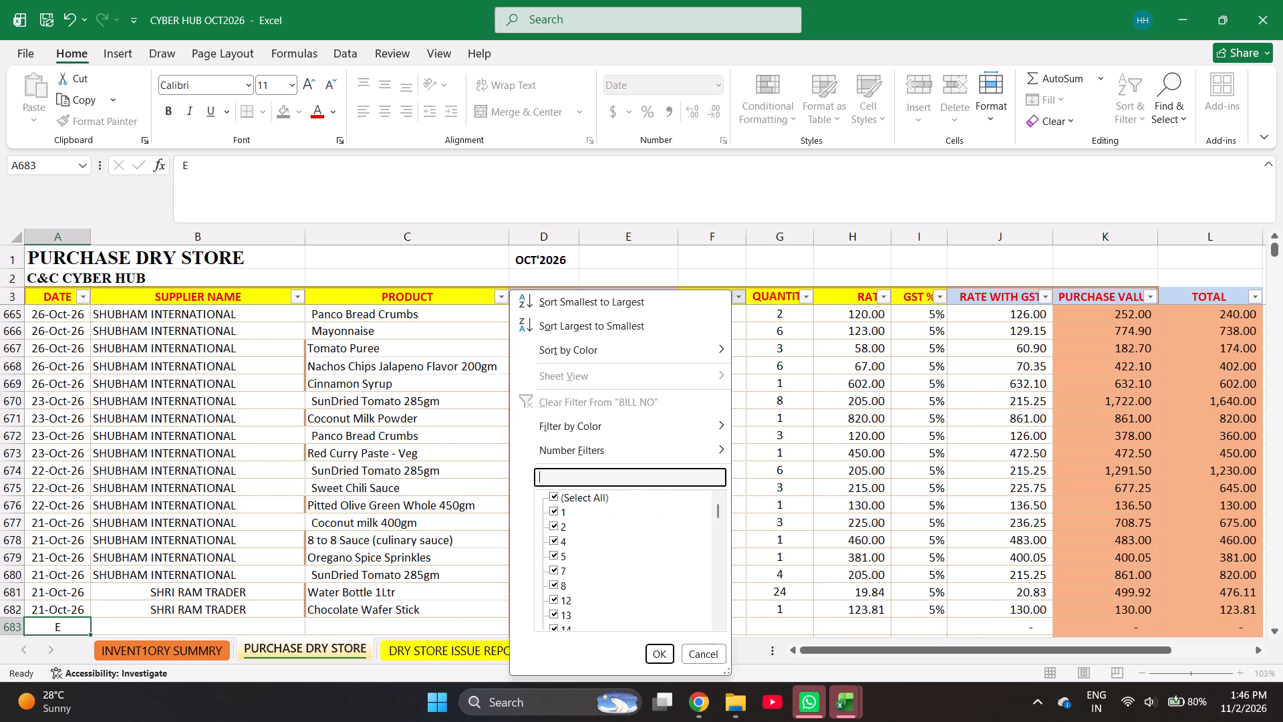
text(3287)
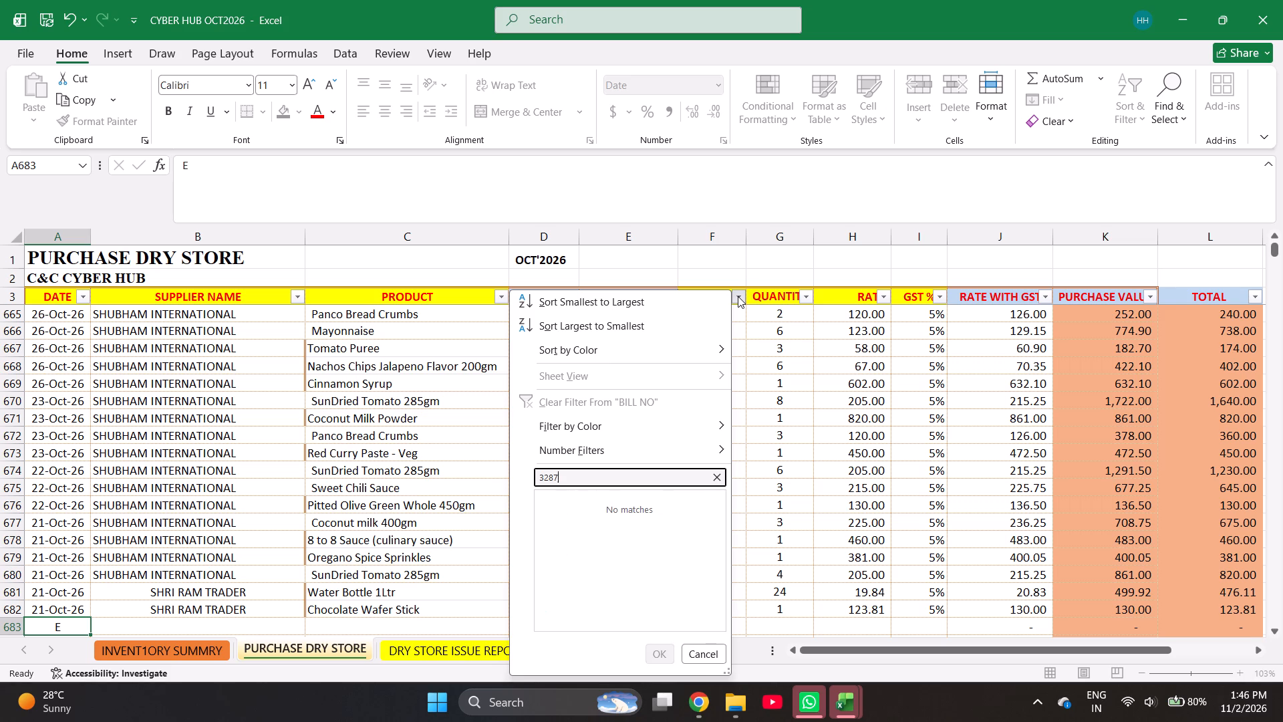
key(Escape)
key(Escape)
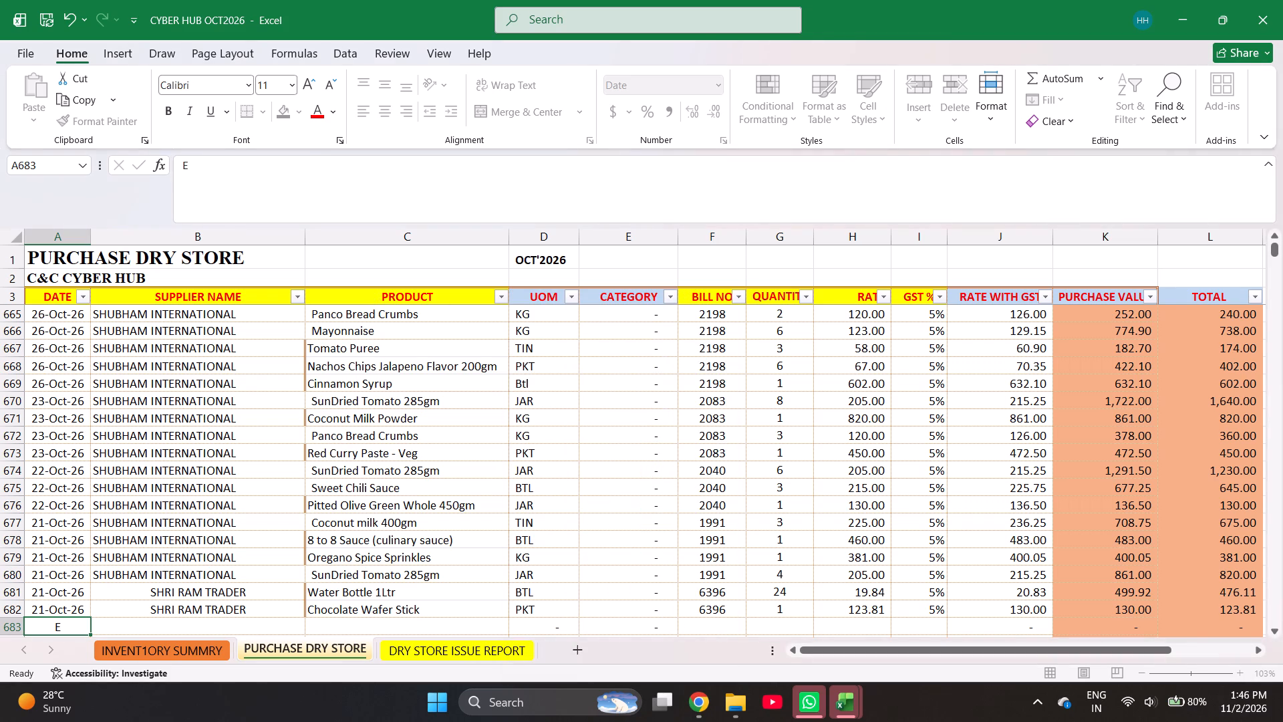
Filter the supplier name column by SAI and go to the first SAI ENTERPRISES purchase entry.
click(299, 294)
key(e)
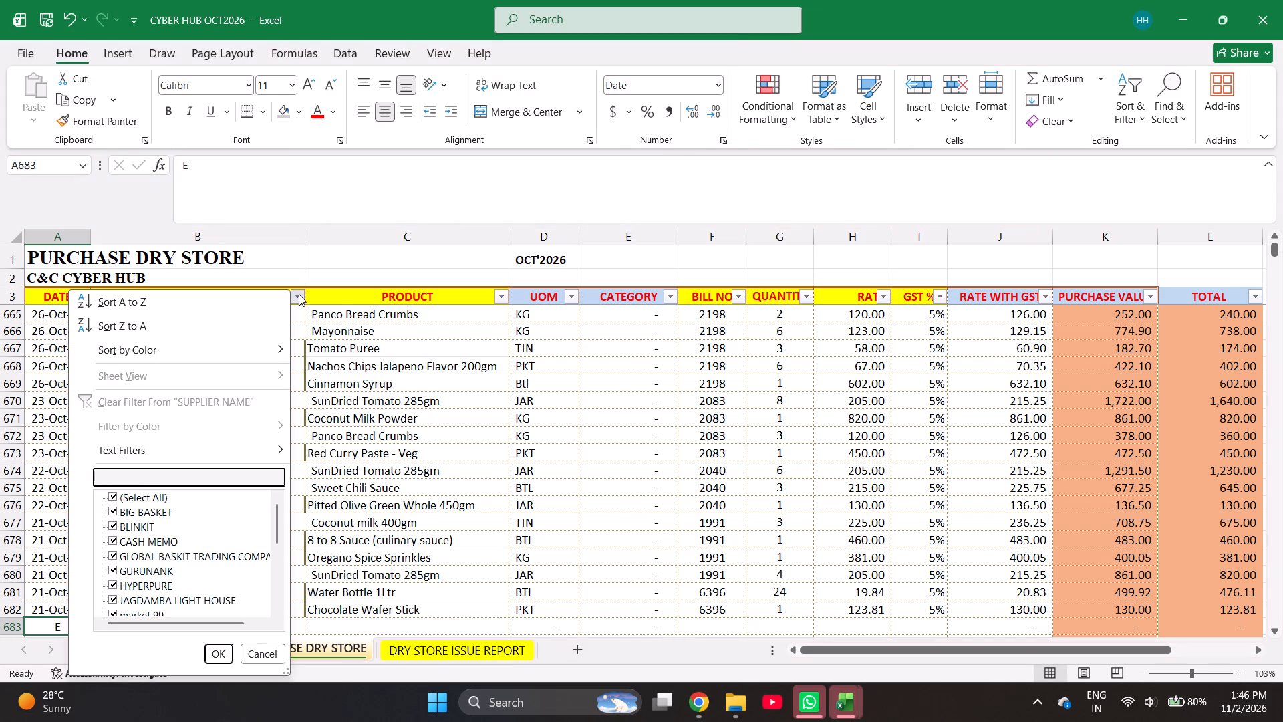
text(SAI)
key(space)
key(Return)
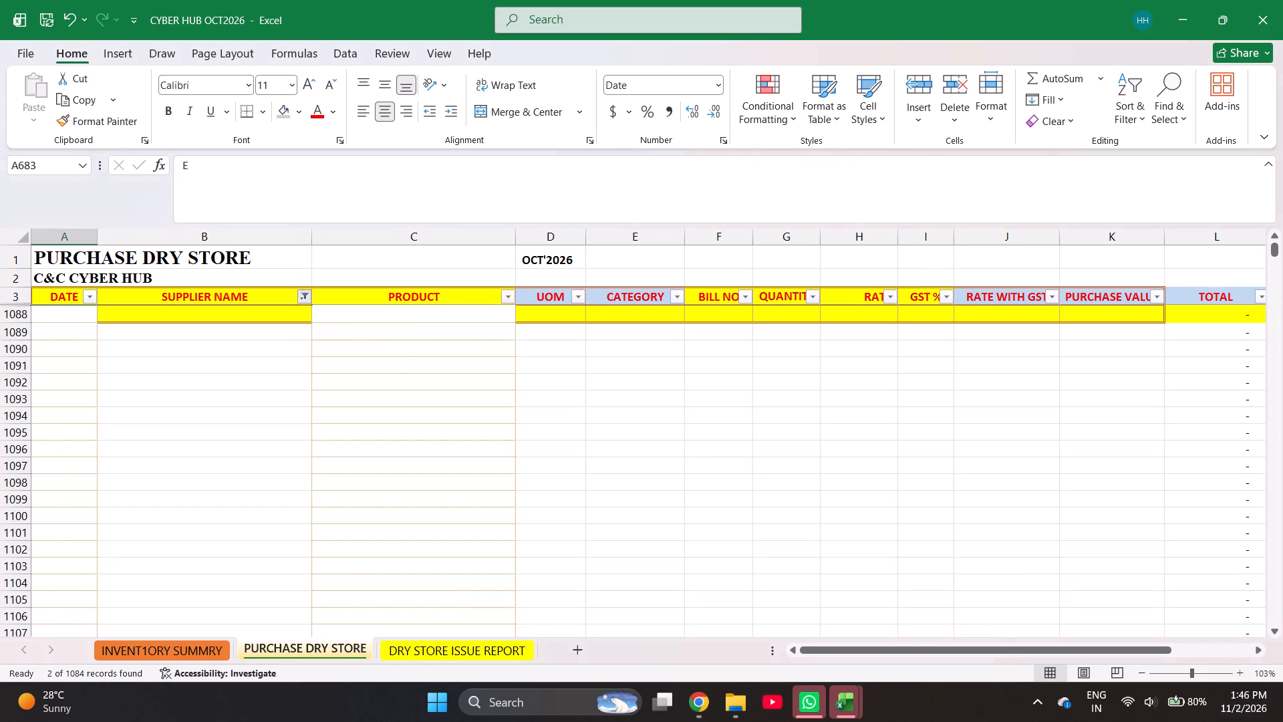
key(Down)
key(Up)
key(Up)
key(Up)
key(Up)
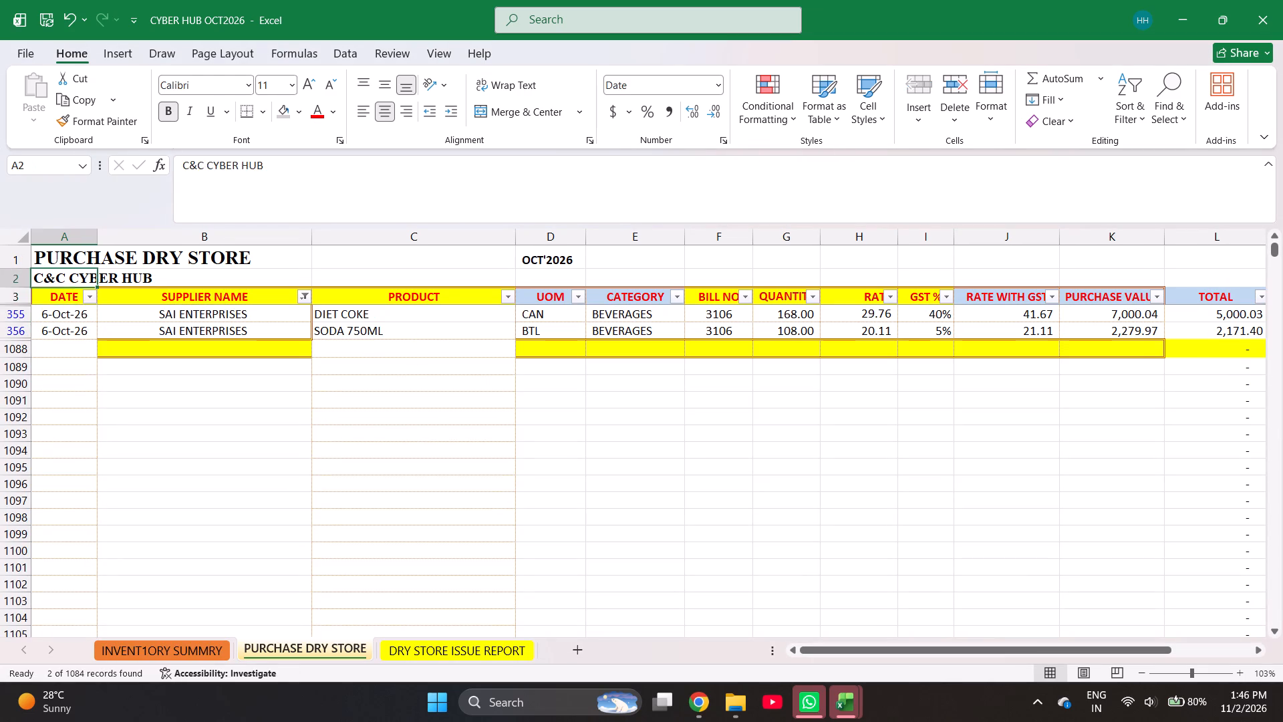
key(Down)
key(Down)
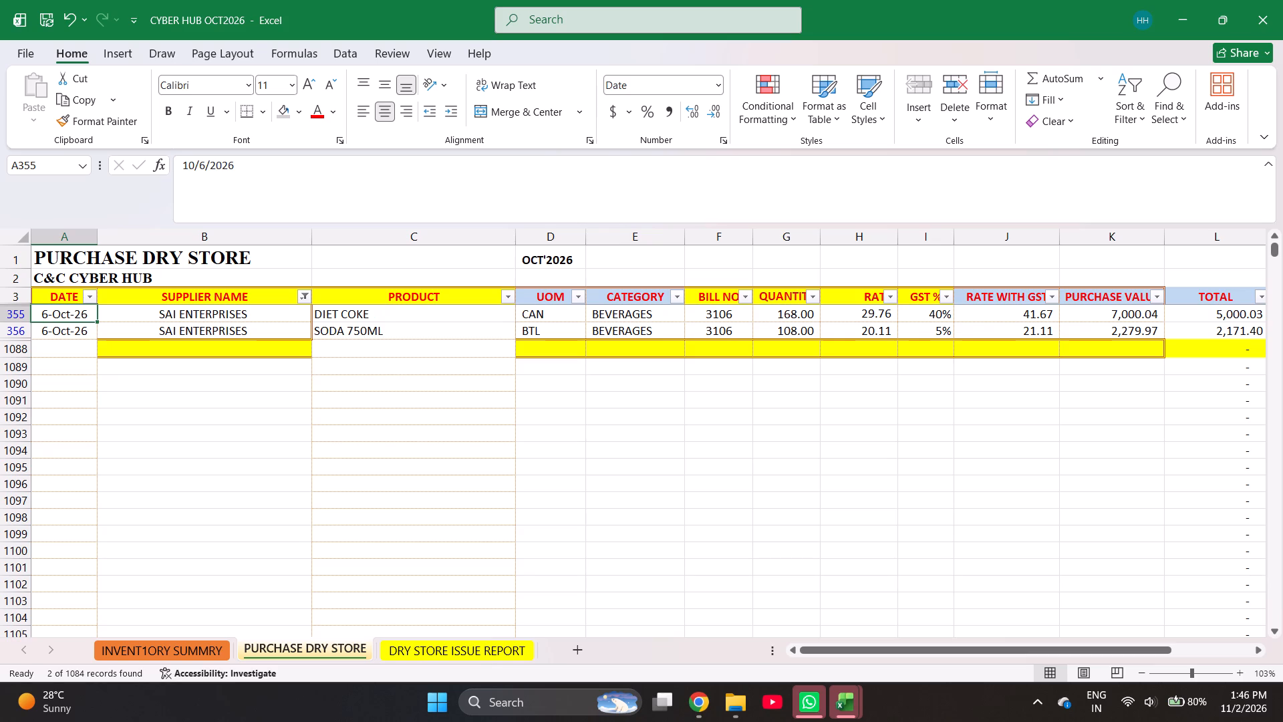
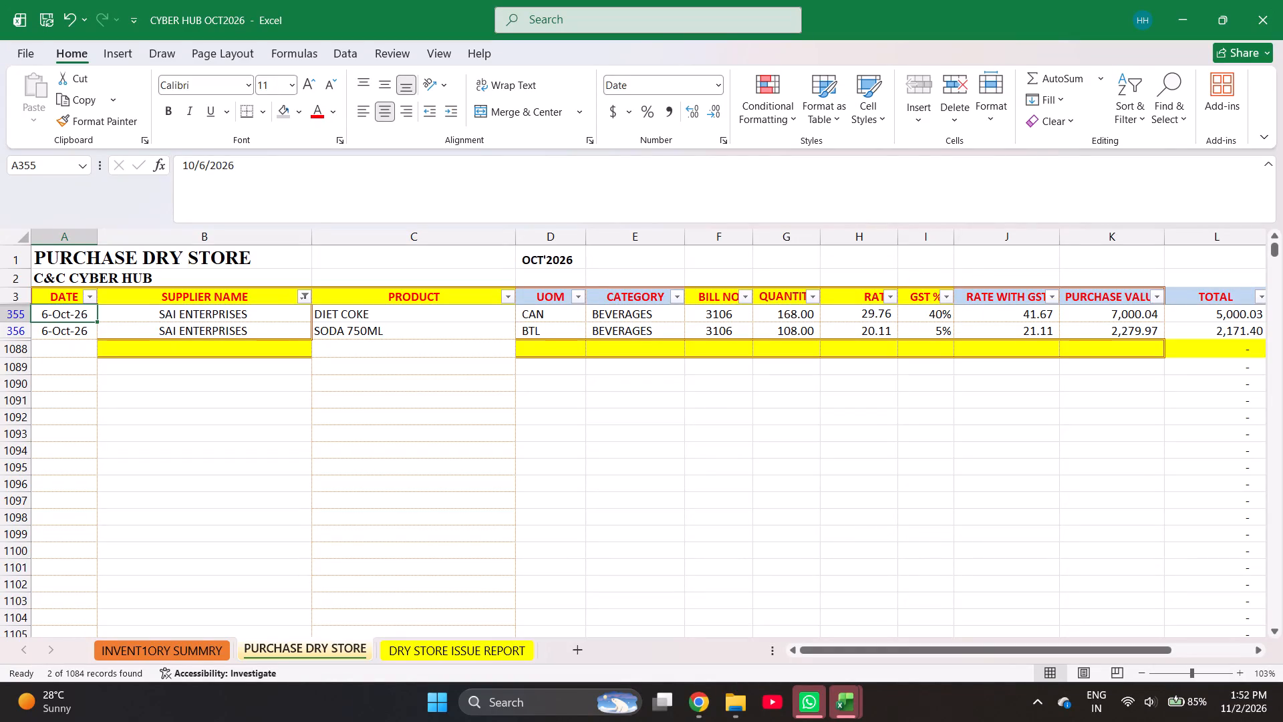
Reset the supplier name filter to include all suppliers in the dry store purchase list.
click(306, 294)
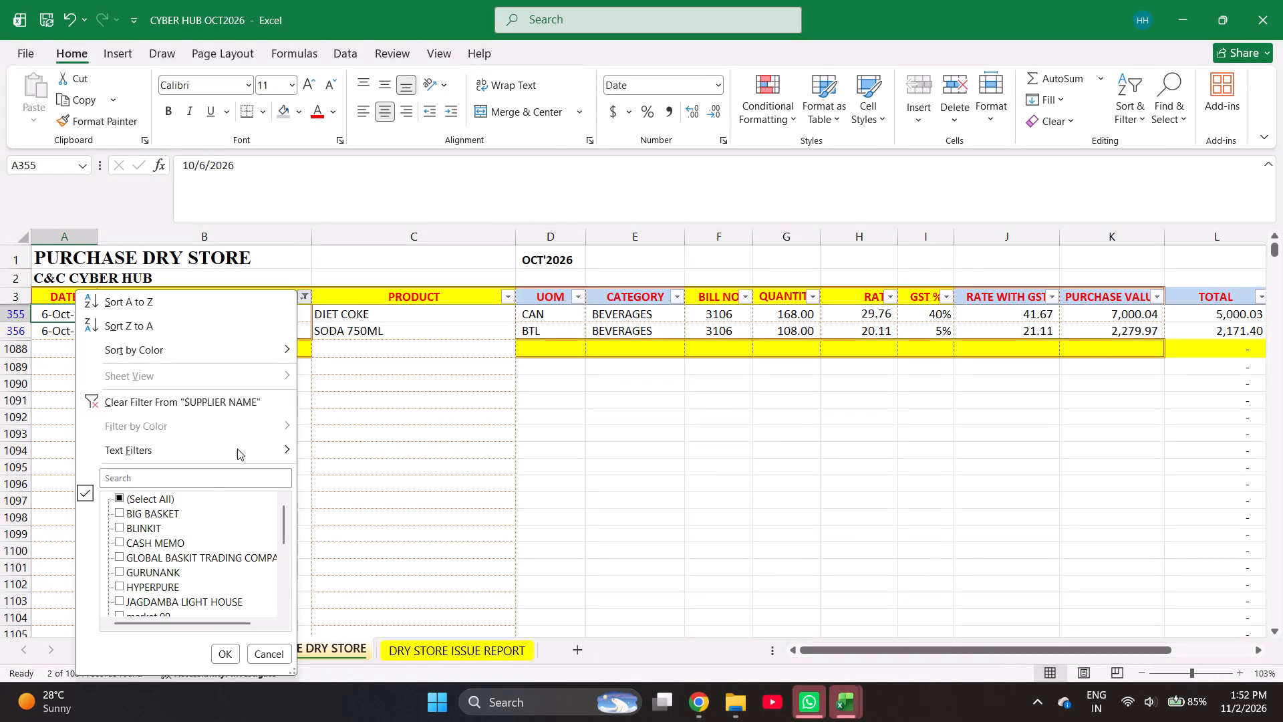
click(166, 502)
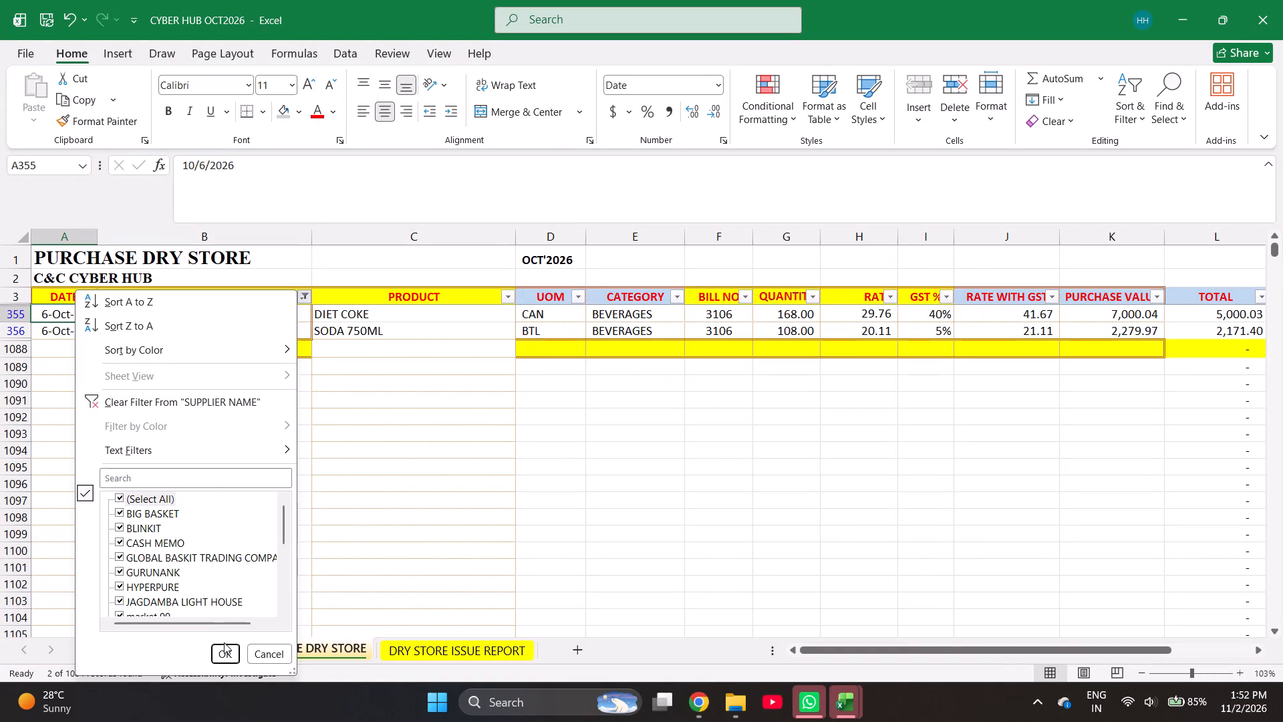
click(226, 649)
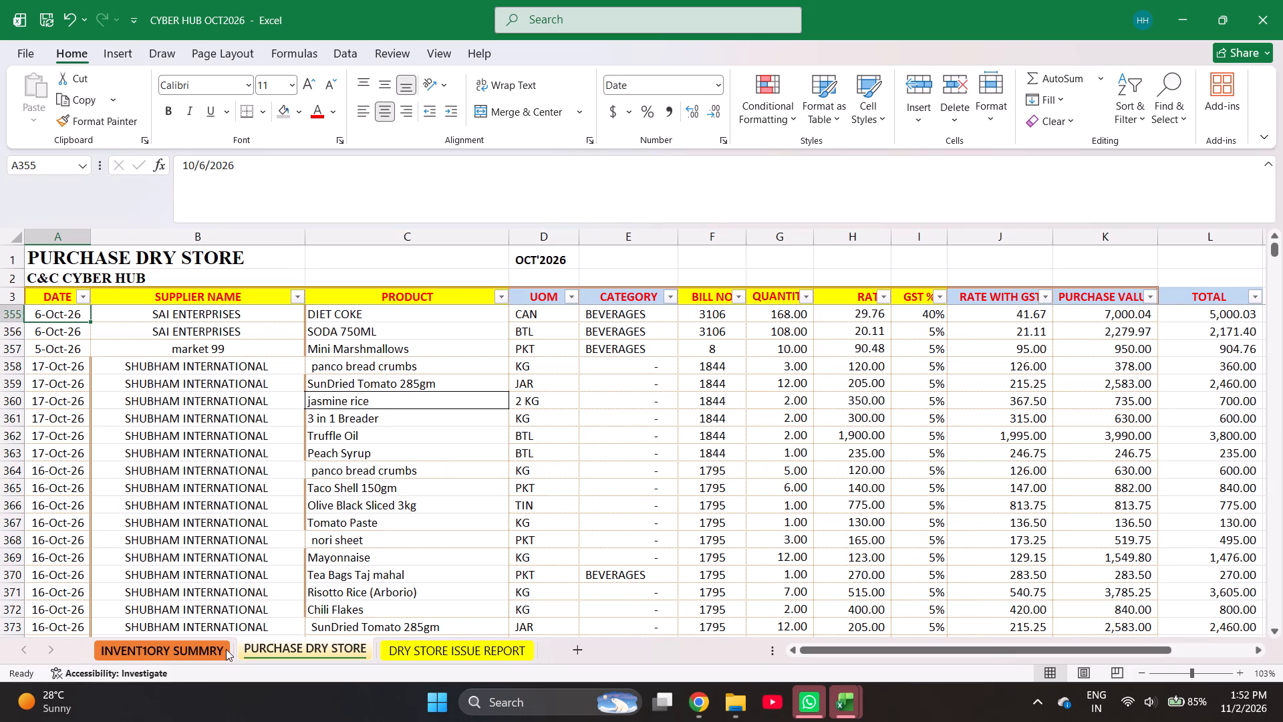
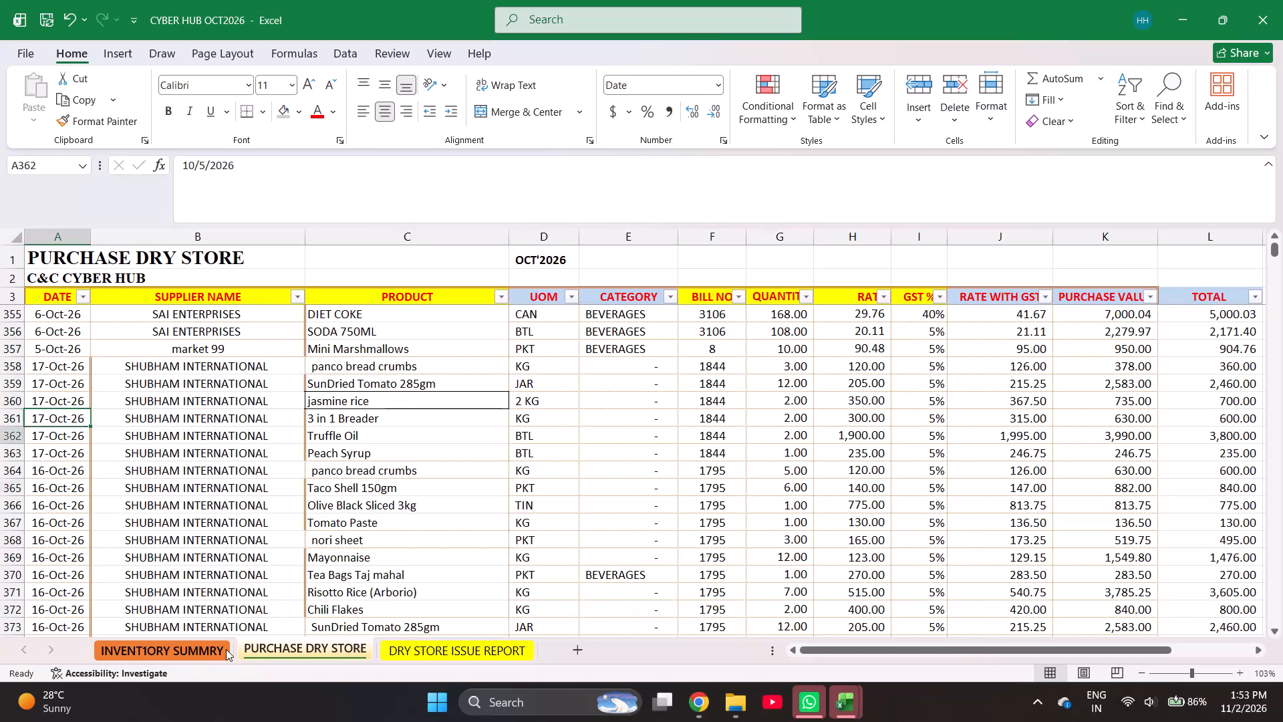
Clear the stray E from the date cell in row 683, directly below the last purchase entry.
key(ctrl+Down)
key(Escape)
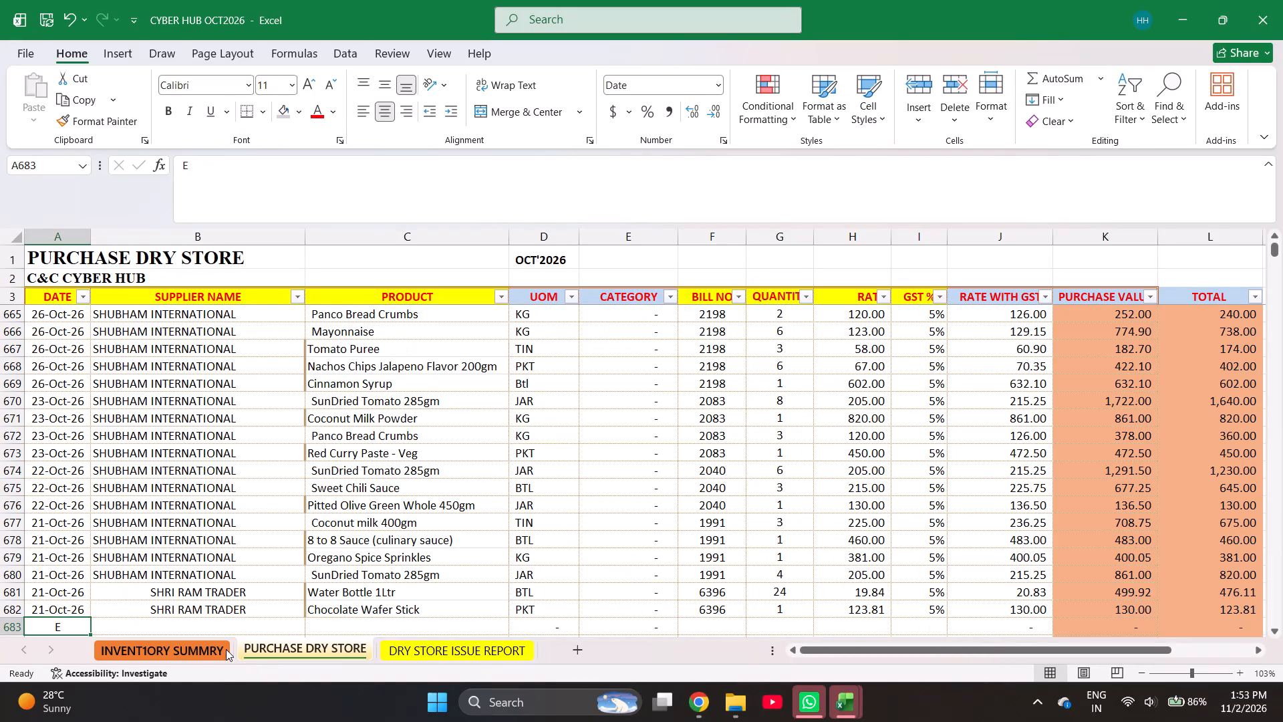
key(ctrl+z)
key(Up)
key(Up)
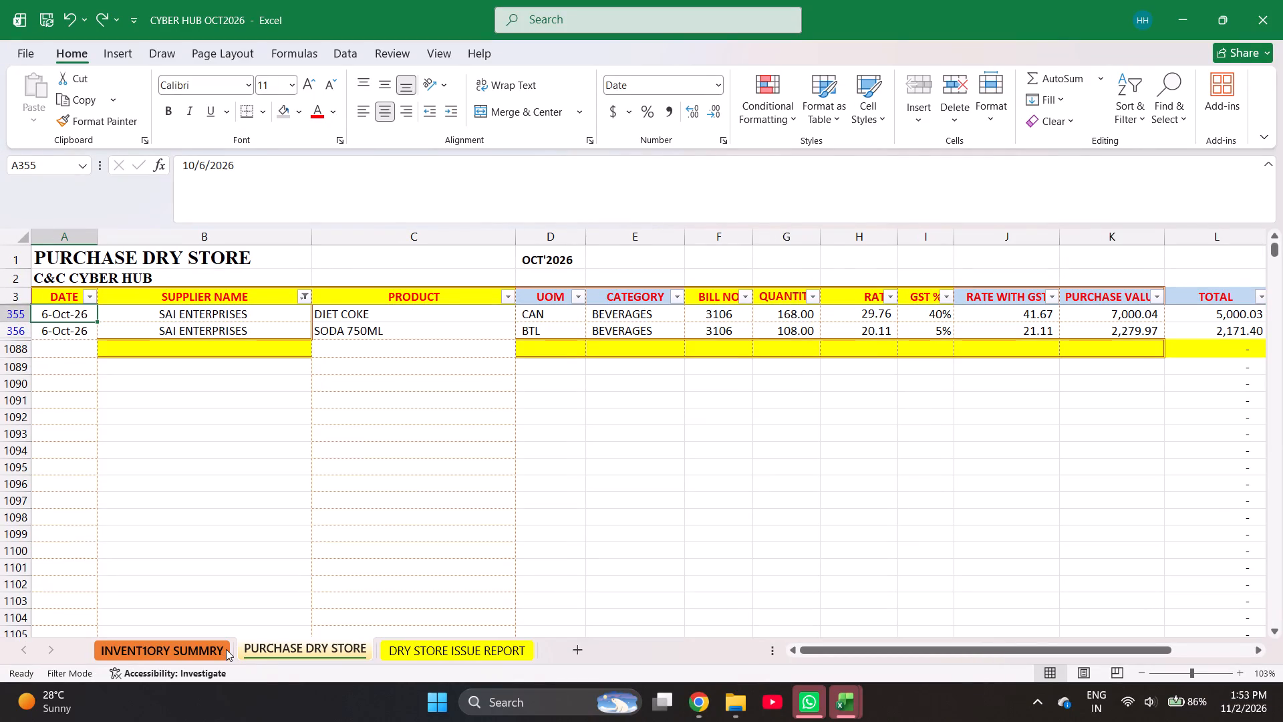
key(ctrl+z)
key(Down)
key(Down)
key(ctrl+Down)
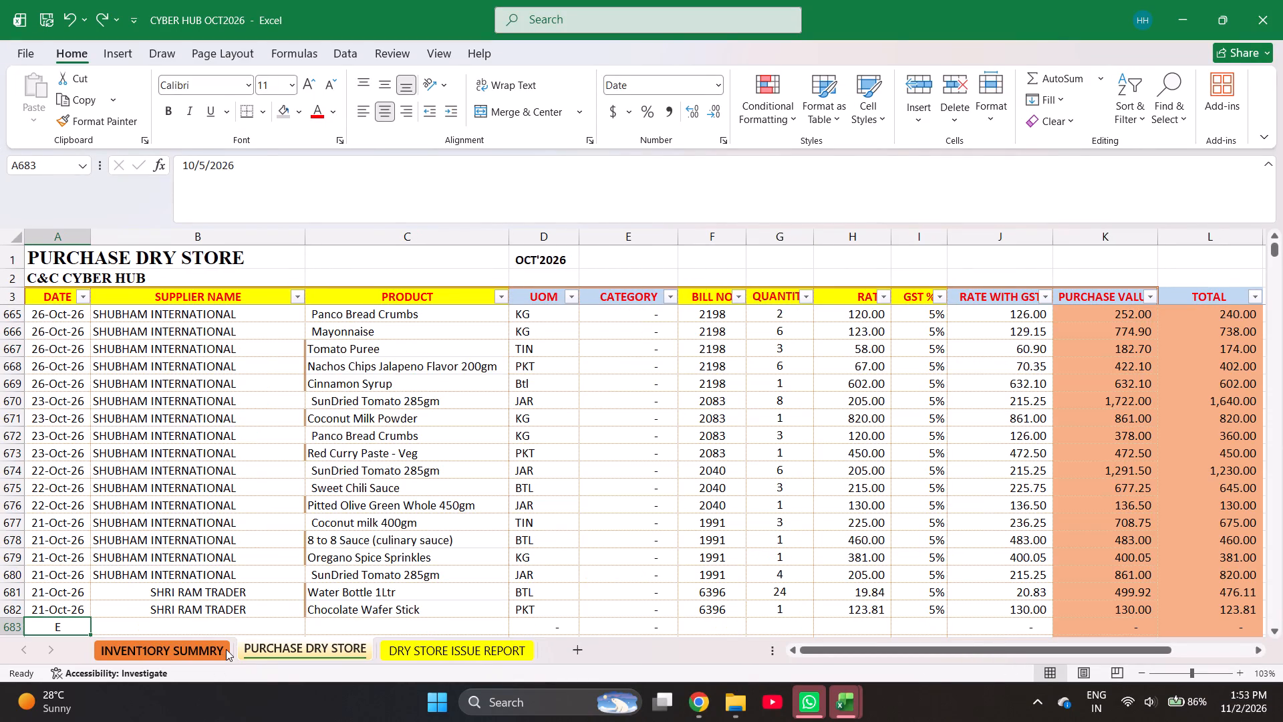
key(Delete)
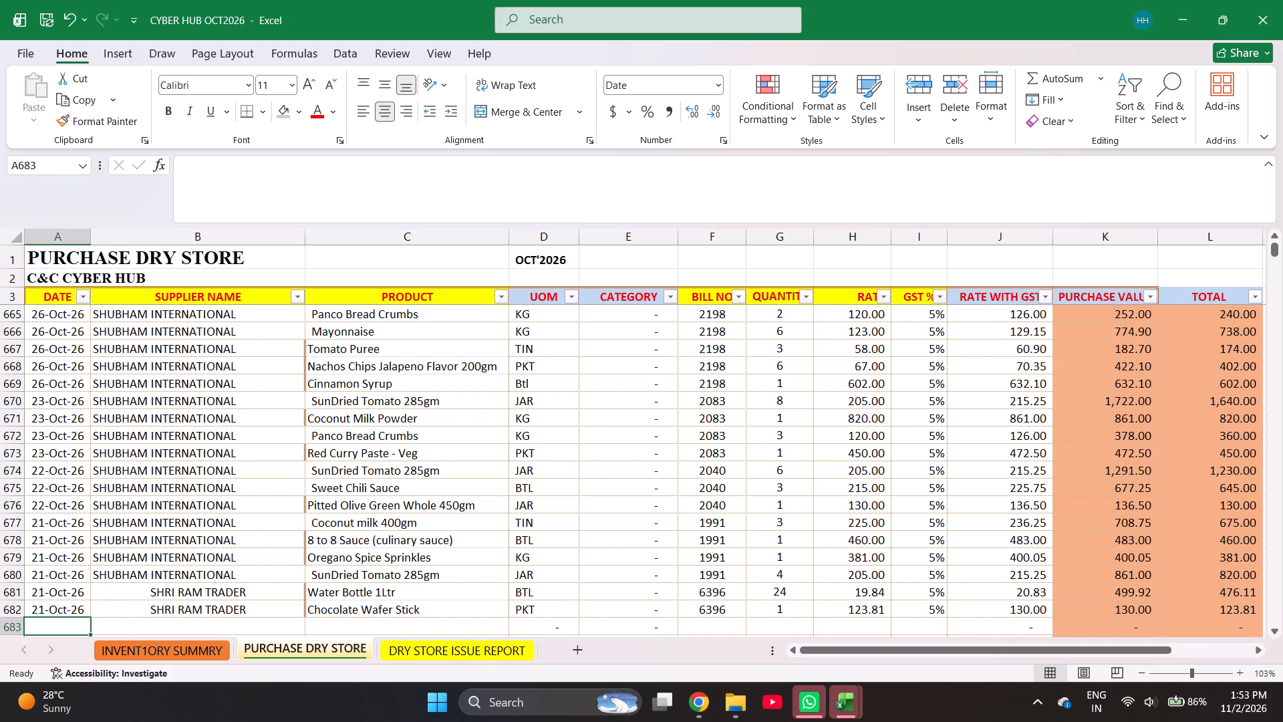
In row 683, enter the date 16 October 2026 and the supplier name SAI ENTERPRISES.
text(10-)
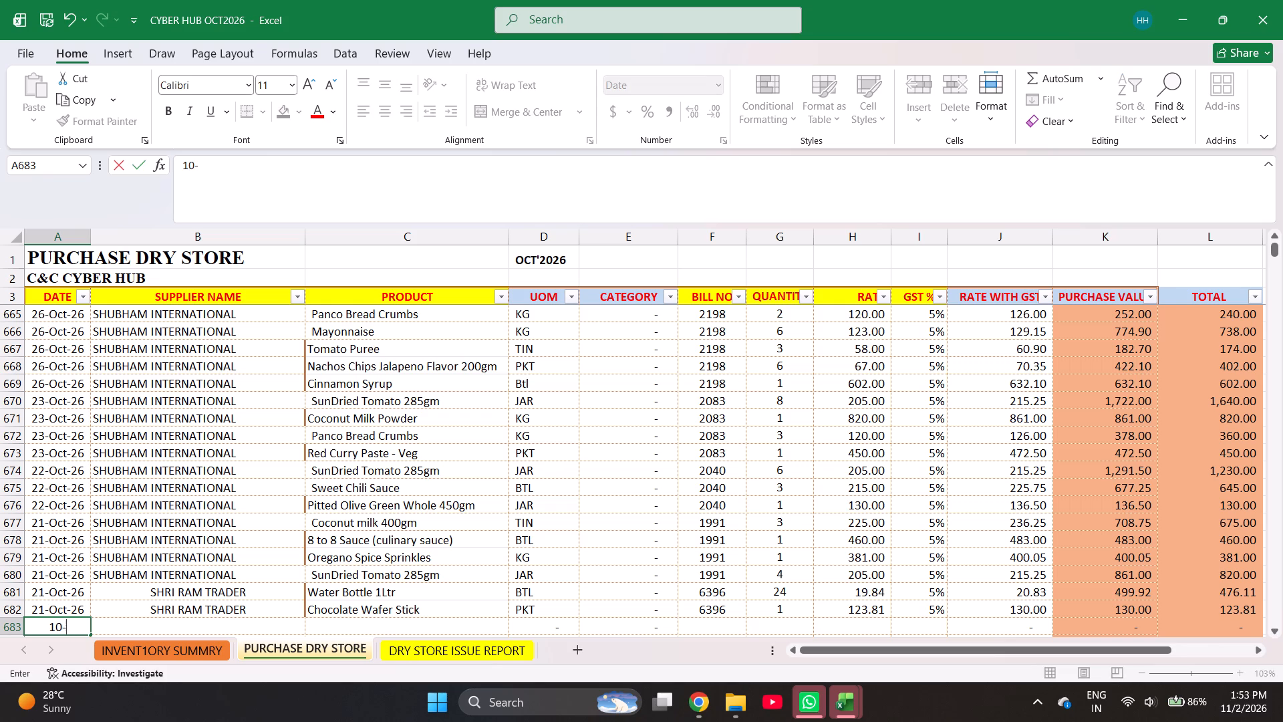
text(16)
text(-2026)
key(Right)
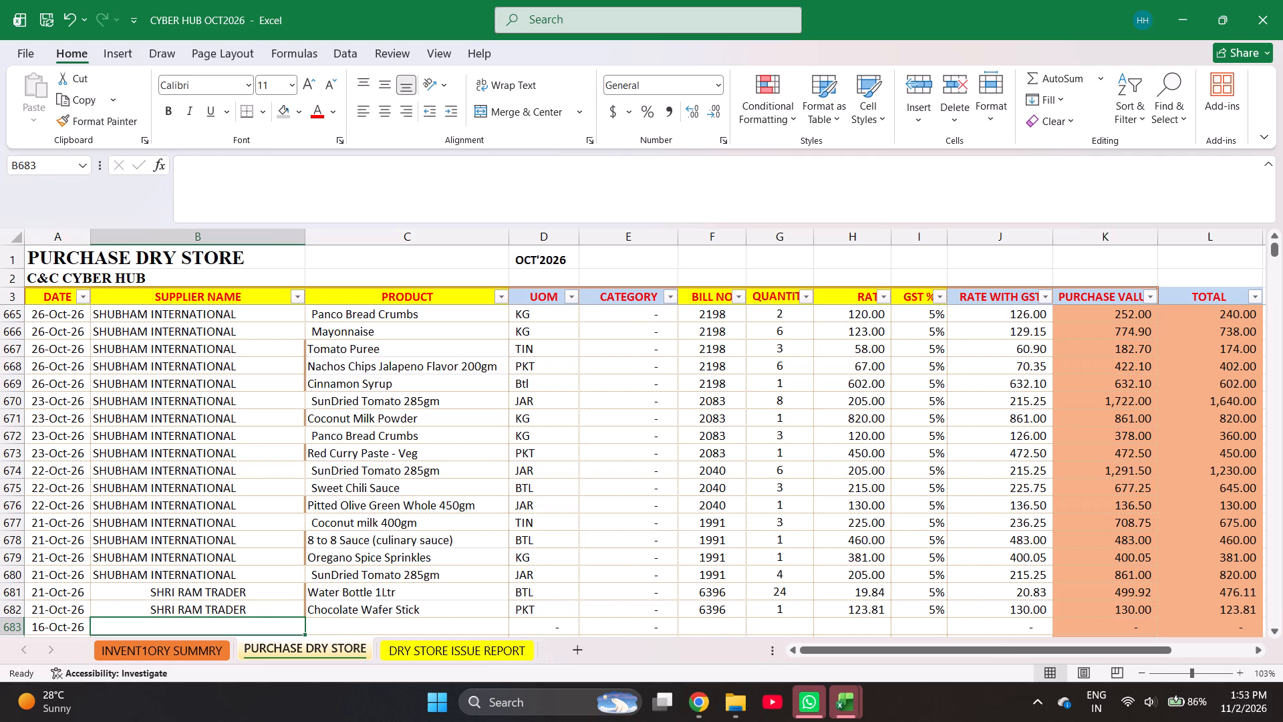
text(SA)
text(I)
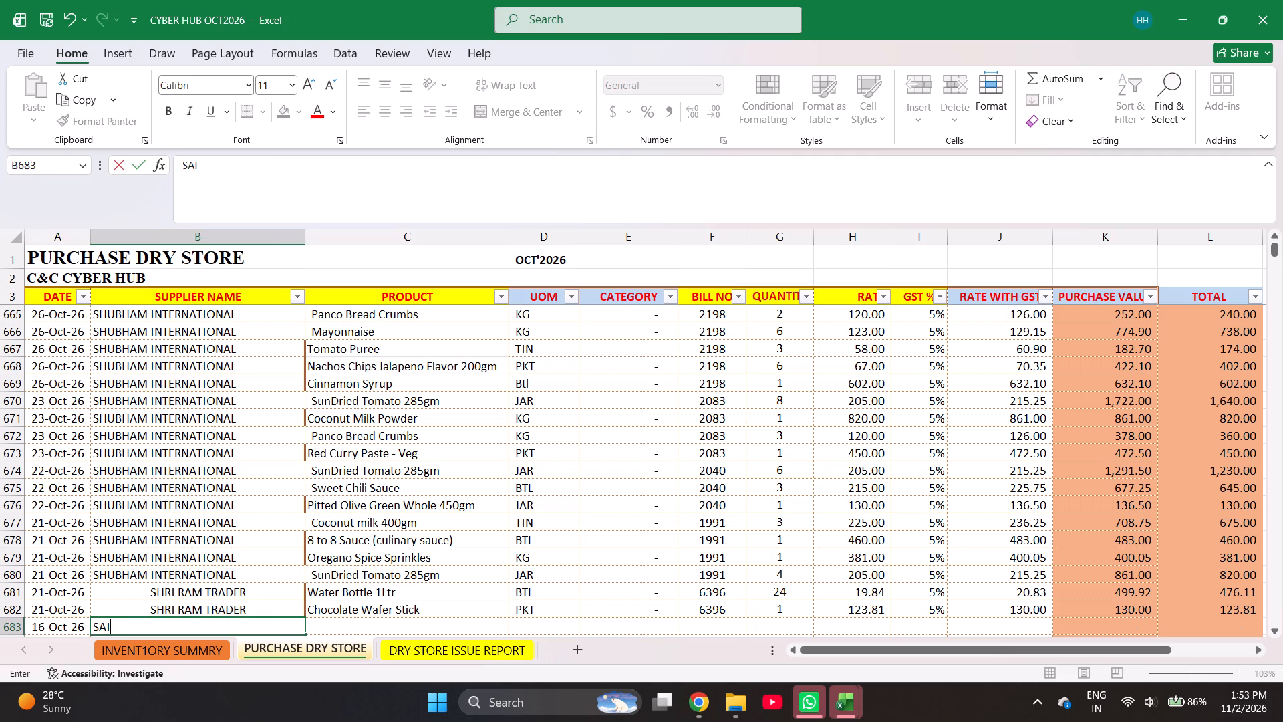
key(space)
text(EN)
text(TER)
text(PRISEE)
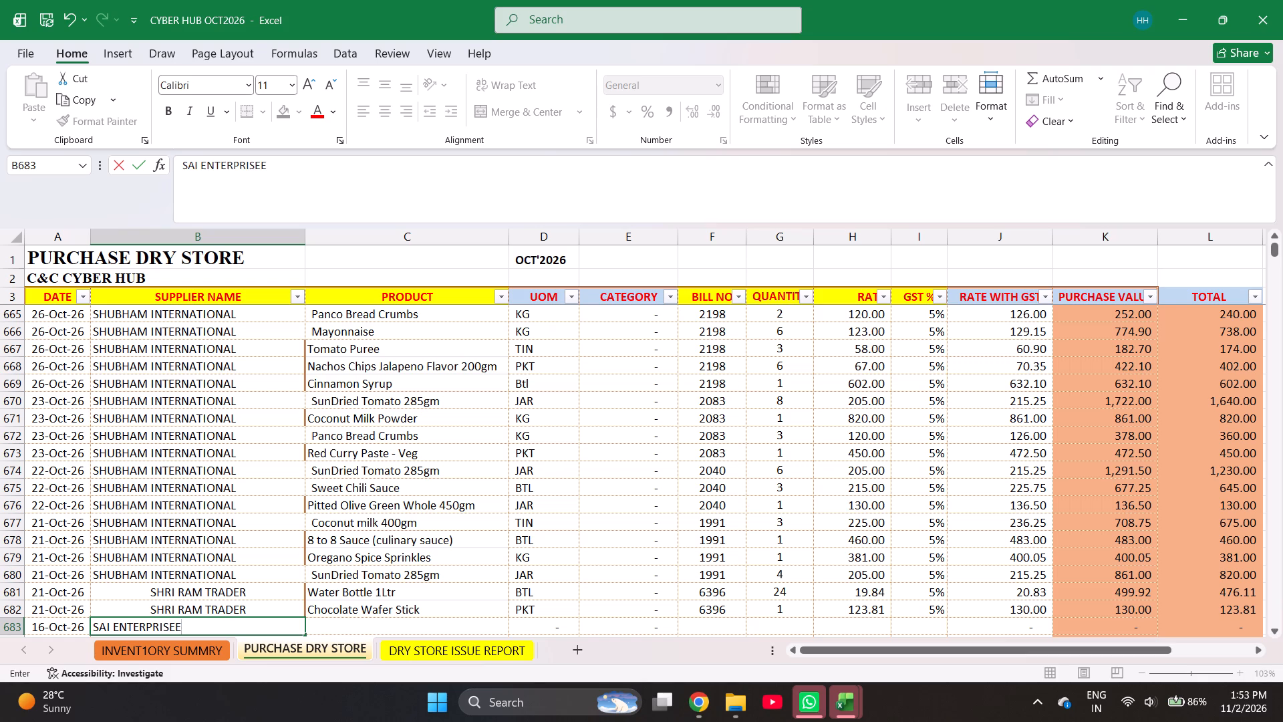
key(BackSpace)
key(s)
key(Right)
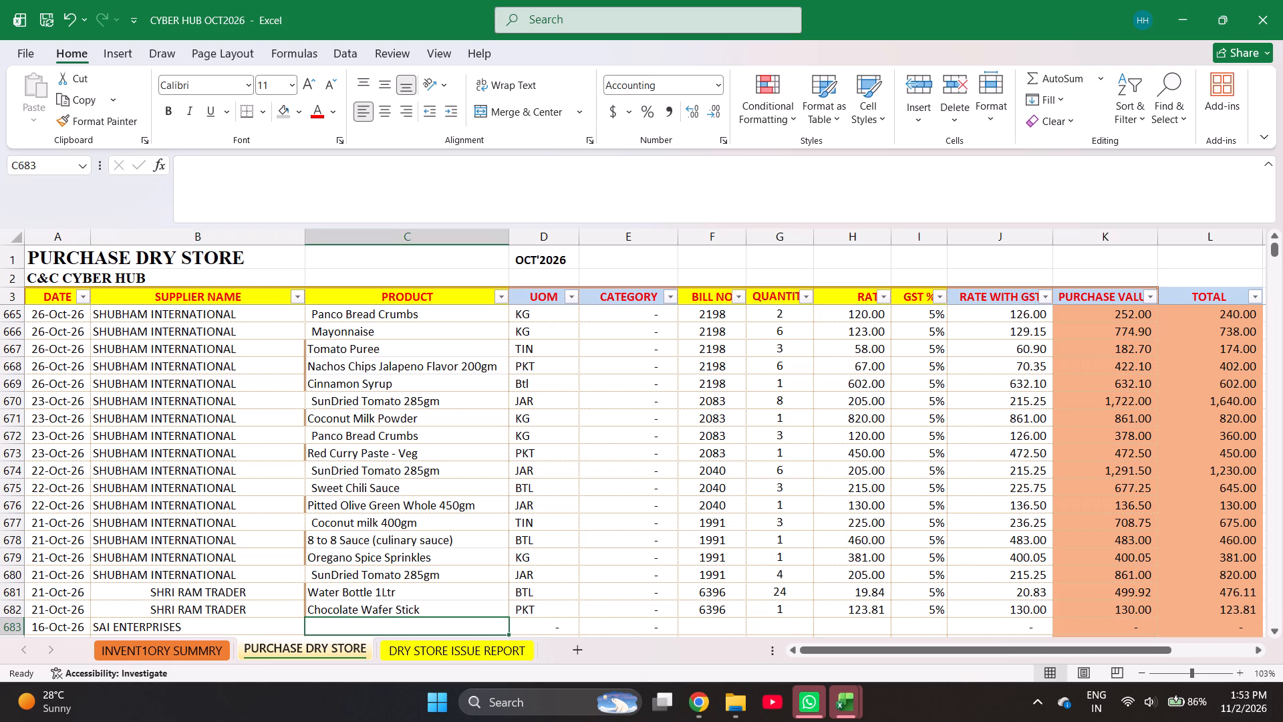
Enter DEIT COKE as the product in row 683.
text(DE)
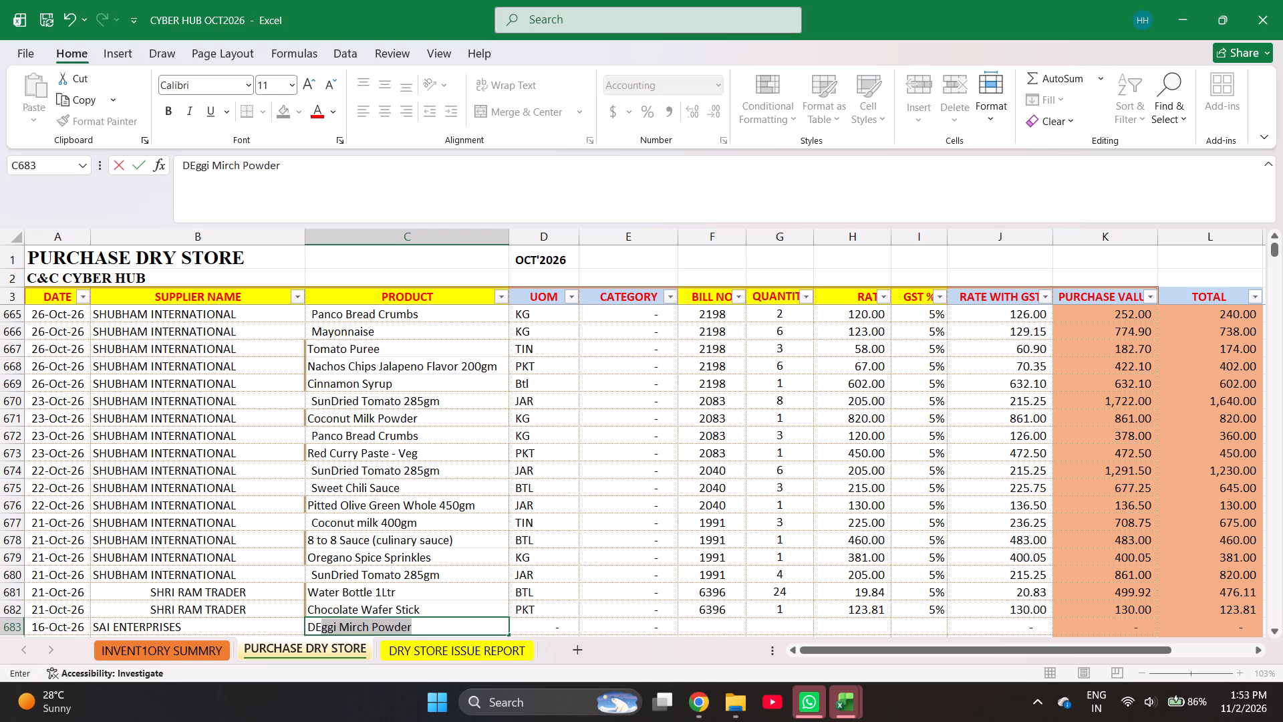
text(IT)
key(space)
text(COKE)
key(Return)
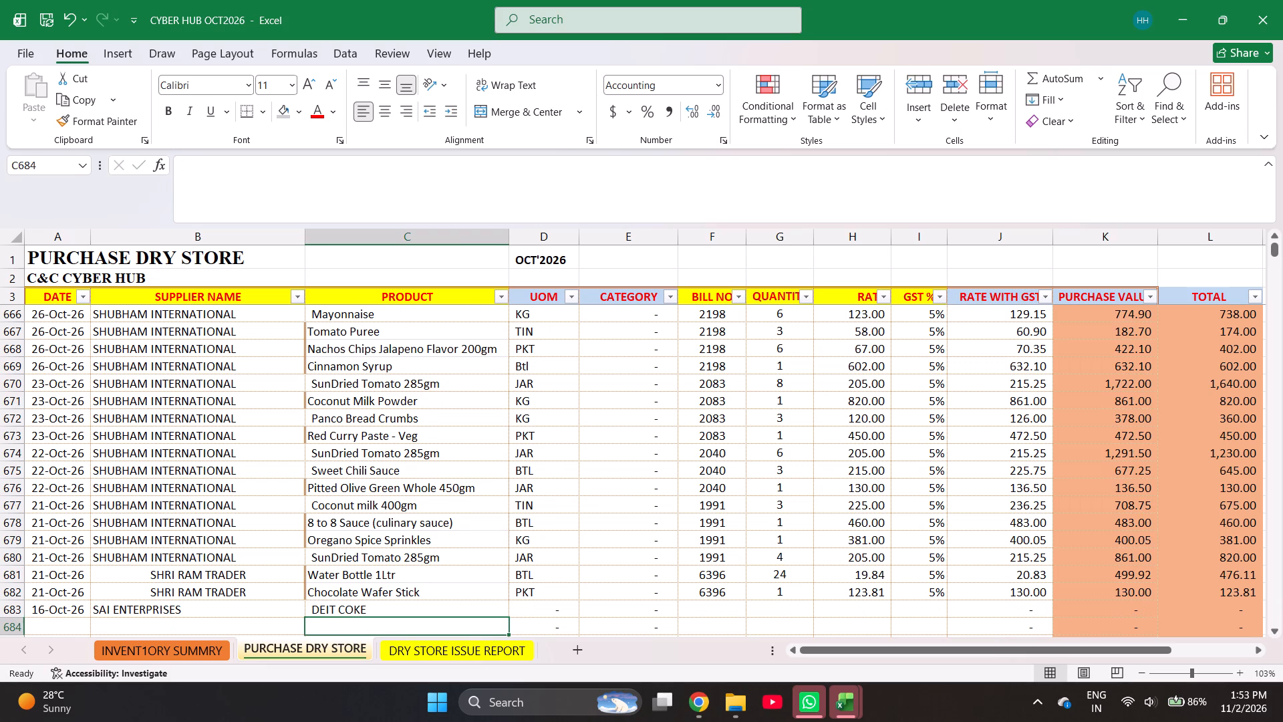
Find the Diet Coke item in the inventory summary sheet and copy its name into the product cell of row 683.
key(ctrl+Page_Up)
key(ctrl+f)
text(COKE)
key(Return)
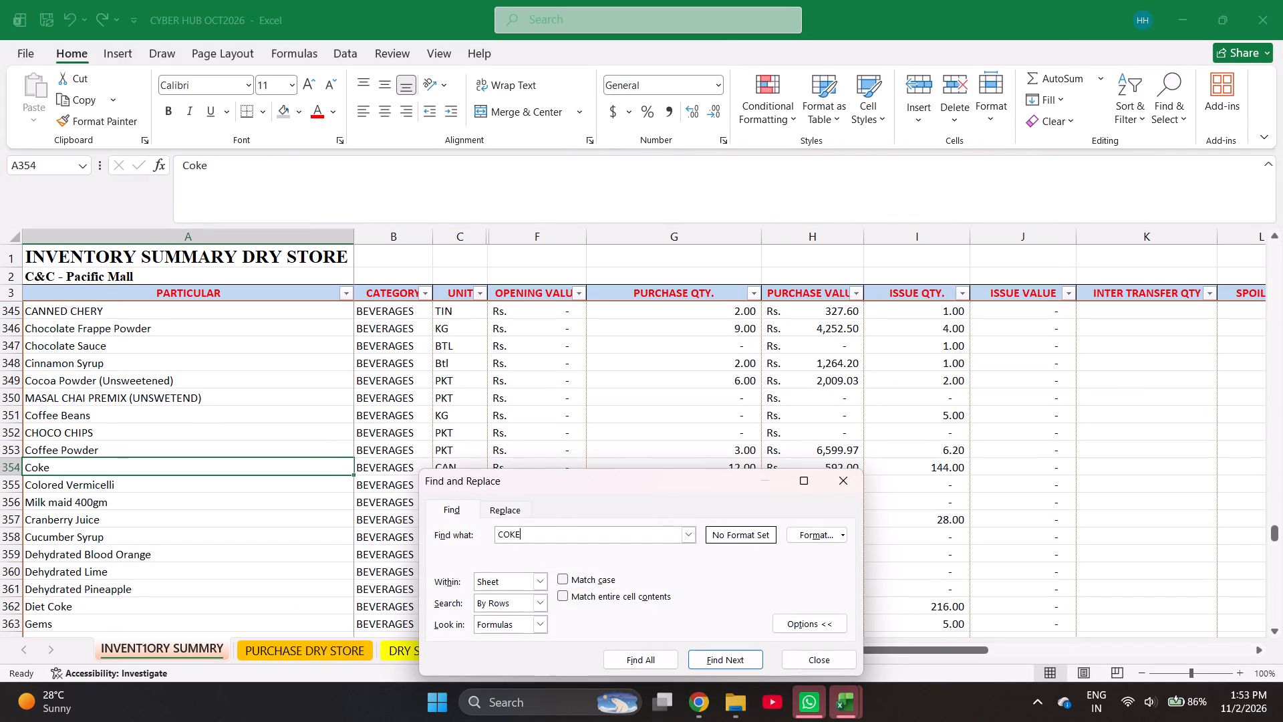
key(Return)
key(Escape)
key(ctrl+c)
key(ctrl+Up)
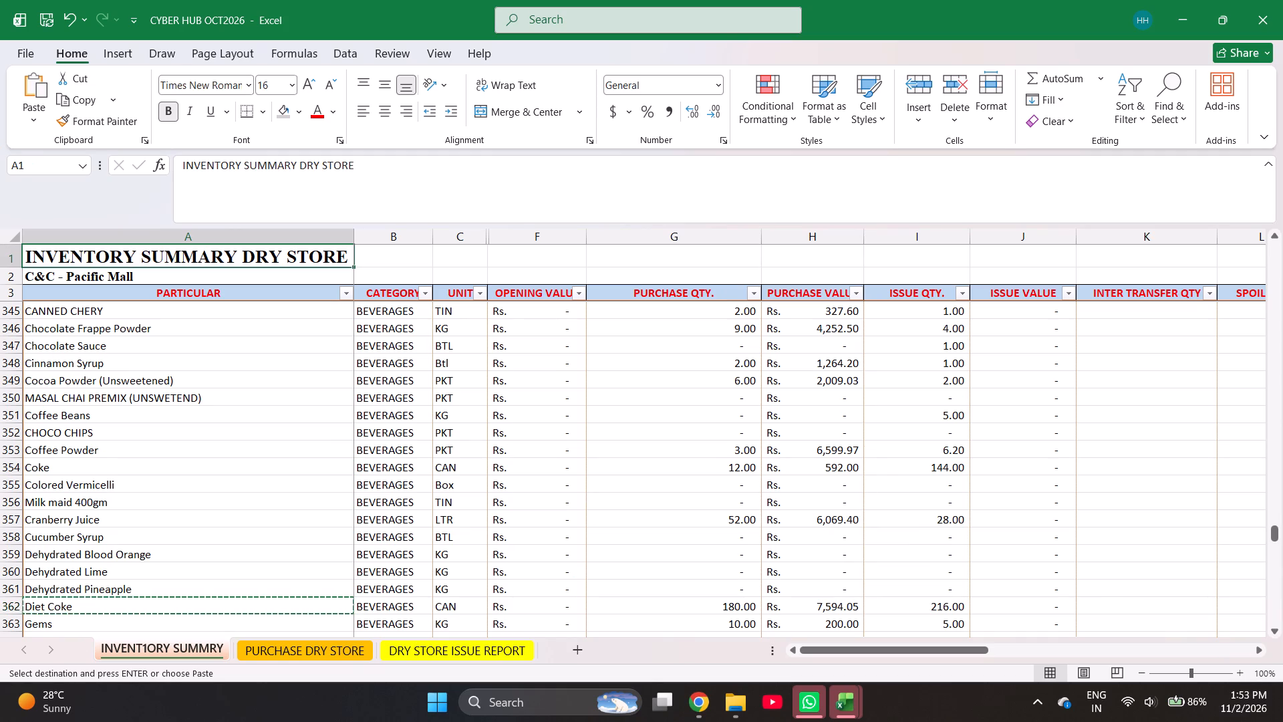
key(ctrl+Page_Down)
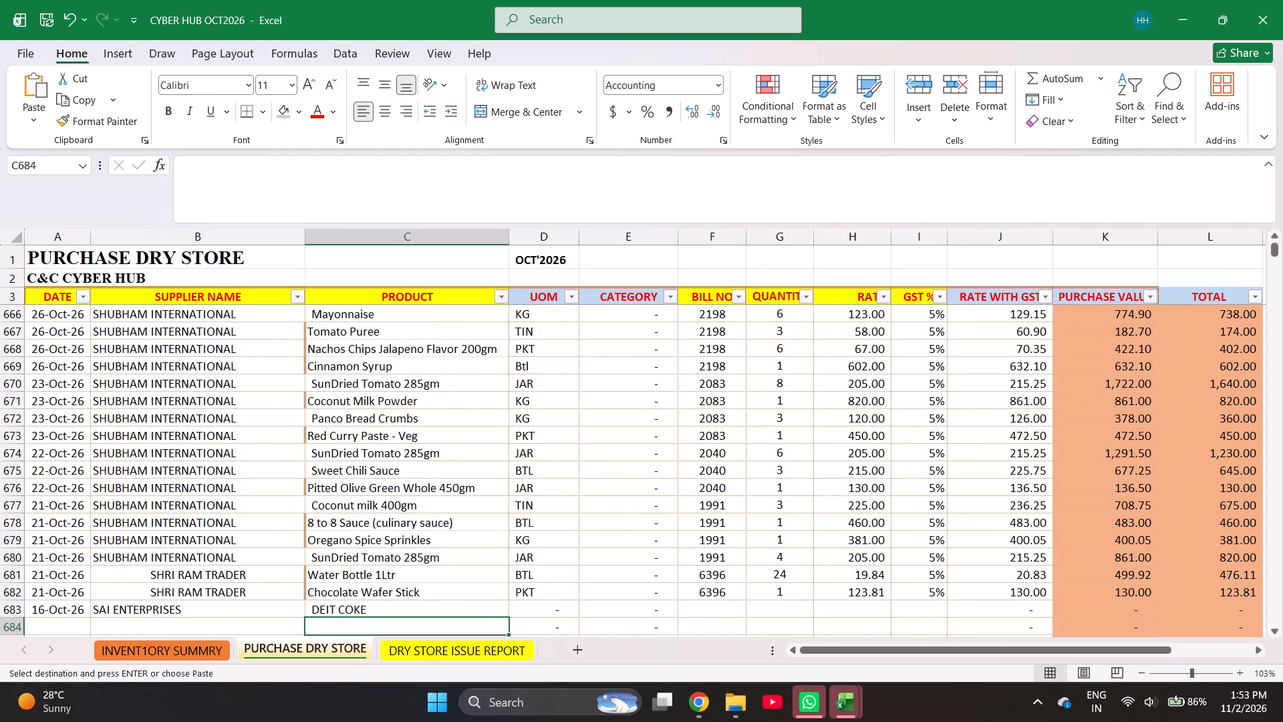
key(Up)
key(Return)
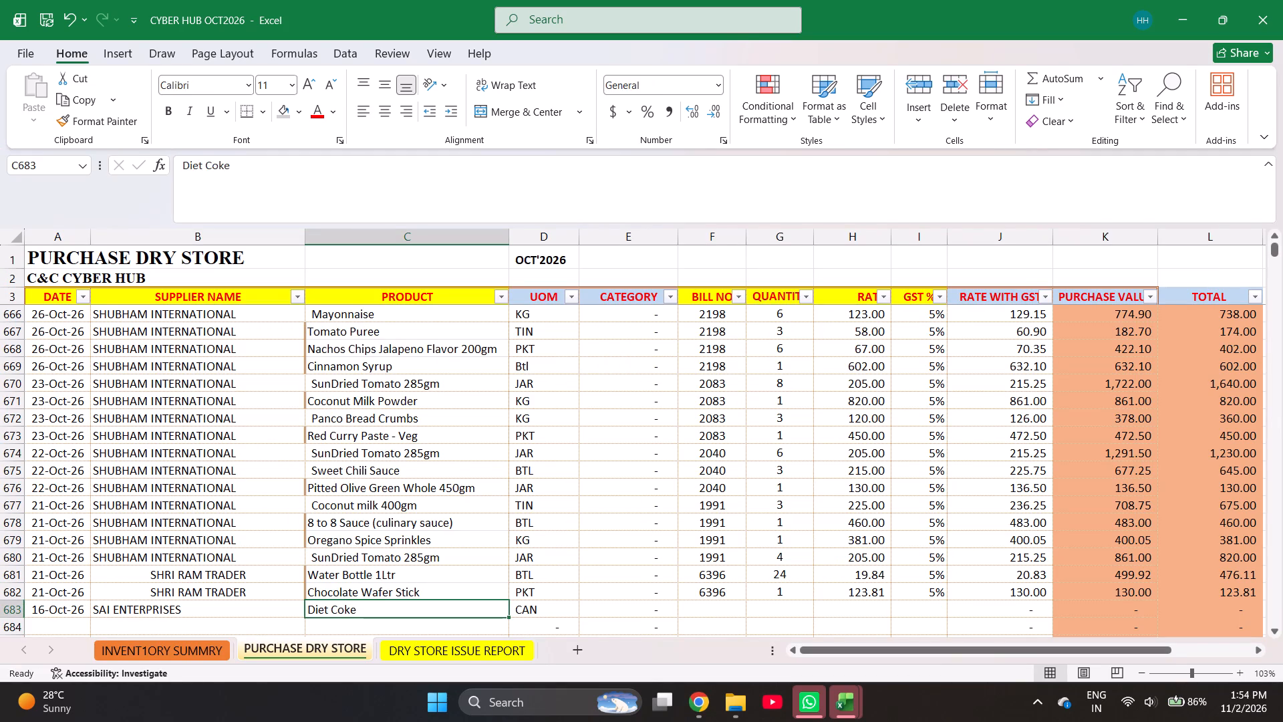
key(Return)
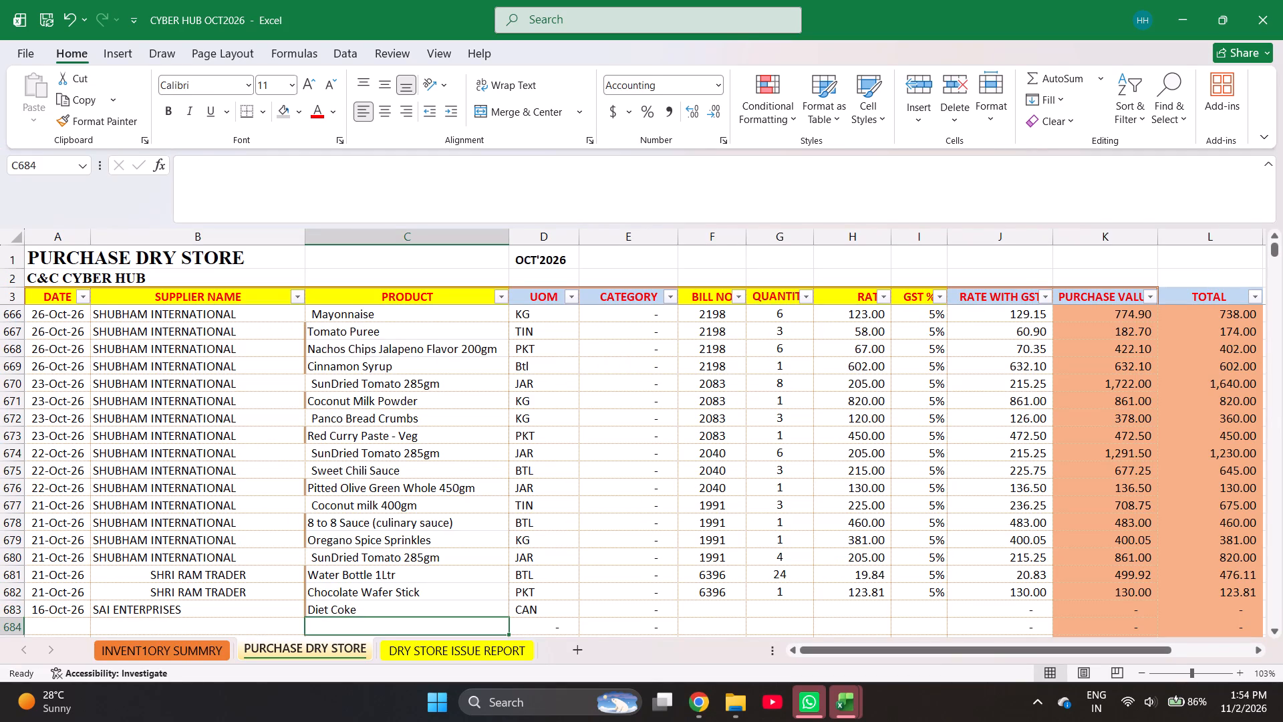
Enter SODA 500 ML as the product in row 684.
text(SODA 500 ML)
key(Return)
Find the SODA 500ML item in the inventory summary sheet and copy its name into the product cell of row 684.
key(ctrl+Page_Up)
key(ctrl+f)
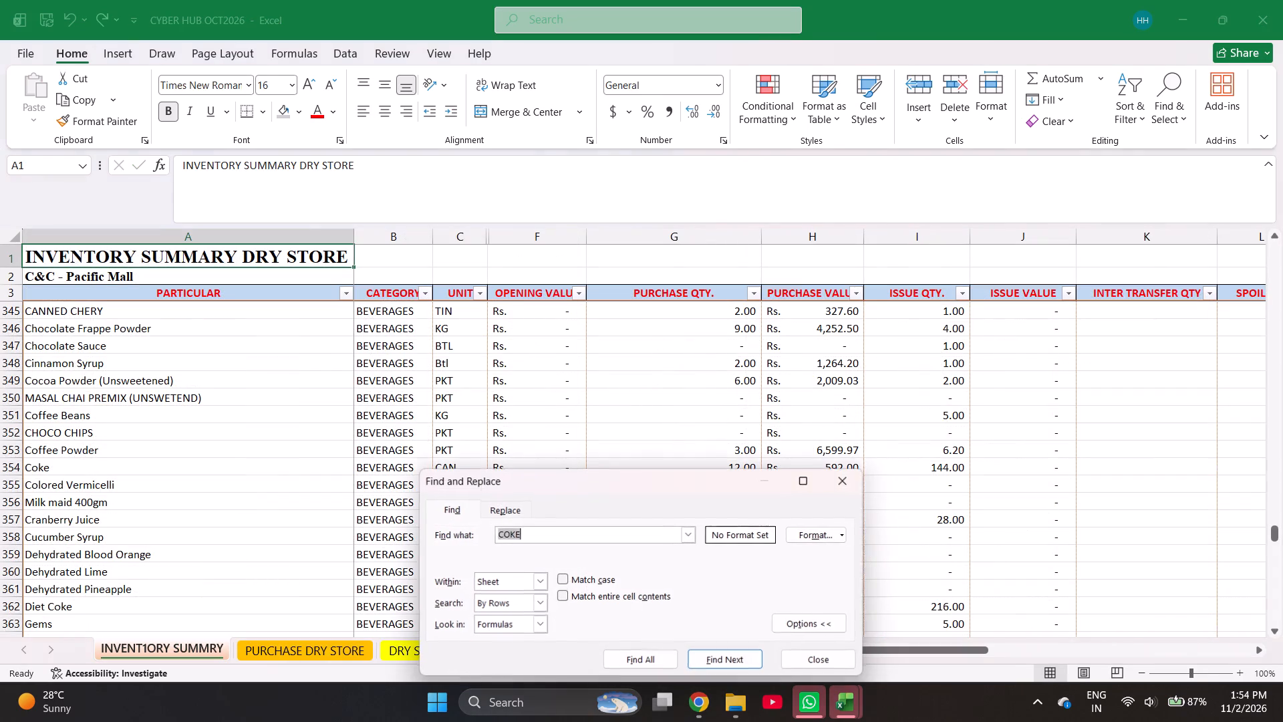
text(SODA)
key(Return)
key(Return)
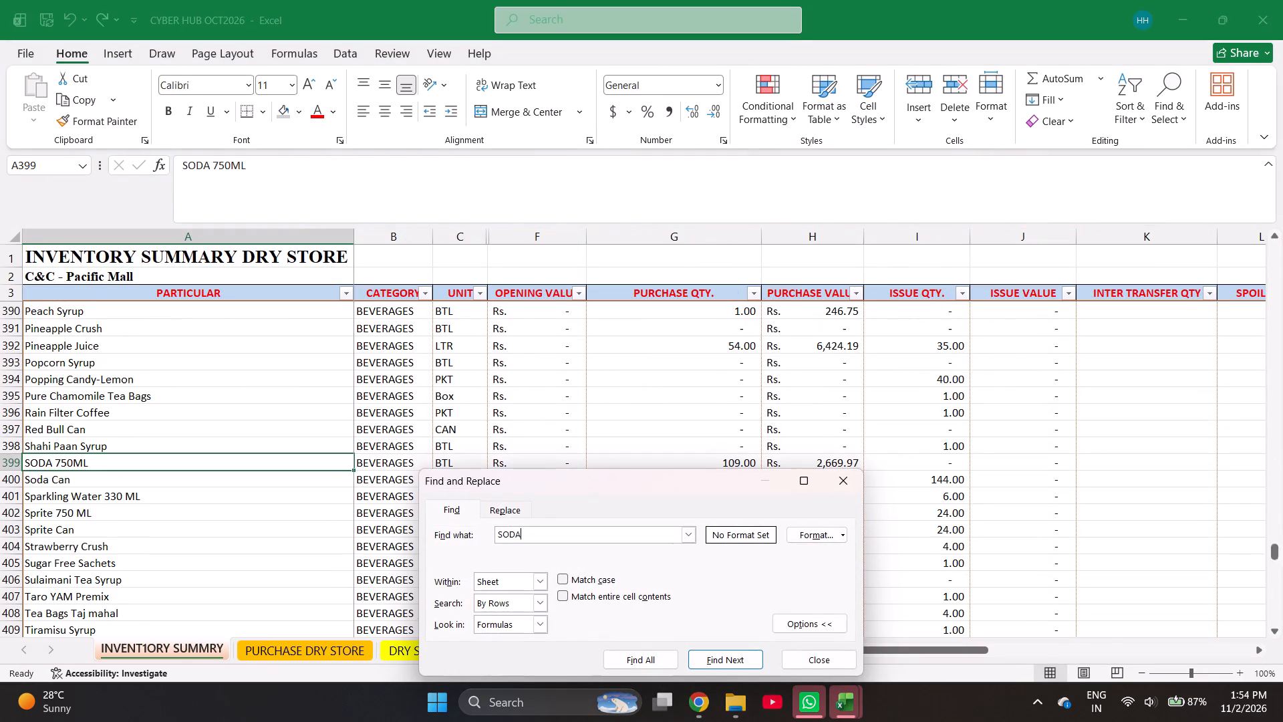
key(Return)
key(Return)
key(Escape)
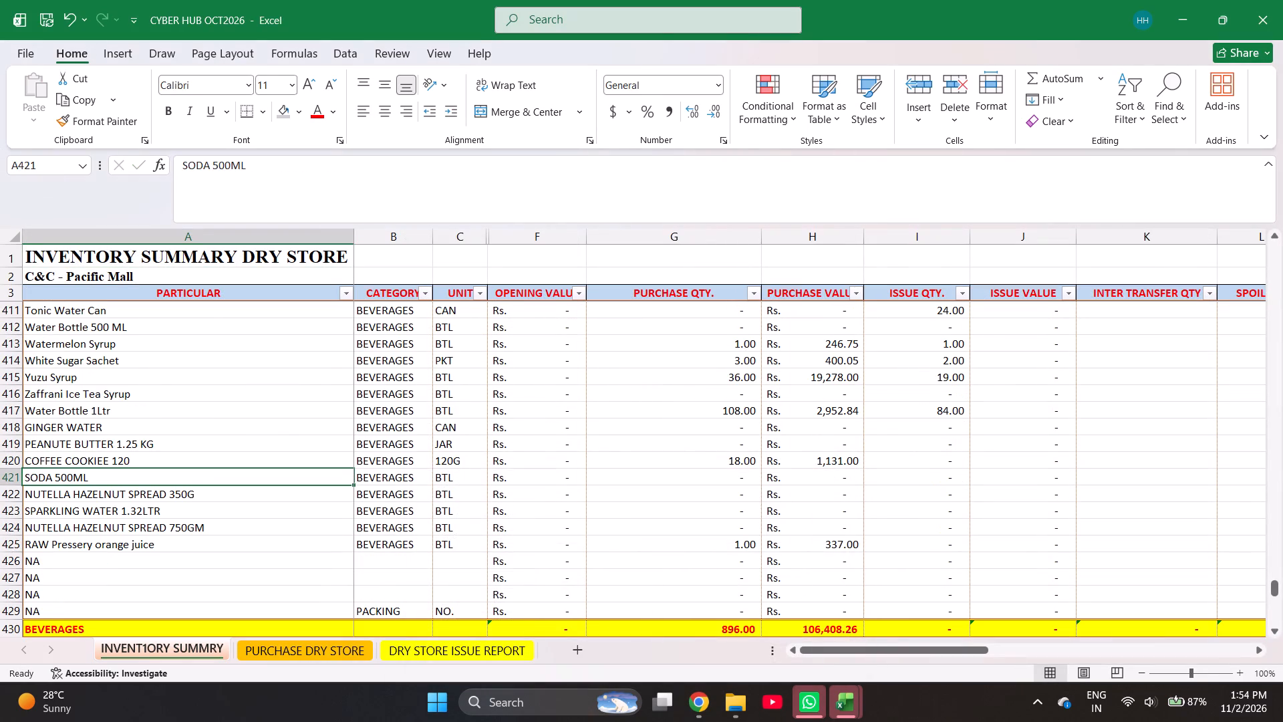
key(ctrl+c)
key(ctrl+Page_Down)
key(Return)
key(Return)
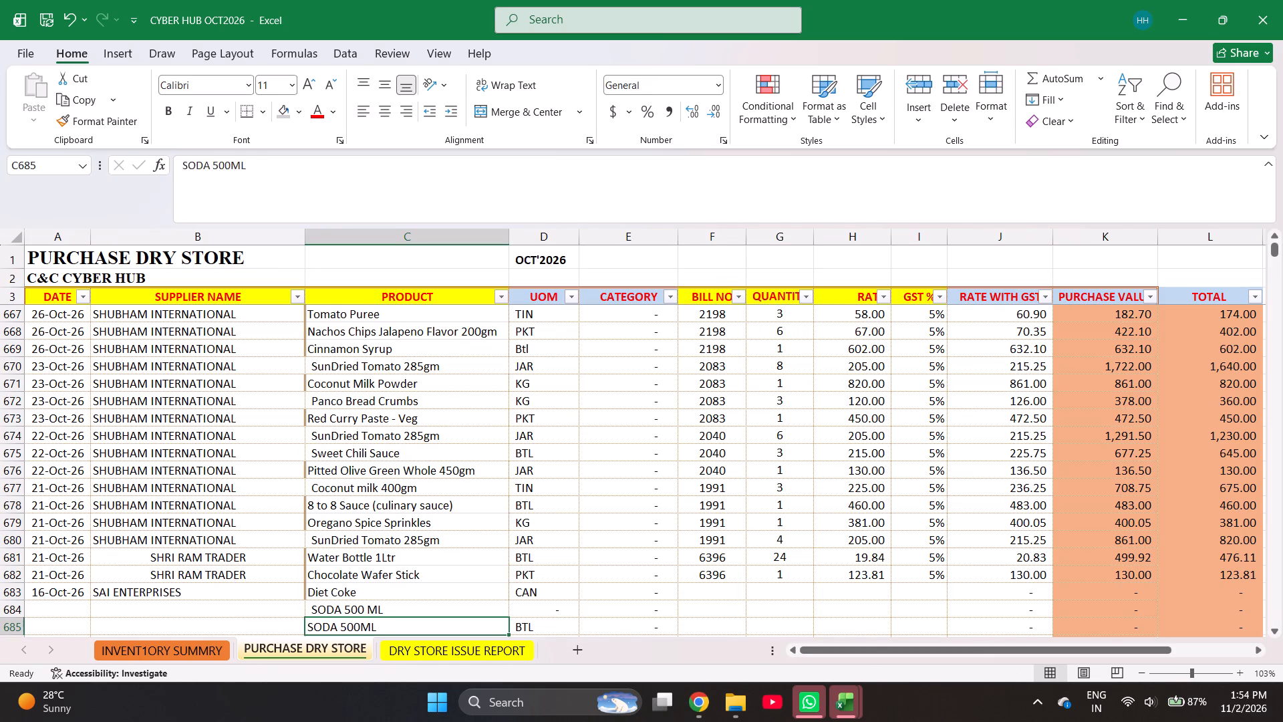
key(ctrl+z)
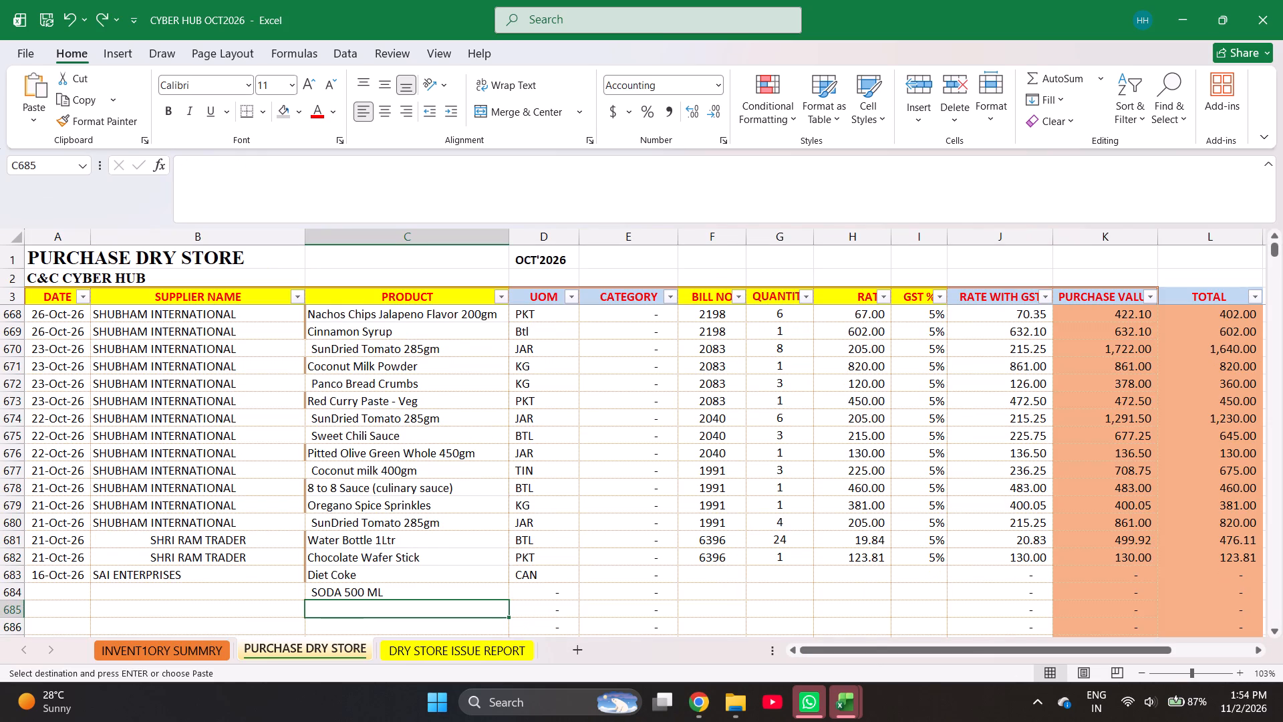
key(Up)
key(Return)
key(Return)
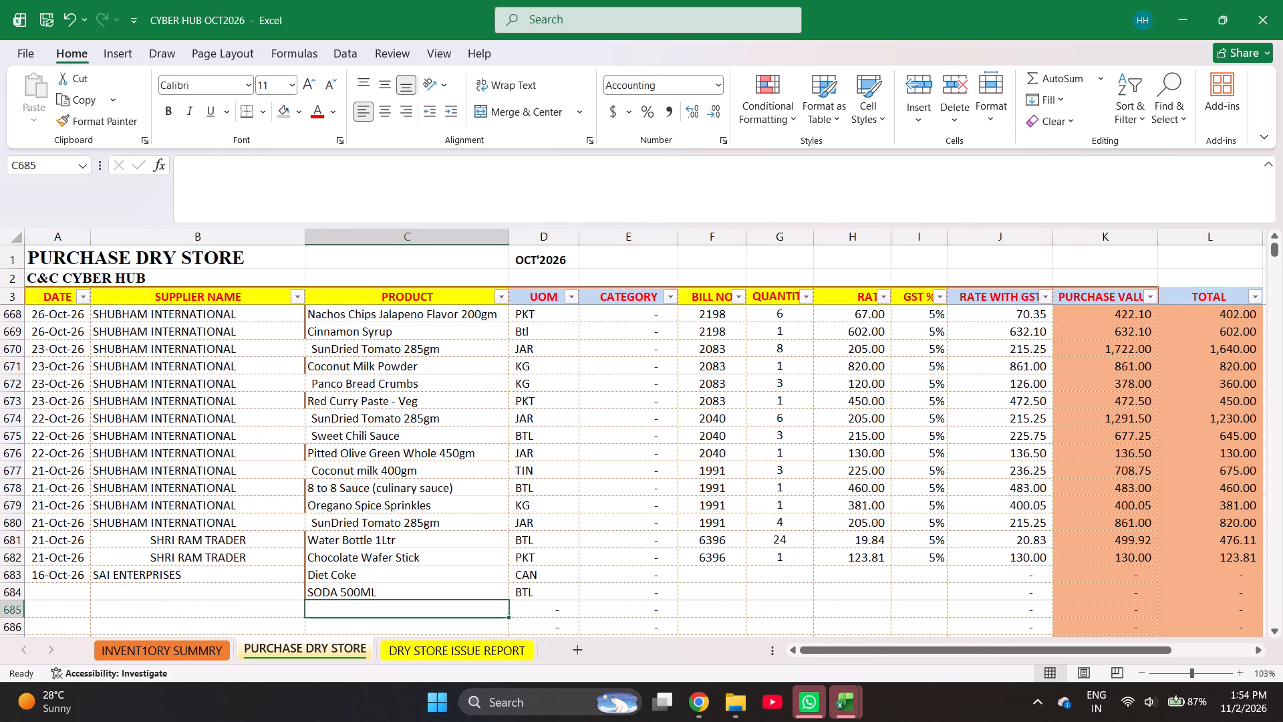
Find the Sparkling Water 330 ML item in the inventory summary sheet and copy its name into the product cell of row 685.
key(ctrl+Page_Up)
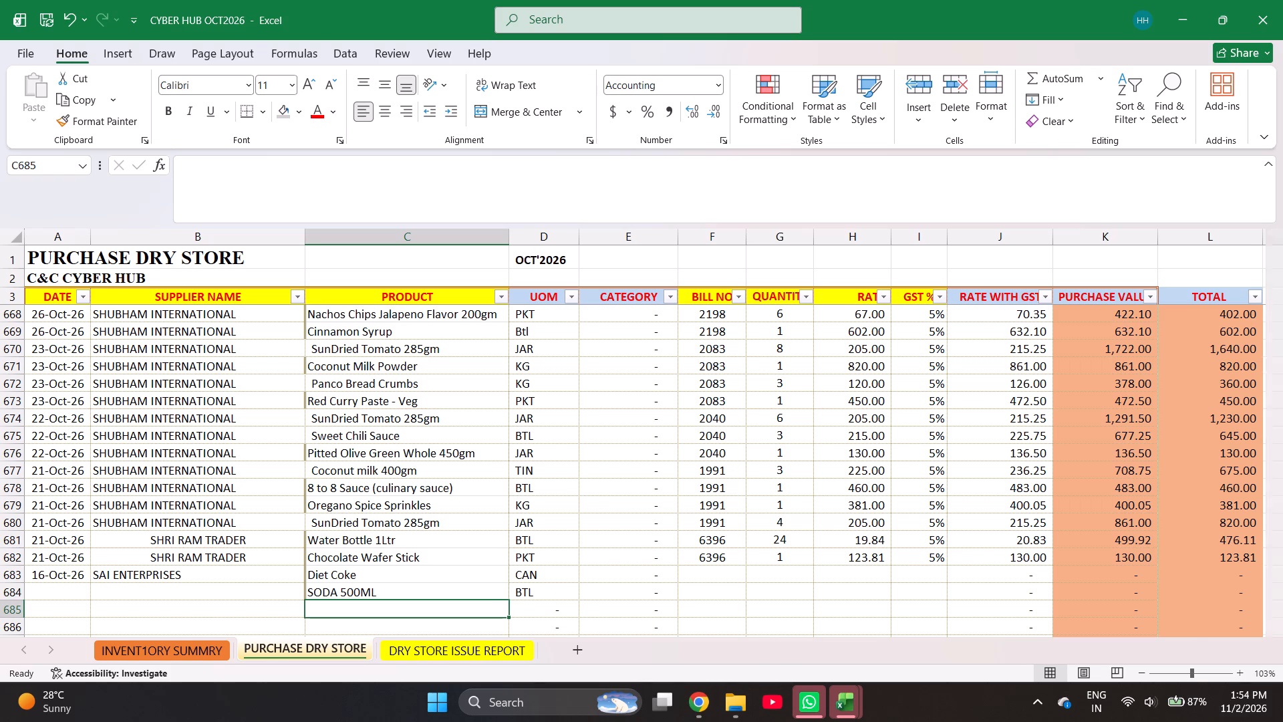
key(ctrl+f)
text(SPARK)
key(Return)
key(Escape)
key(ctrl+f)
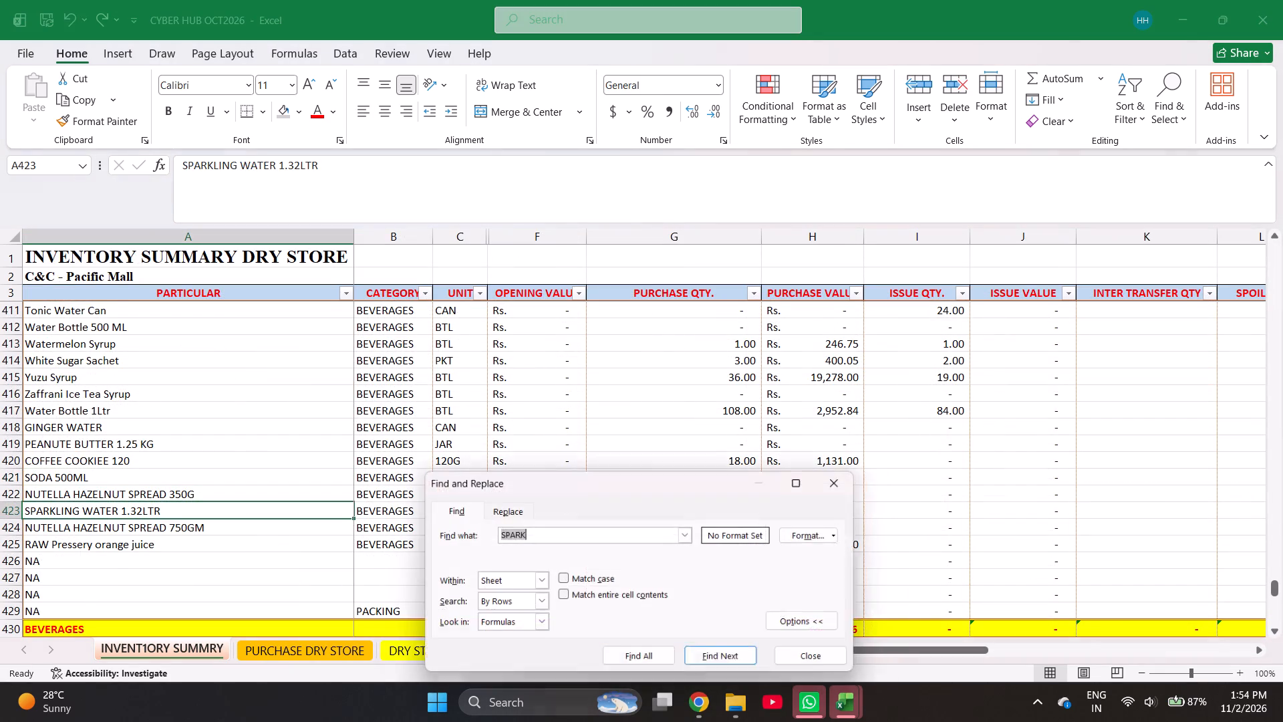
key(Return)
key(Escape)
key(ctrl+c)
key(ctrl+Page_Down)
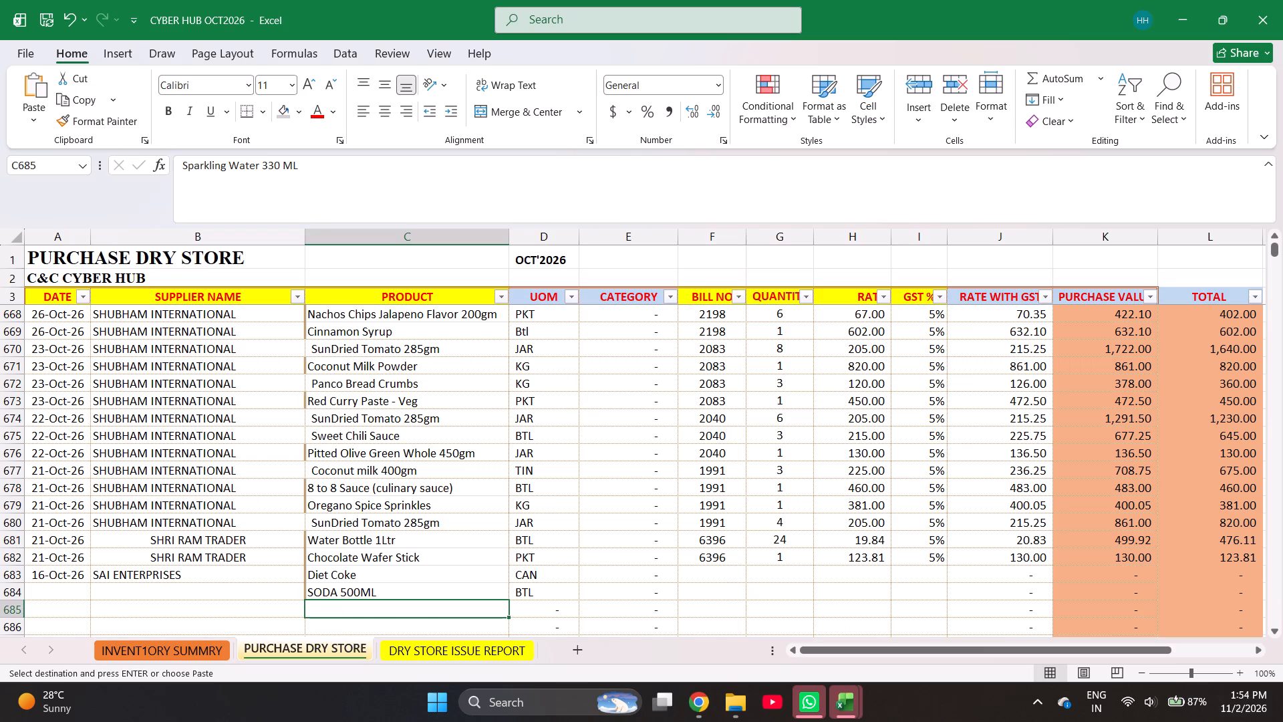
key(Return)
key(Return)
Enter bill number 3287 for the Diet Coke entry in row 683.
key(Right)
key(Right)
key(Right)
key(ctrl+Up)
key(Down)
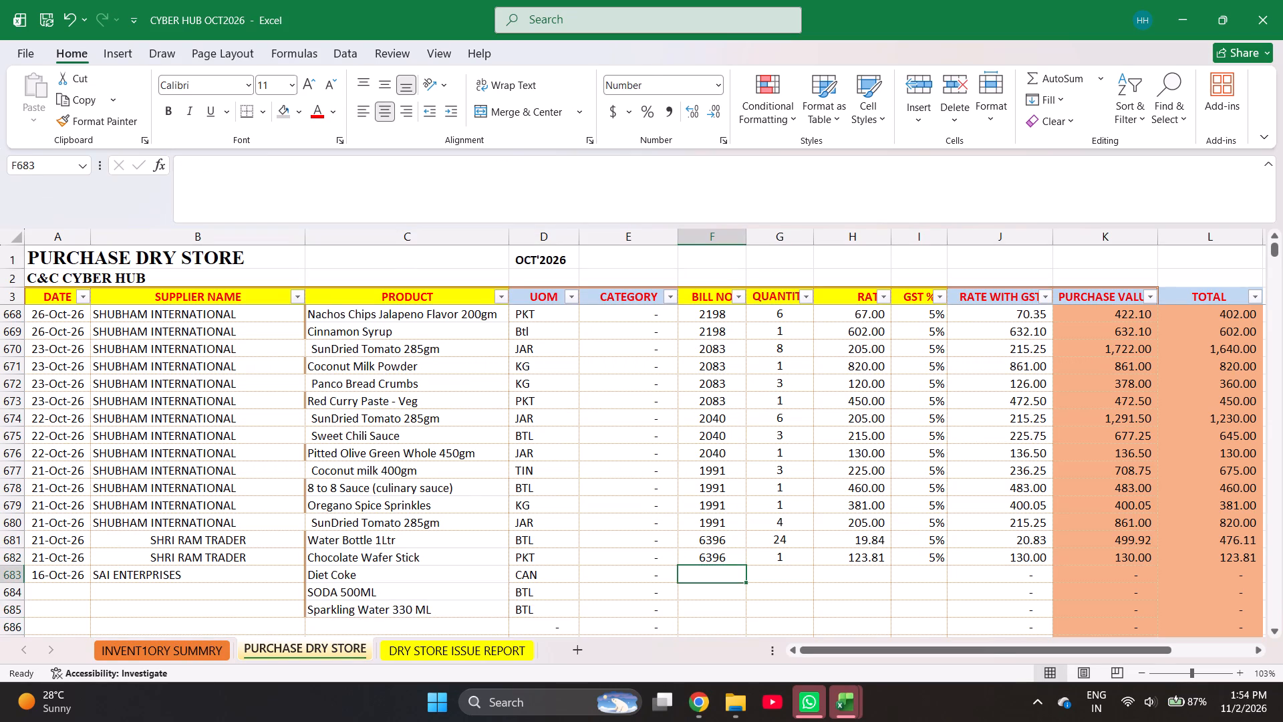
text(3287)
key(Right)
Enter the quantities as formulas: =6*24 for Diet Coke and =18*3 for SODA 500ML.
key(Right)
key(Left)
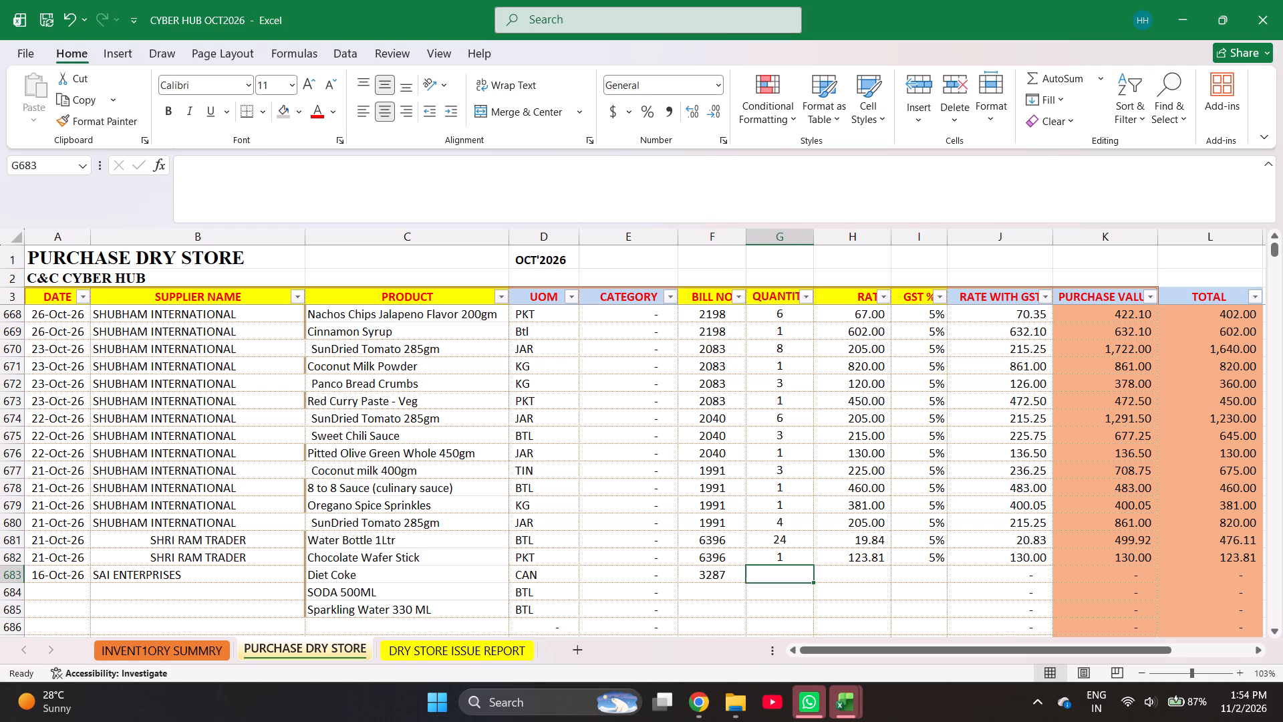
key(Left)
key(Down)
key(Right)
key(Up)
text(=6*24)
key(Return)
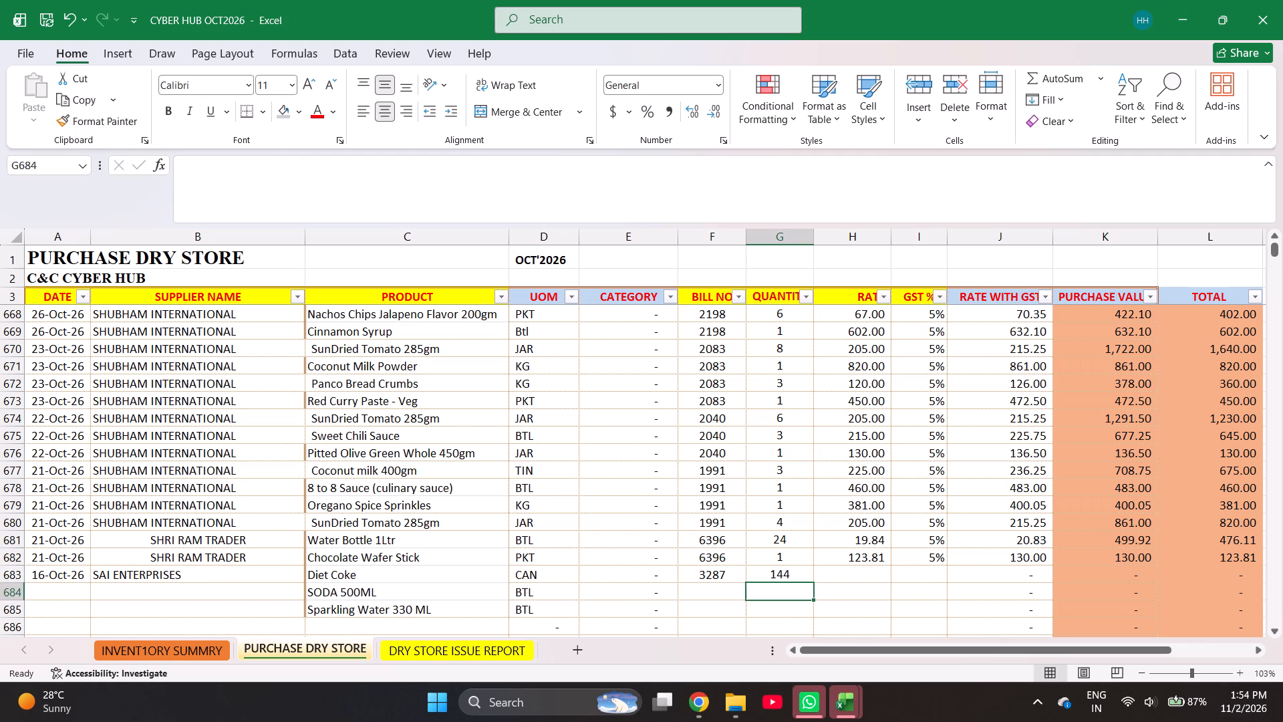
key(equal)
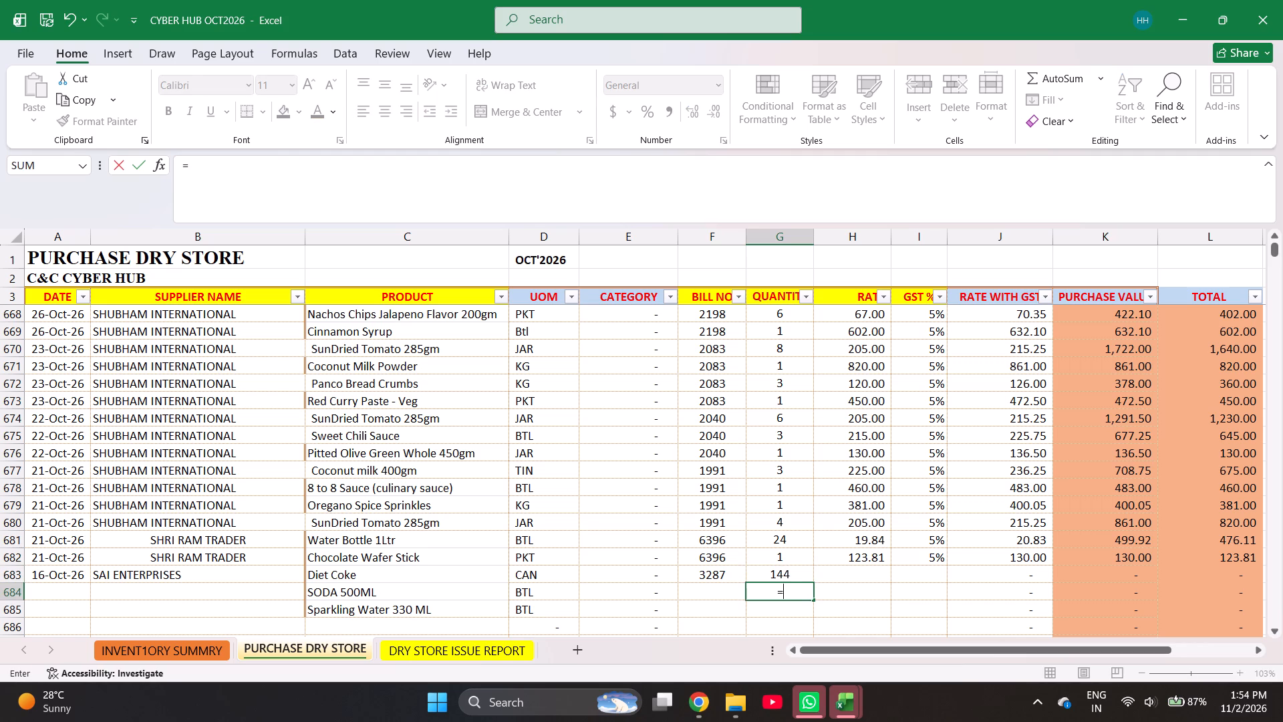
text(18)
key(asterisk)
key(3)
key(Return)
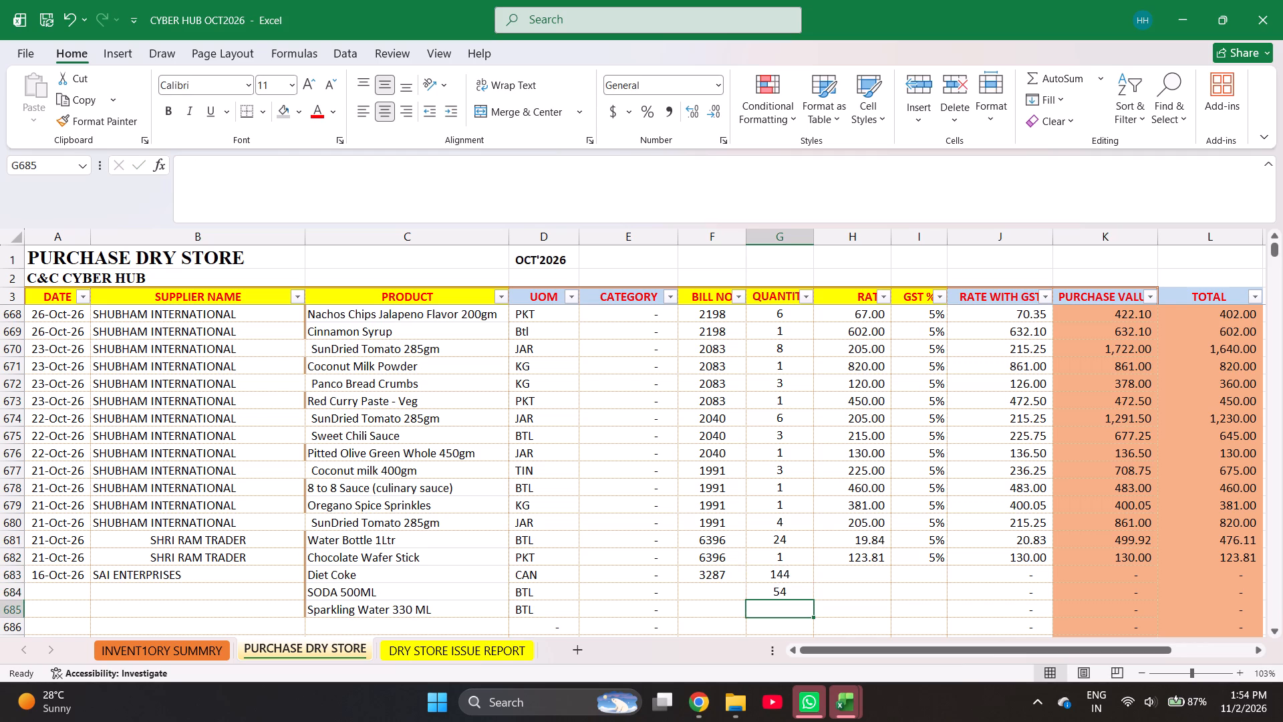
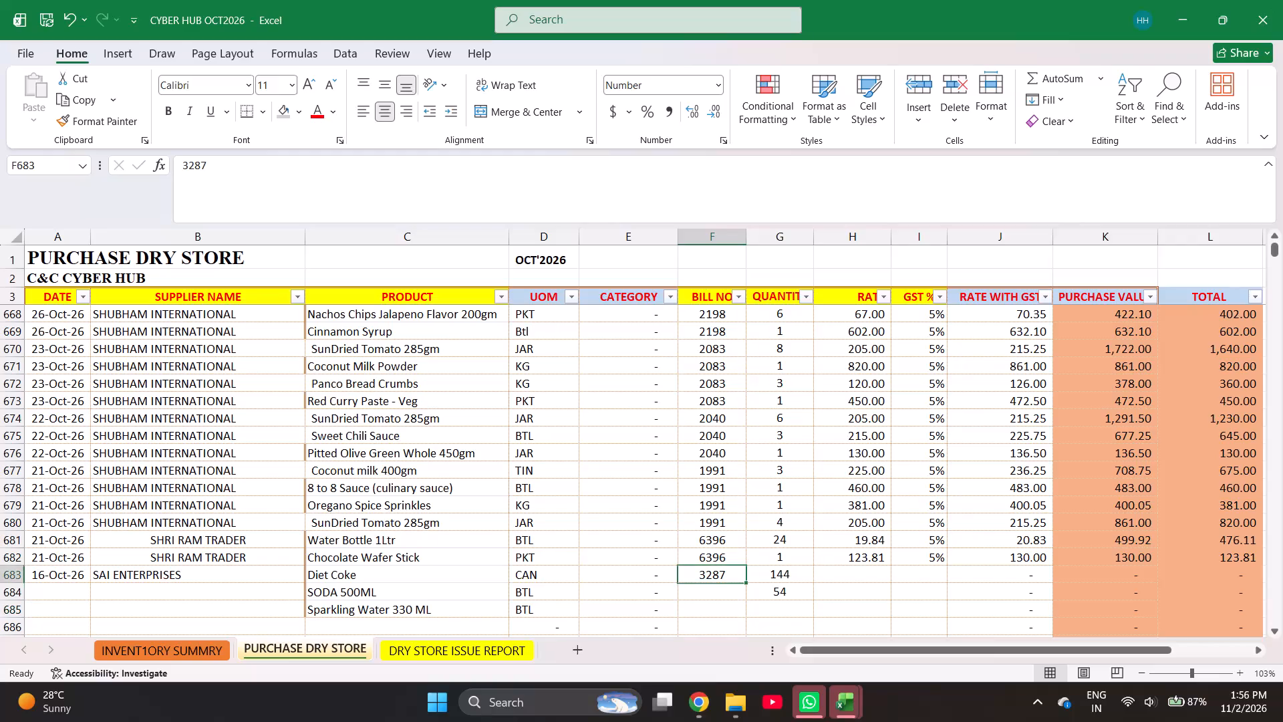
Fill bill number 3287 down from the Diet Coke entry to the SODA 500ML entry in row 684.
key(shift+Down)
key(ctrl+d)
Fill the 16-Oct-26 date and SAI ENTERPRISES supplier name from row 683 down through row 685.
key(ctrl+Left)
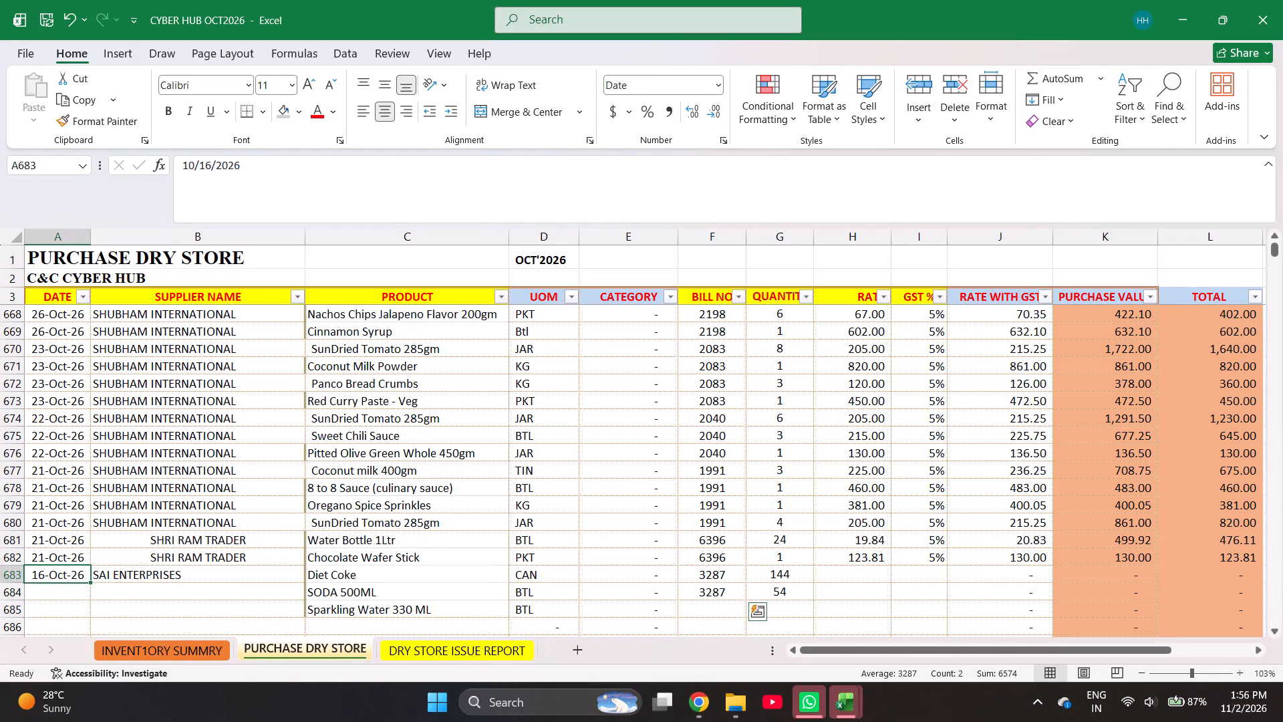
key(shift+Right)
key(shift+Down)
key(shift+Down)
key(ctrl+d)
Enter the rates as formulas: =714.29/24 for Diet Coke and =361.90/18 for SODA 500ML.
key(ctrl+Right)
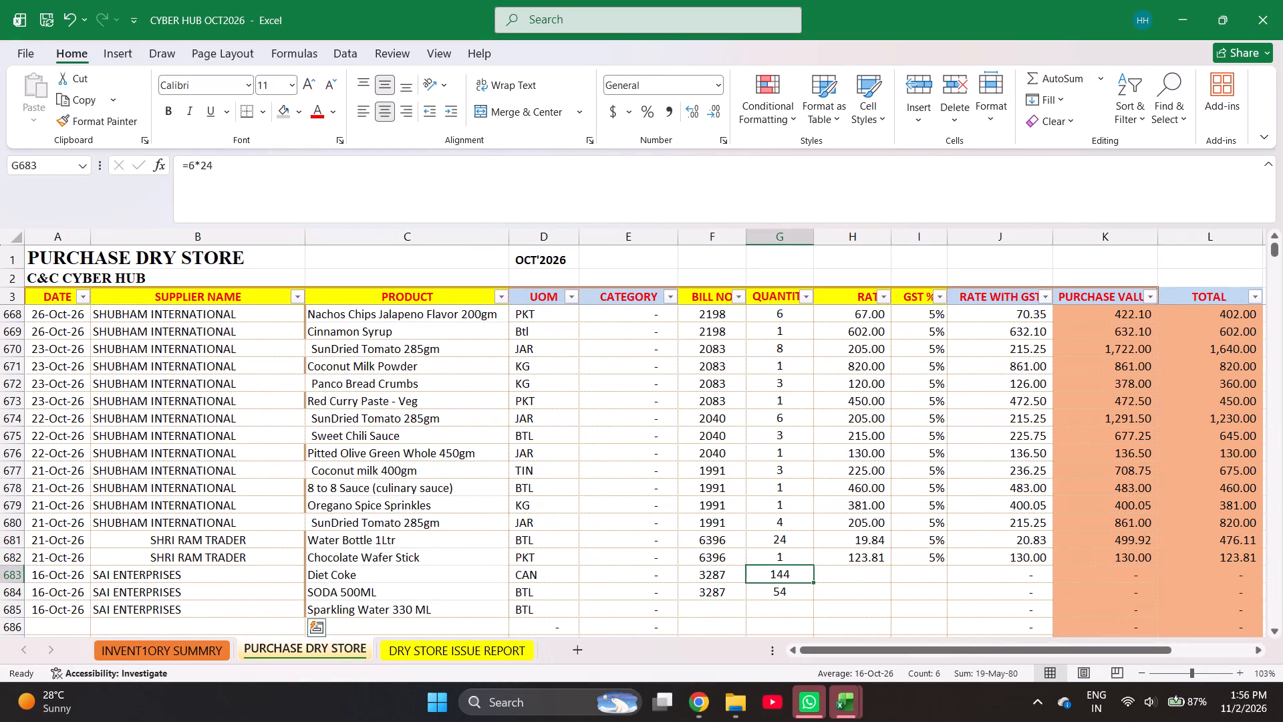
key(Right)
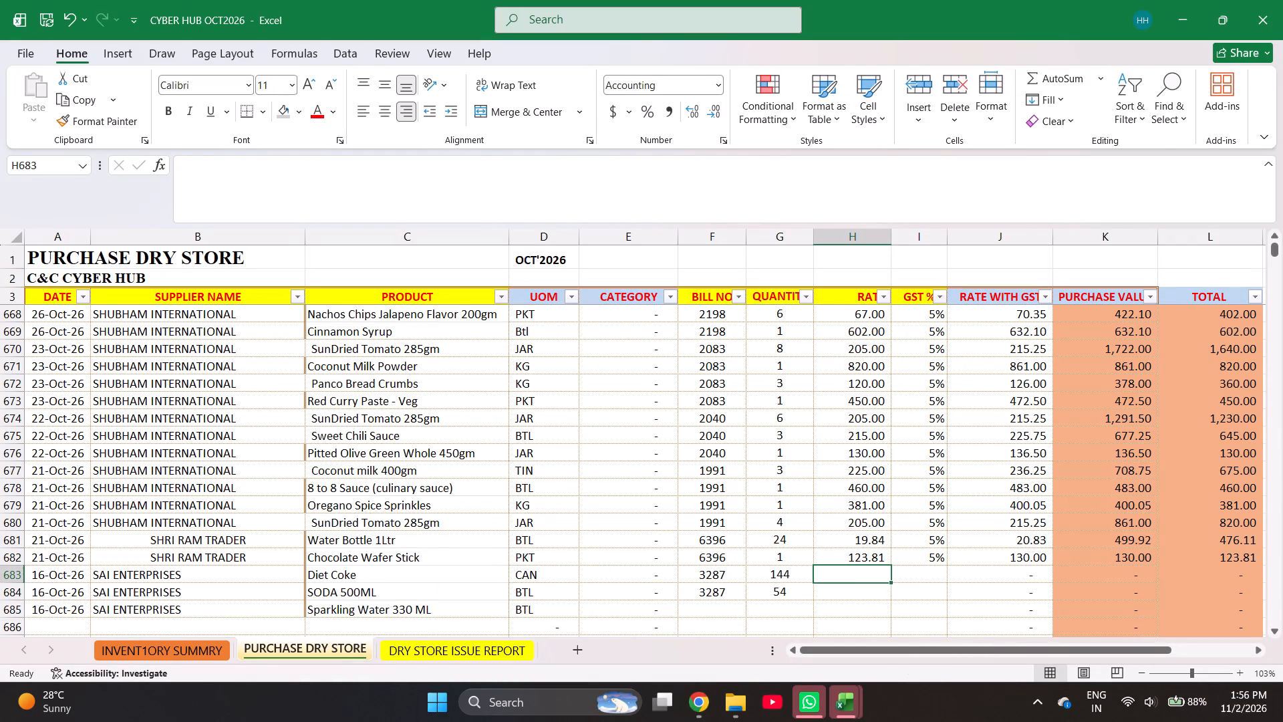
text(=714)
text(.29/)
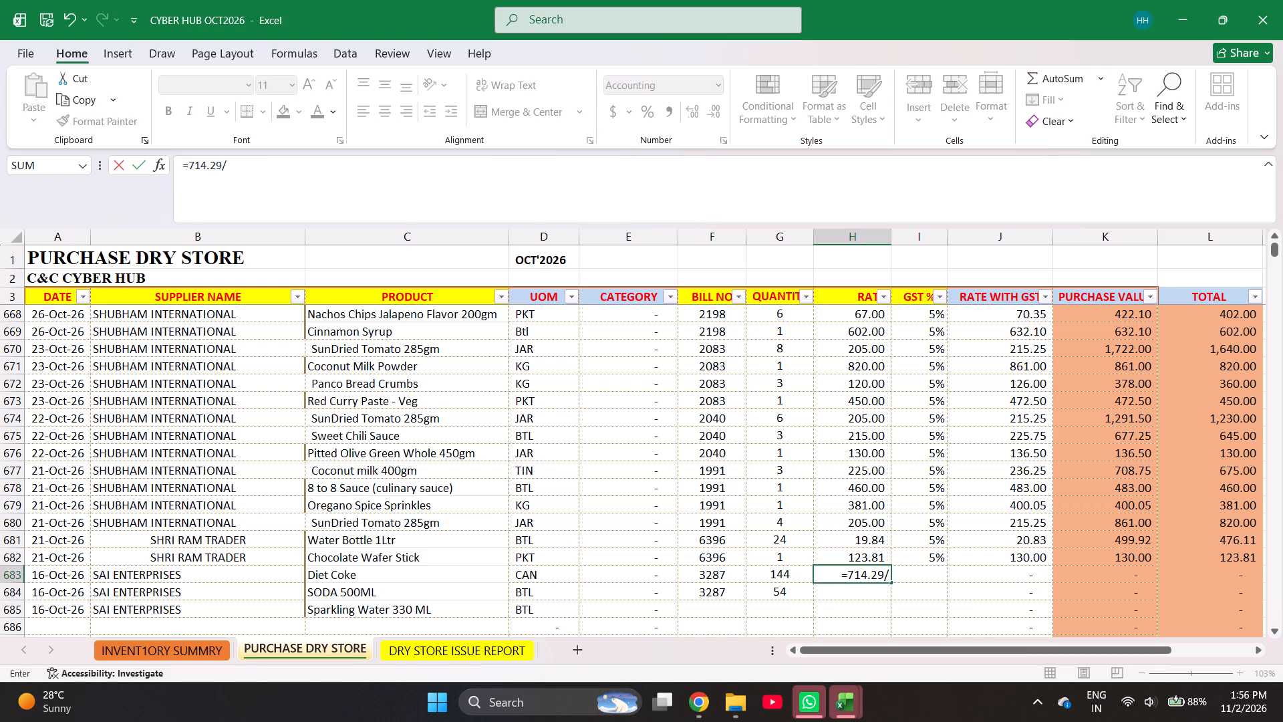
text(24)
key(Return)
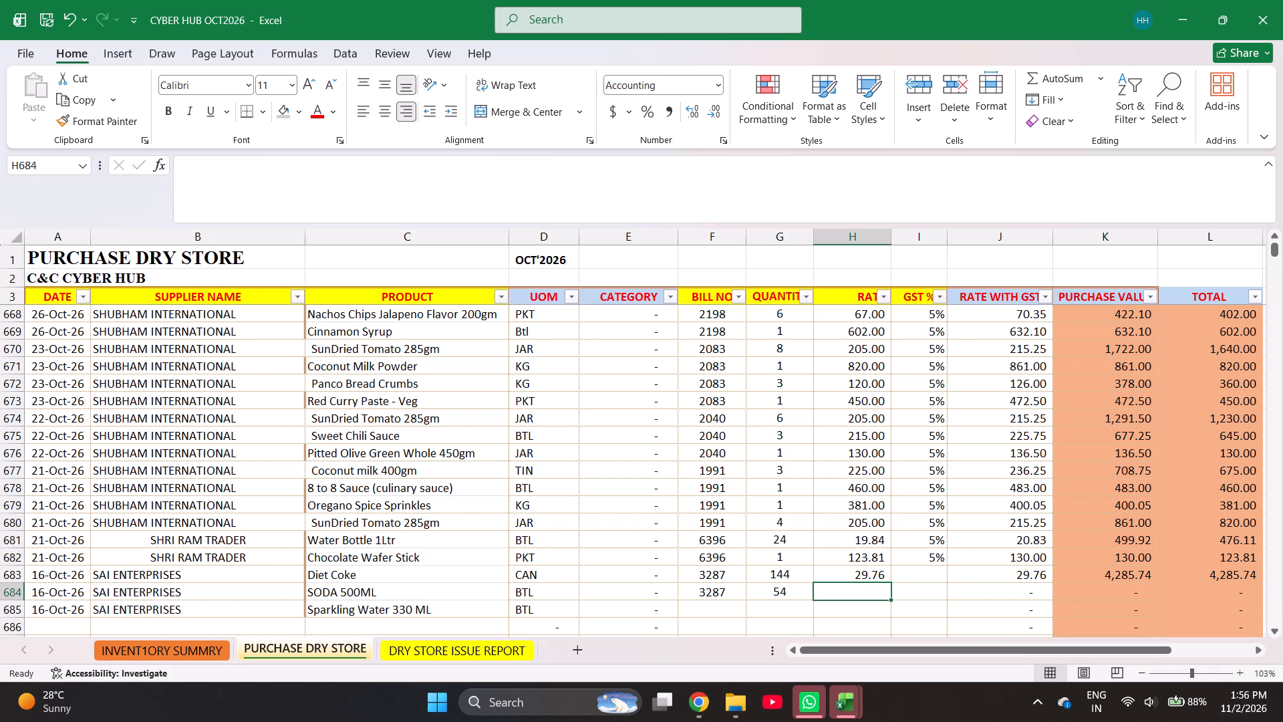
text(=361.90/)
key(2)
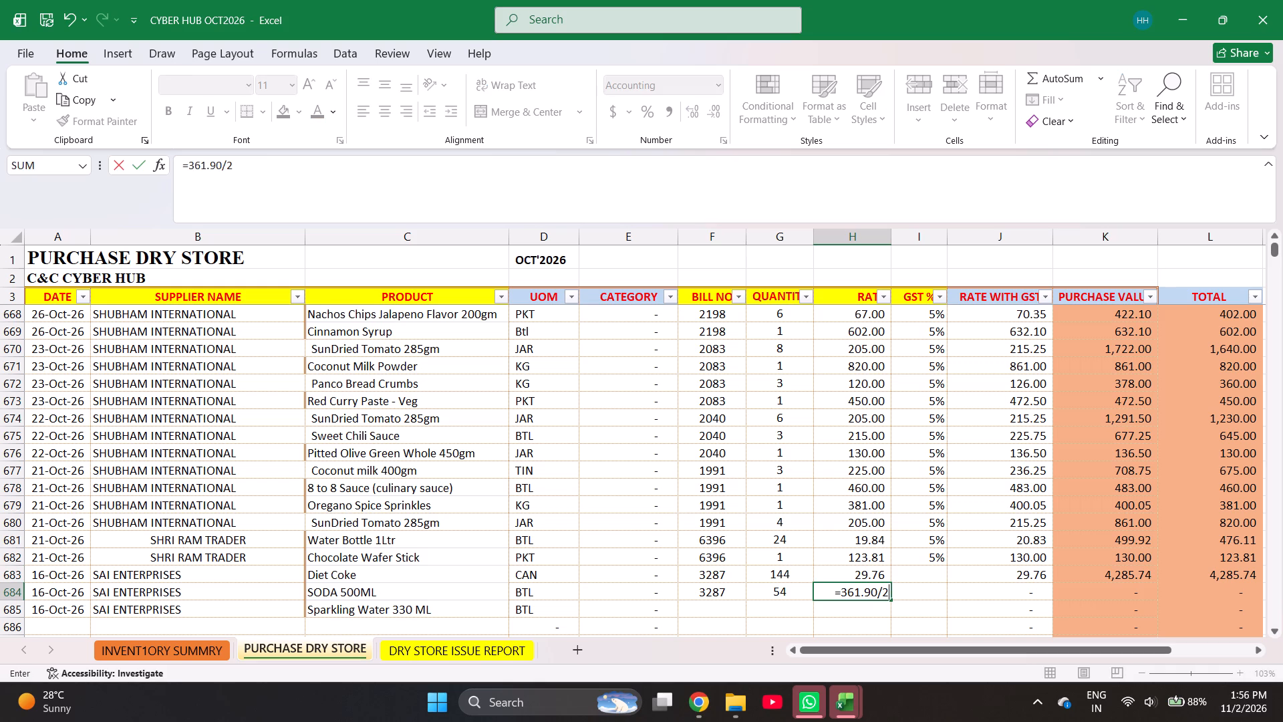
key(BackSpace)
text(18)
key(Return)
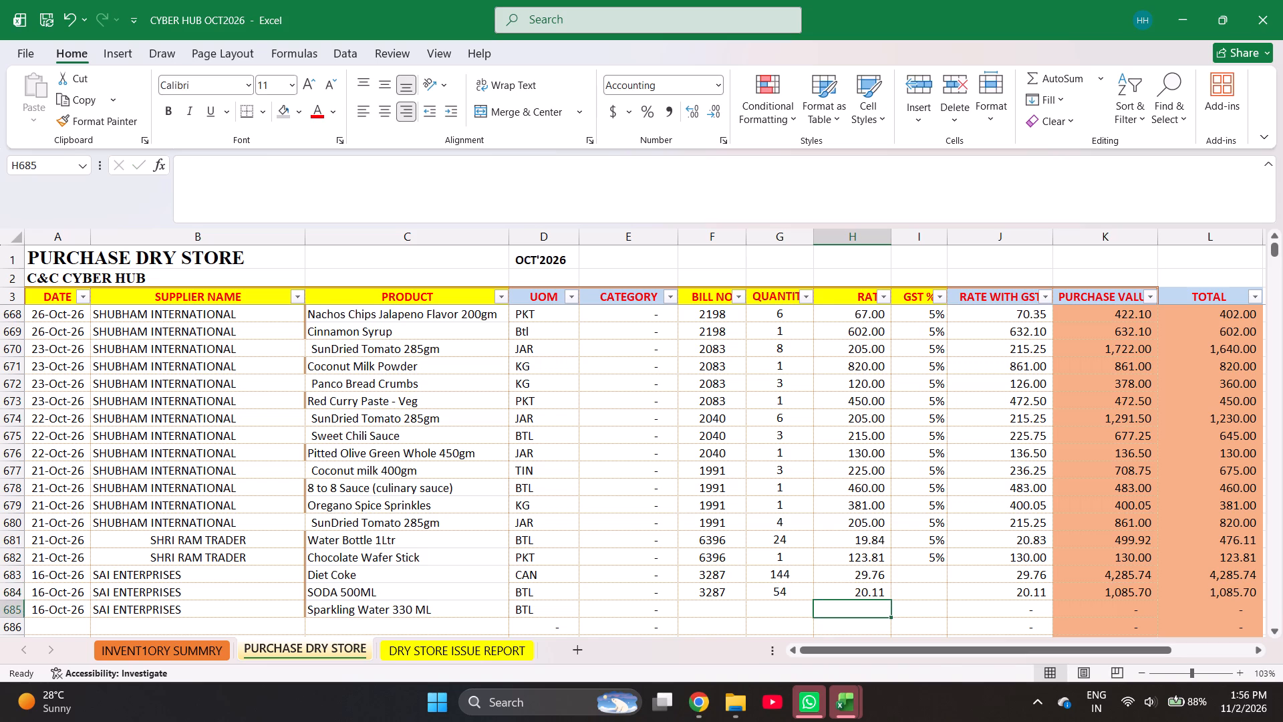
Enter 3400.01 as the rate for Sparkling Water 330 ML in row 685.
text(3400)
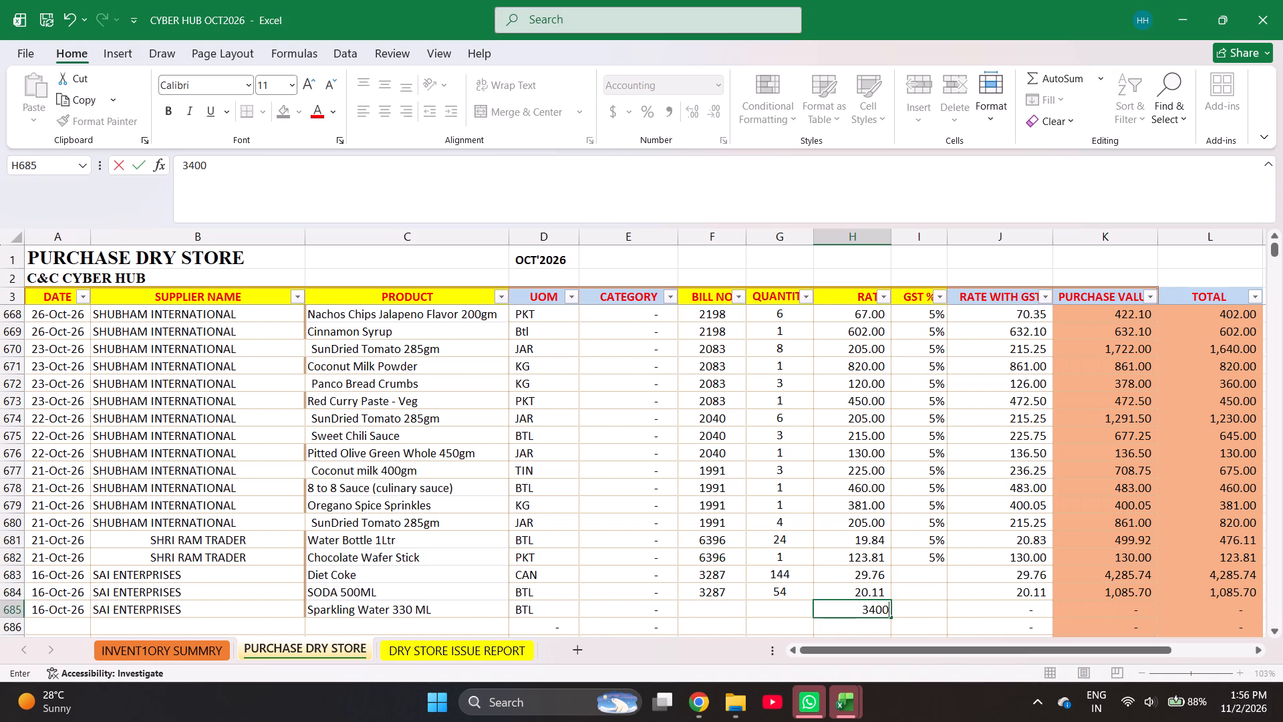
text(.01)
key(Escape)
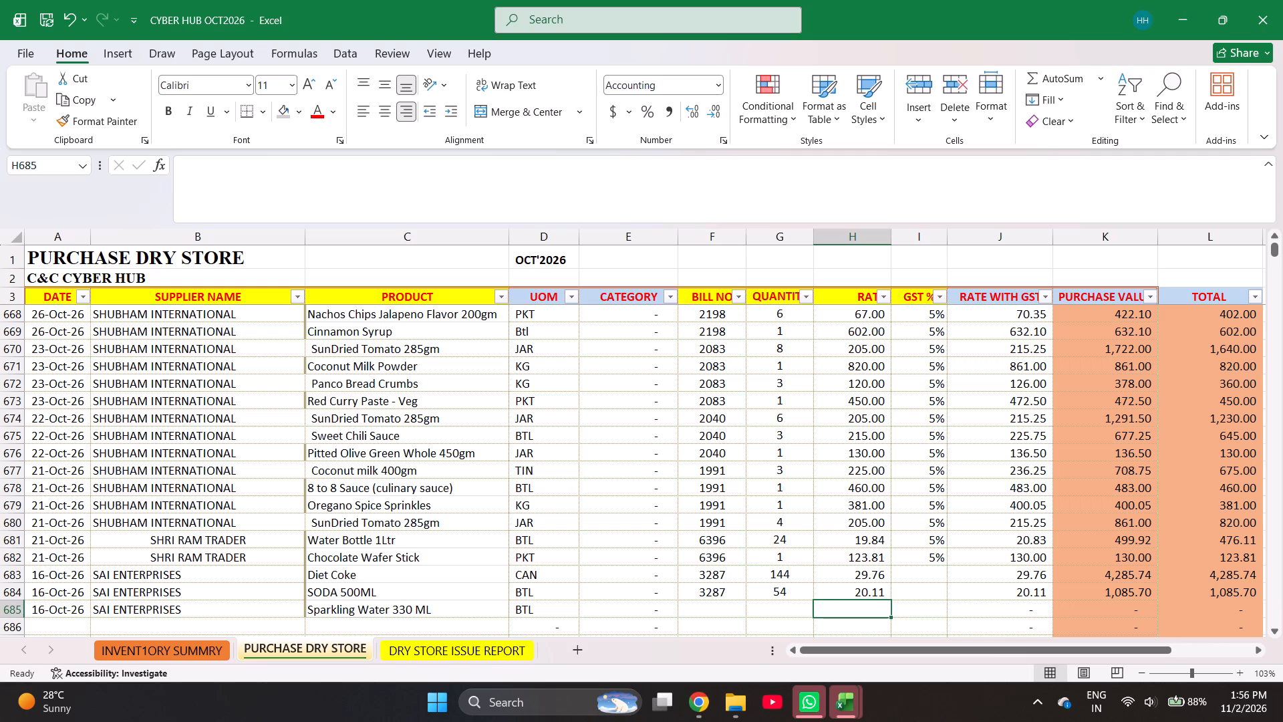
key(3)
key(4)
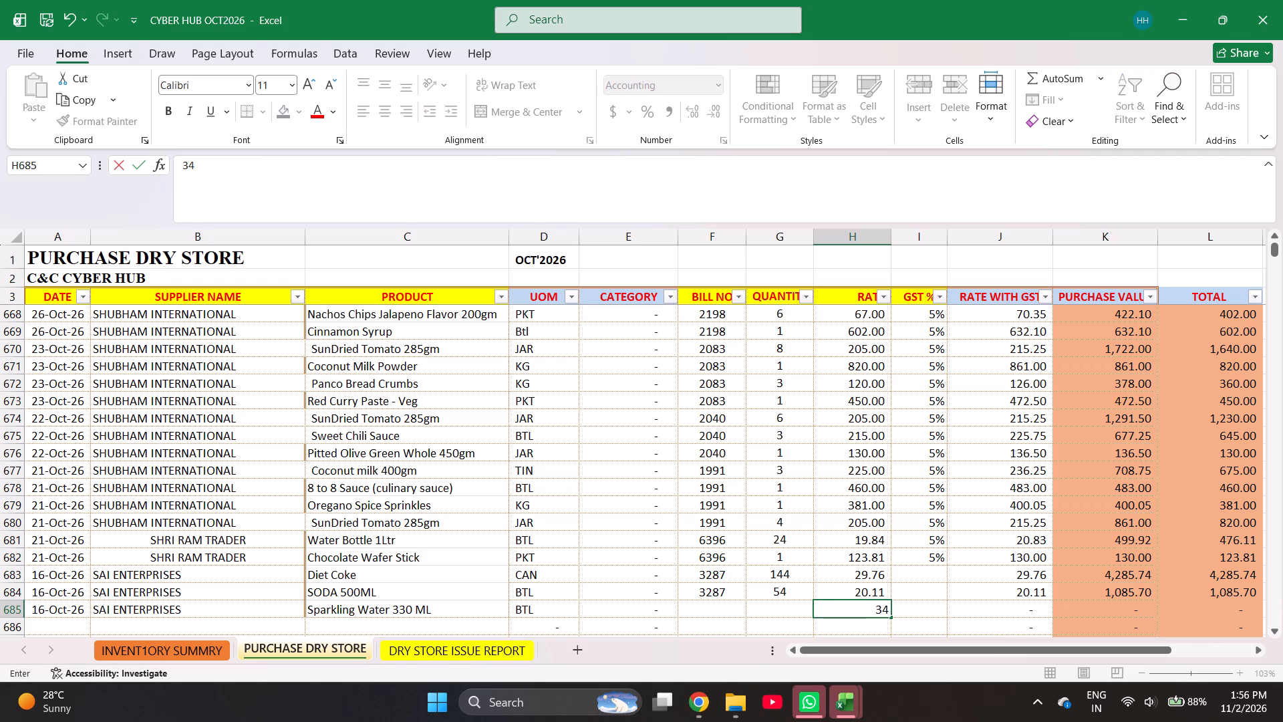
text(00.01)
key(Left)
Fill the bill number and quantity from the SODA 500ML entry down into the Sparkling Water row 685.
key(shift+Left)
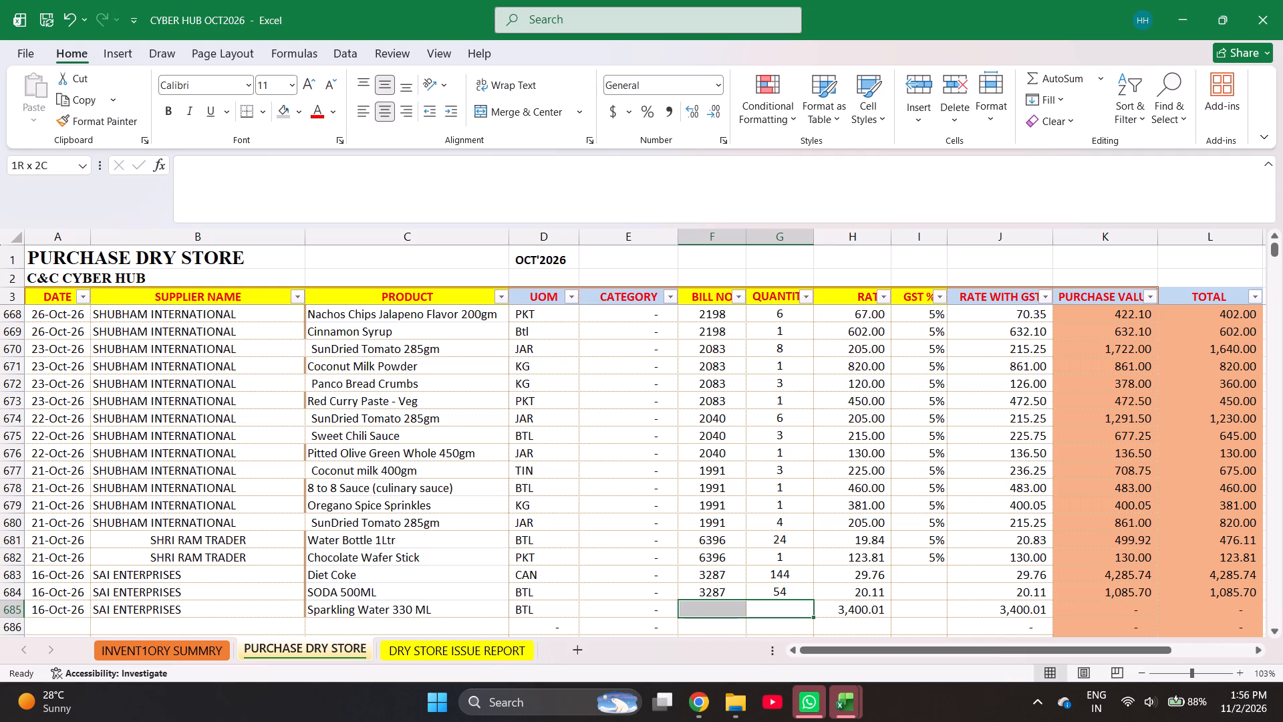
key(ctrl+d)
Set the GST to 40% for Diet Coke and 5% for both SODA 500ML and Sparkling Water 330 ML.
key(Right)
key(Right)
key(ctrl+Up)
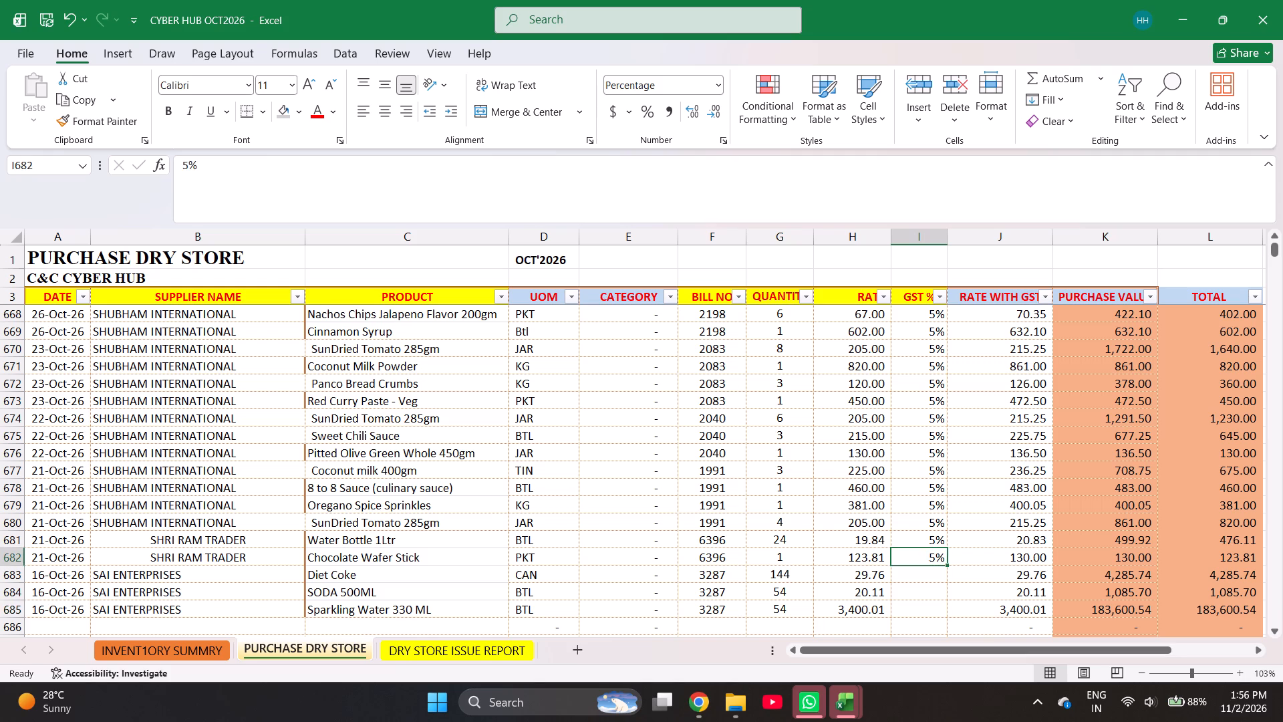
key(Down)
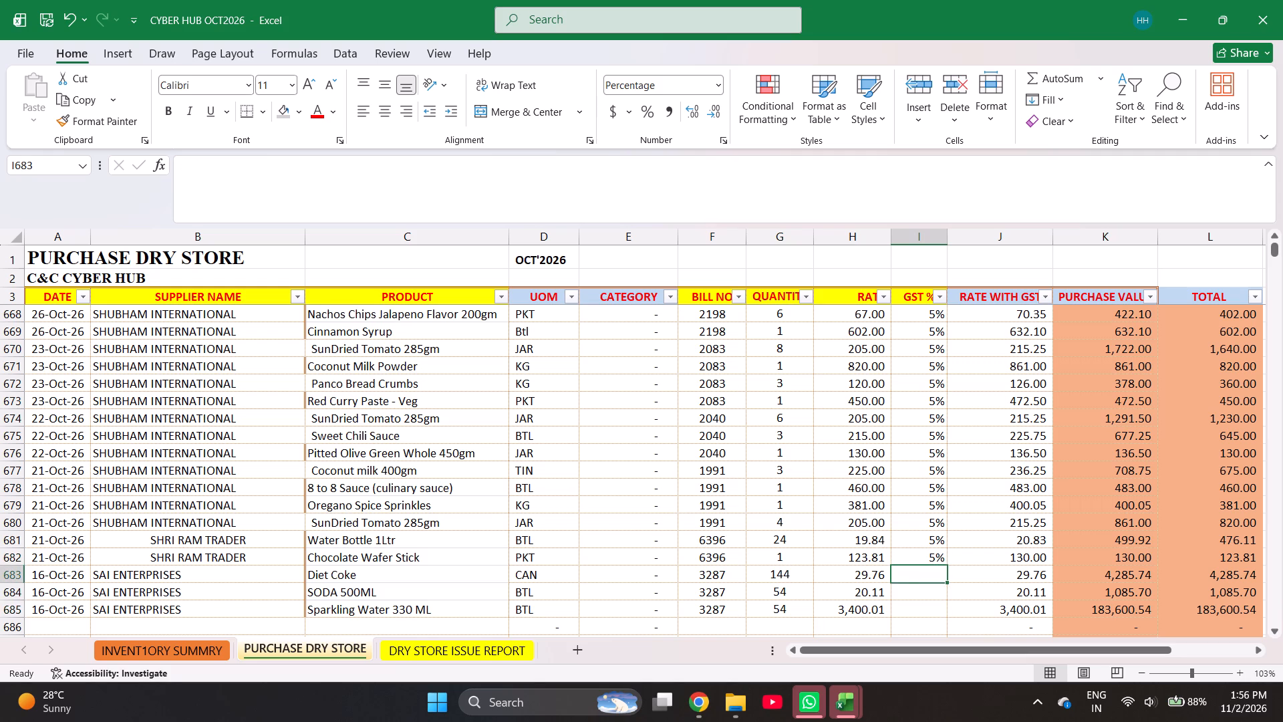
text(40)
key(Return)
key(5)
key(Return)
key(5)
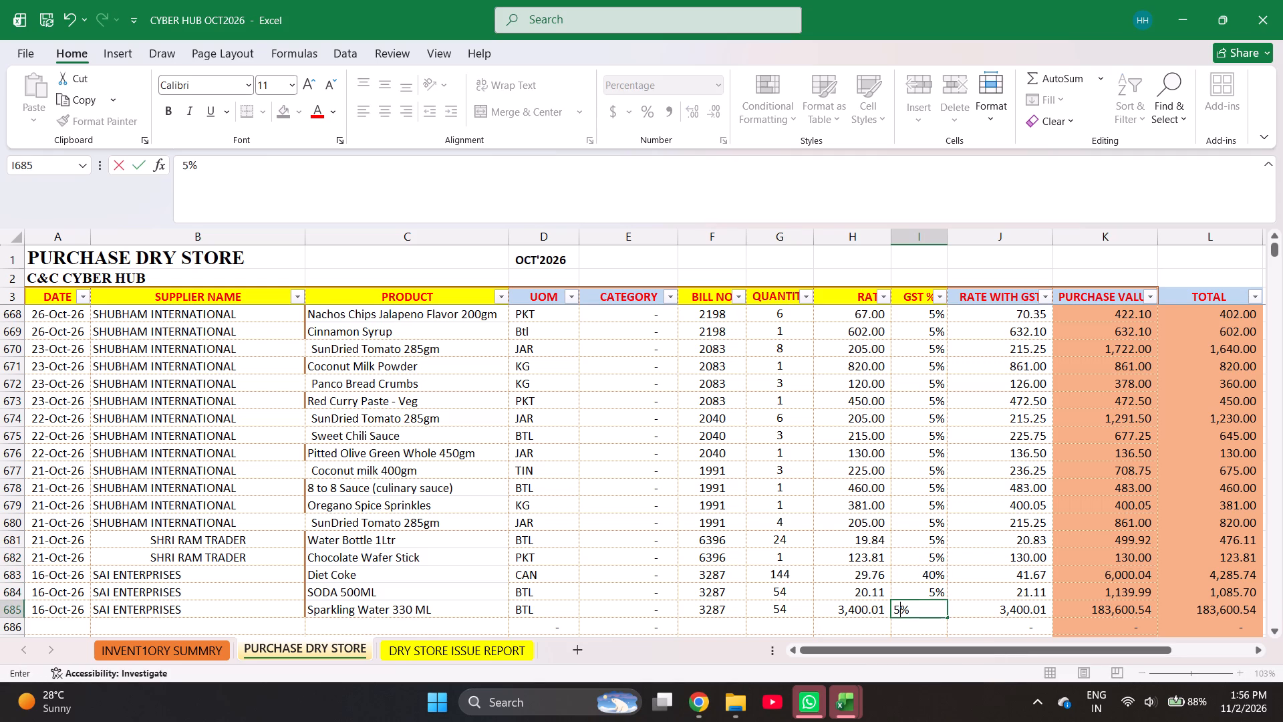
key(Return)
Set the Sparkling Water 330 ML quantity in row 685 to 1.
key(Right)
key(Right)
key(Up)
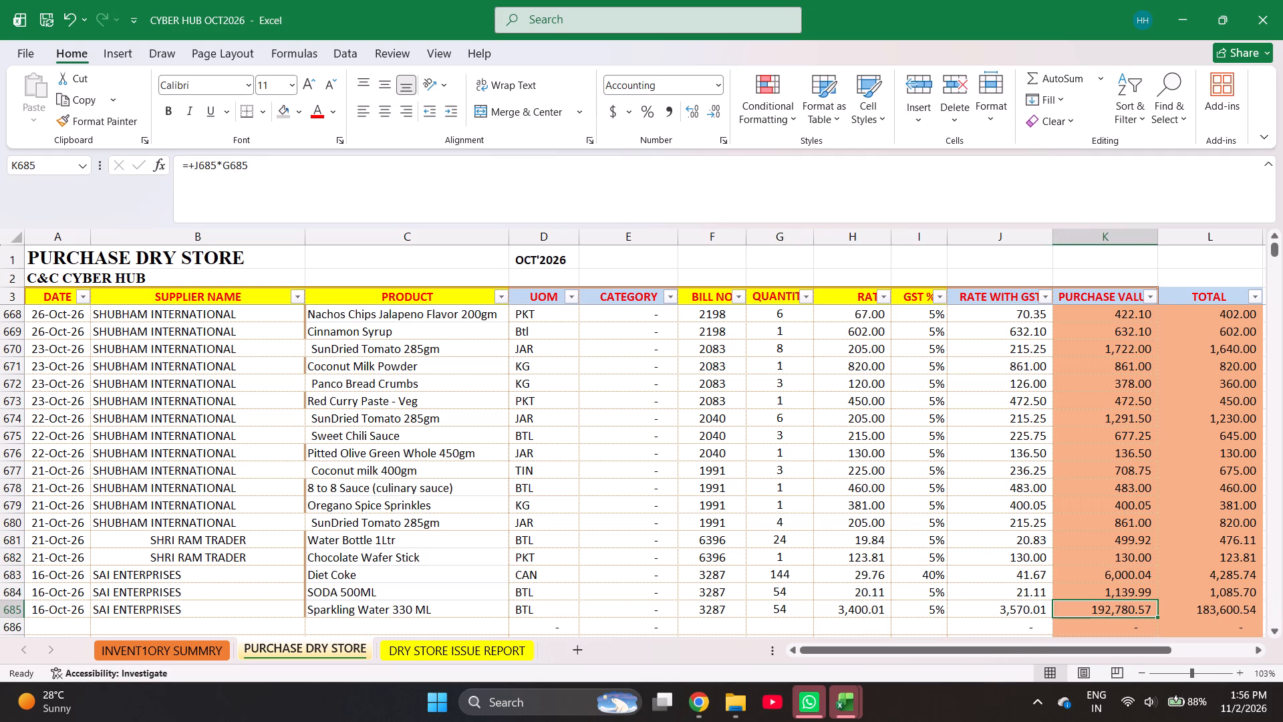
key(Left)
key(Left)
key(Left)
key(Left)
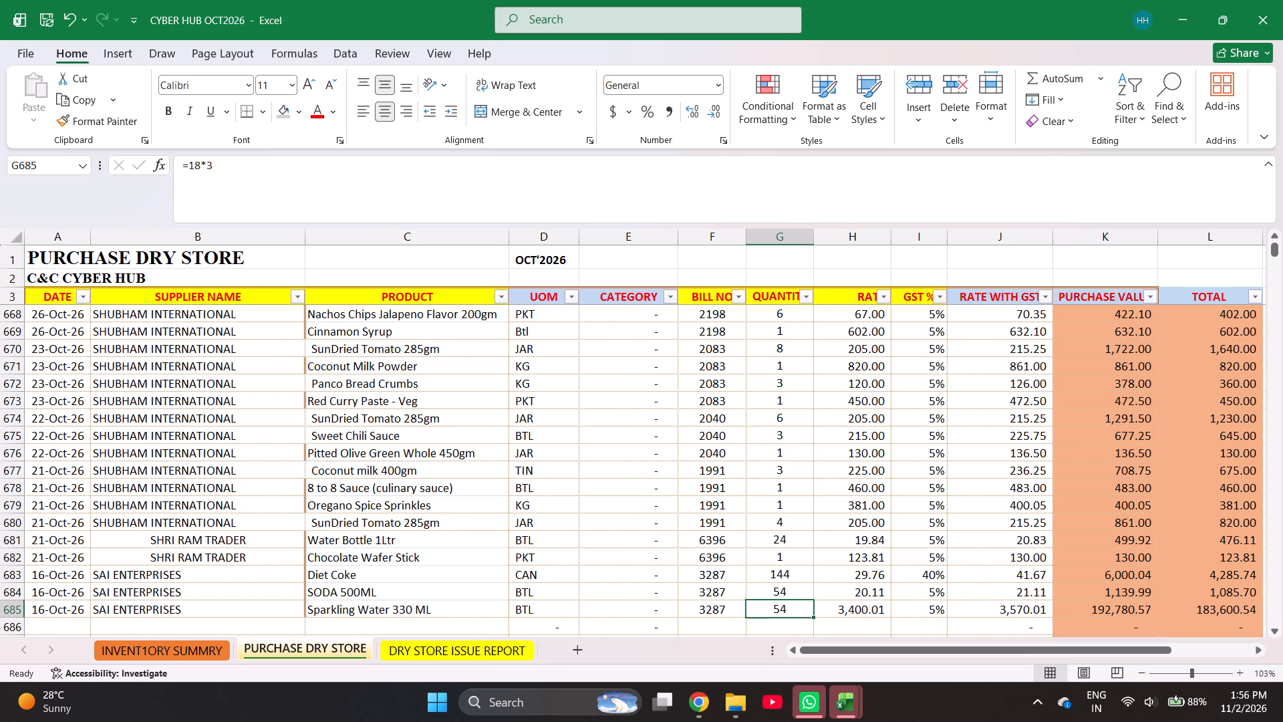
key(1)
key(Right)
Check the summed purchase value of the three SAI ENTERPRISES entries in rows 683 to 685.
key(Right)
key(Right)
key(Right)
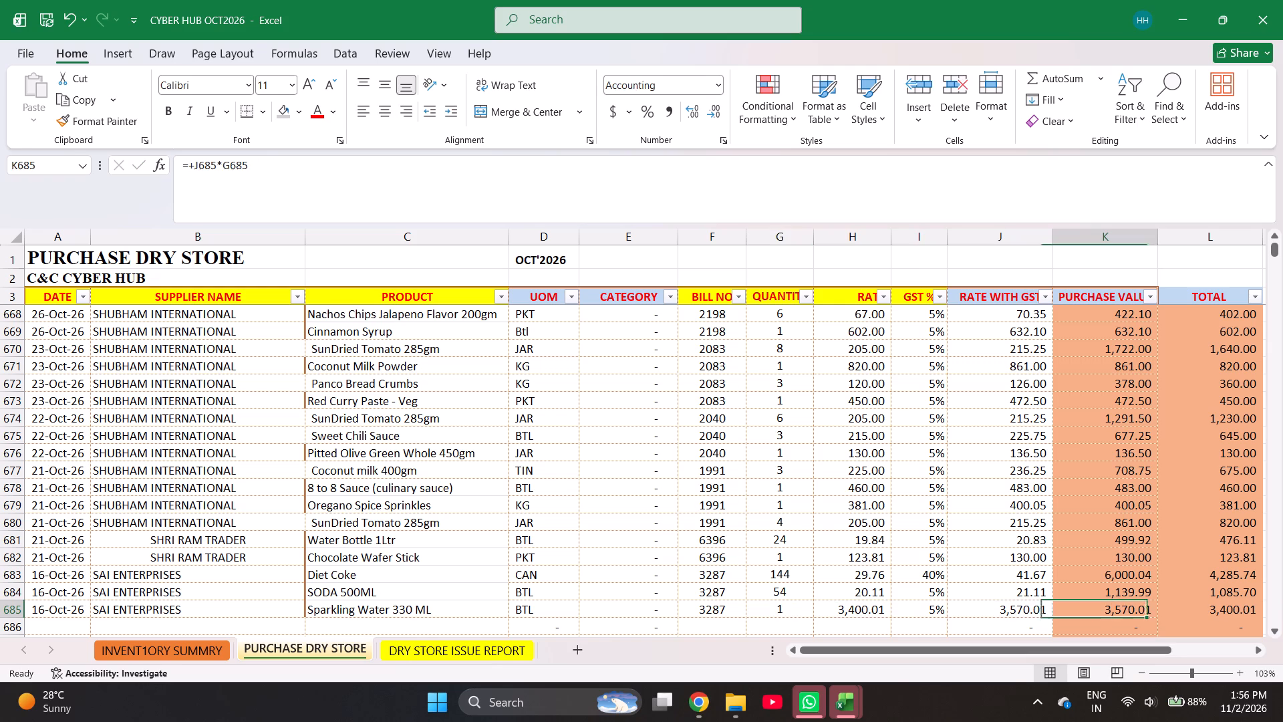
key(shift+Up)
key(shift+Up)
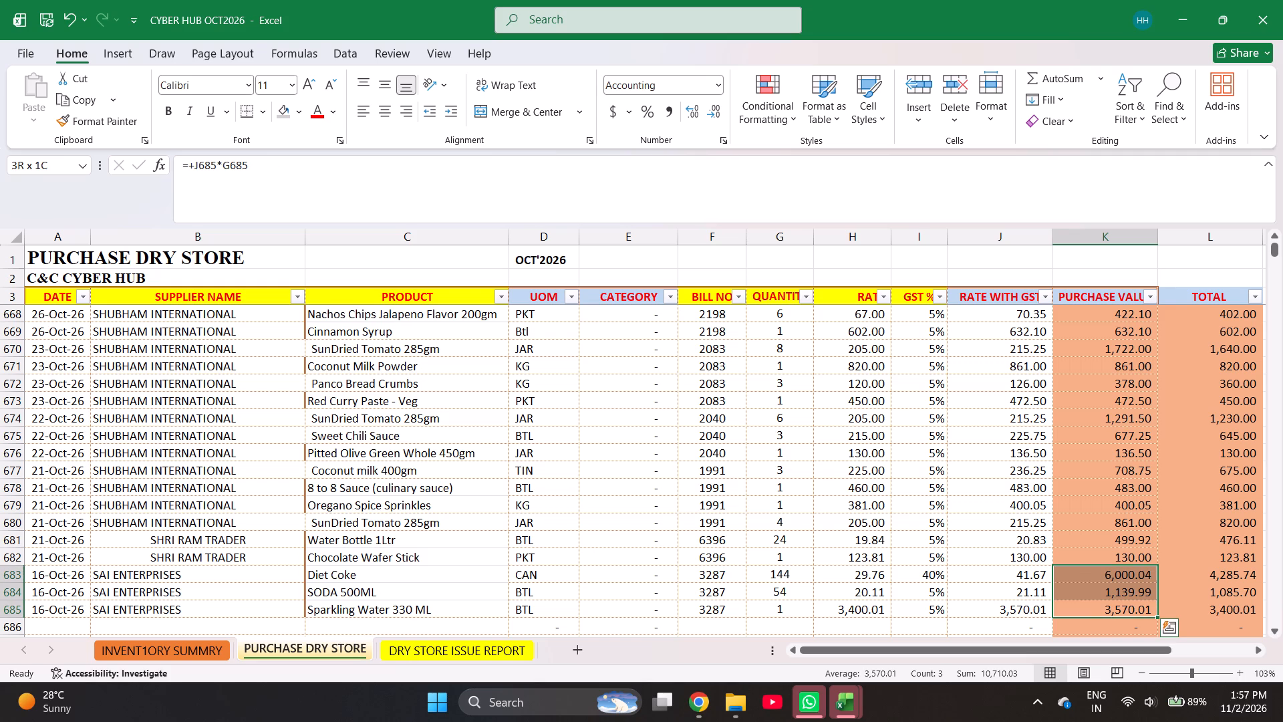
Replace the Sparkling Water 330 ML rate in row 685 with the formula =3238.10/24.
key(Left)
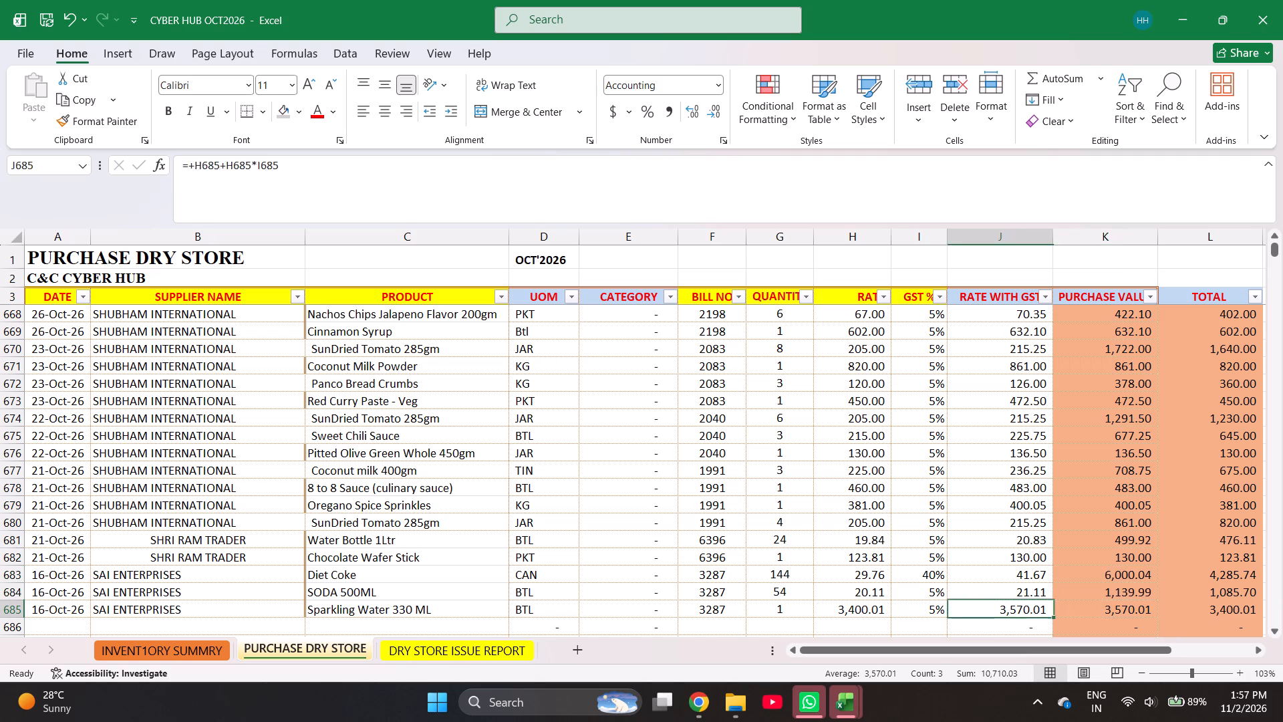
key(Left)
key(Left)
text(32)
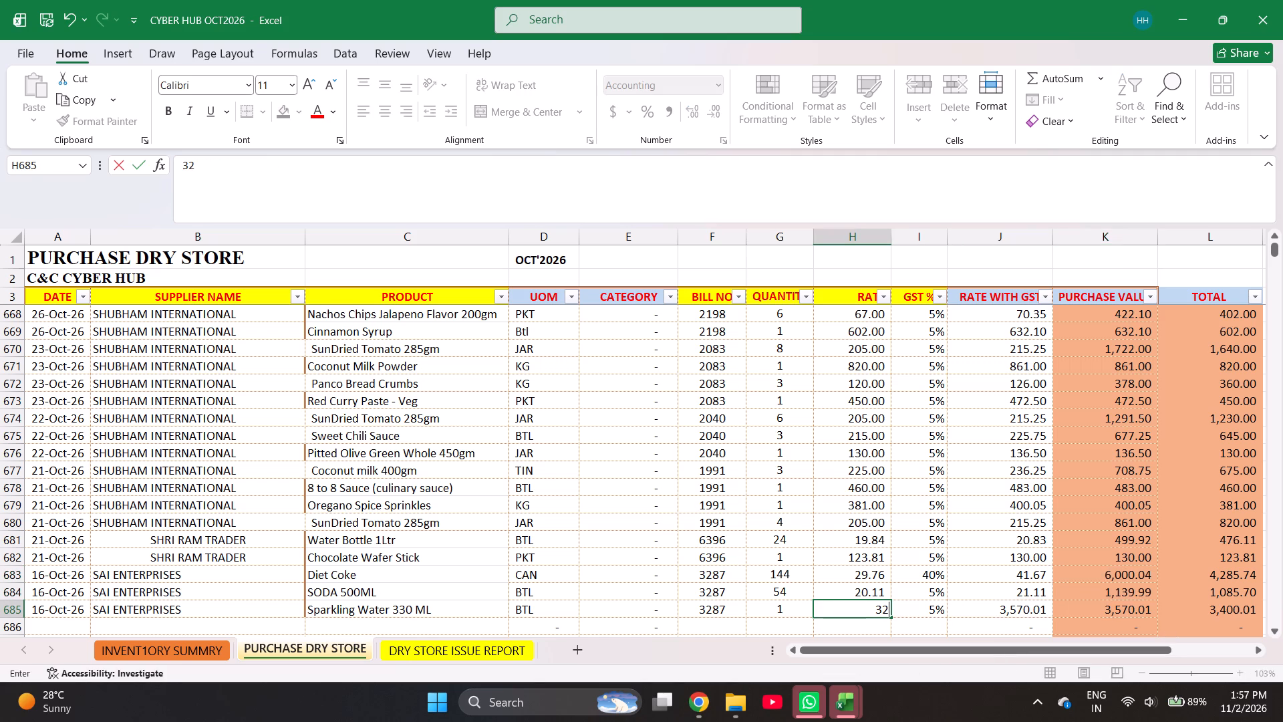
key(Escape)
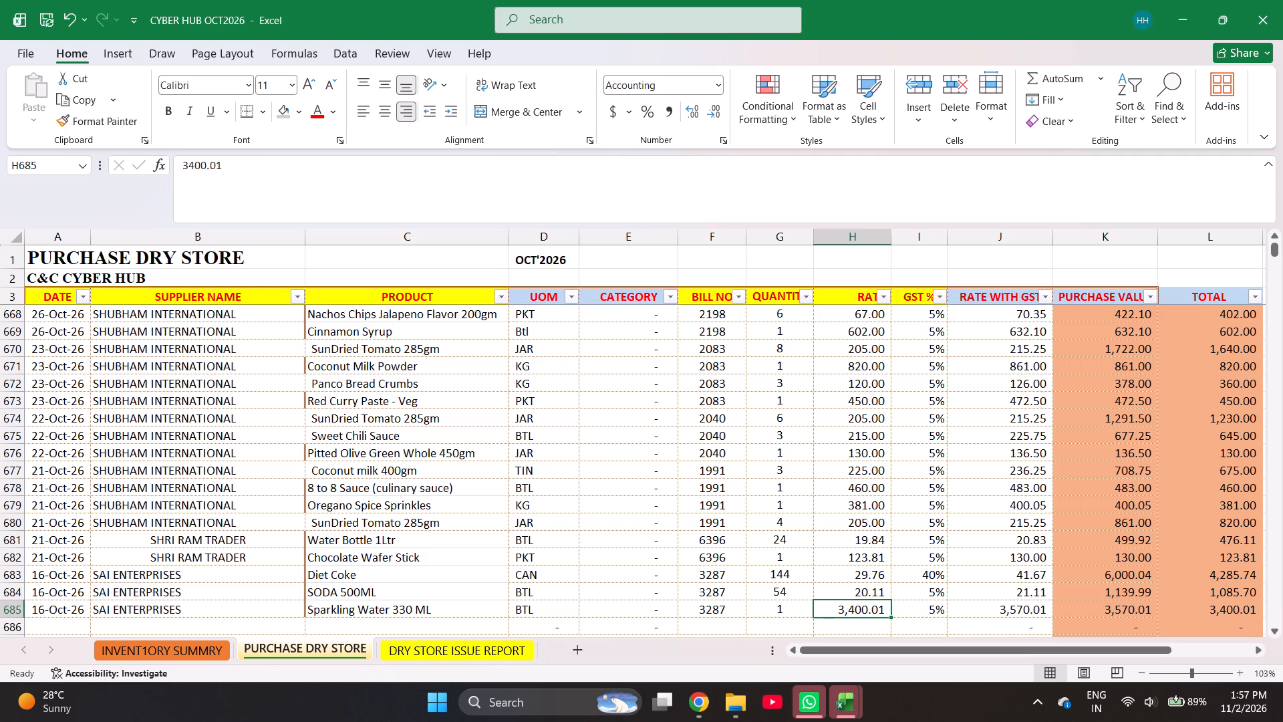
key(equal)
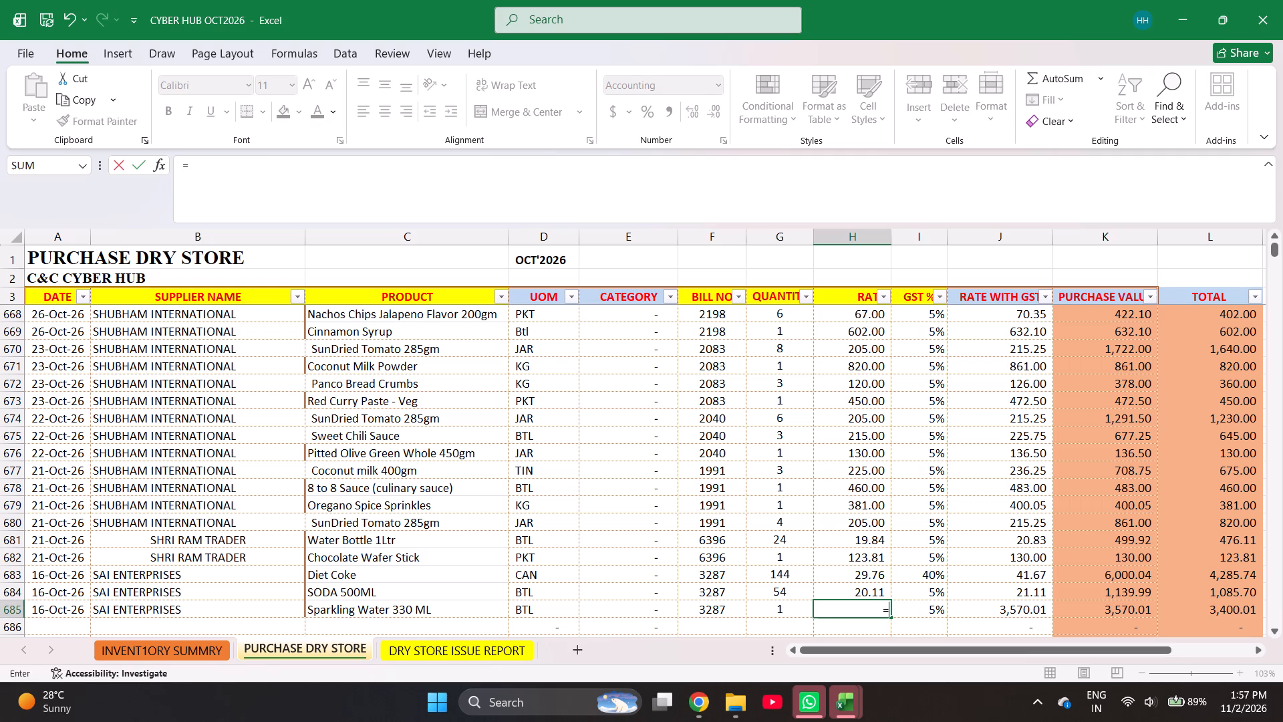
text(32)
text(38.10/)
text(24)
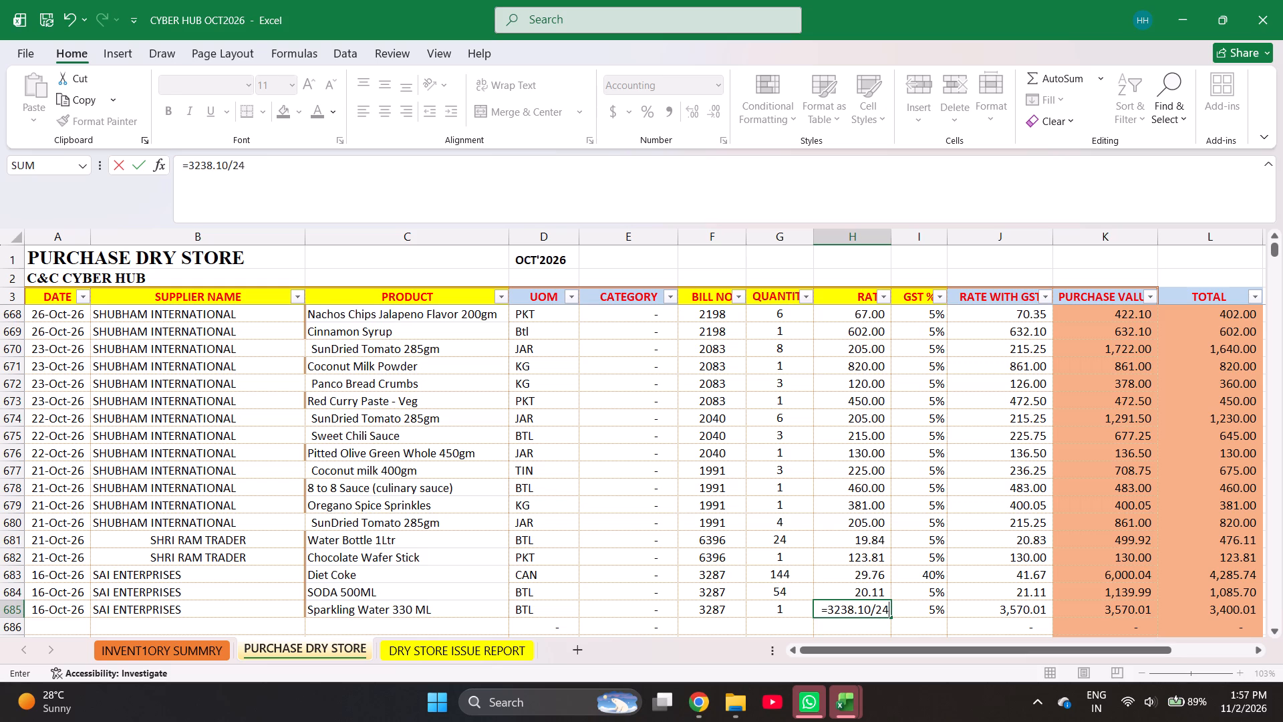
key(Return)
Set the Sparkling Water 330 ML quantity in row 685 to 24.
key(Up)
key(Left)
text(24)
key(Right)
Recheck the summed purchase value of the bill 3287 entries, then go to the empty date cell in row 686.
key(Right)
key(Right)
key(Right)
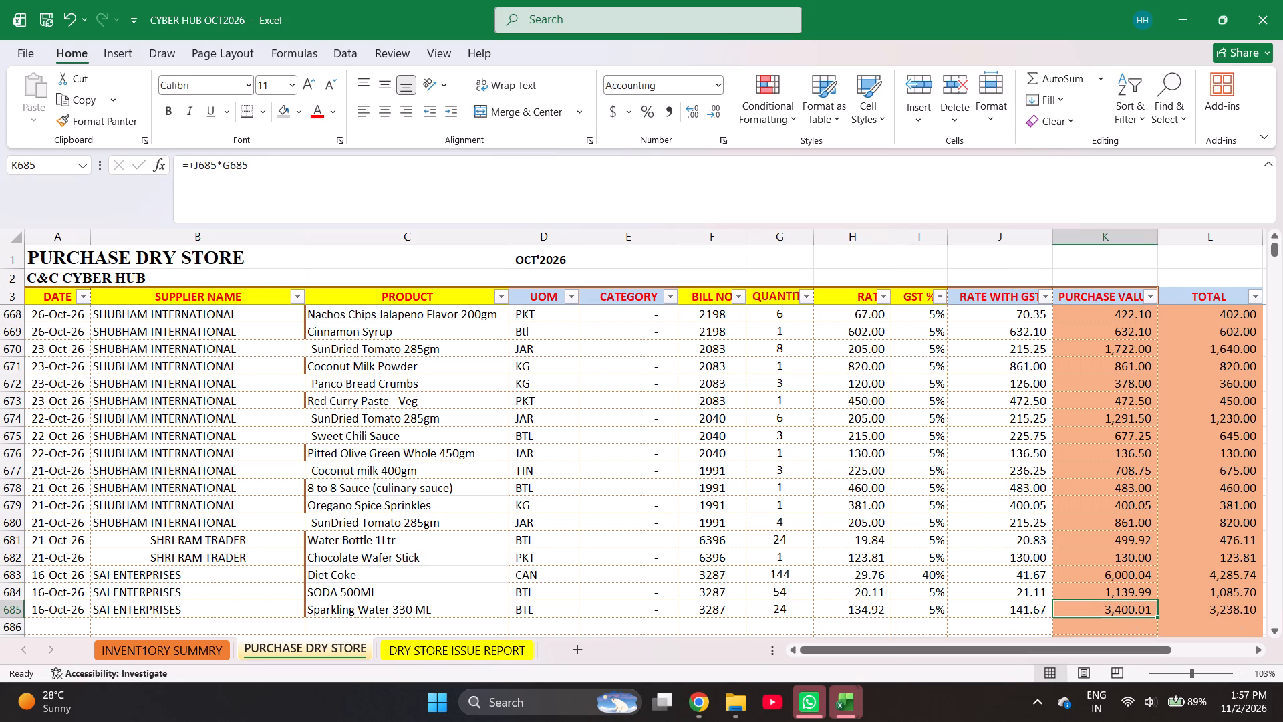
key(shift+Up)
key(shift+Up)
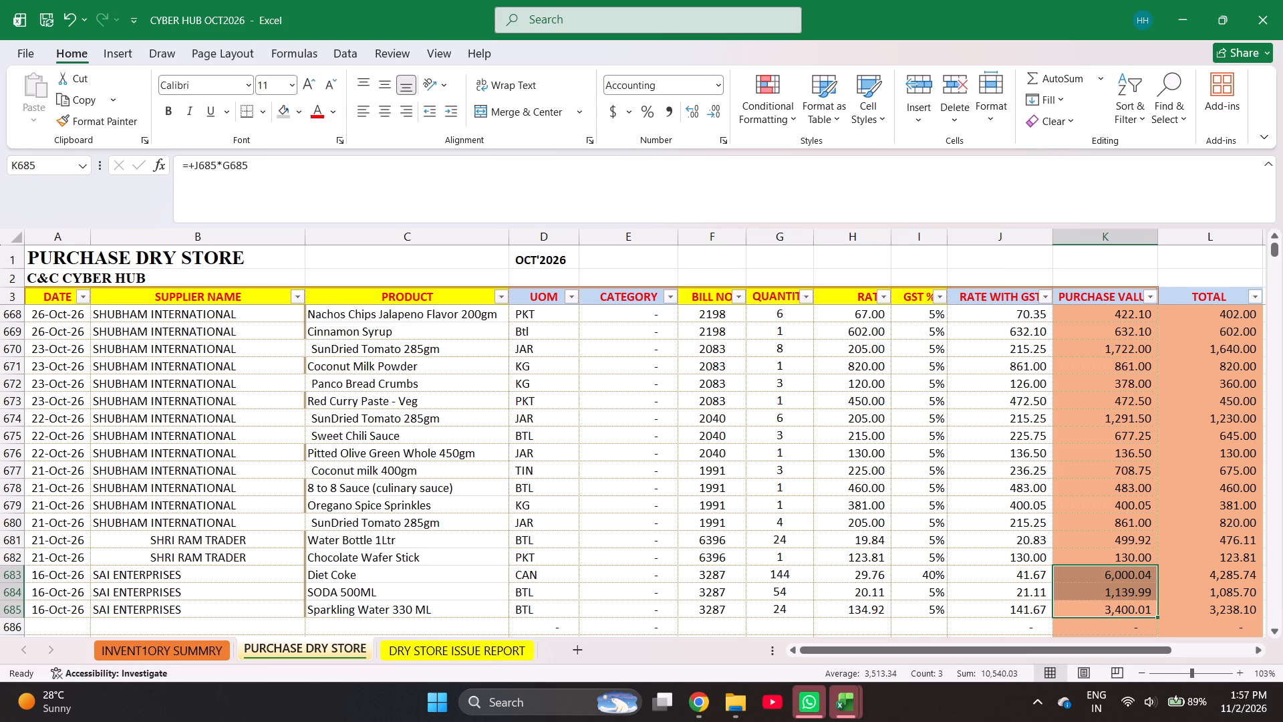
key(ctrl+Left)
key(Down)
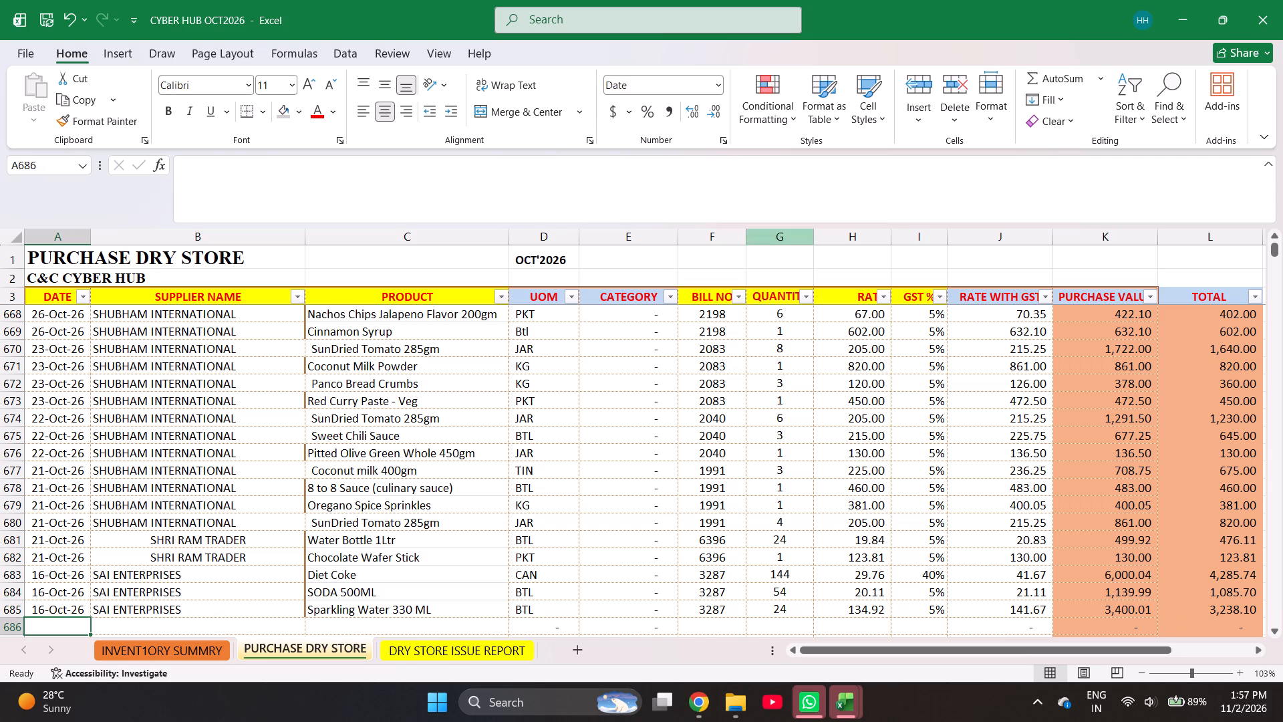
Search the bill number filter for 235 and close it without applying.
click(738, 293)
key(e)
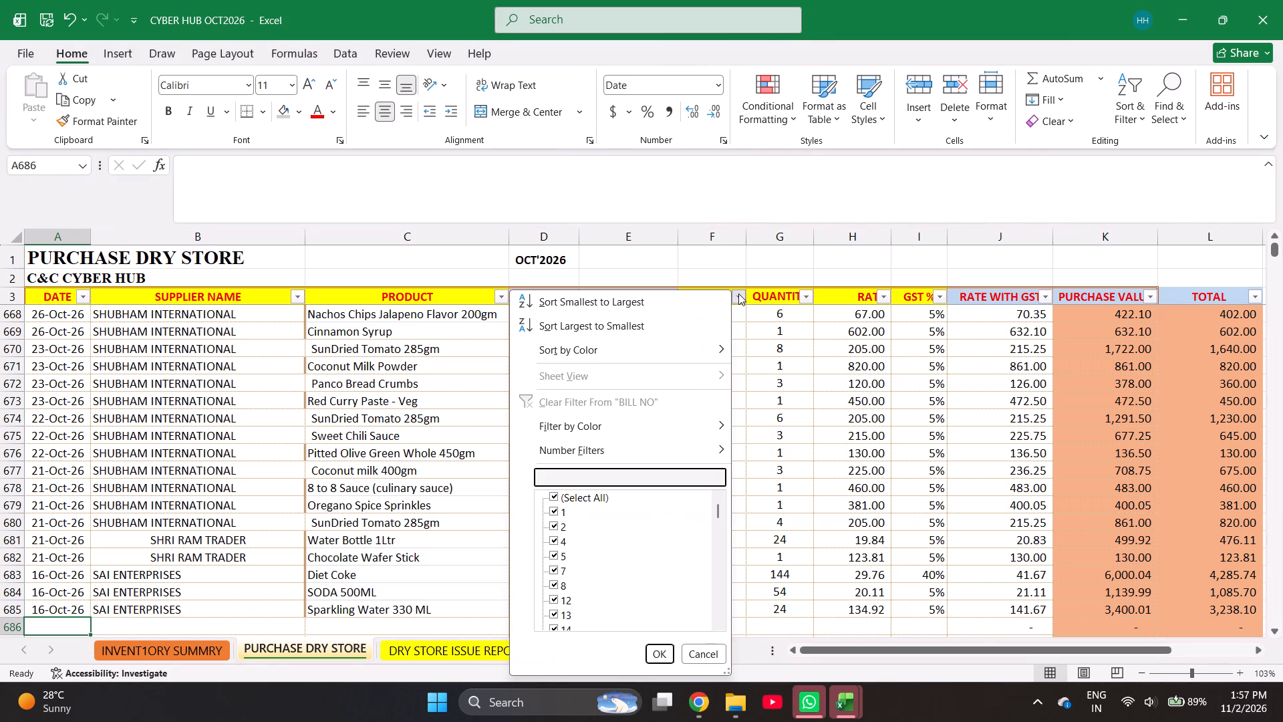
text(235)
key(Escape)
key(Escape)
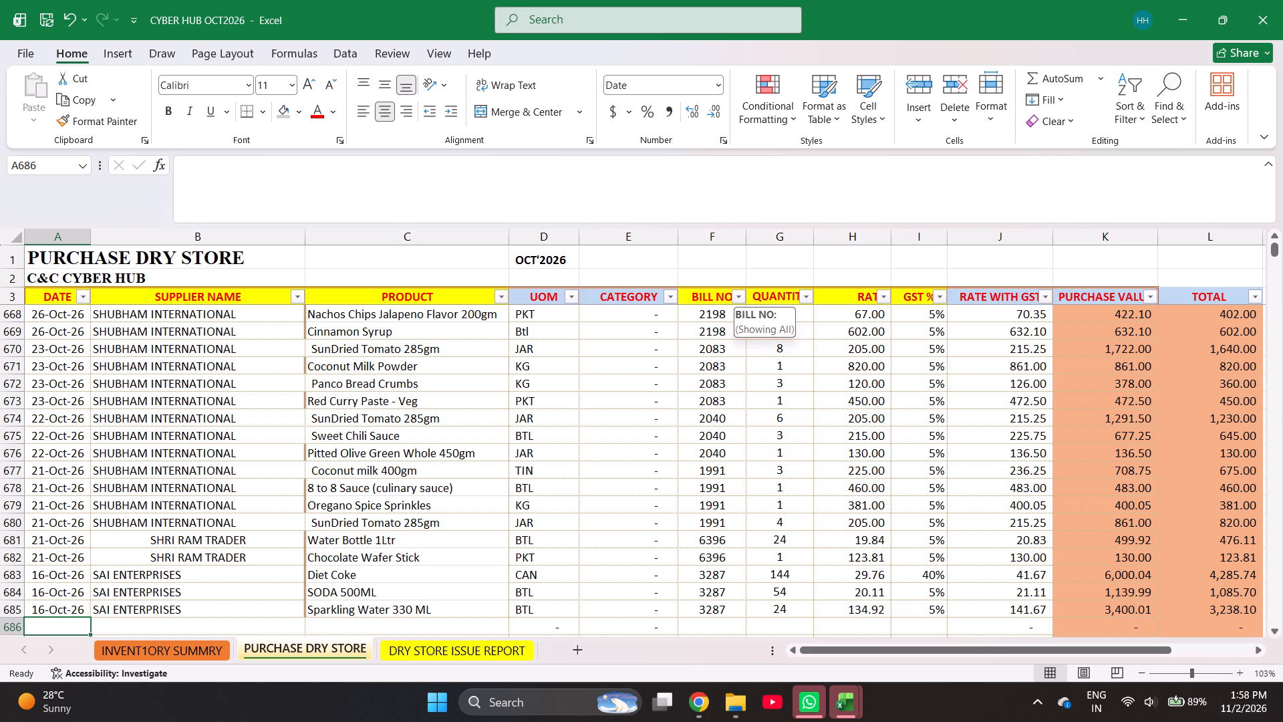
Filter the purchase list by bill number 6944 and view the matching entry.
click(740, 294)
key(e)
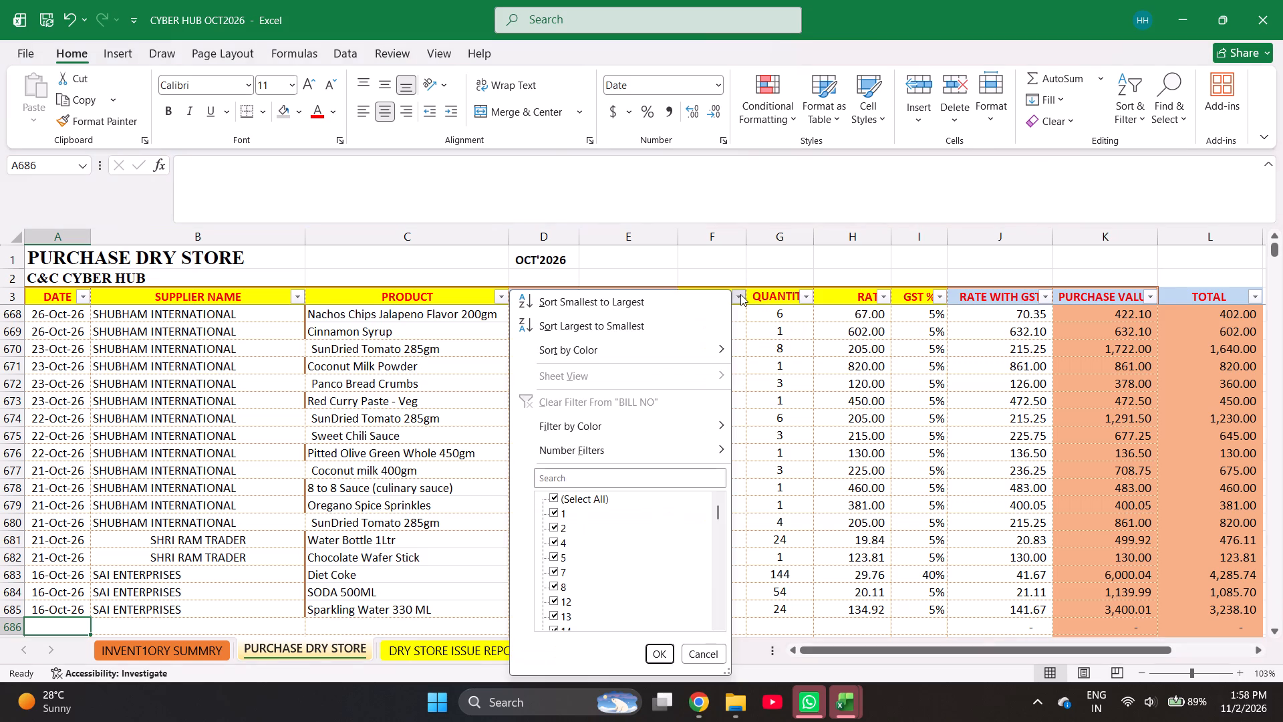
text(694)
text(E6944)
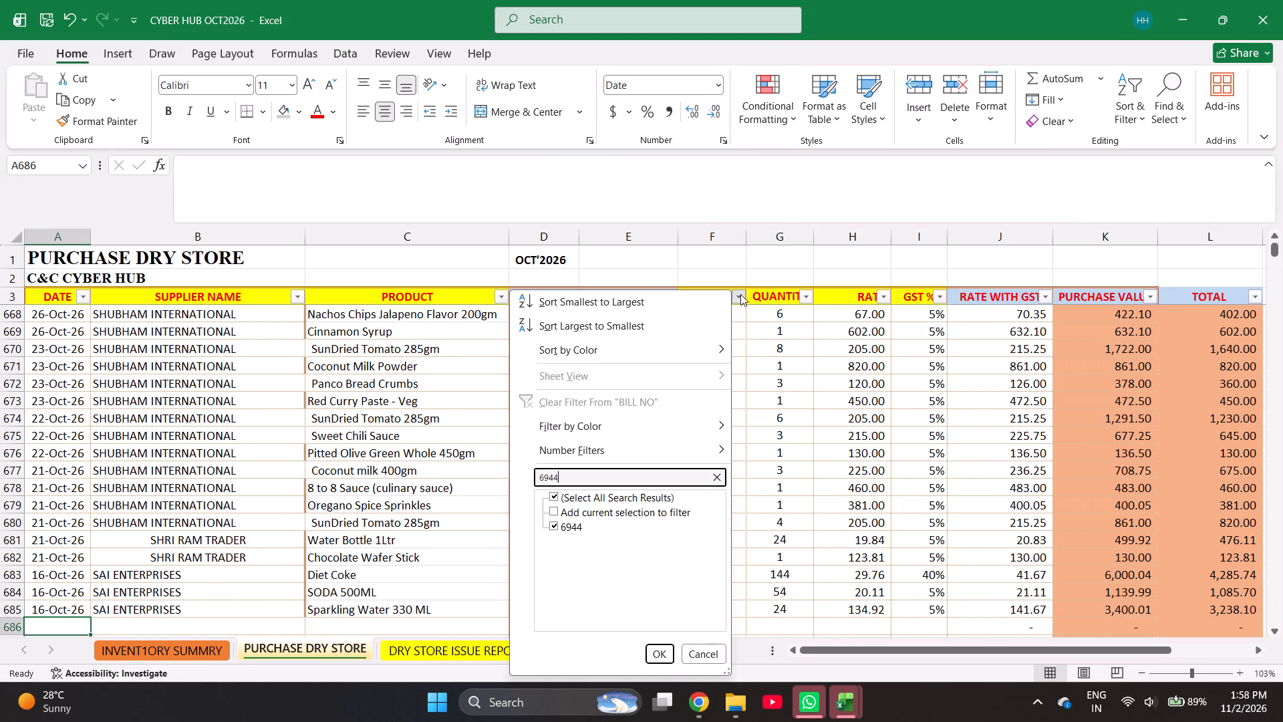
key(Escape)
text(6944)
key(Return)
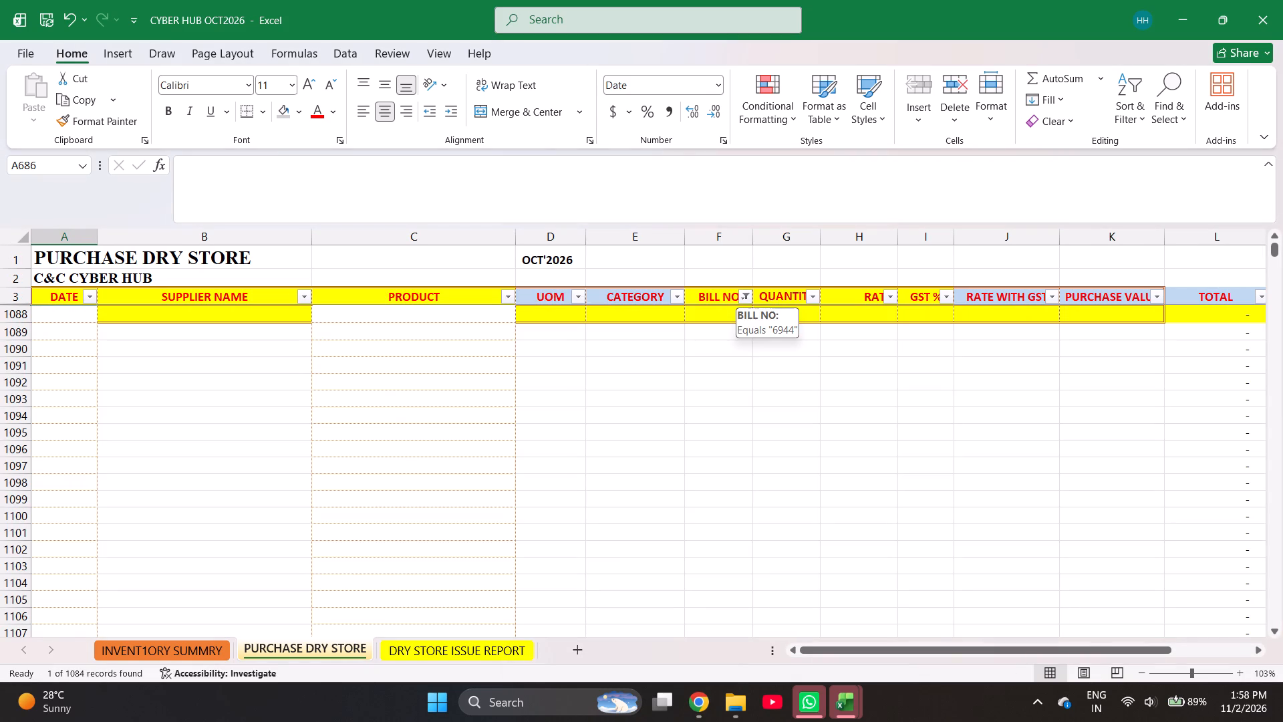
key(Up)
key(Up)
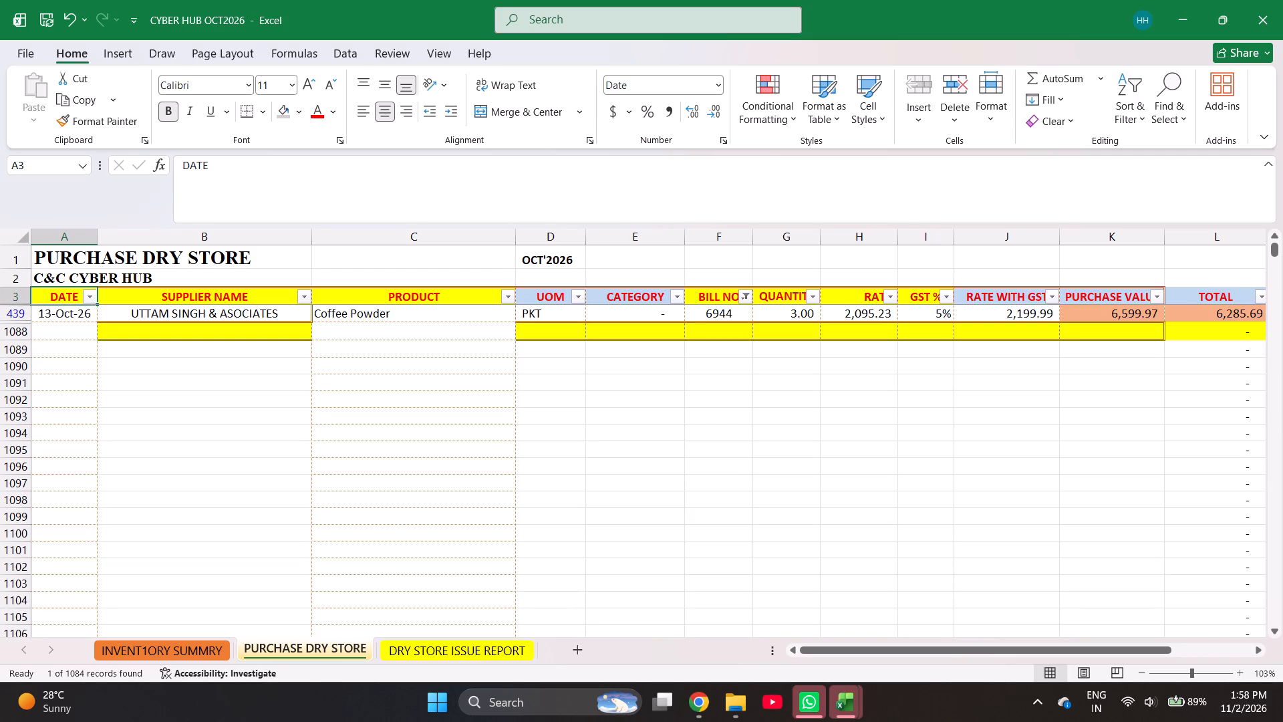
Undo the bill number filter on the purchase list, search its filter for 833, and close it without applying.
key(ctrl+z)
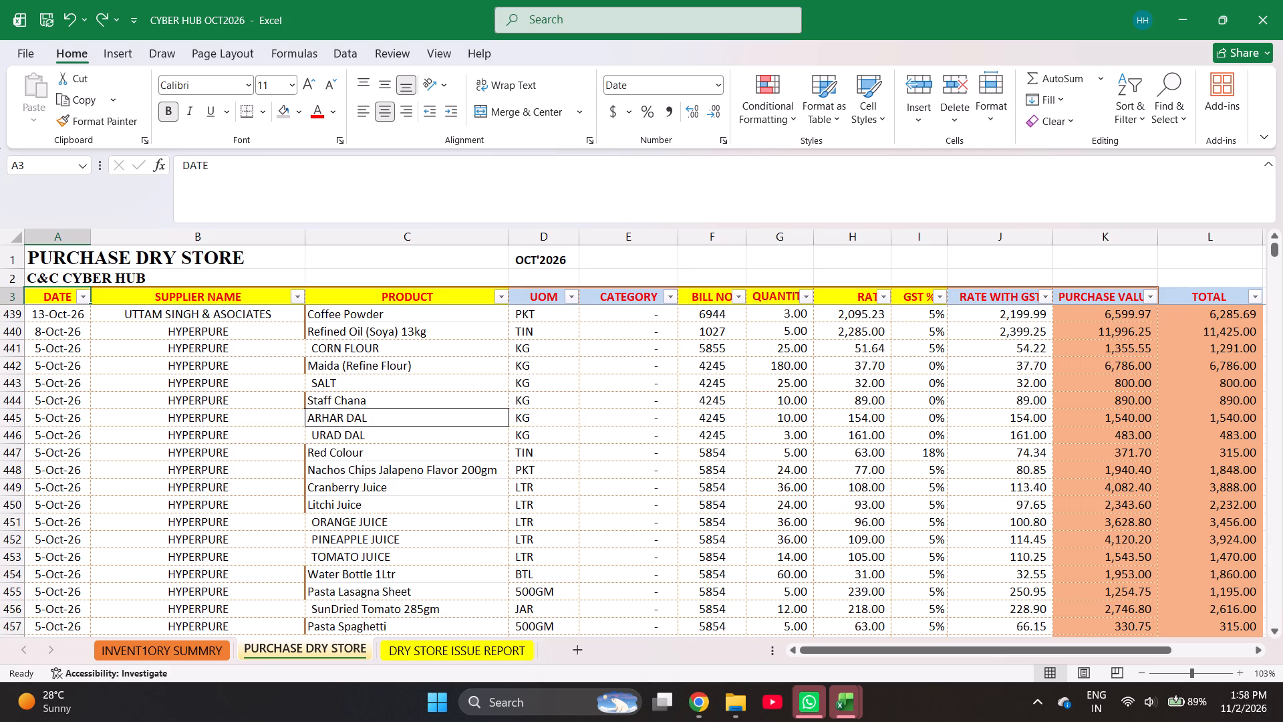
click(740, 294)
text(RE)
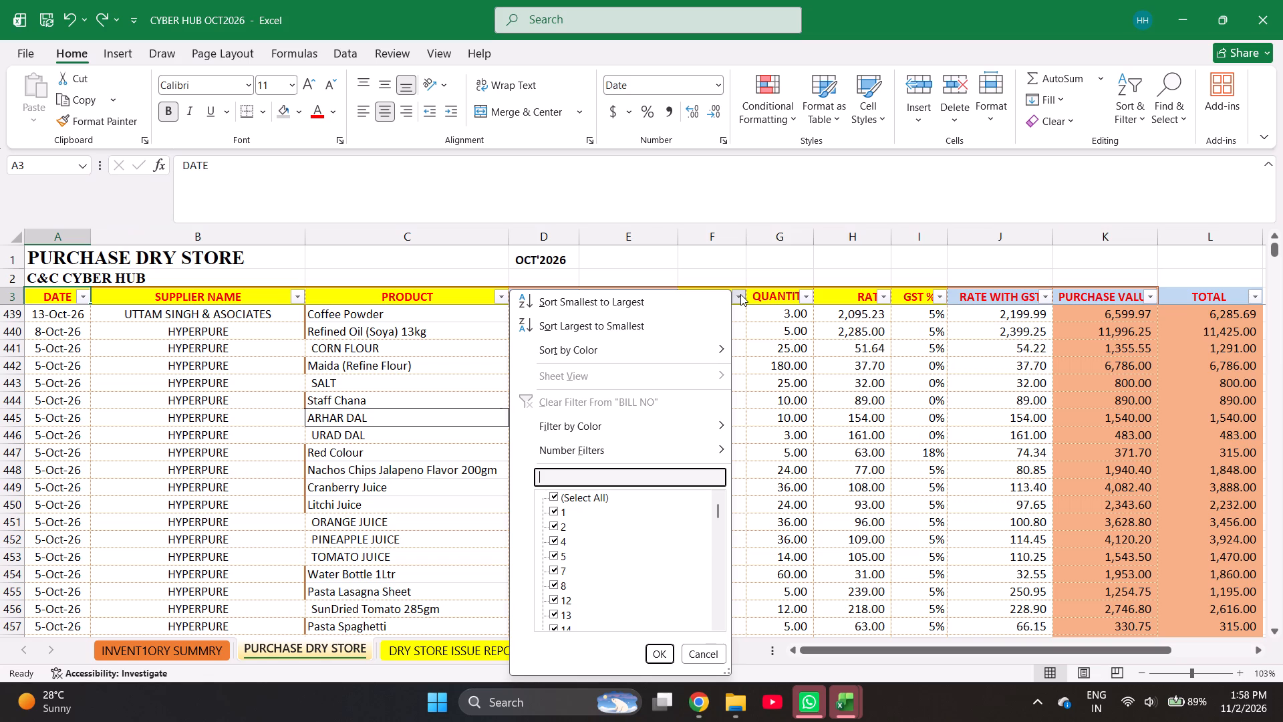
text(83)
key(3)
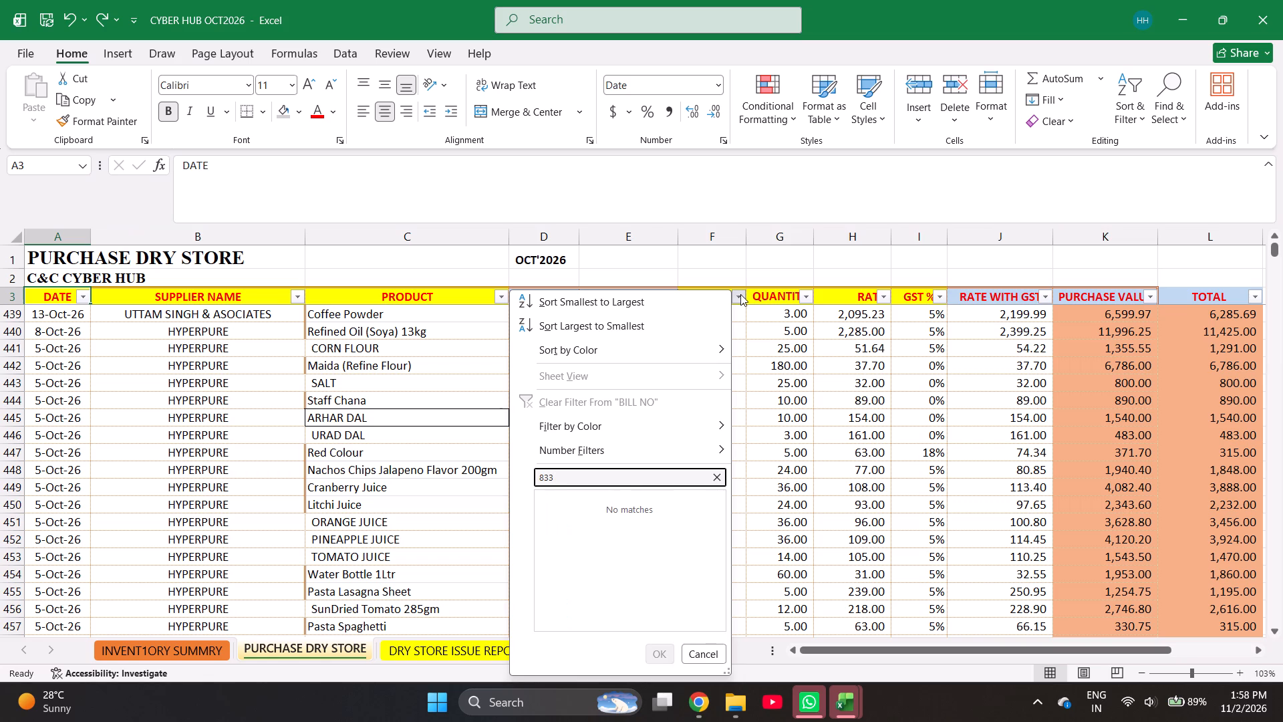
key(Escape)
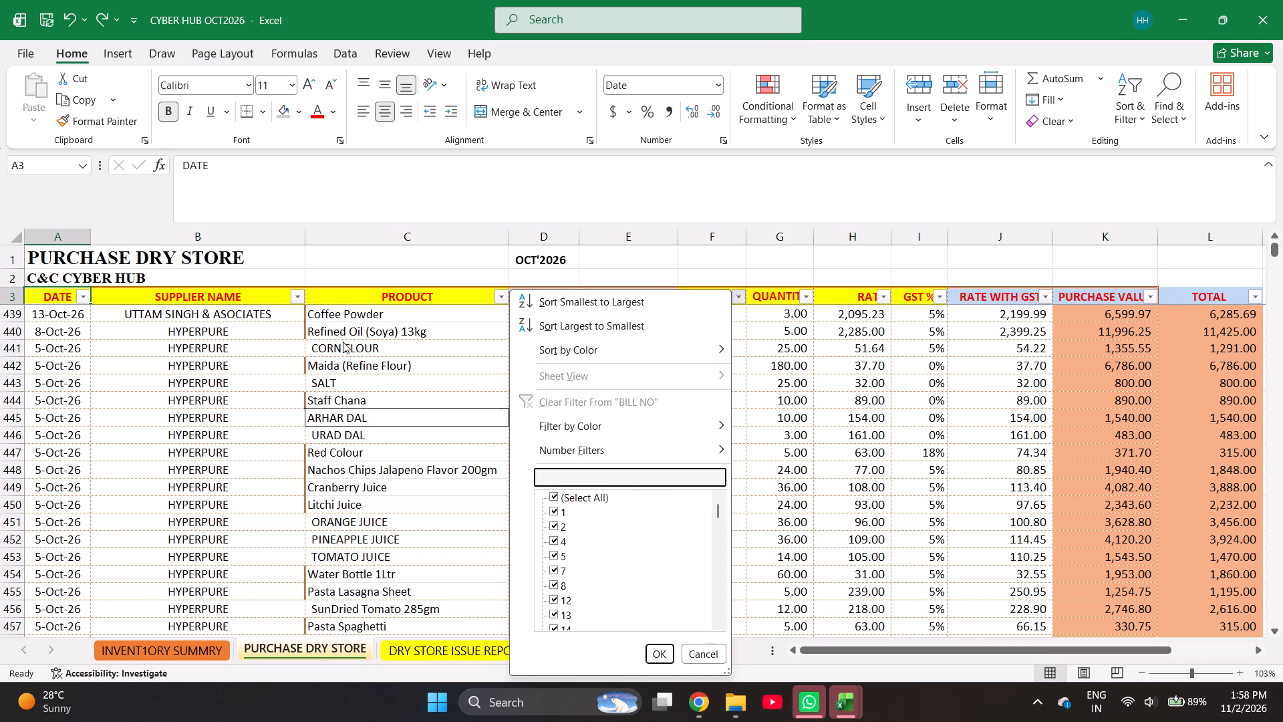
Filter the purchase list by supplier HYPERPURE, review its entries and bill numbers, and undo the filter.
click(299, 292)
click(299, 292)
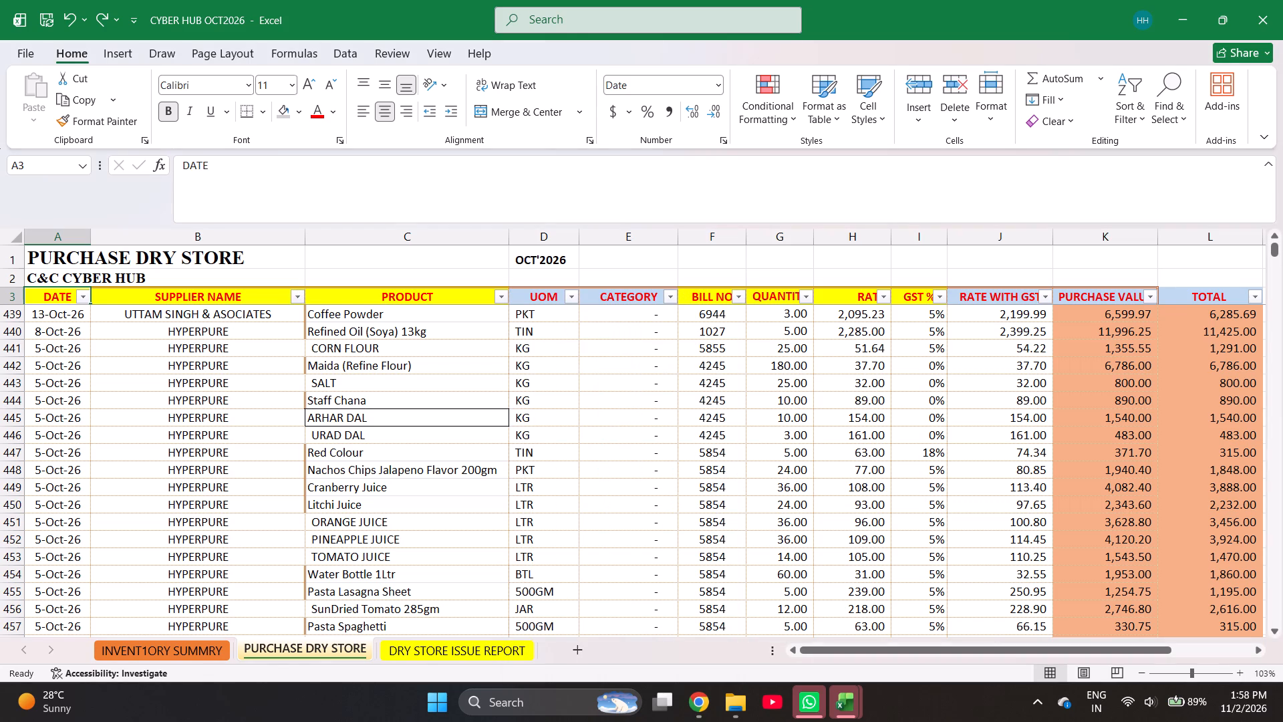
click(186, 479)
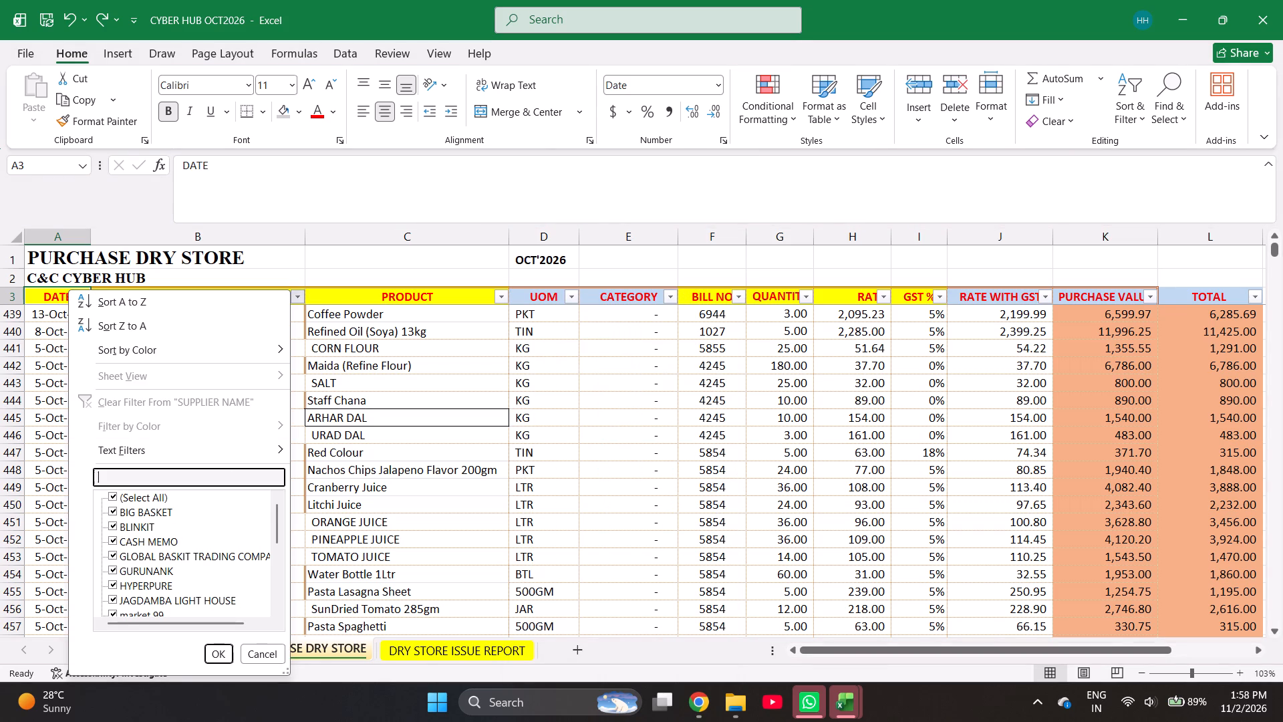
click(159, 491)
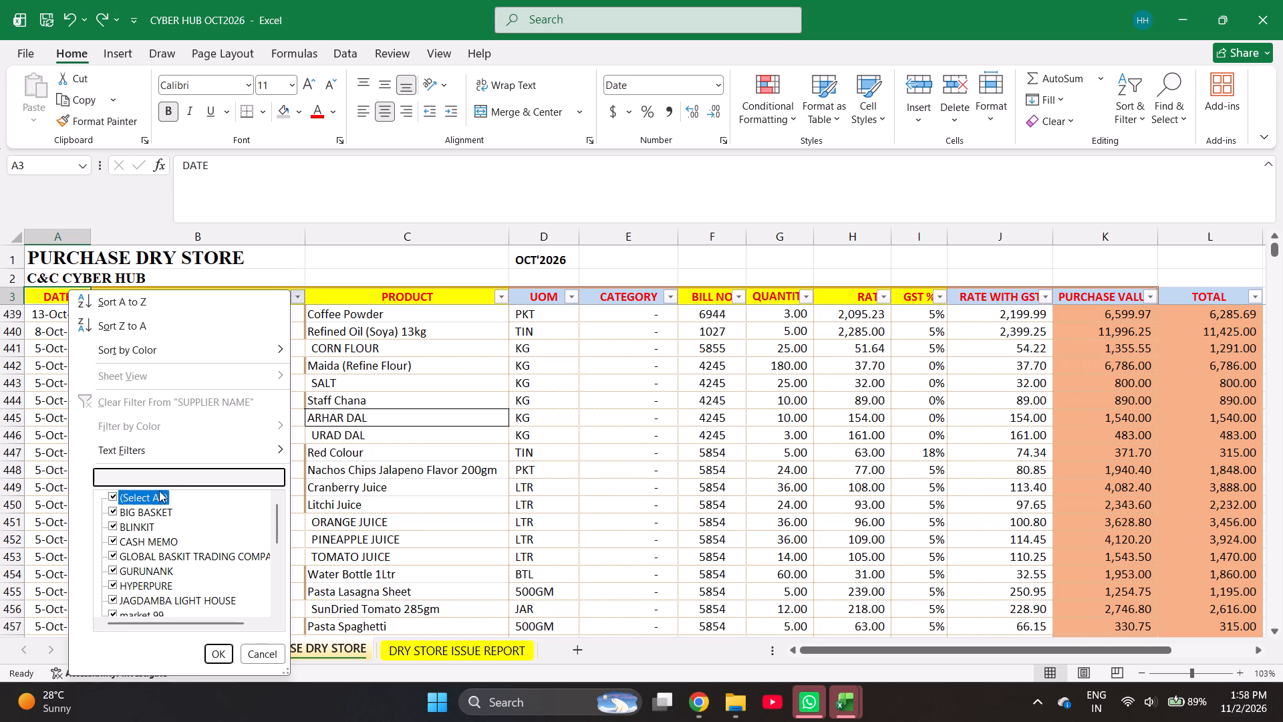
click(146, 588)
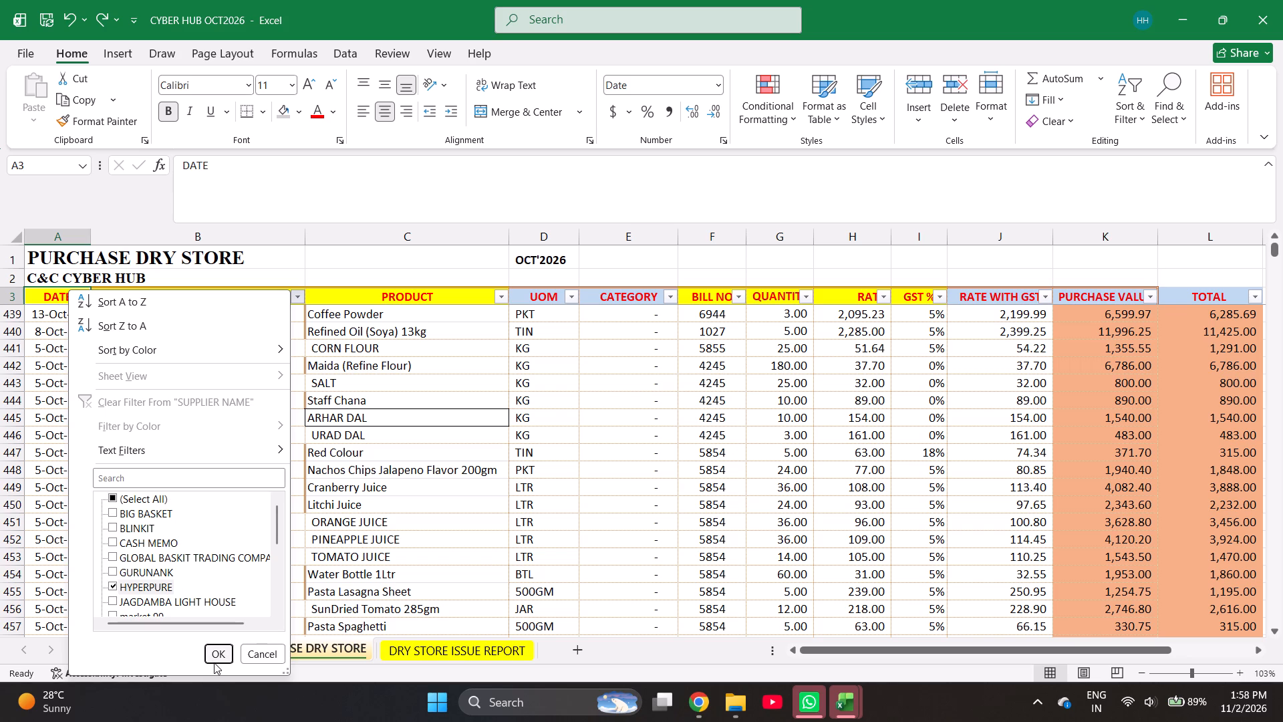
click(215, 658)
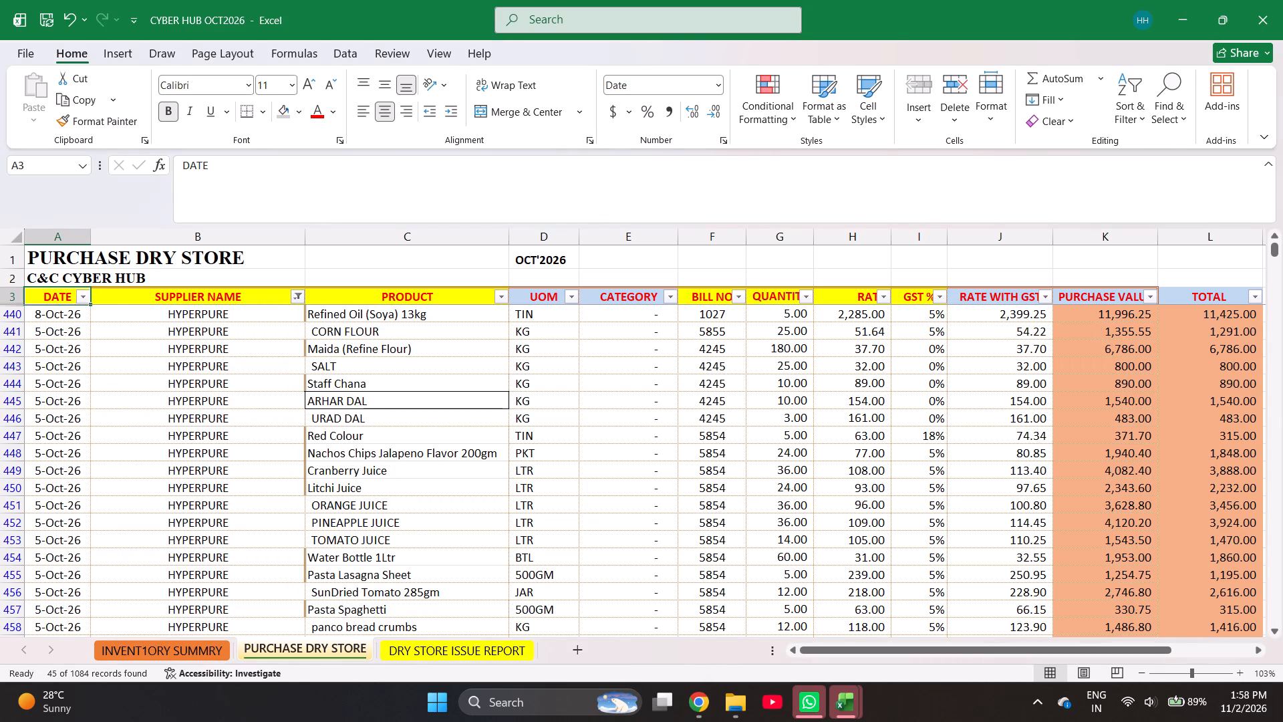
scroll(353, 432, down, 3)
scroll(353, 432, up, 4)
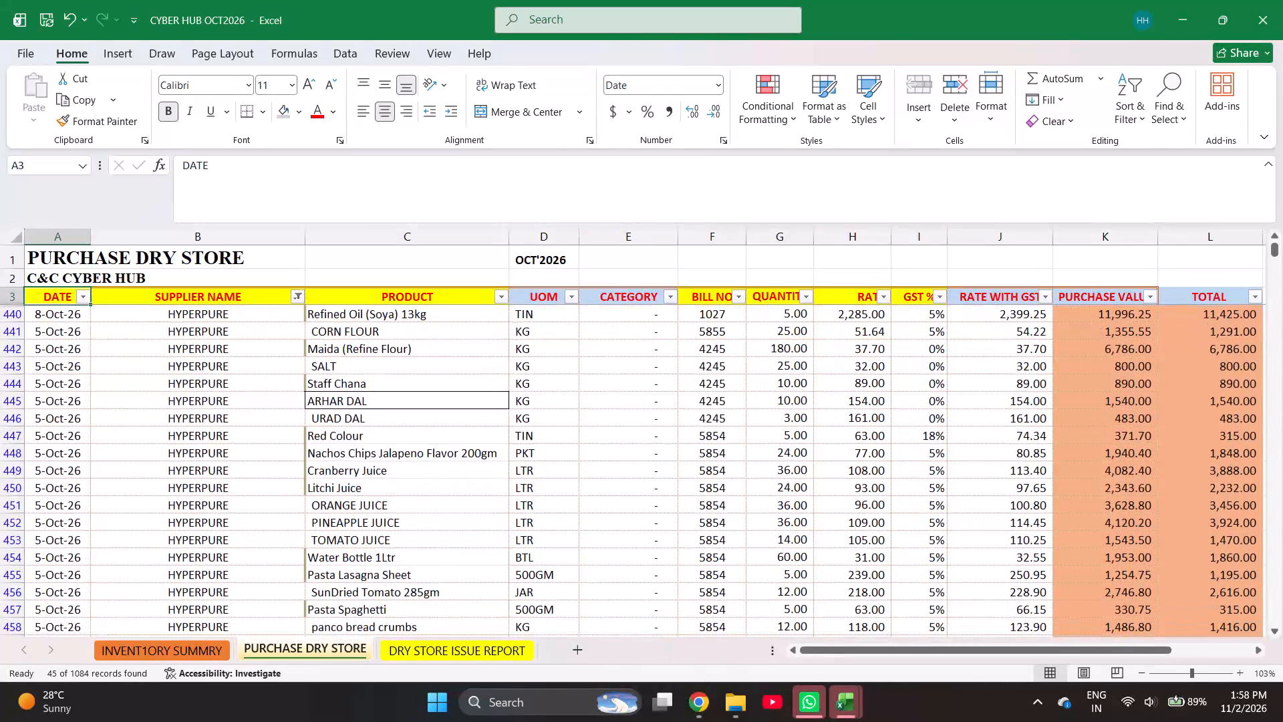
scroll(196, 429, down, 3)
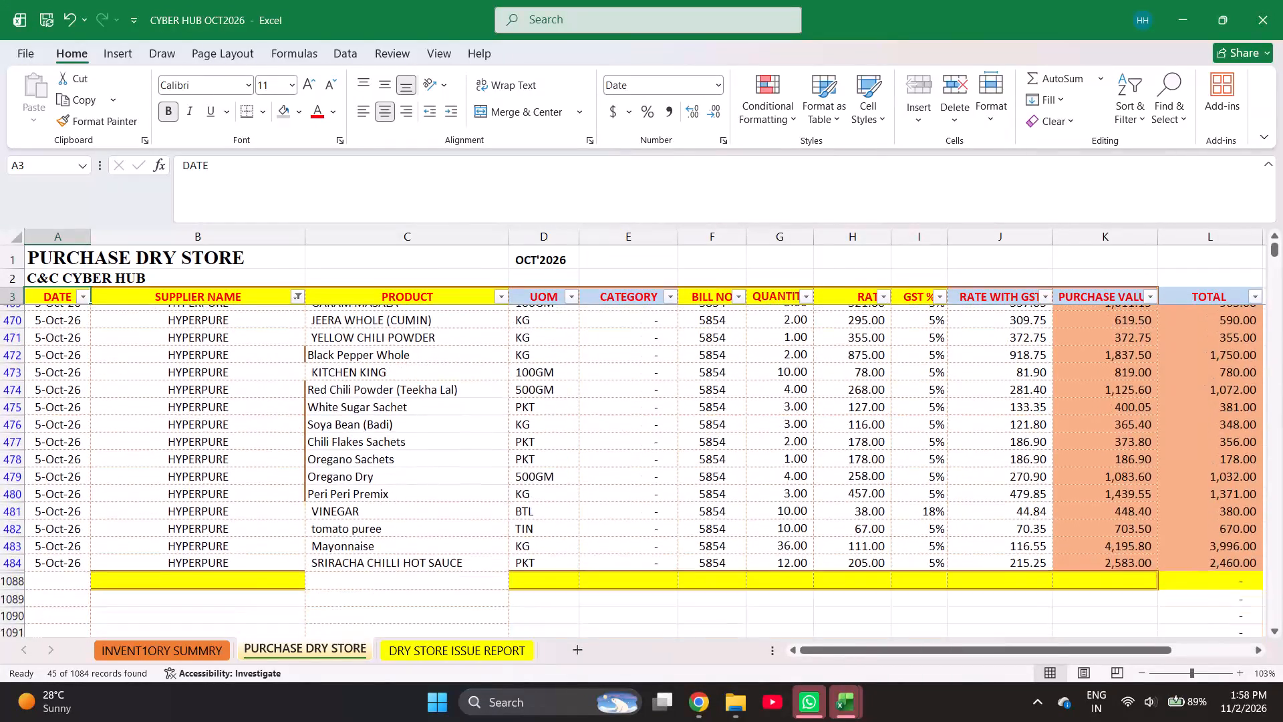
scroll(196, 429, up, 3)
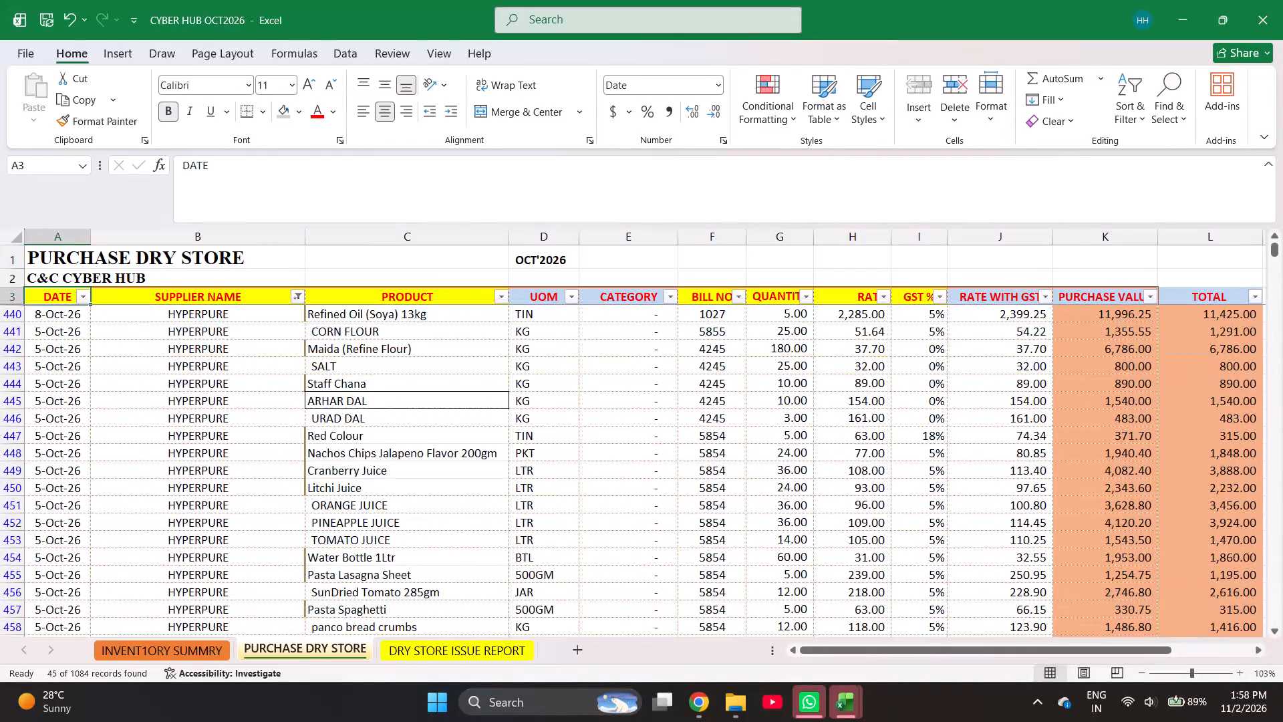
key(ctrl+z)
Start a new purchase entry in row 686 with date 11-Oct-26 and supplier HYPERPURE.
scroll(170, 533, down, 3)
click(170, 533)
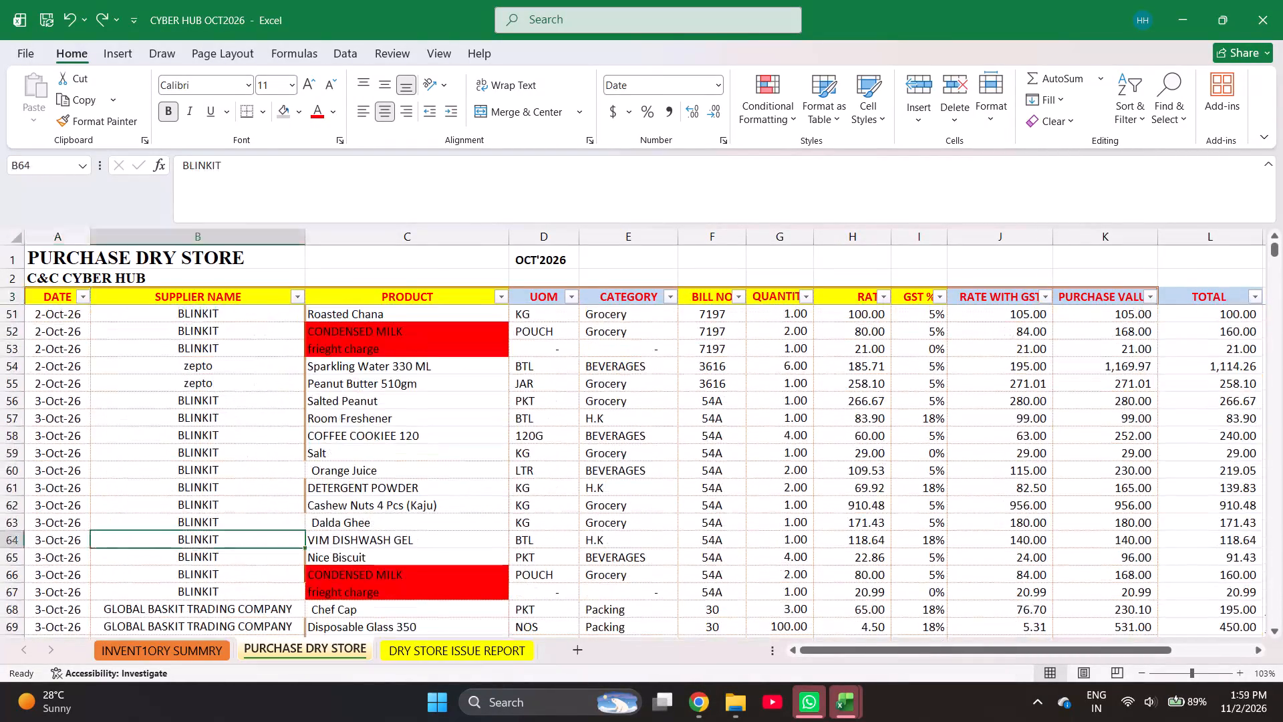
key(ctrl+Down)
key(Down)
key(Left)
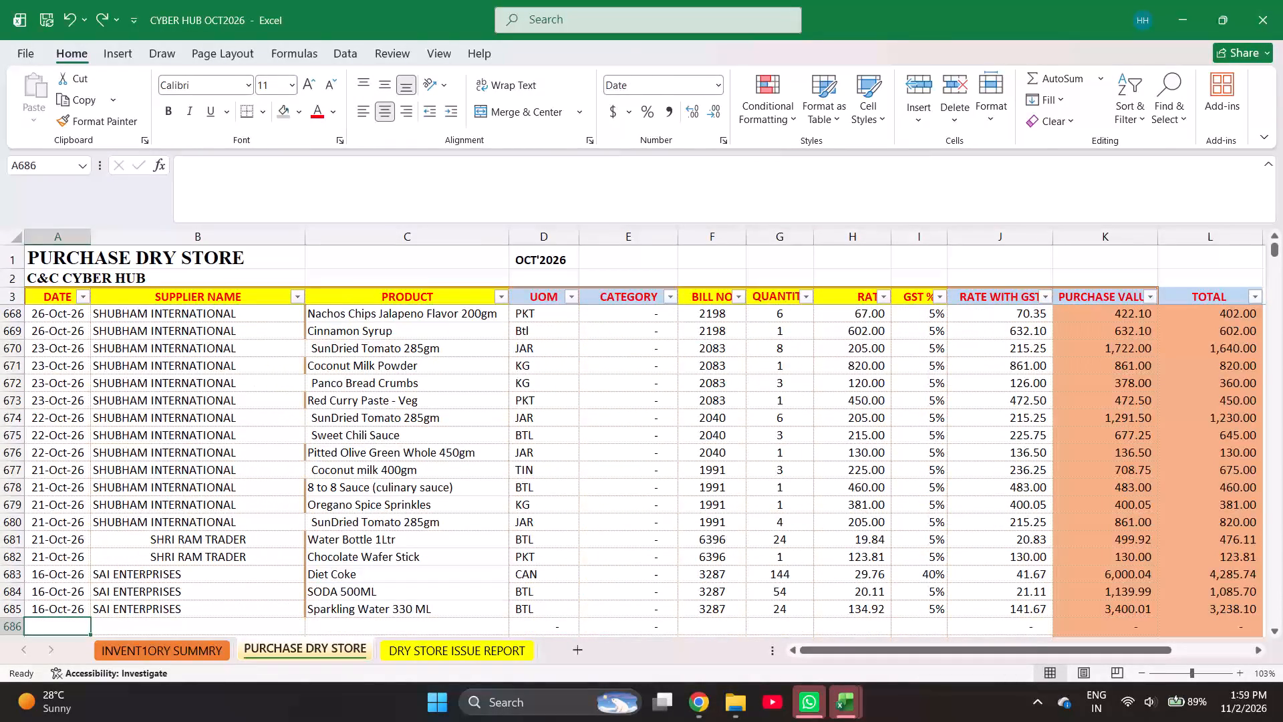
text(10-)
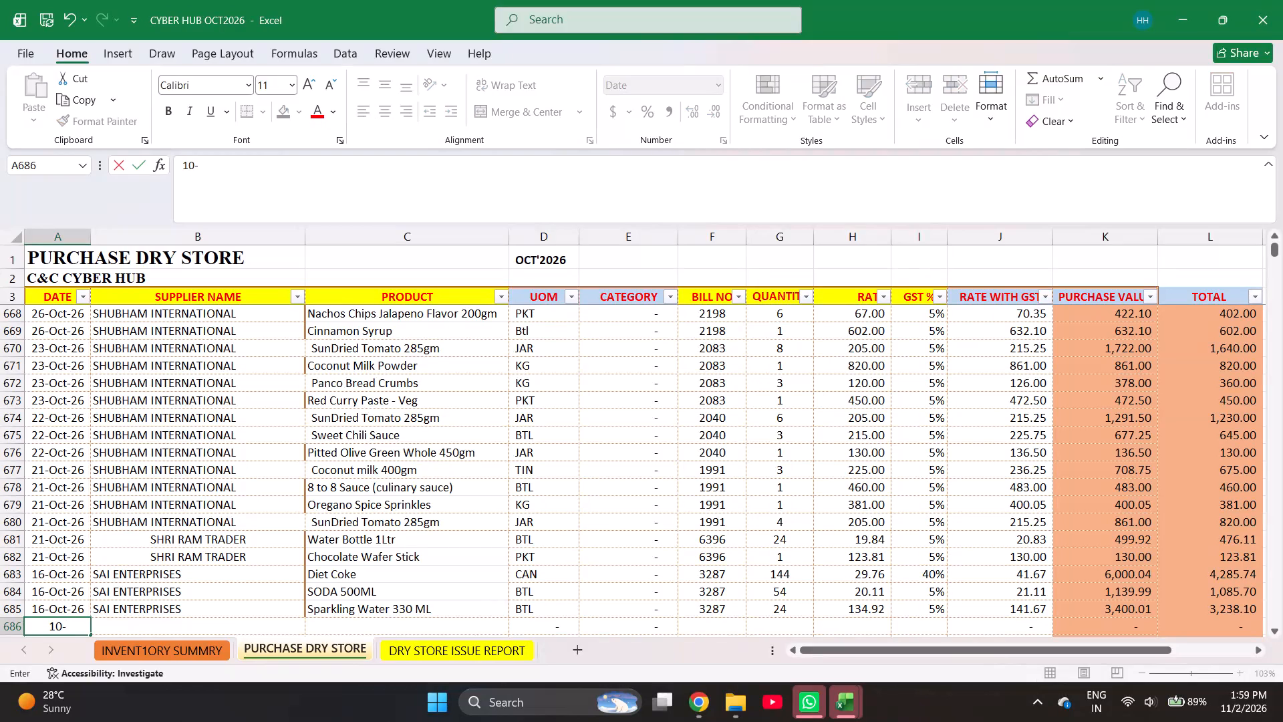
text(11-)
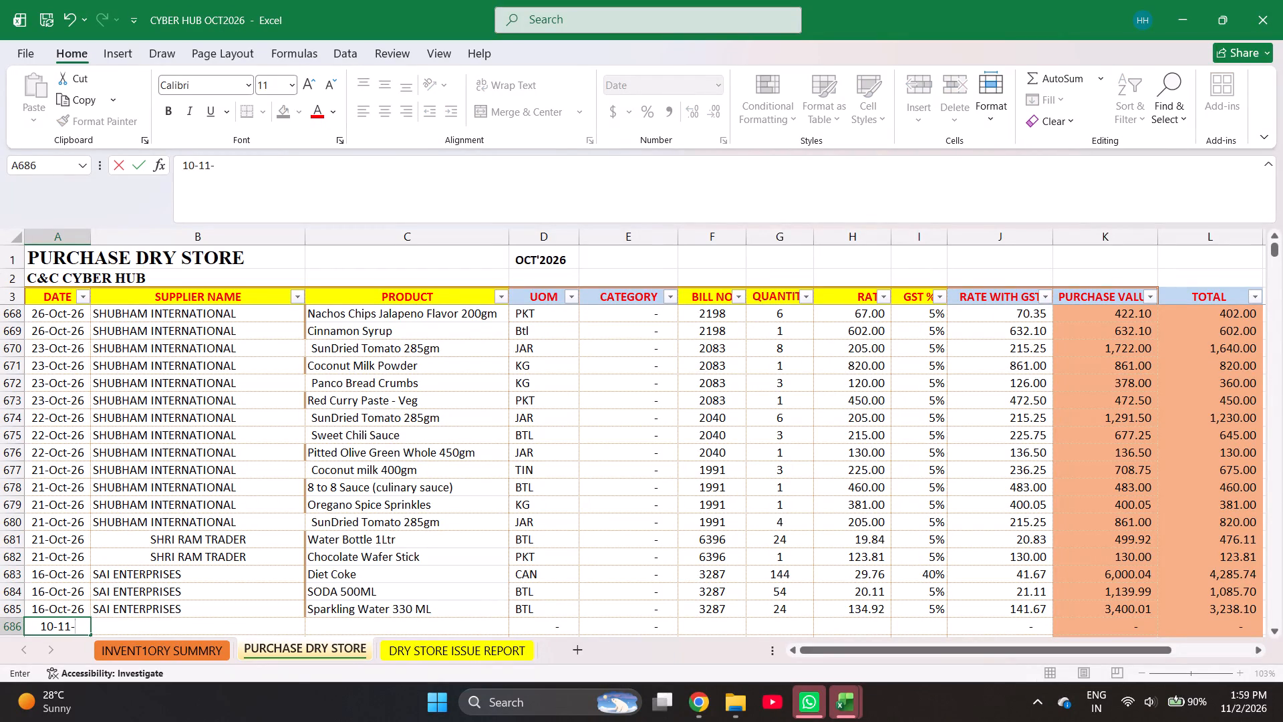
text(26)
key(Right)
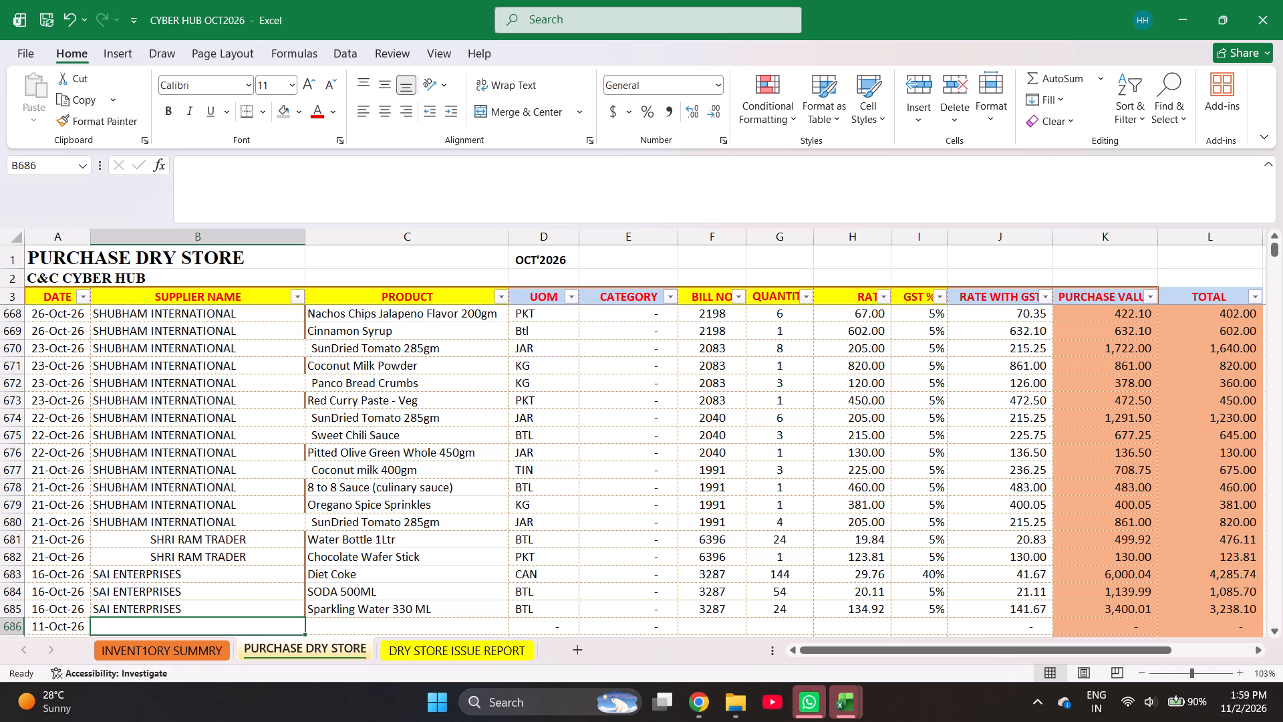
text(HY)
text(PERPURE)
key(Right)
Find MAIDA in the inventory summary sheet and copy Maida (Refine Flour) into the product cell of row 686.
key(ctrl+Page_Up)
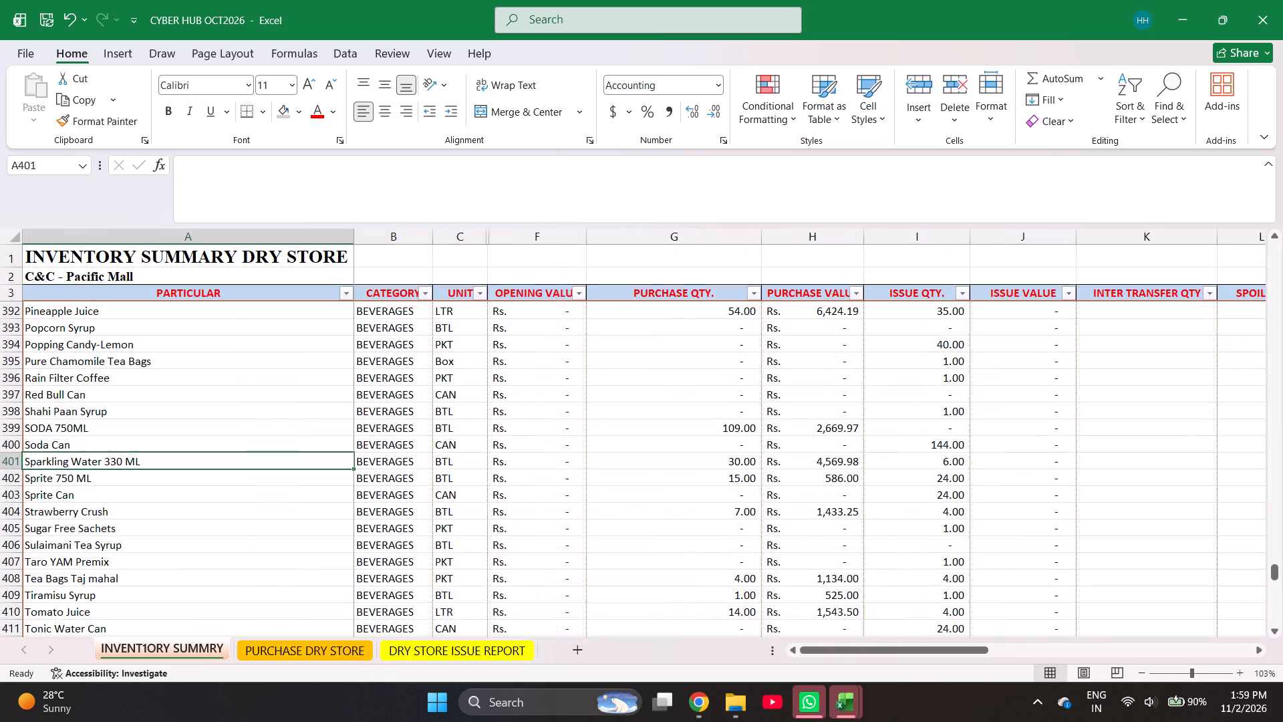
key(ctrl+f)
text(MAIDA)
key(Return)
key(Escape)
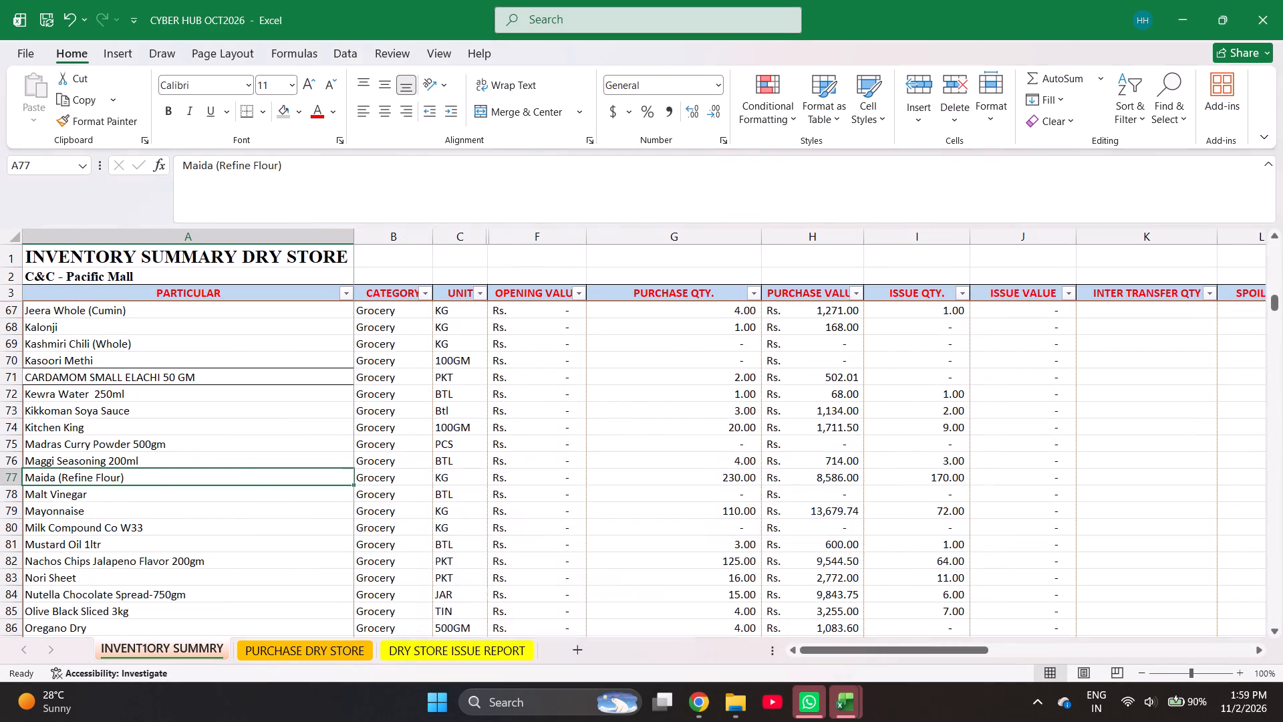
key(ctrl+c)
key(ctrl+Page_Down)
key(Return)
key(Return)
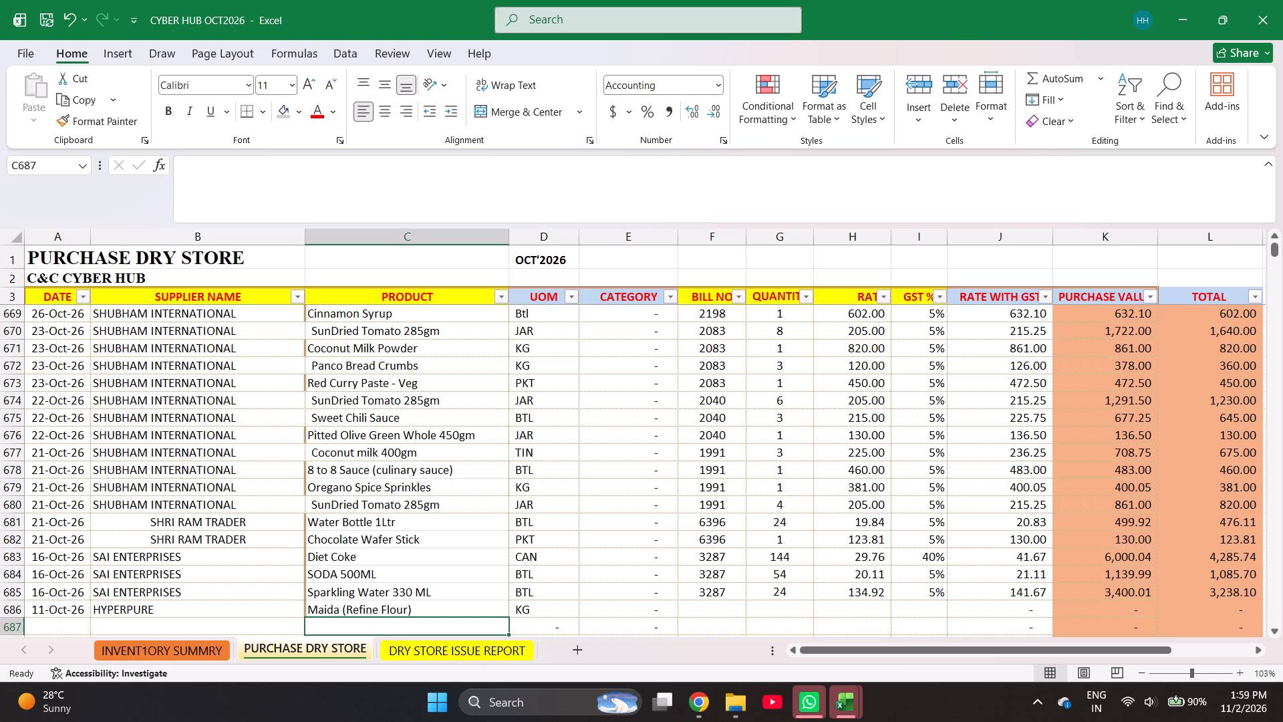
Enter SALT as the product in row 687.
text(SALT)
key(Return)
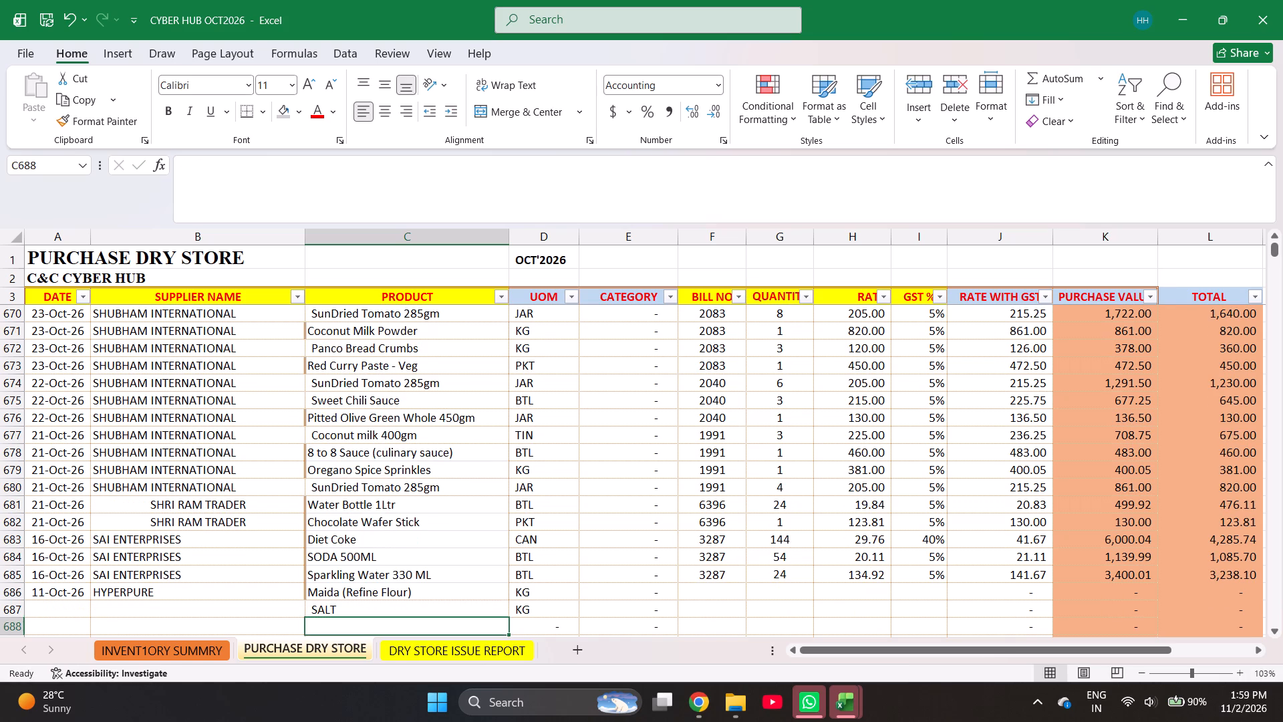
Find ARH in the inventory summary sheet and copy ARHAR DAL into the product cell of row 688.
key(a)
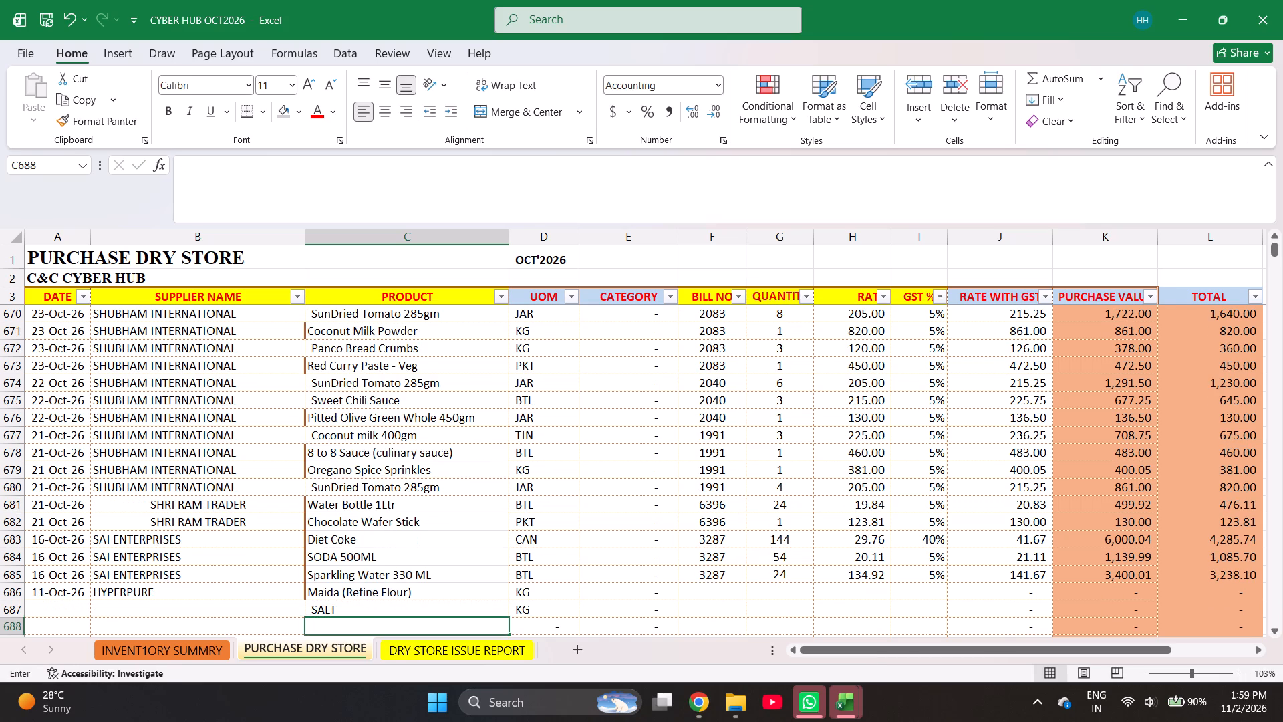
key(ctrl+Page_Up)
key(ctrl+f)
text(ARH)
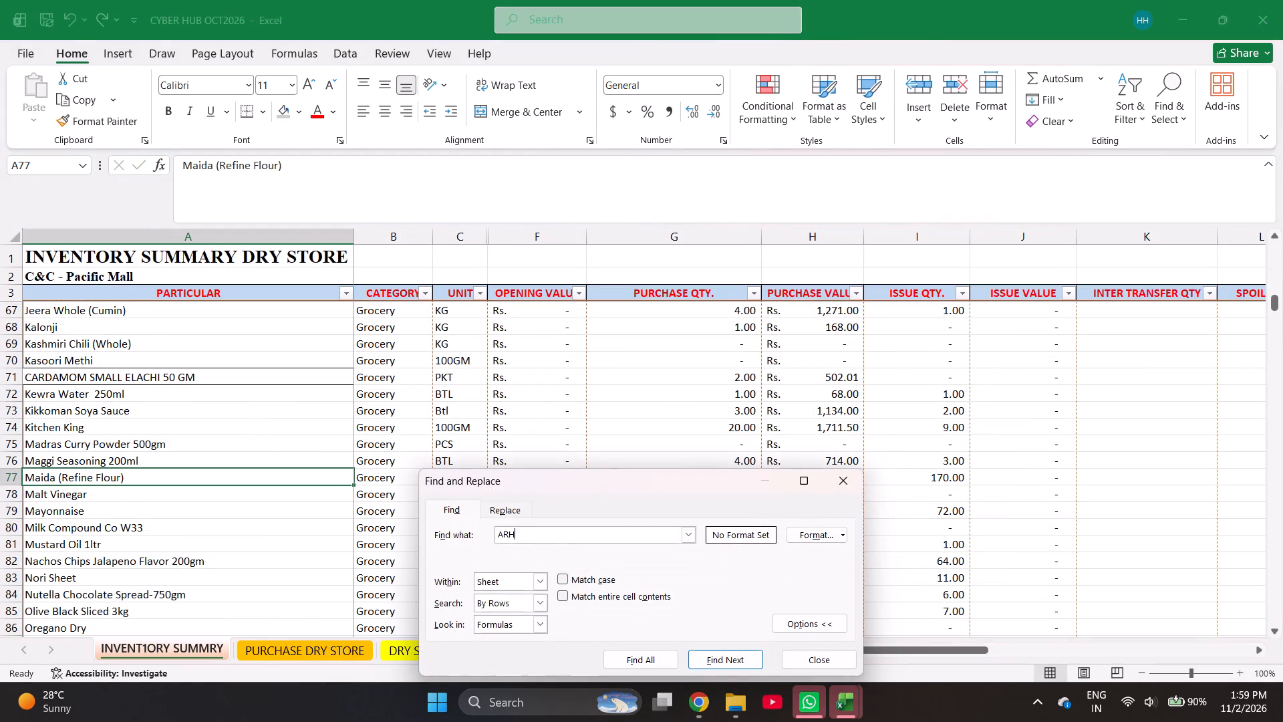
key(Return)
key(Escape)
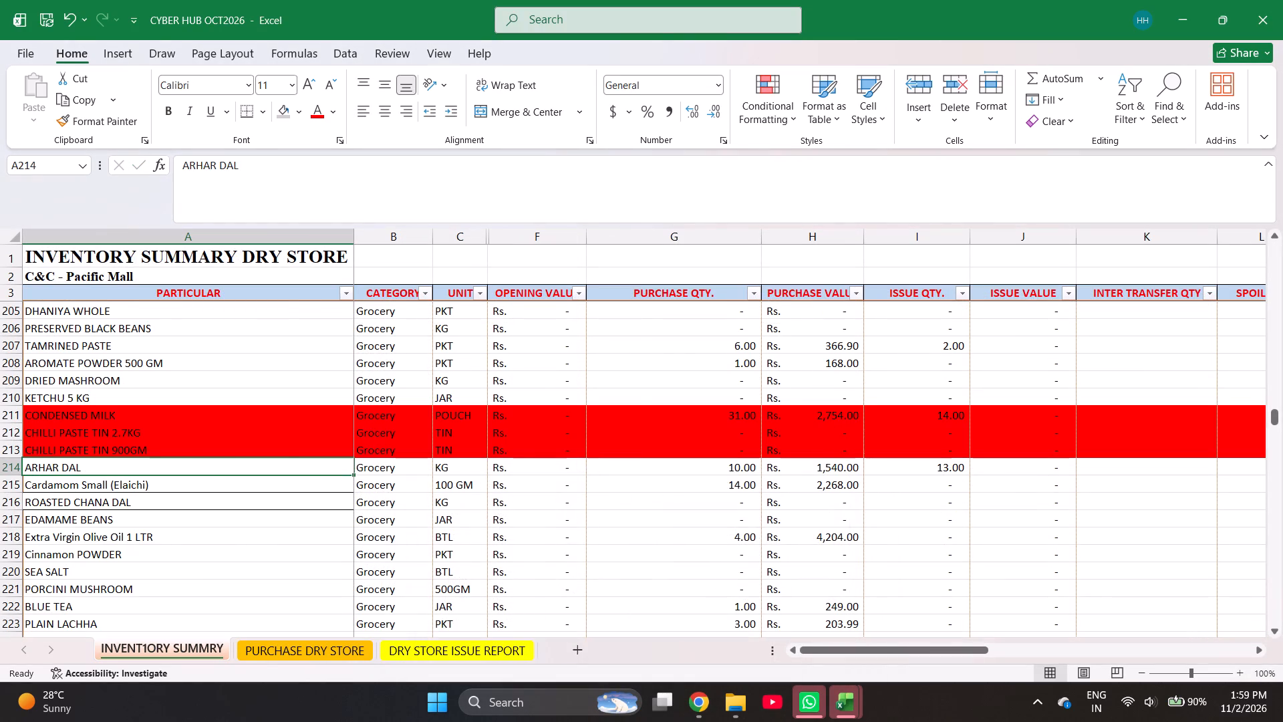
key(ctrl+c)
key(ctrl+Page_Down)
key(Return)
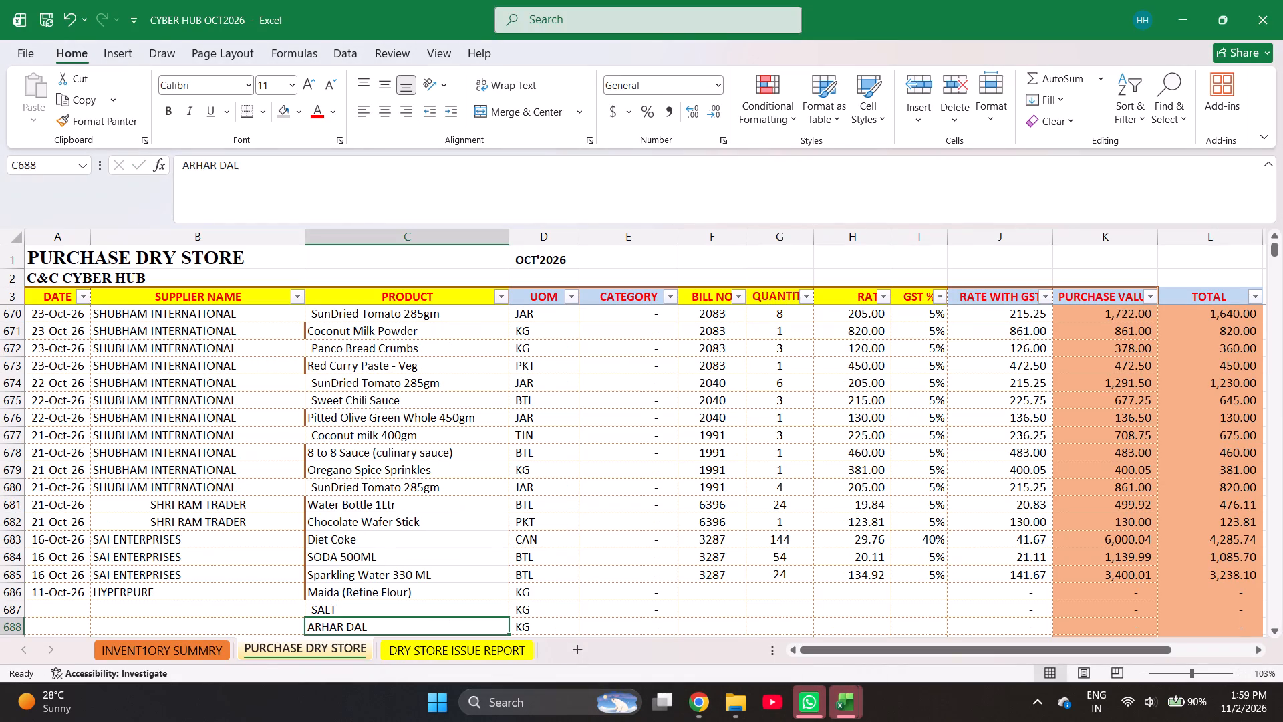
Enter bill number 8331 for the Maida entry in row 686.
key(Right)
key(Right)
key(Right)
key(ctrl+Up)
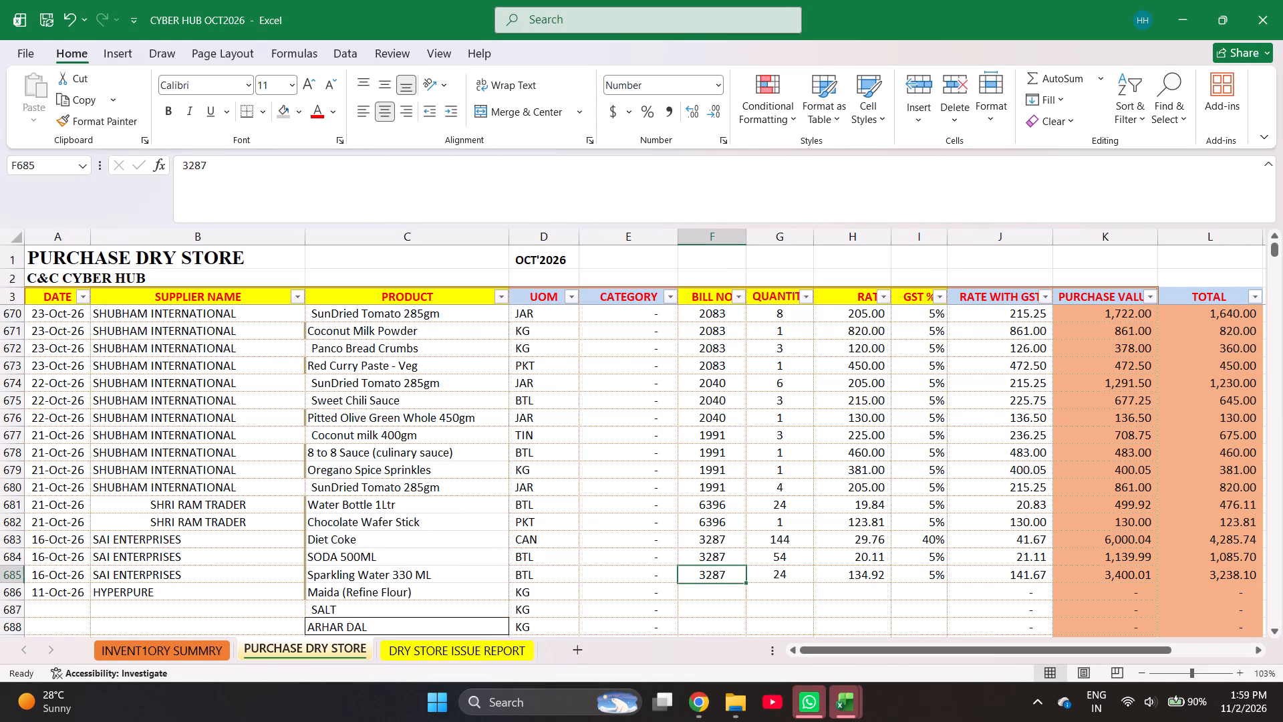
key(Down)
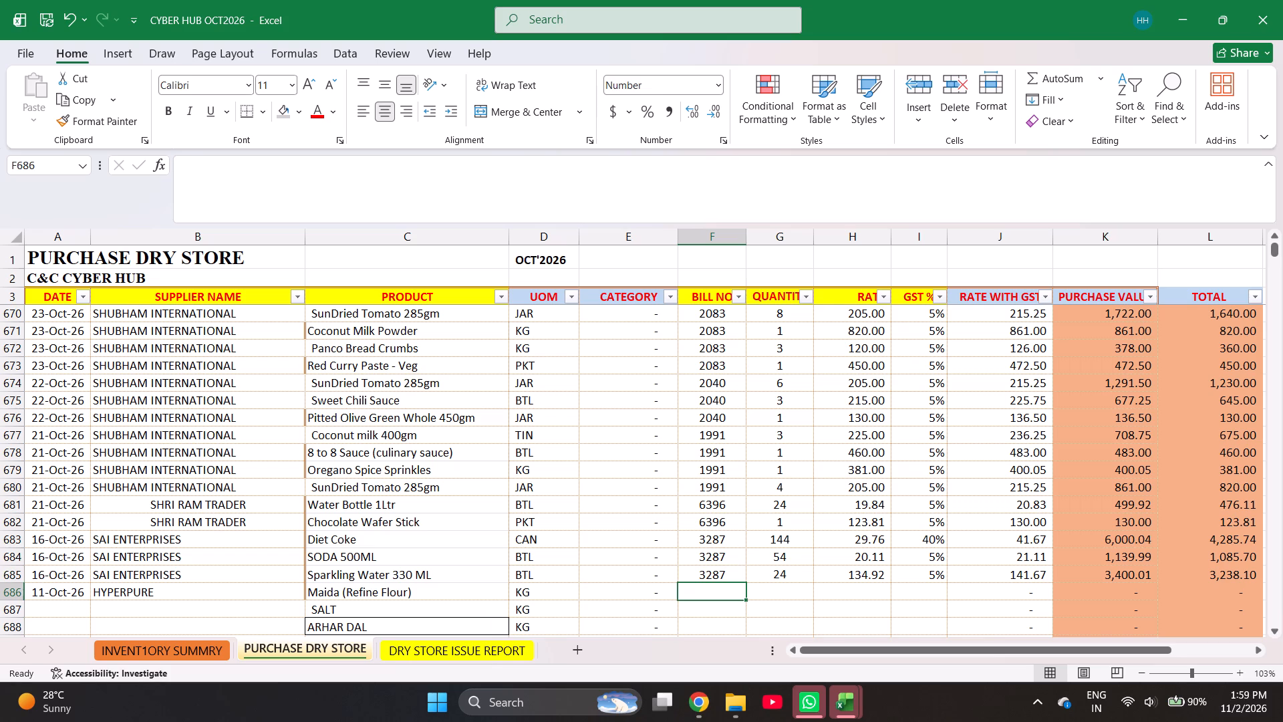
text(8331)
key(Return)
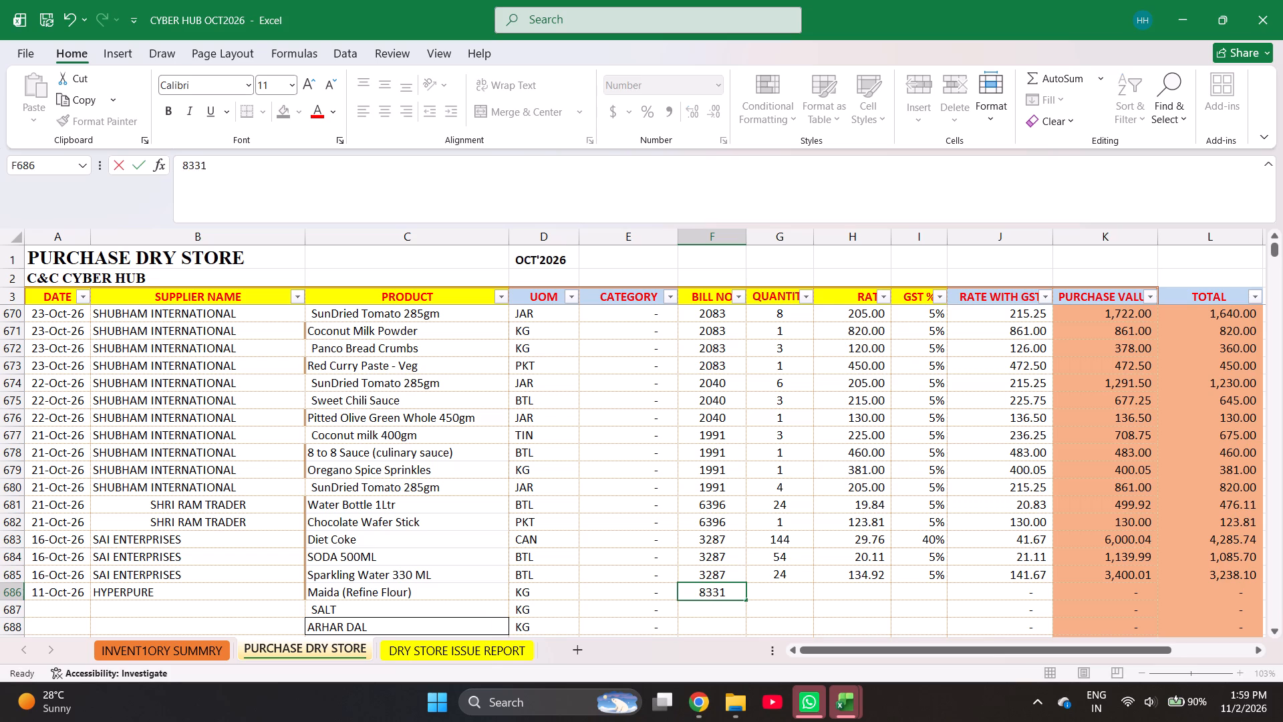
Enter quantities 4, 5 and 6 for Maida, SALT and ARHAR DAL in rows 686 to 688.
key(Right)
key(Up)
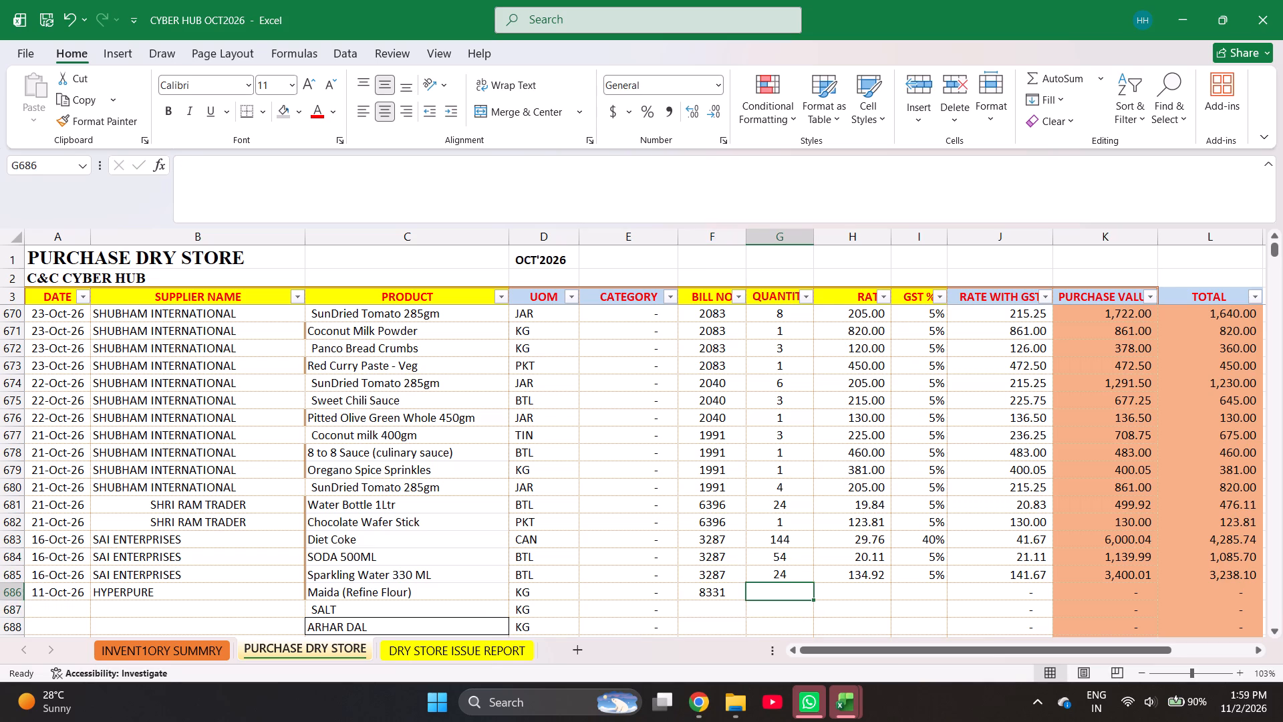
key(4)
key(Return)
key(5)
key(Return)
key(6)
key(Return)
Fill bill number 8331 down from row 686 to the SALT and ARHAR DAL rows.
key(Left)
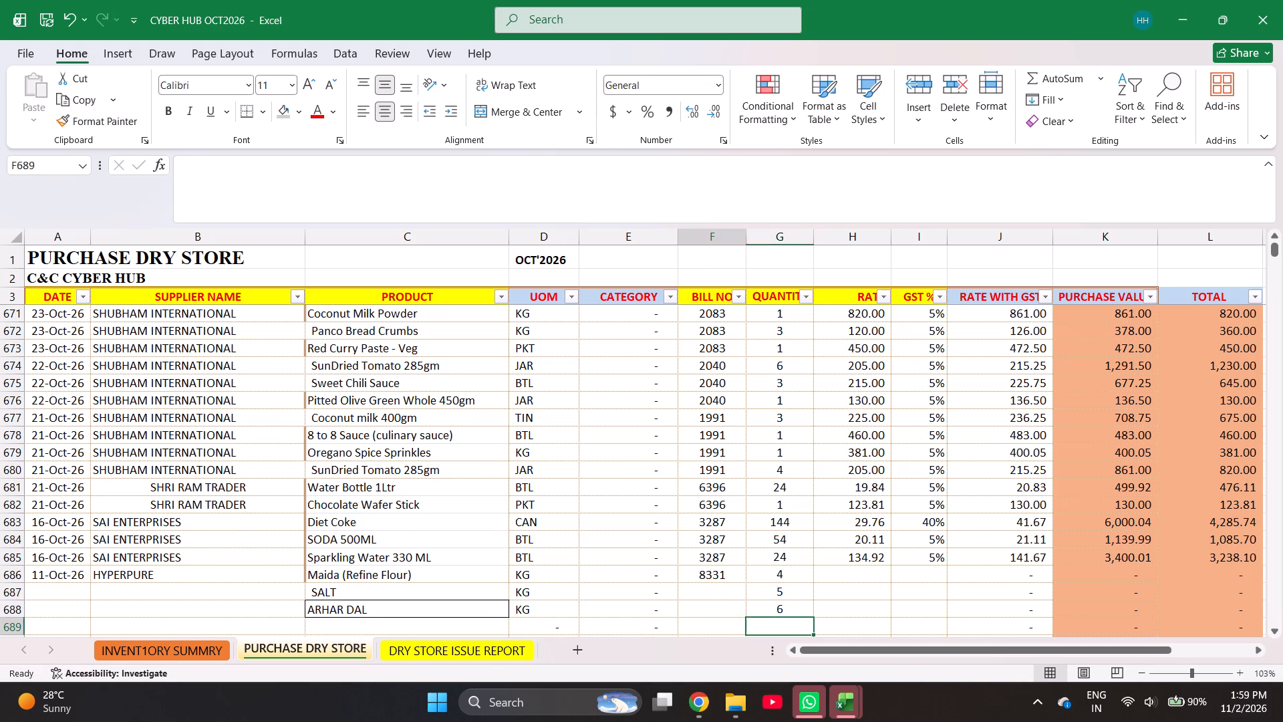
key(ctrl+Up)
key(shift+Down)
key(shift+Down)
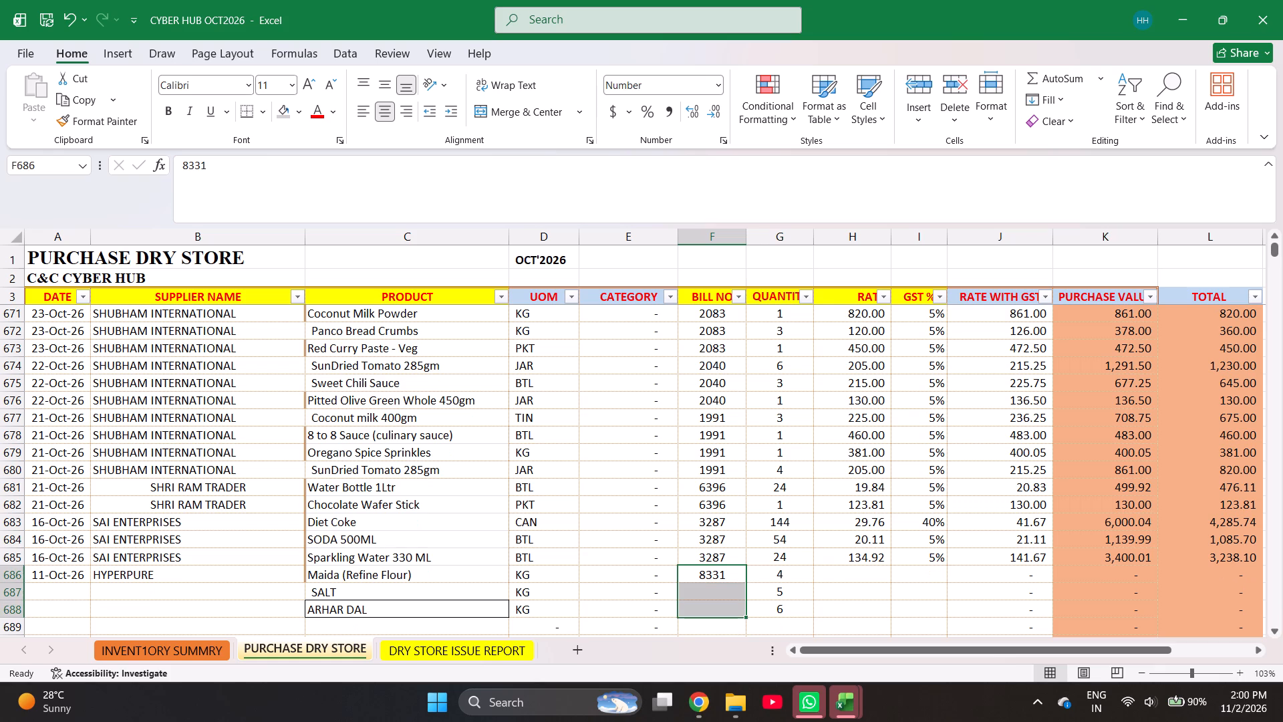
key(ctrl+d)
Enter the Maida rate in row 686 as the formula =1173/30.
key(ctrl+Right)
key(Right)
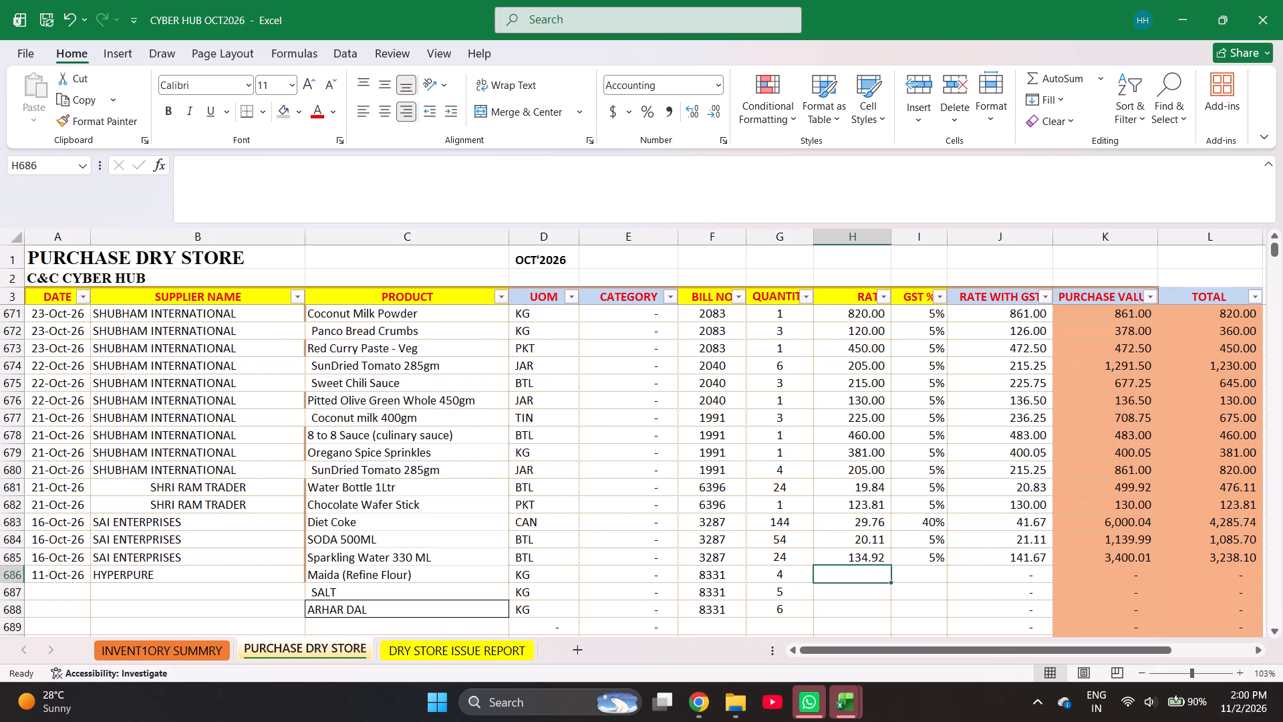
key(equal)
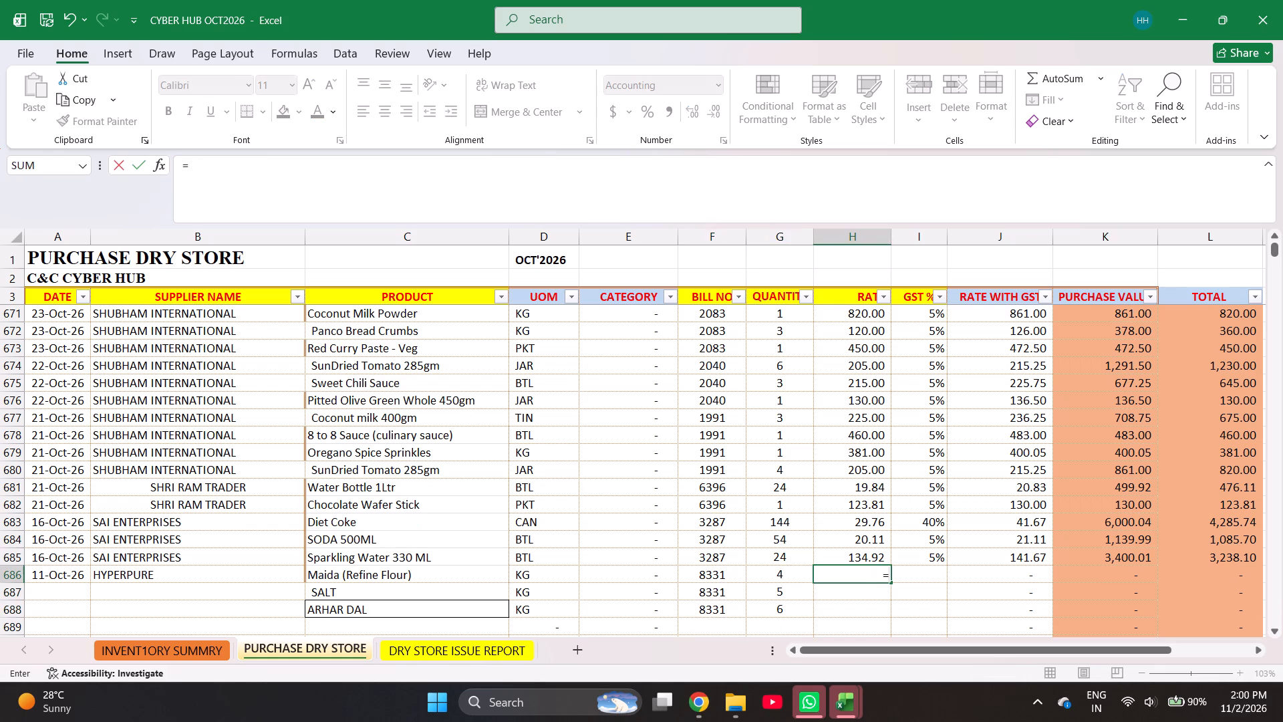
text(1173/)
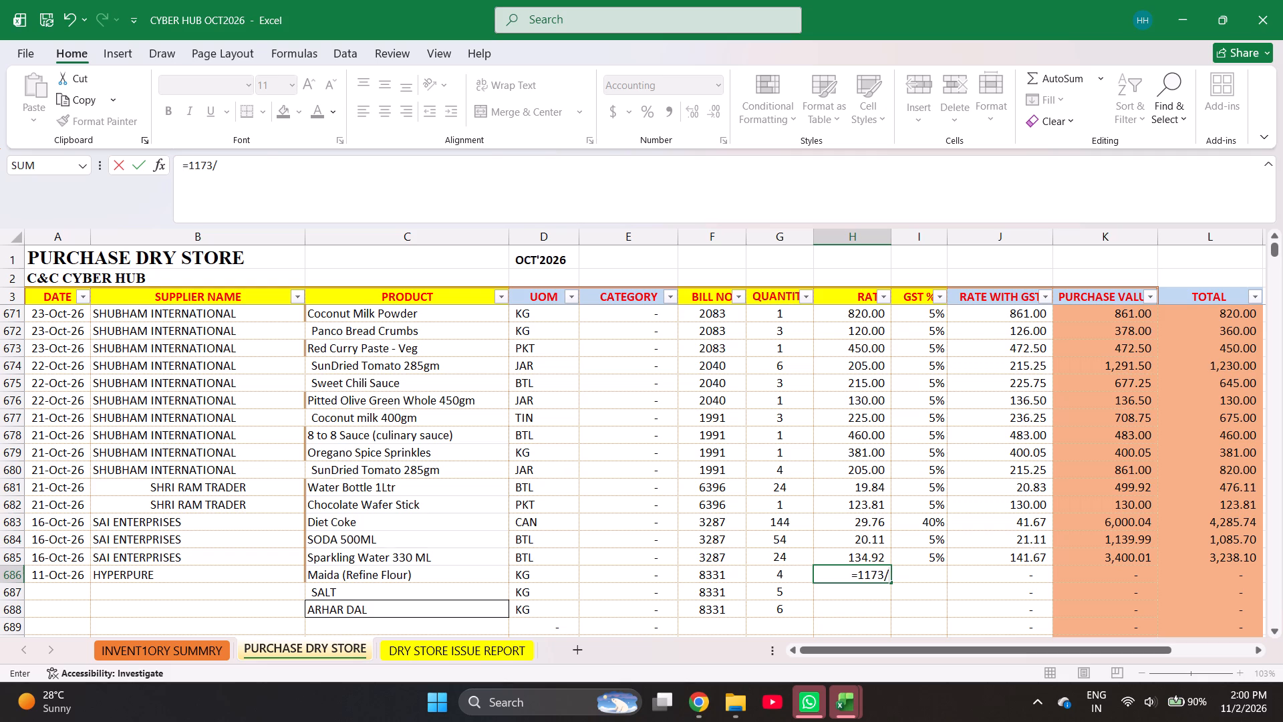
key(0)
key(BackSpace)
text(30)
key(Return)
Replace the Maida quantity in row 686 with the formula =4*30.
key(Left)
key(Up)
text(=4*30)
key(Return)
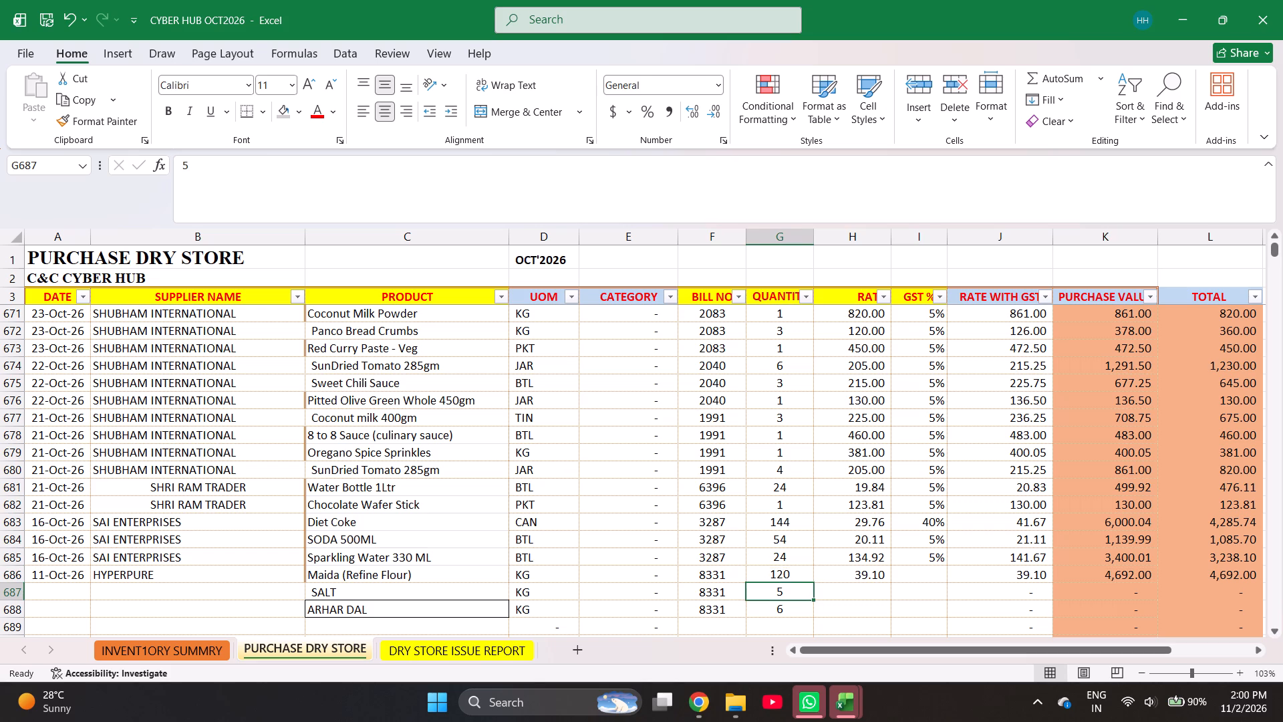
Enter rates of 32 for SALT and 169 for ARHAR DAL in rows 687 and 688.
key(Right)
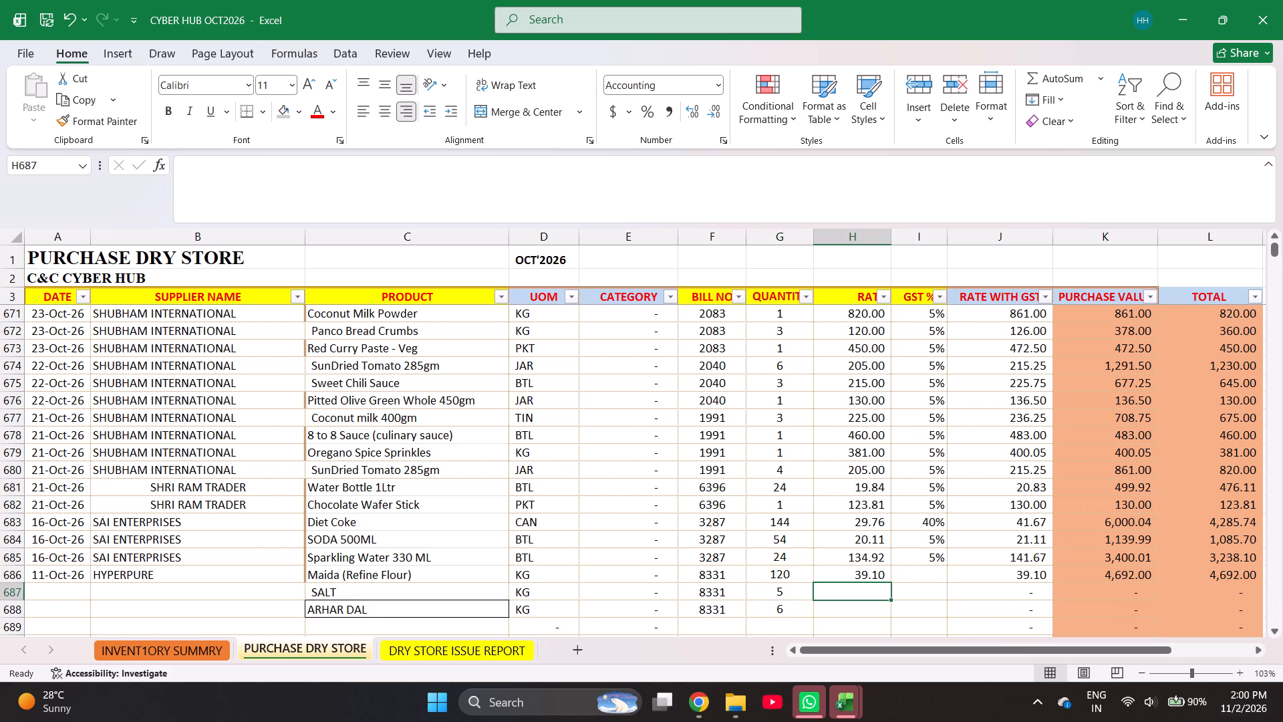
text(32)
key(Return)
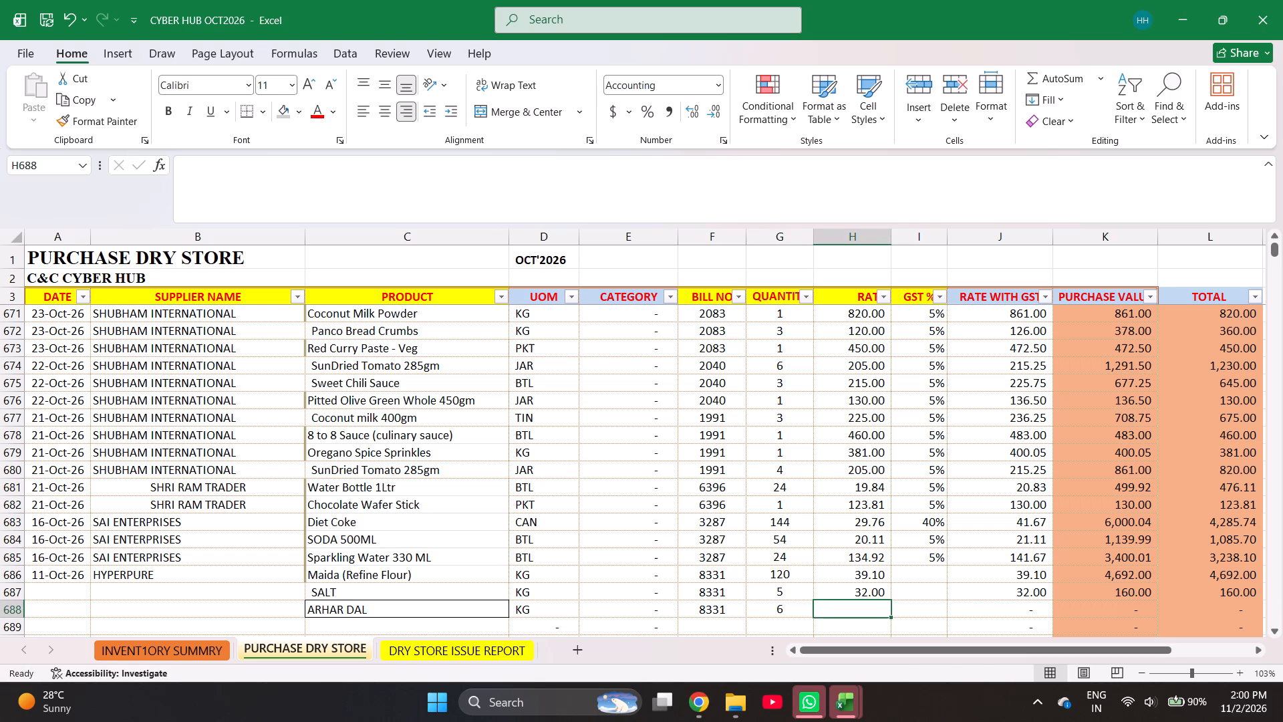
text(19)
key(BackSpace)
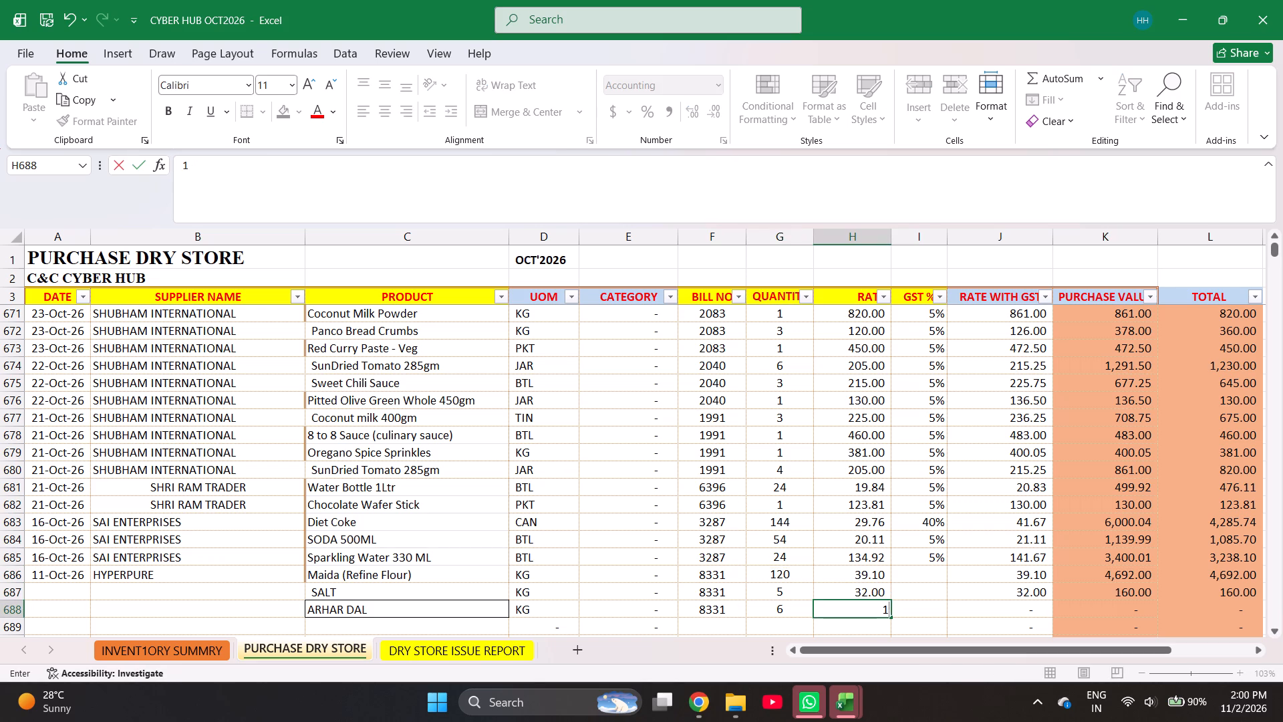
text(69)
key(Right)
Set the GST percentage to 0% for the three HYPERPURE bill items in rows 686 to 688.
key(Up)
key(Up)
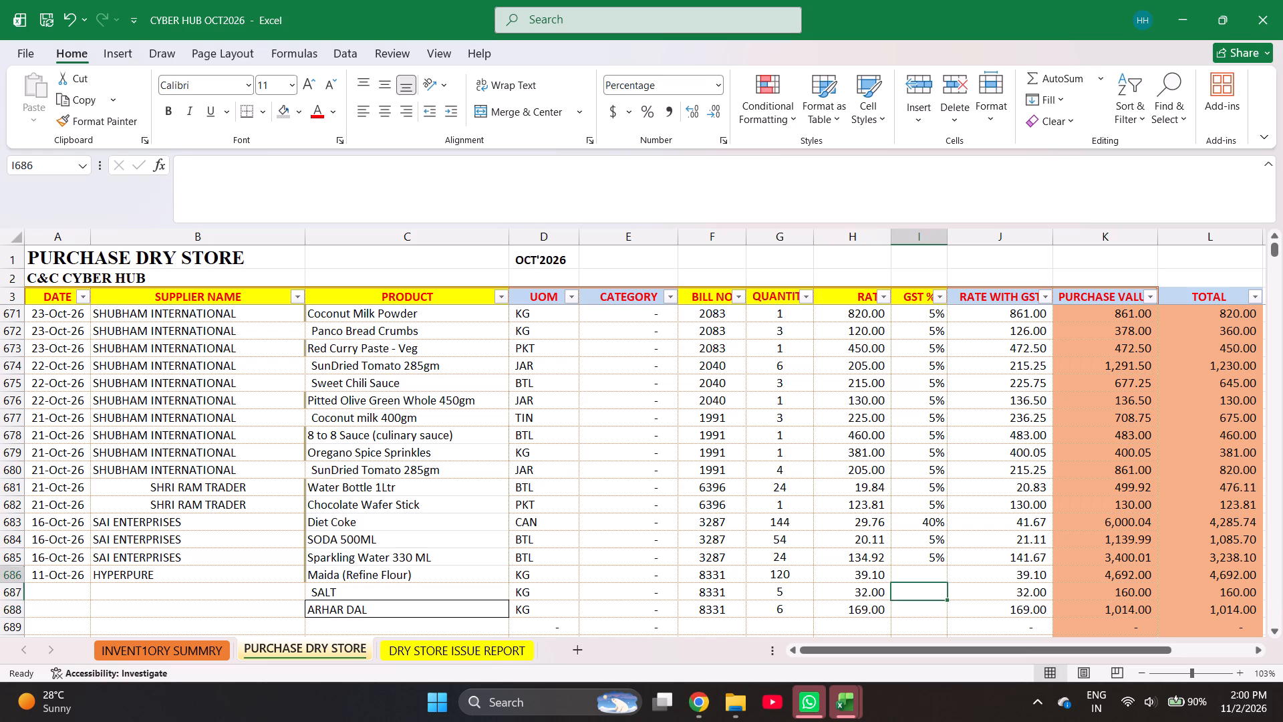
key(0)
key(Return)
key(0)
key(Return)
key(0)
key(Return)
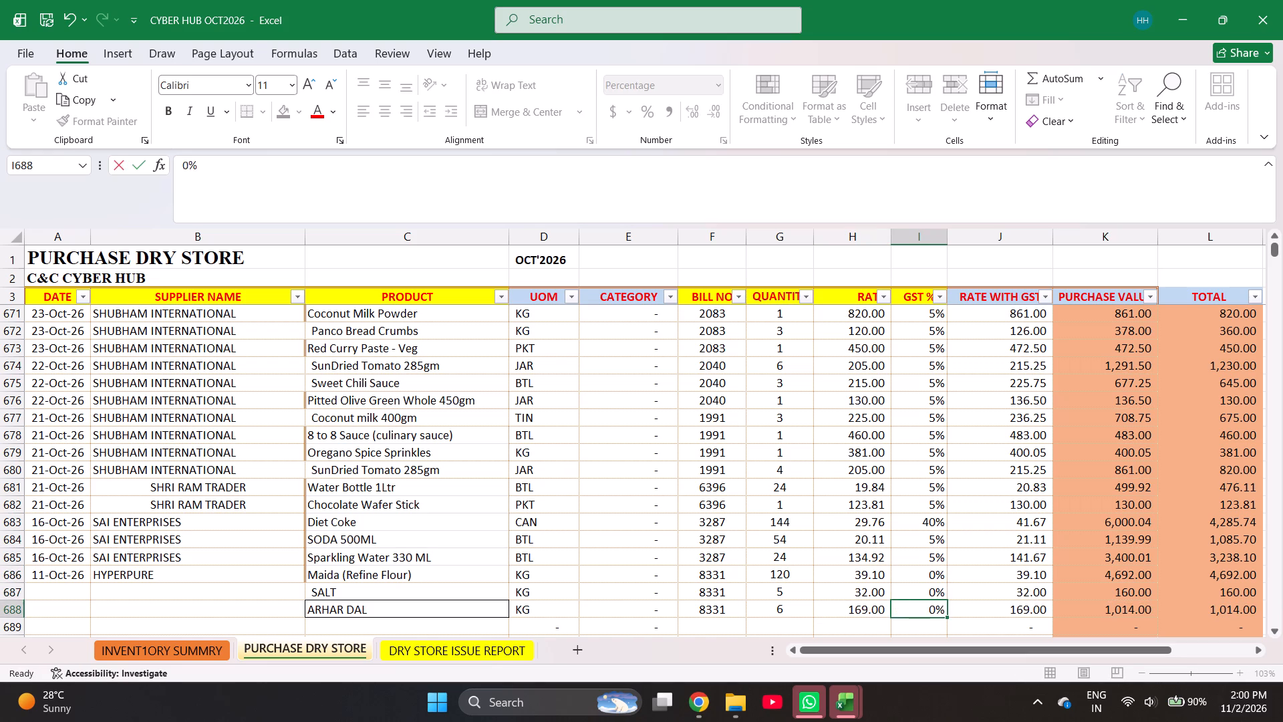
Select the purchase values in rows 686 to 688 to check the sum for bill 8331.
key(Right)
key(Right)
key(Right)
key(Up)
key(Left)
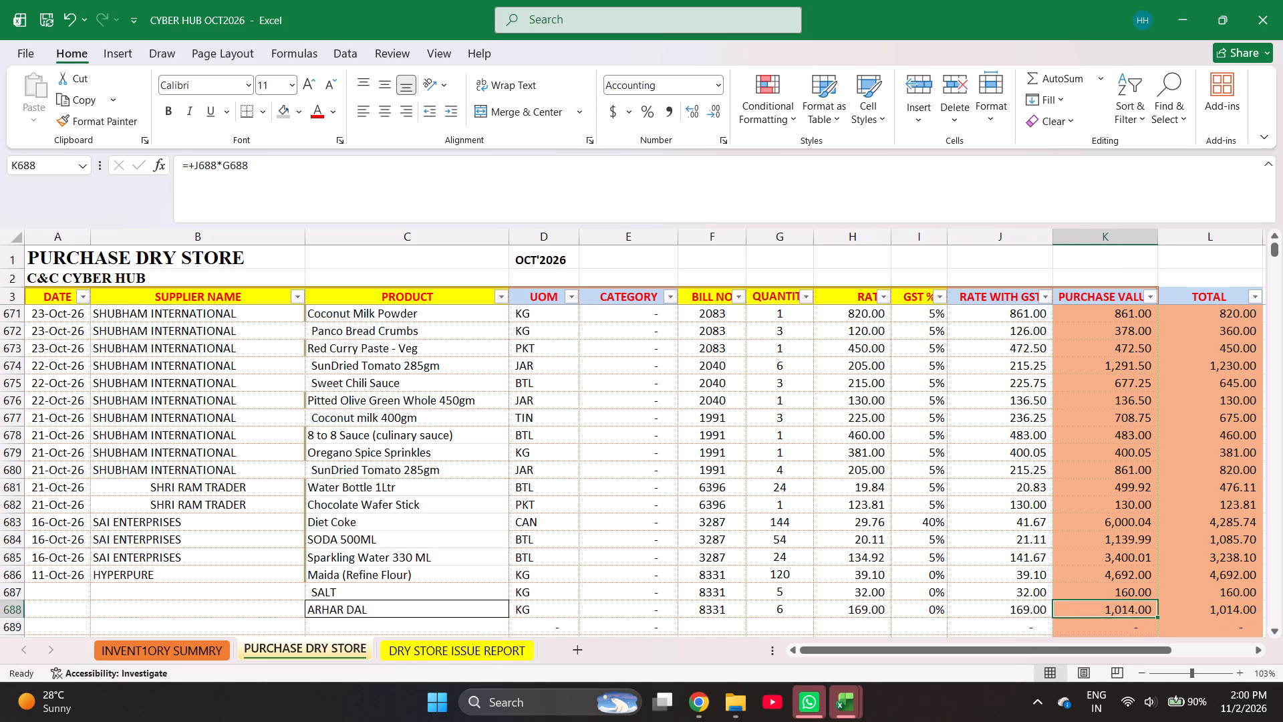
key(shift+Up)
key(shift+Up)
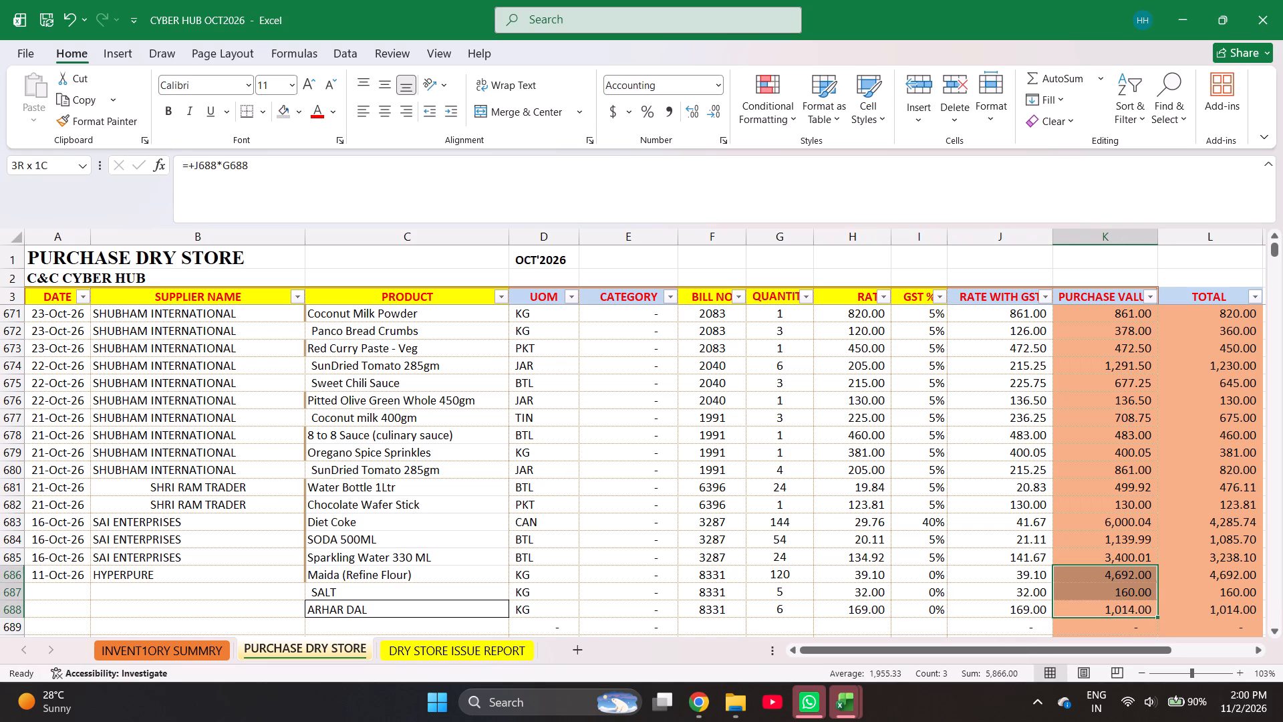
Fill the 11-Oct-26 date and HYPERPURE supplier name down from row 686 to rows 687 and 688.
key(ctrl+Left)
key(ctrl+Left)
key(ctrl+Left)
key(ctrl+Left)
key(ctrl+Left)
key(ctrl+Left)
key(ctrl+Left)
key(ctrl+Left)
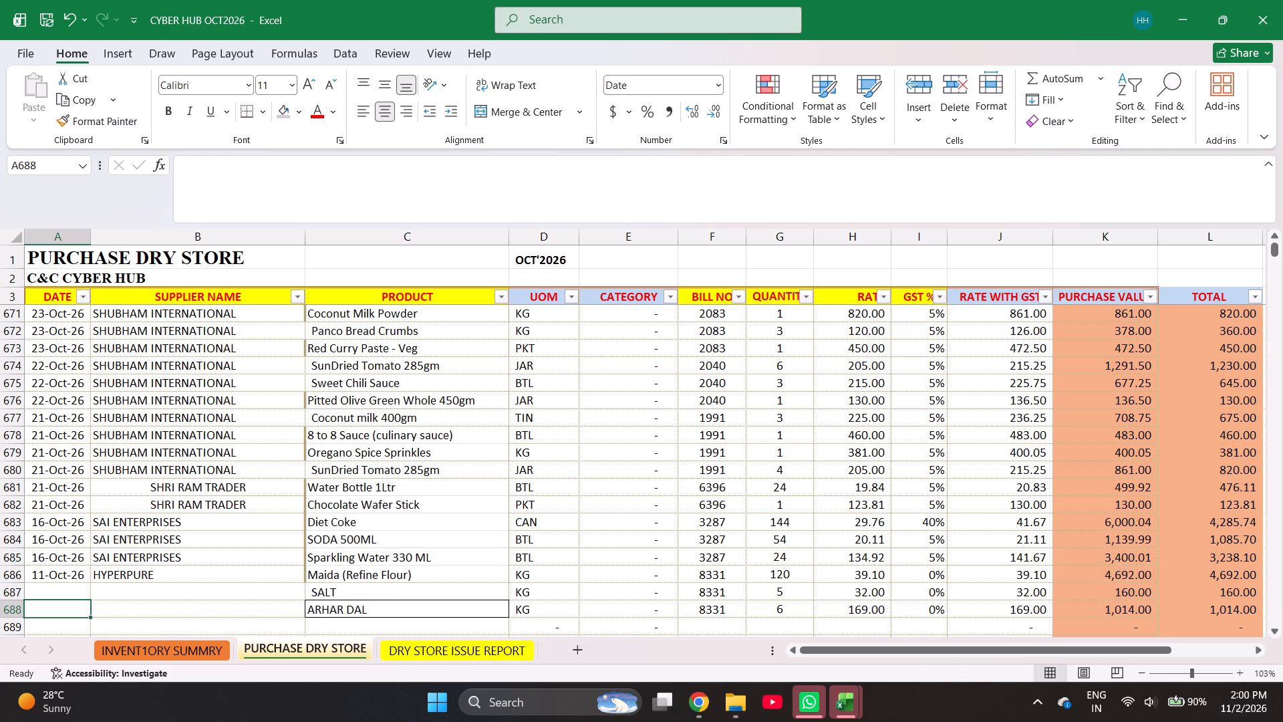
key(ctrl+Up)
key(shift+Right)
key(shift+Down)
key(shift+Down)
key(ctrl+d)
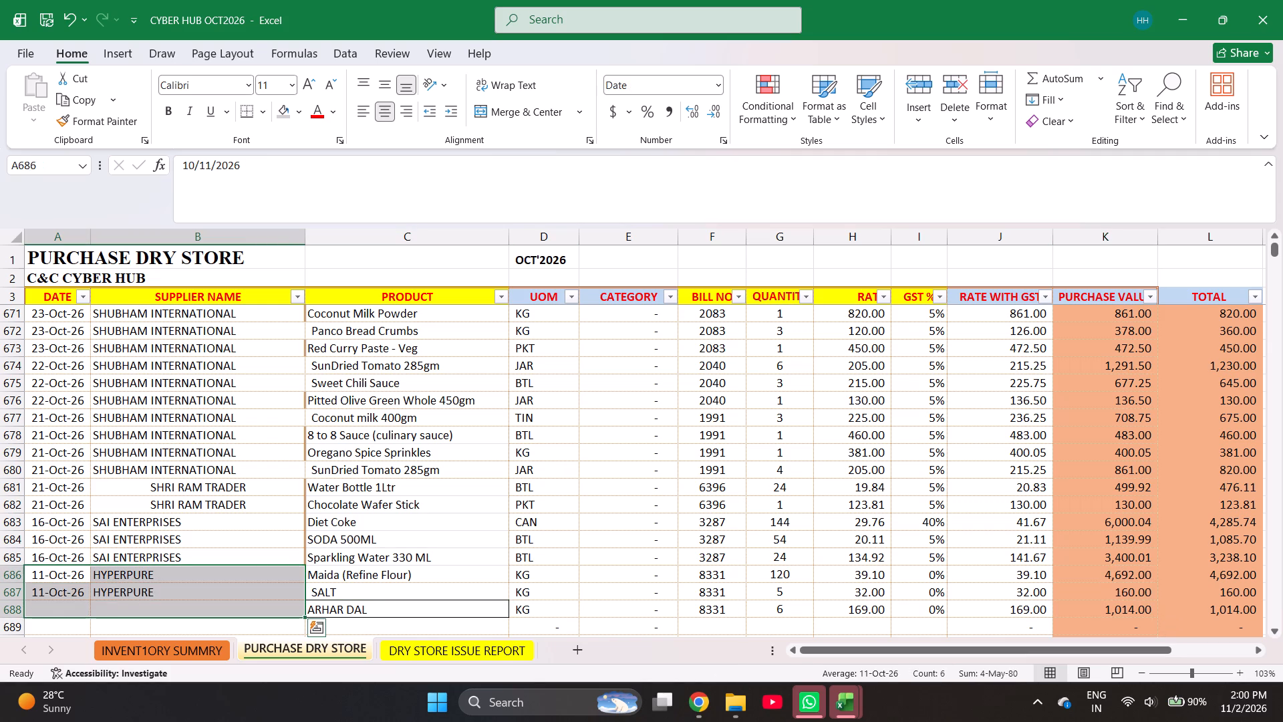
key(ctrl+Left)
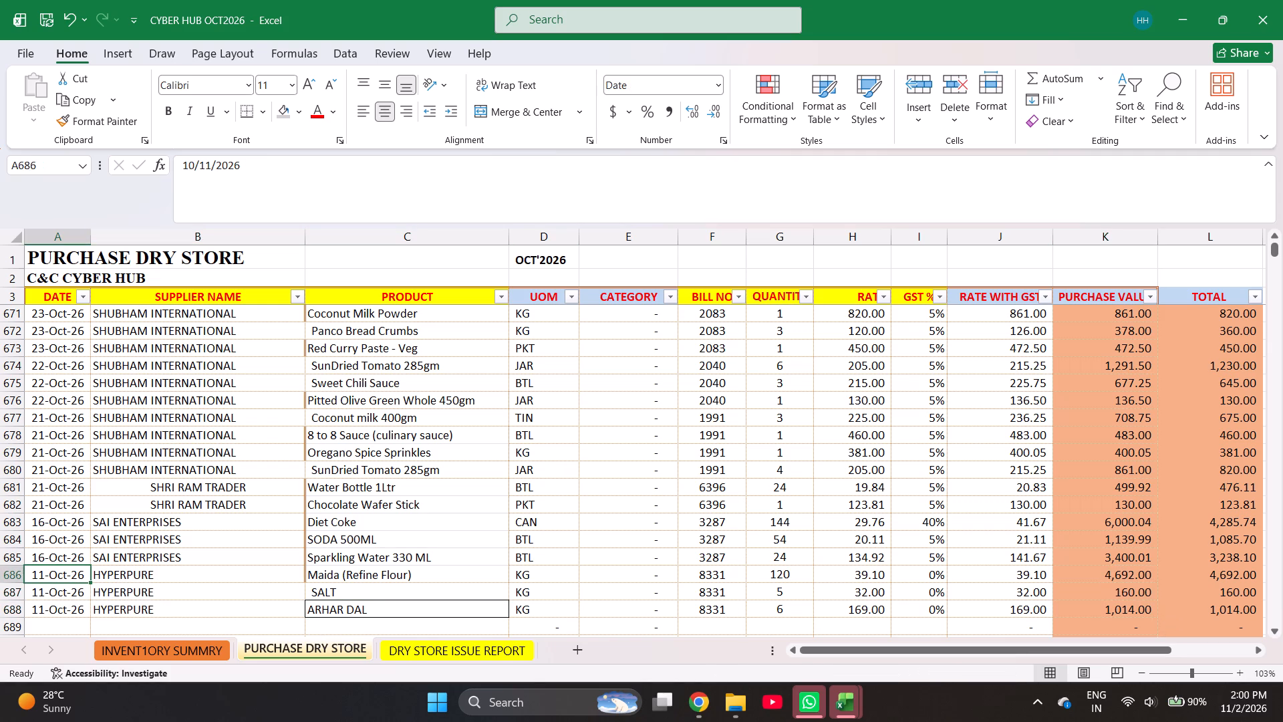
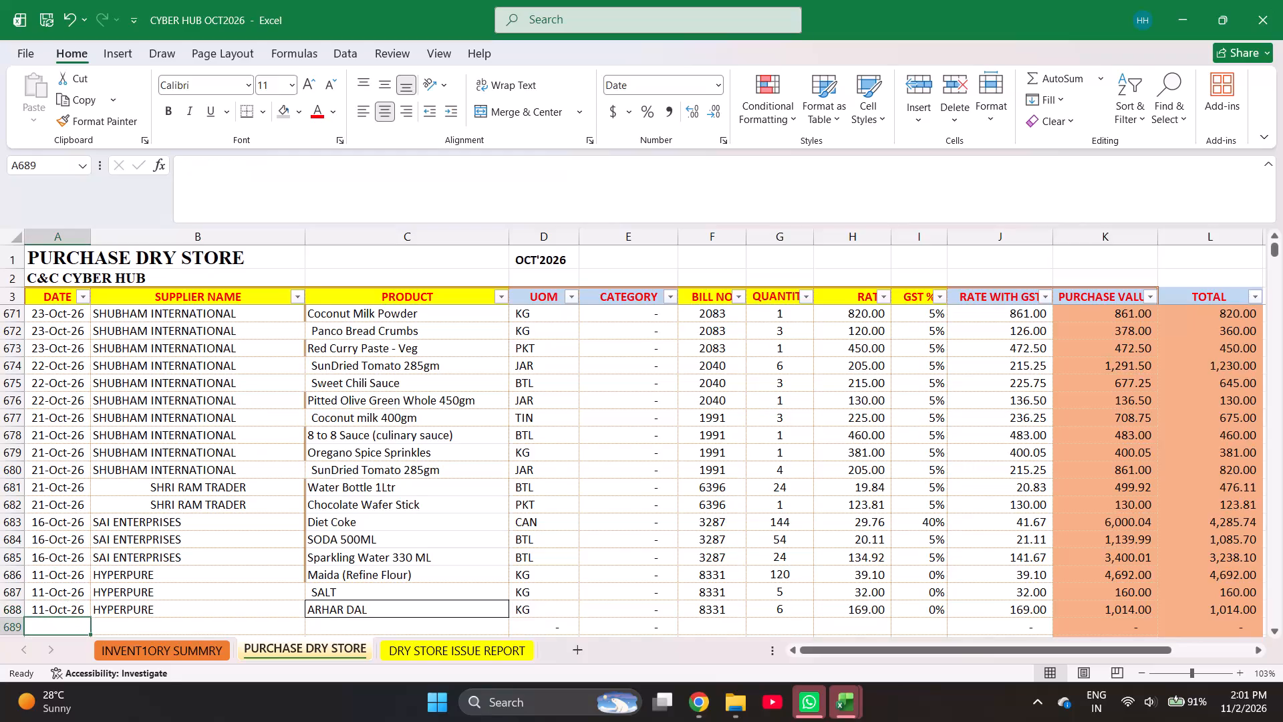
Start row 689 of the purchase sheet with the date 21-Oct-26 and the supplier HYPERPURE copied from the row above.
text(10-)
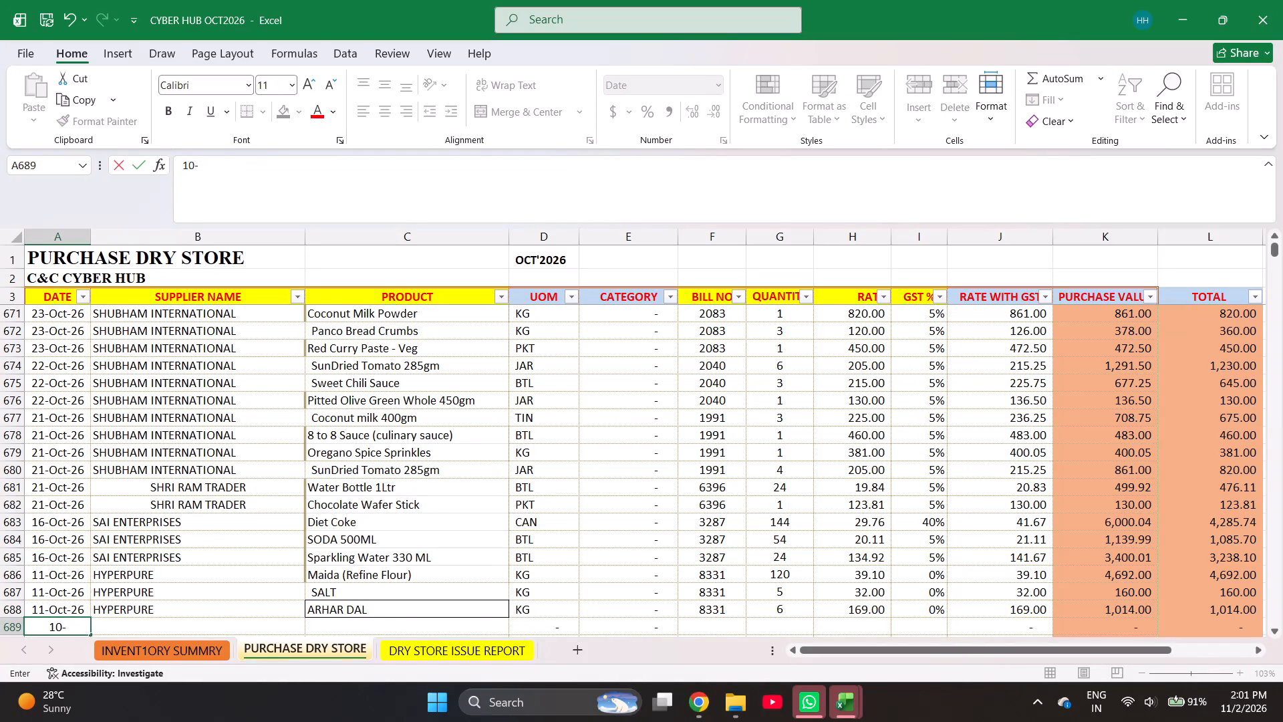
text(21-2026)
key(Right)
key(ctrl+d)
key(Right)
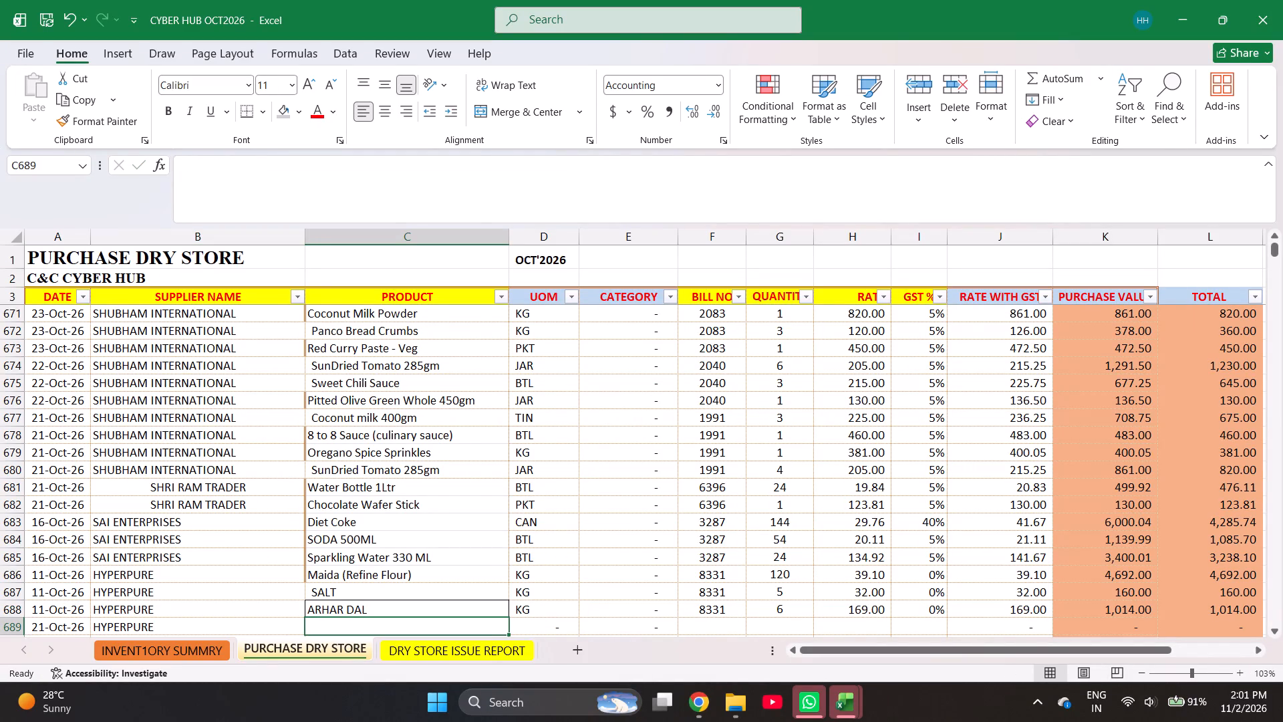
Find Red Colour in the inventory summary and copy it into the product cell of row 689.
key(ctrl+Page_Up)
key(ctrl+f)
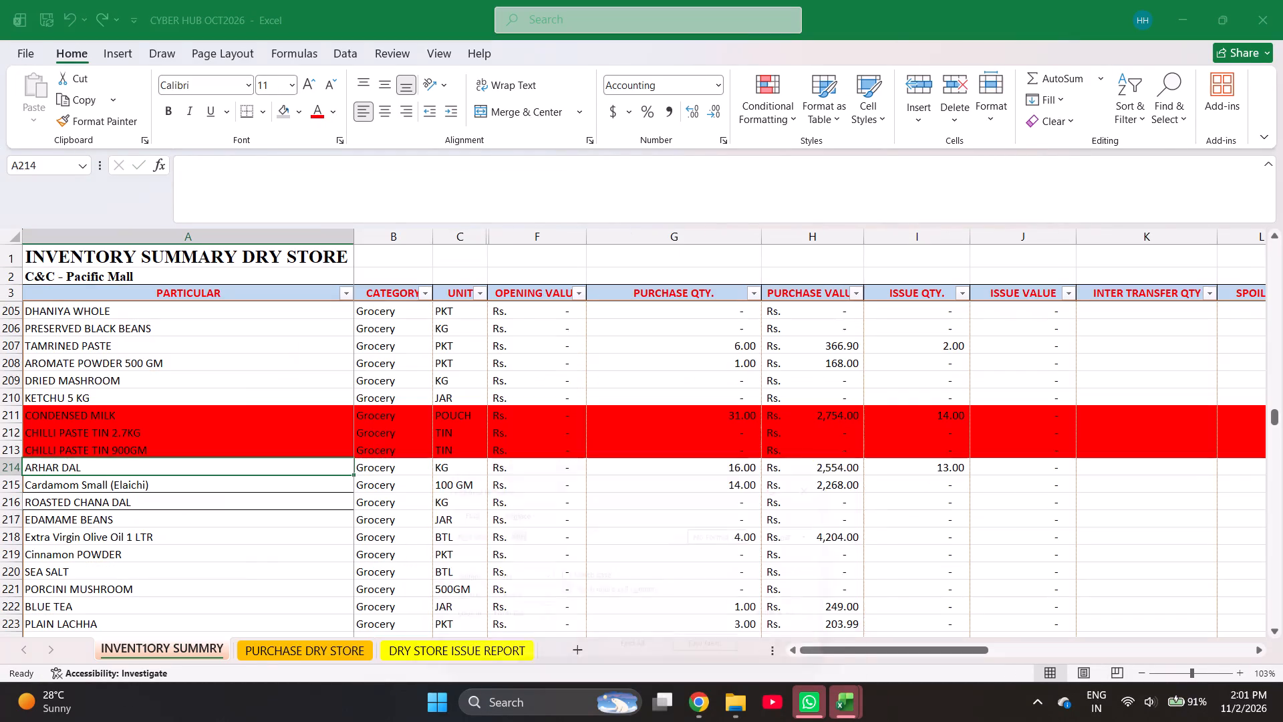
text(RED COL)
key(Return)
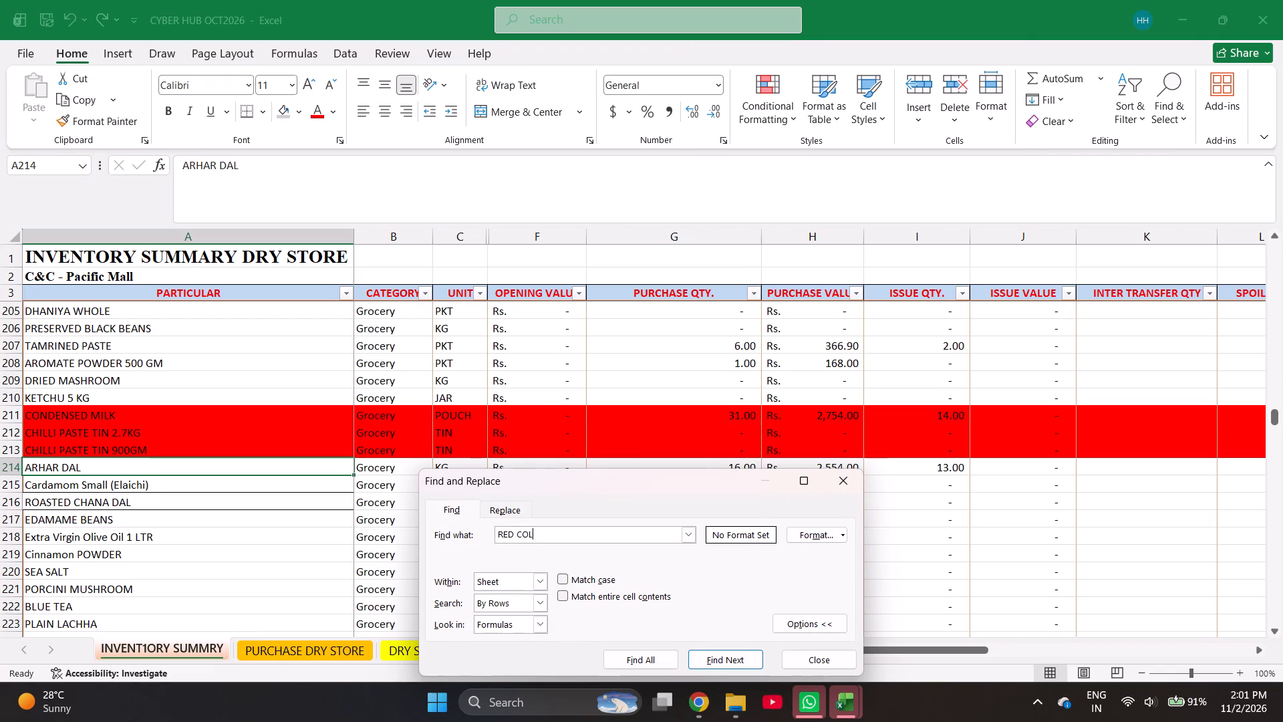
key(Escape)
key(ctrl+c)
key(ctrl+Page_Down)
key(Return)
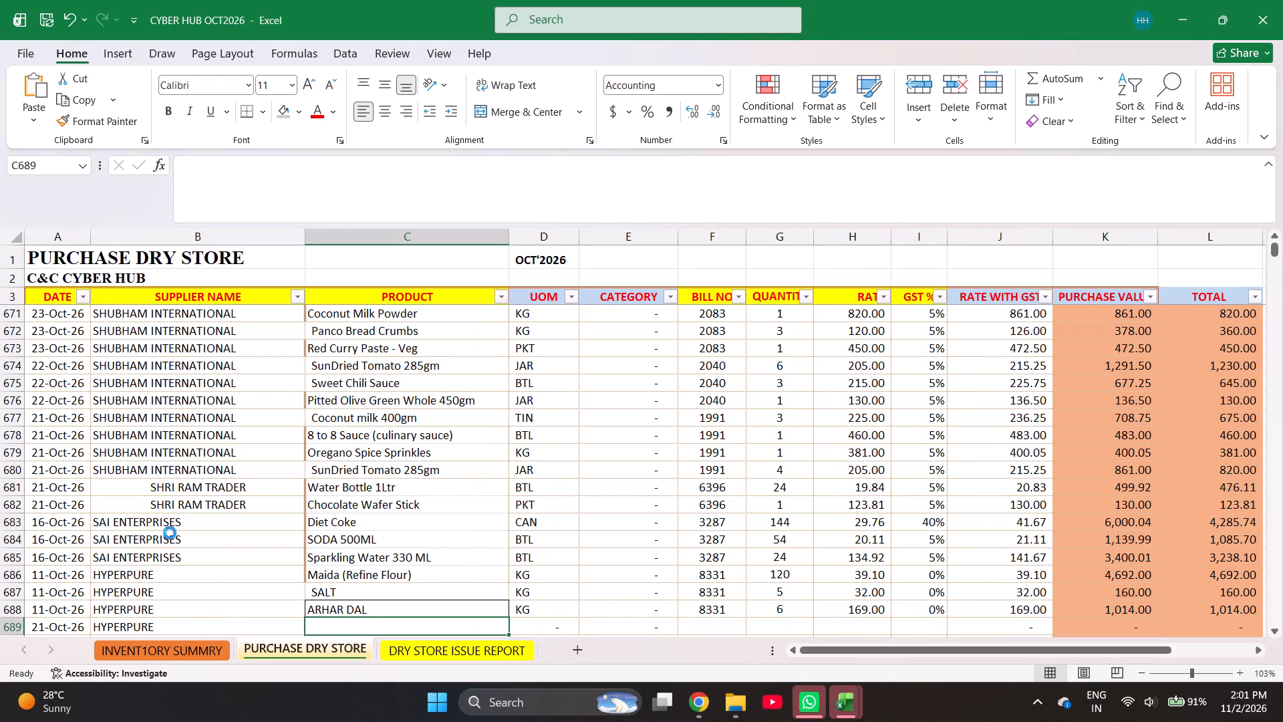
key(Return)
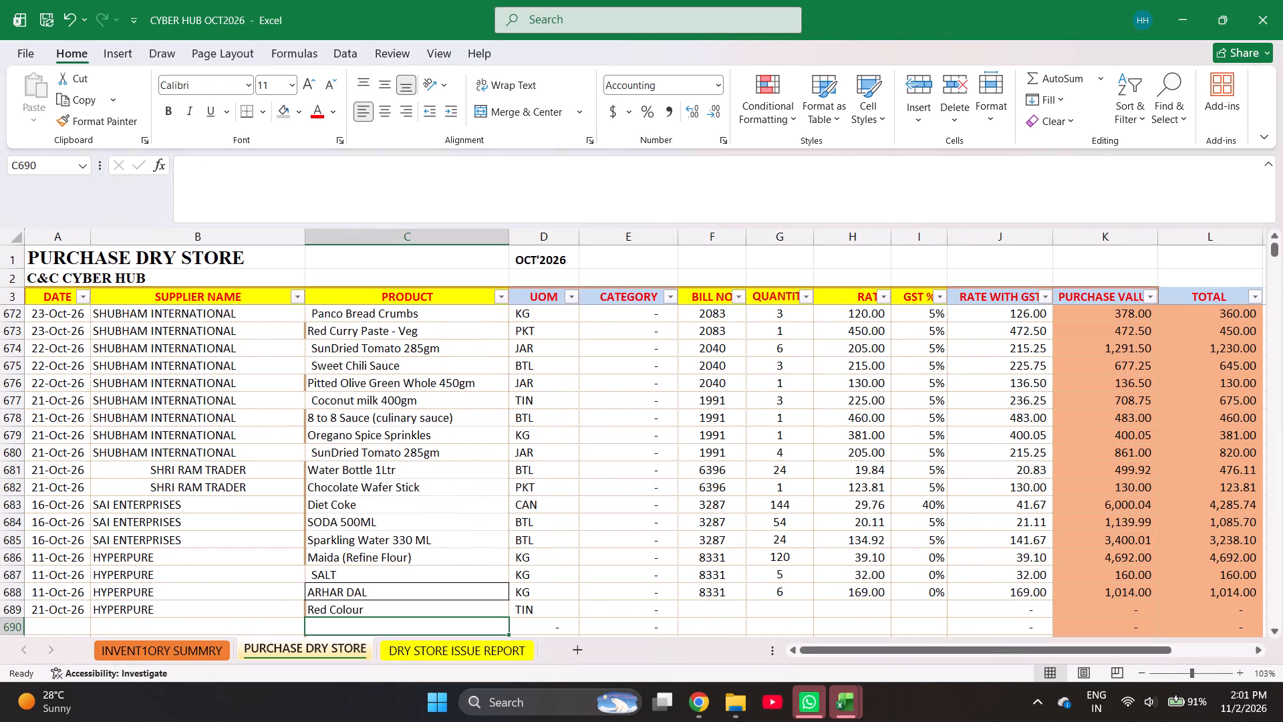
Enter the products DRY YEAST, SODA 750ML, WATER BOTTLE 500 ML and SunDried Tomato 285gm in rows 690 to 693.
text(DRY YEAST)
key(Return)
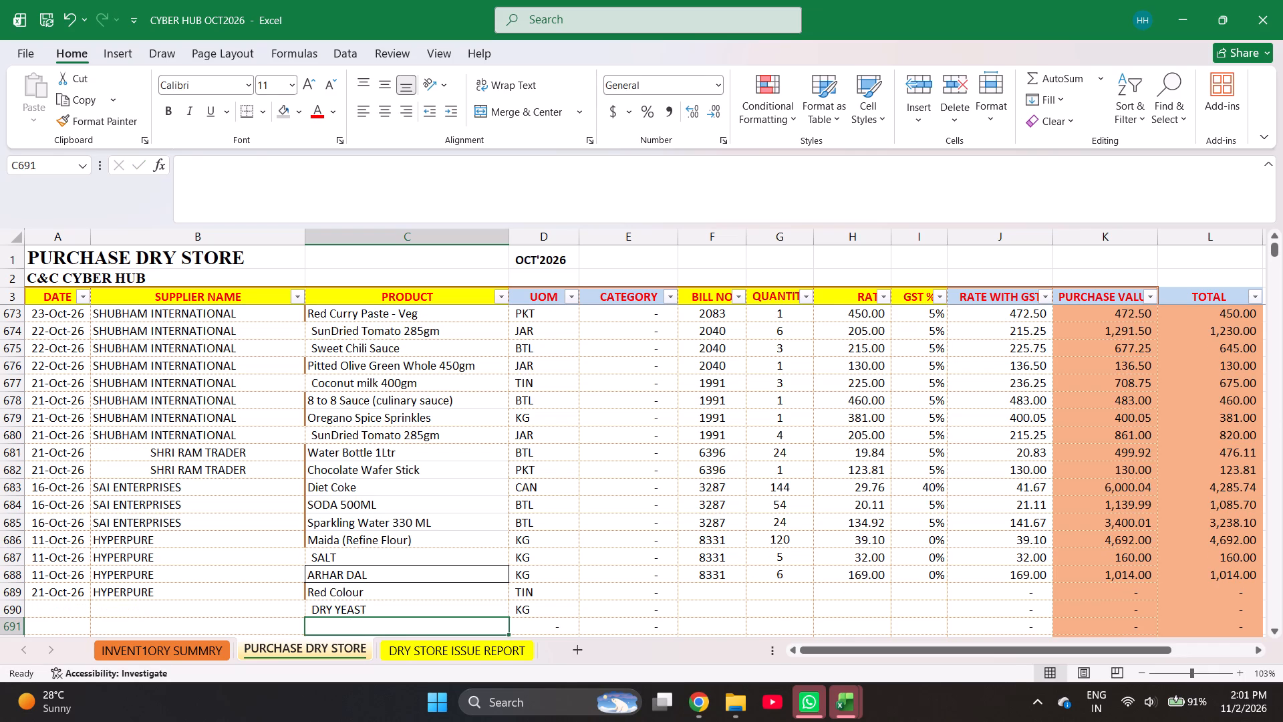
text(SODA 7)
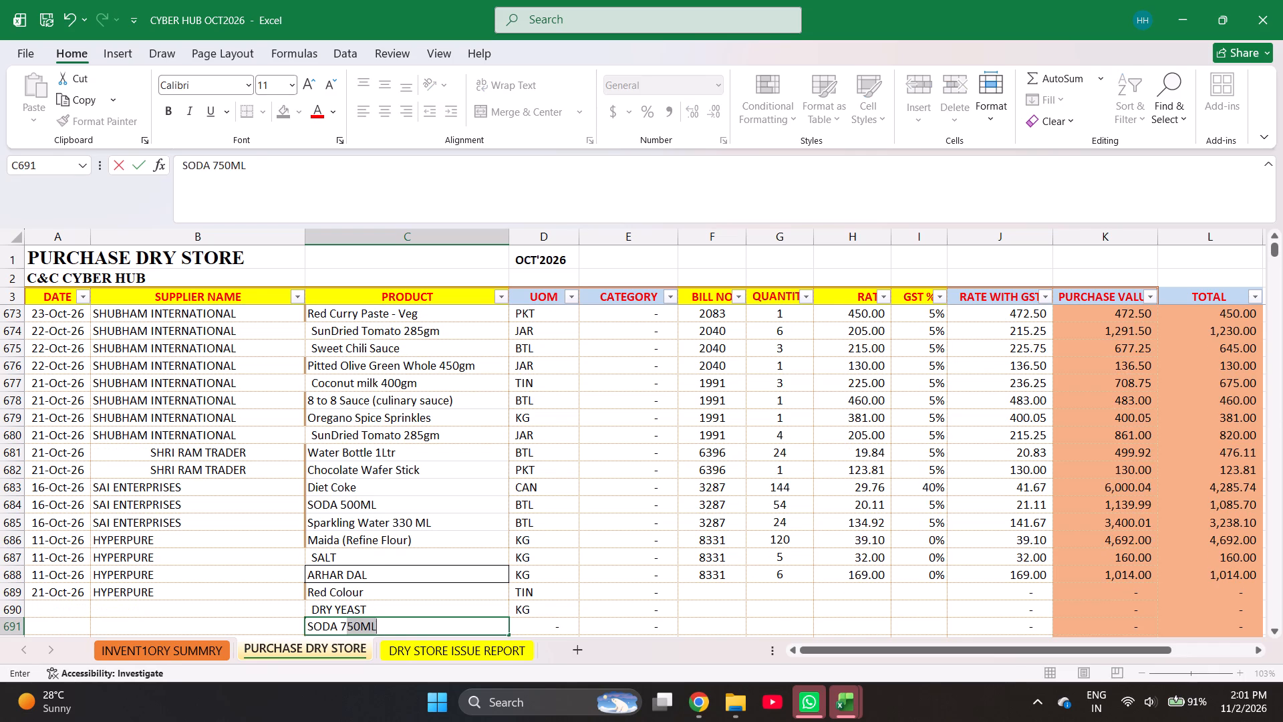
key(Return)
text(WATER BO)
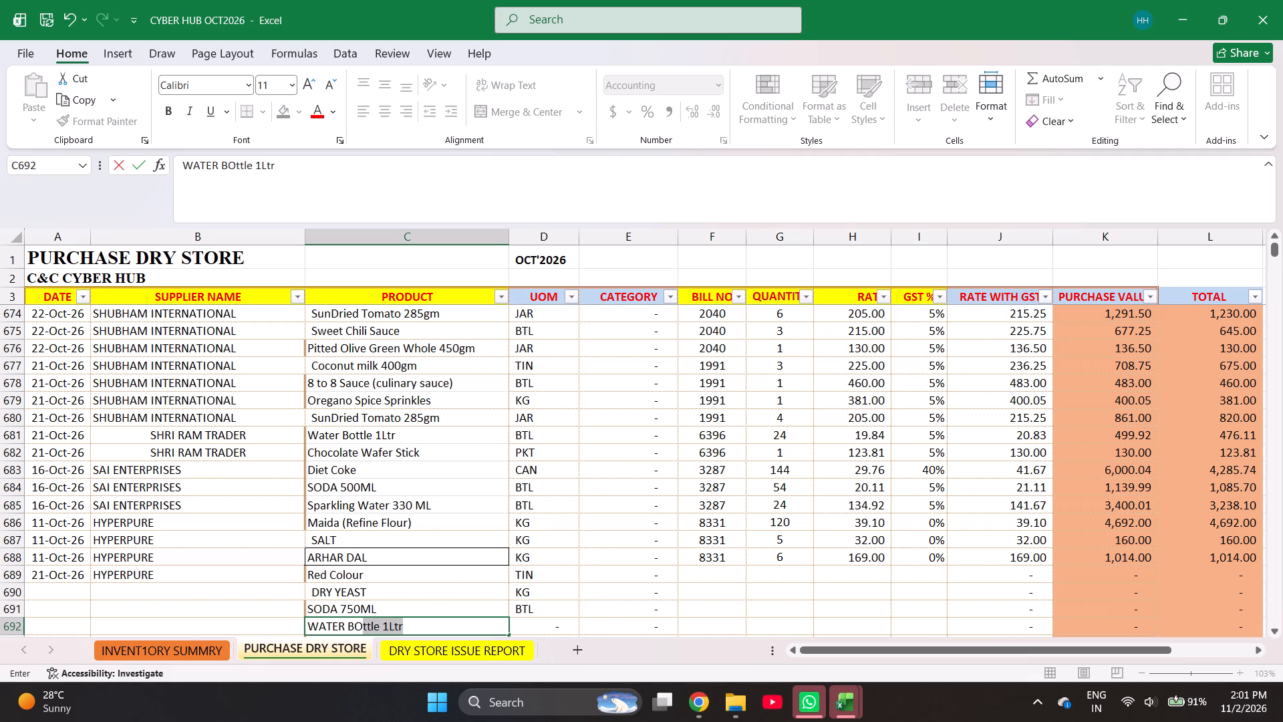
text(TT)
text(LE)
key(space)
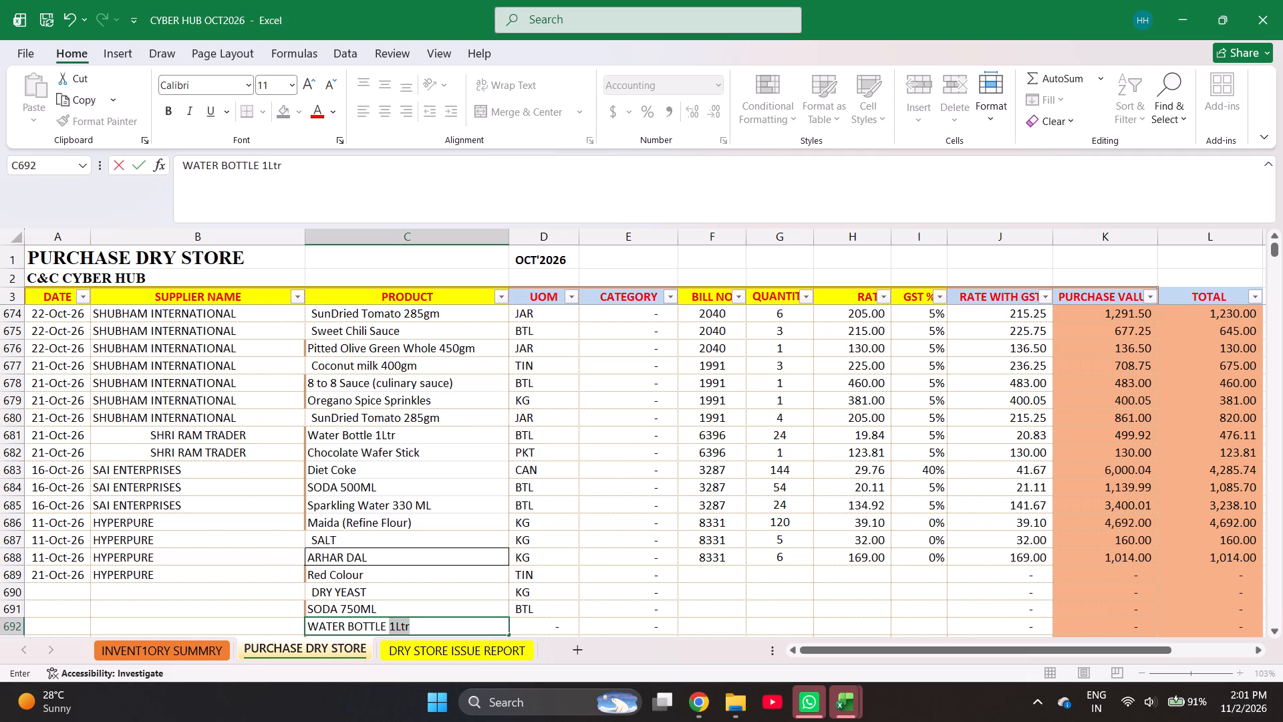
text(500 ML)
key(Return)
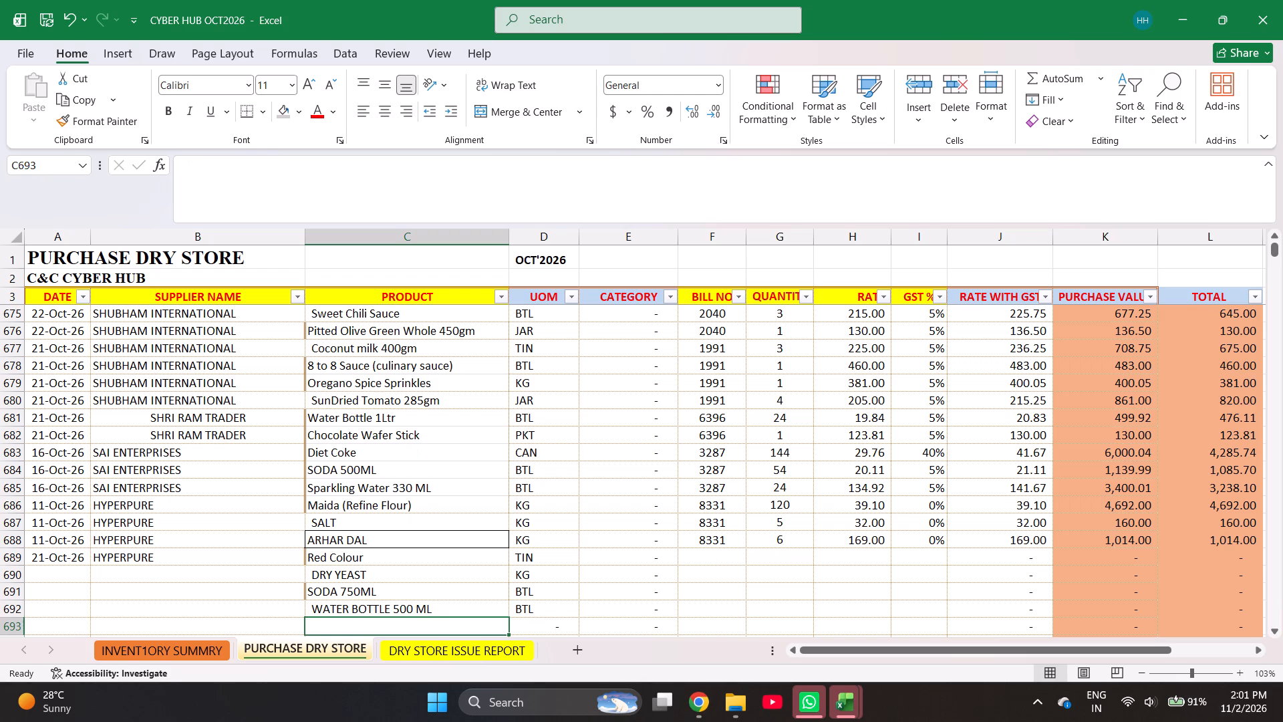
text(SUN)
key(Return)
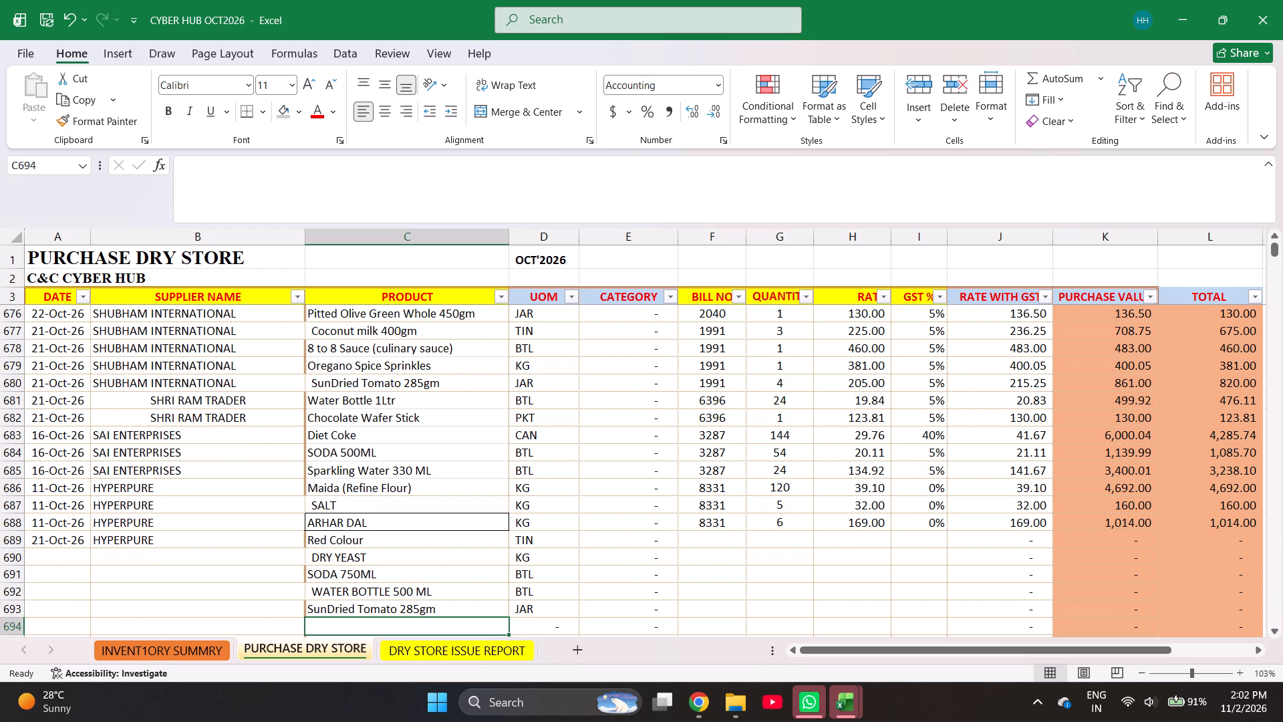
Fill the product in row 694 with Jalapeno Slices, copying the exact name from the inventory summary.
text(JALA)
key(space)
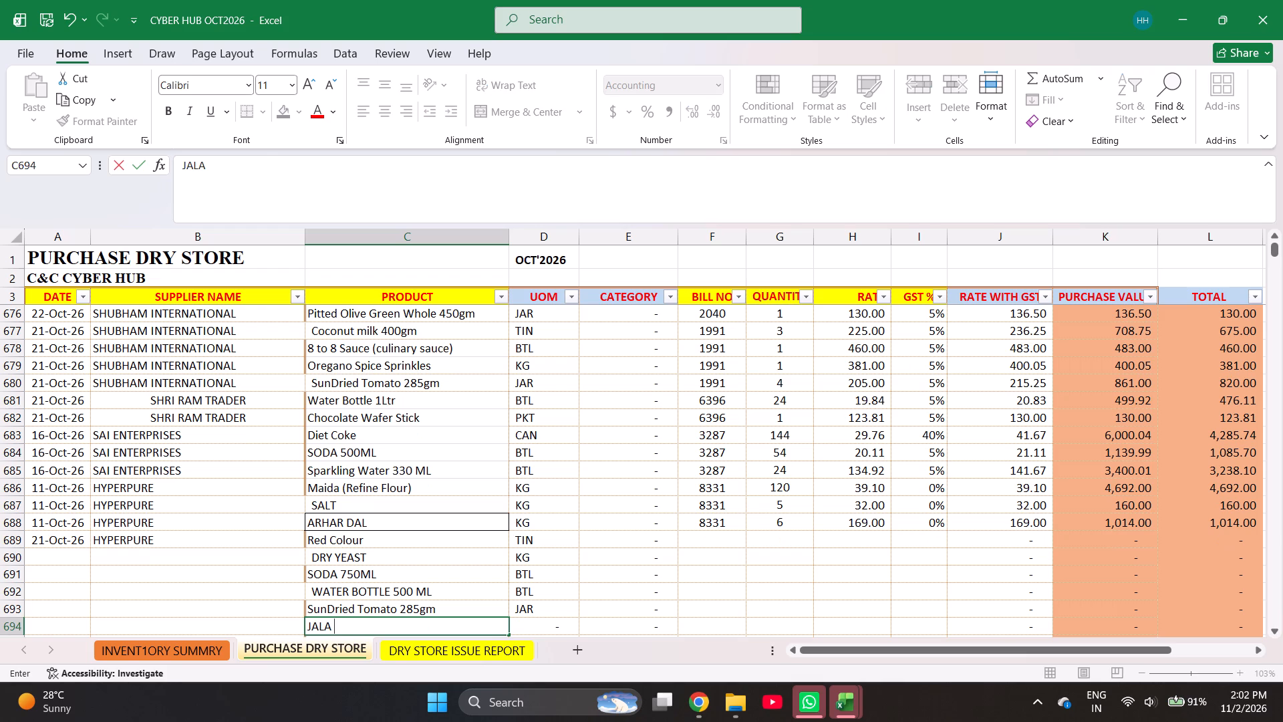
key(BackSpace)
text(PENO)
key(ctrl+Page_Up)
key(ctrl+f)
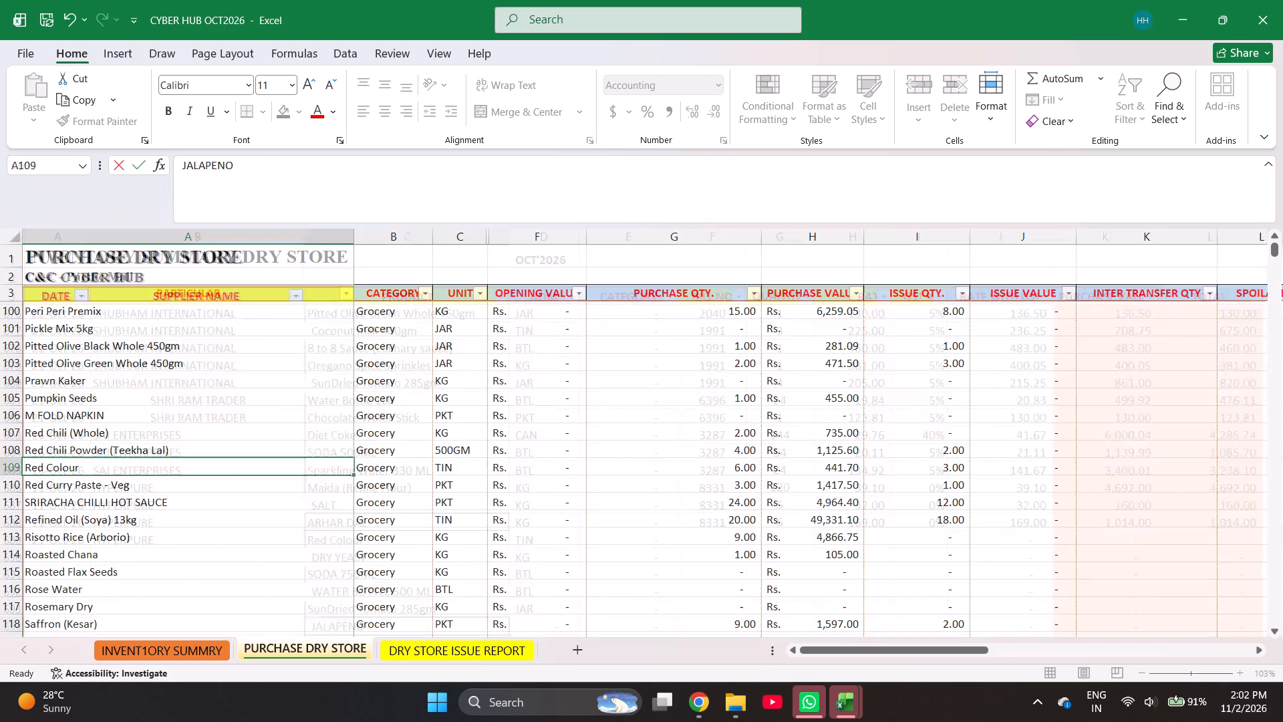
text(JALA)
key(Return)
key(Escape)
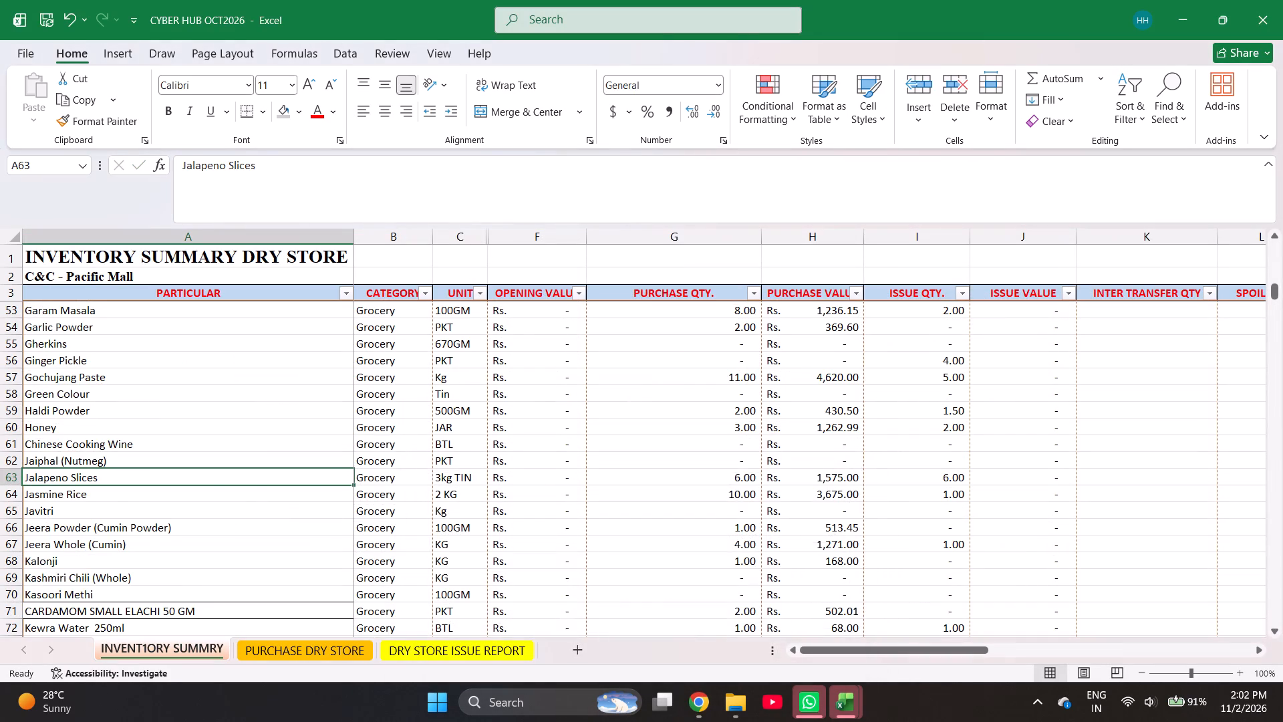
key(ctrl+c)
key(ctrl+Page_Down)
key(Return)
key(Return)
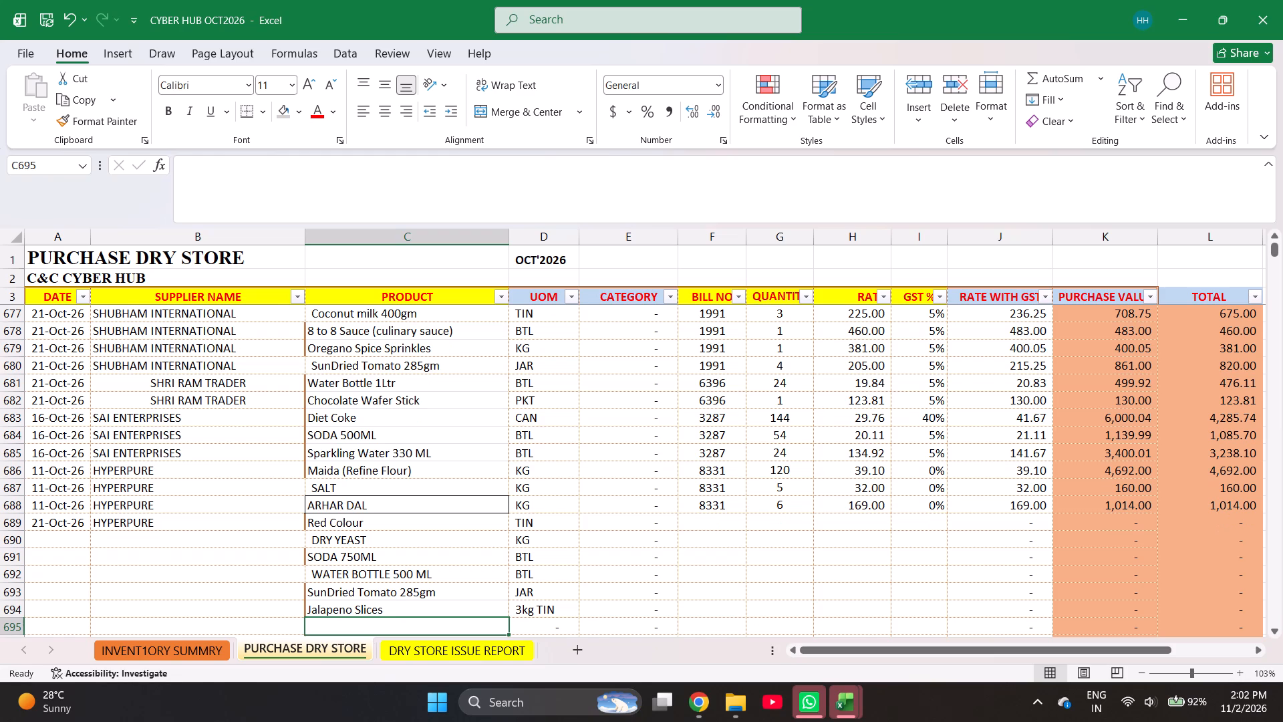
Enter Panco Bread Crumbs as the product in row 695.
text(PAN)
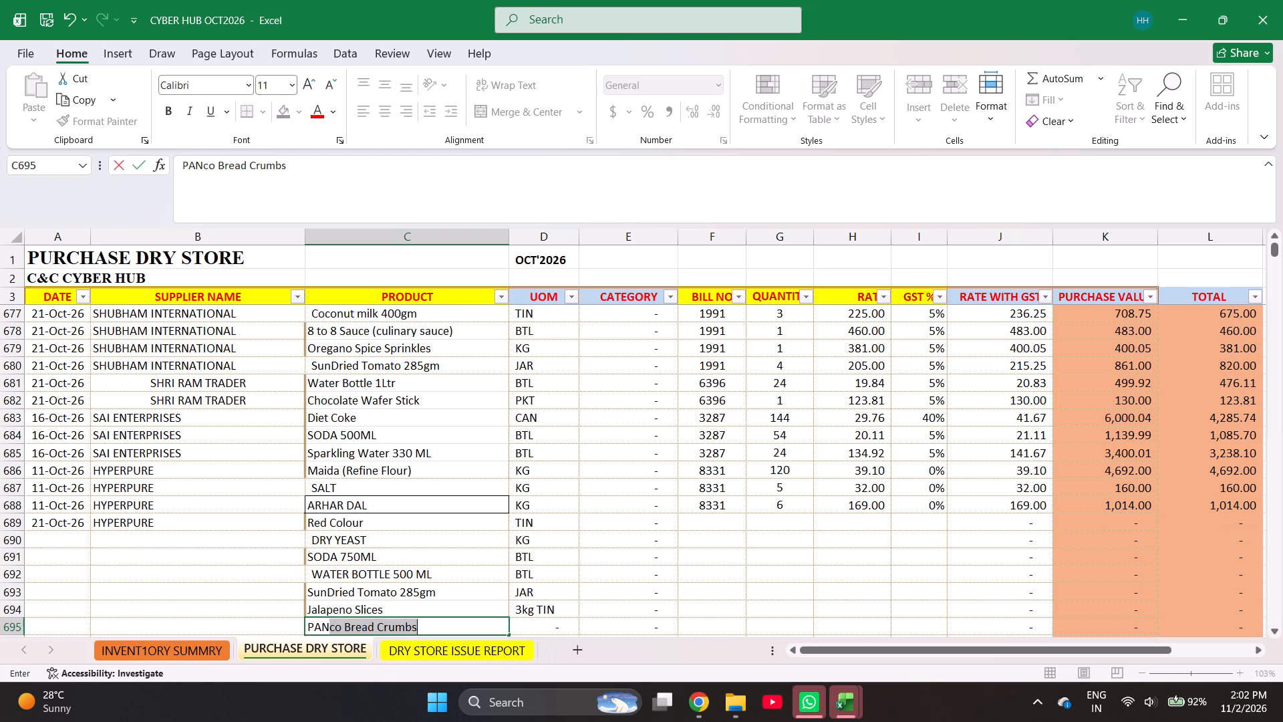
key(Return)
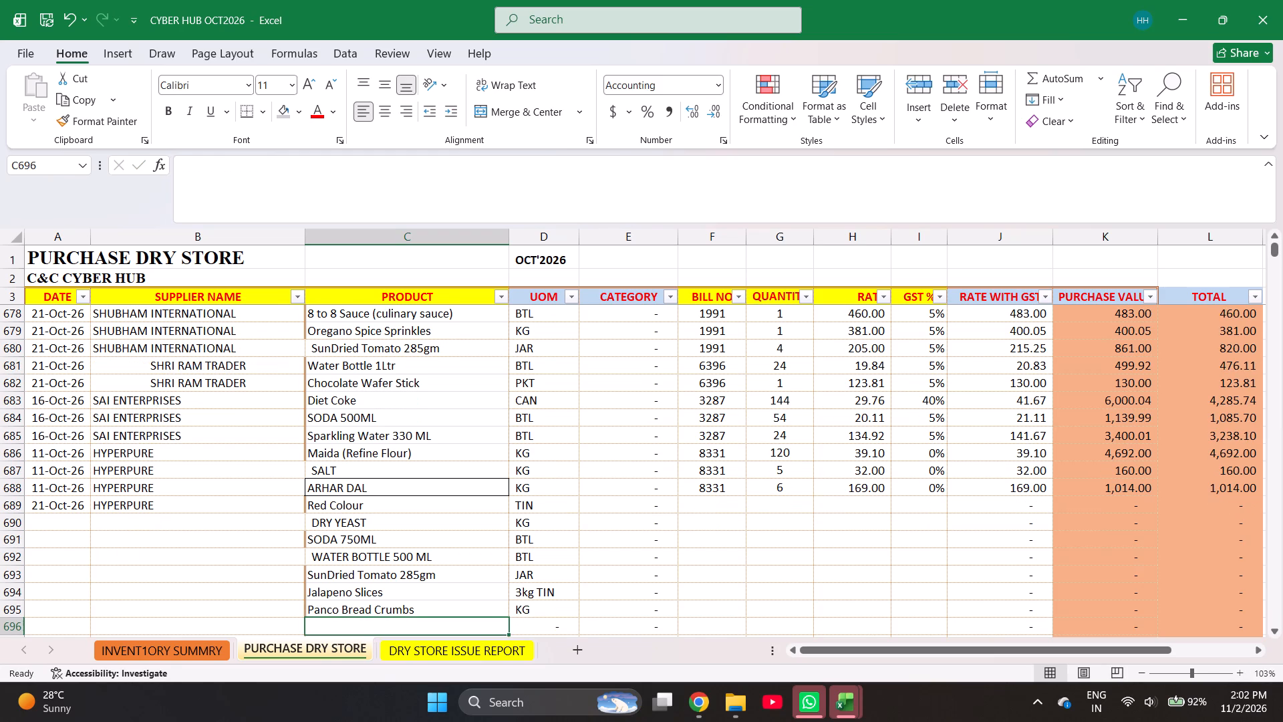
Find Olive Black Sliced 3kg in the inventory summary and copy it into the product cell of row 696.
key(ctrl+Page_Up)
key(ctrl+f)
text(OLIVE)
key(Return)
key(Escape)
key(ctrl+c)
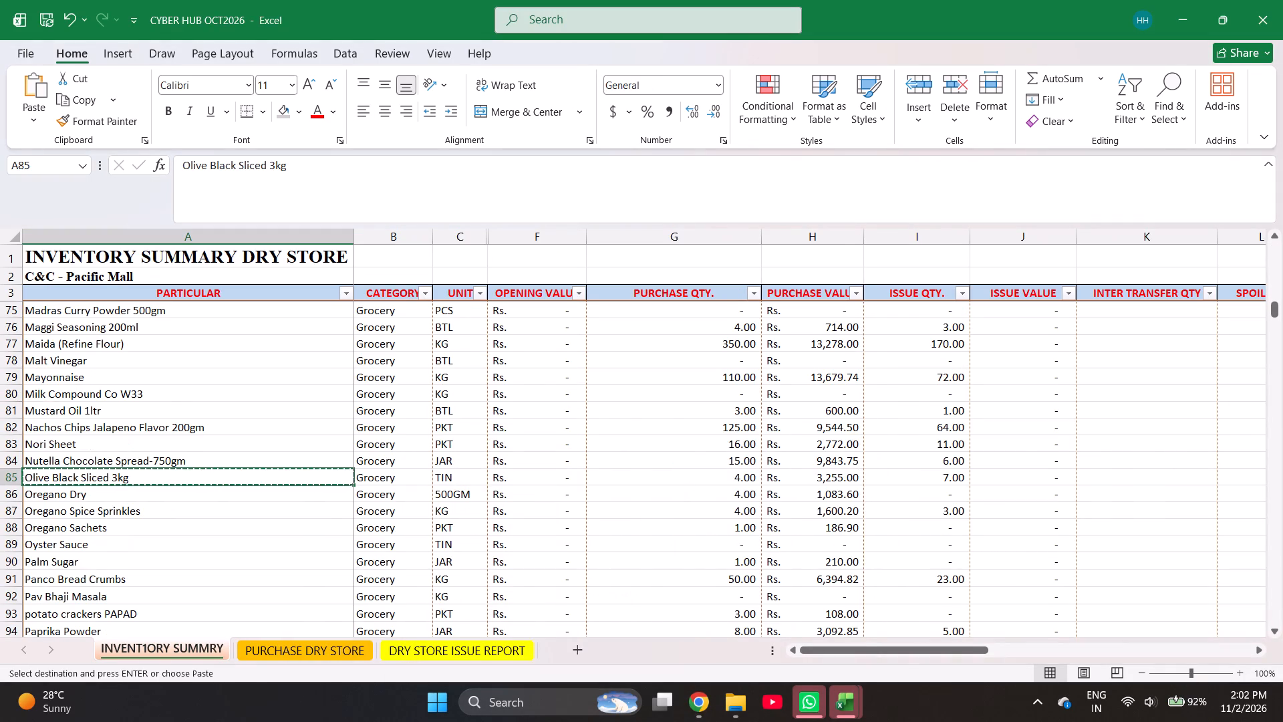
key(ctrl+Page_Down)
key(Return)
key(Return)
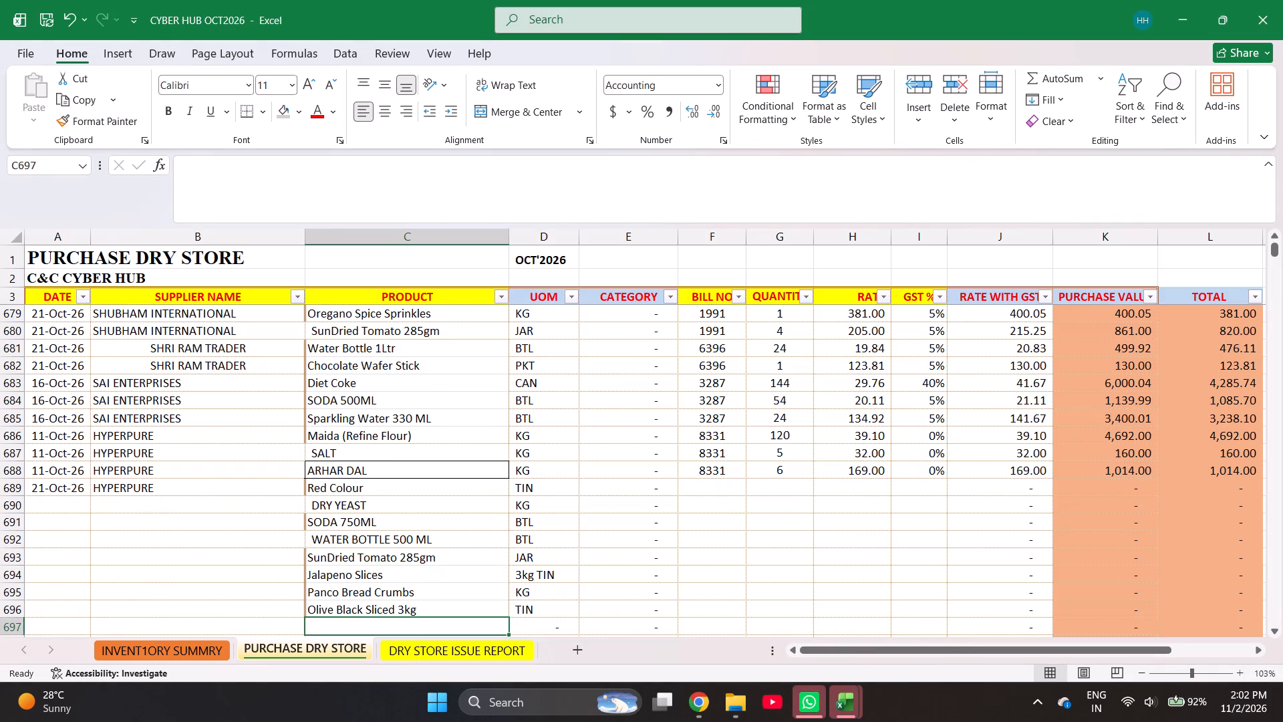
Enter Red Curry Paste - Veg as the product in row 697.
text(RED CURRY)
key(Return)
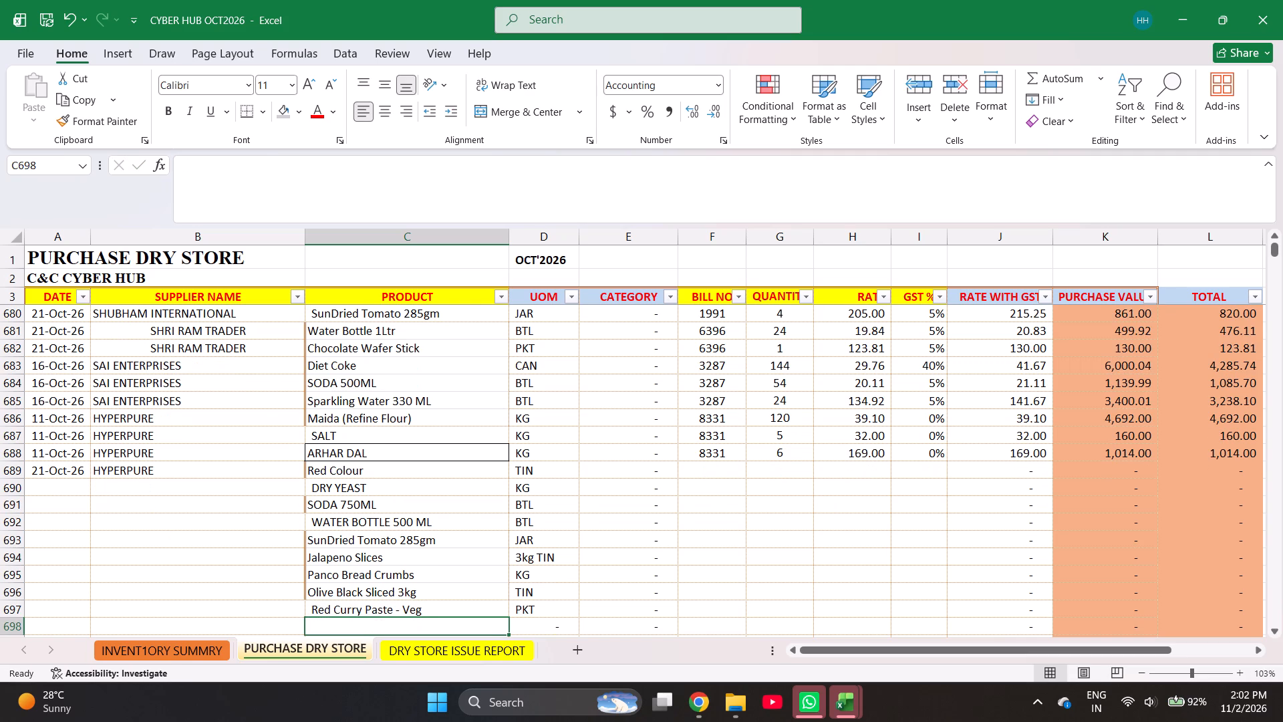
Find Suma Grill in the inventory summary and copy it into the product cell of row 698.
key(ctrl+Page_Up)
key(ctrl+f)
text(SUMA)
key(Return)
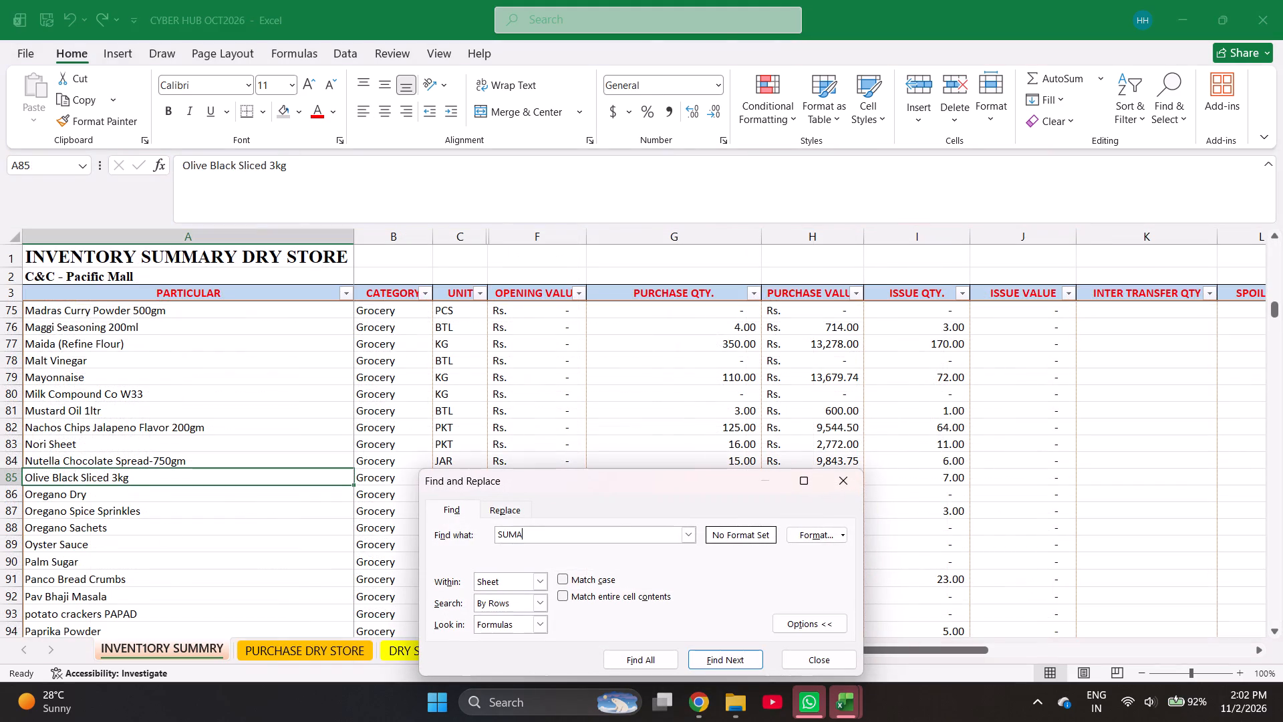
key(Escape)
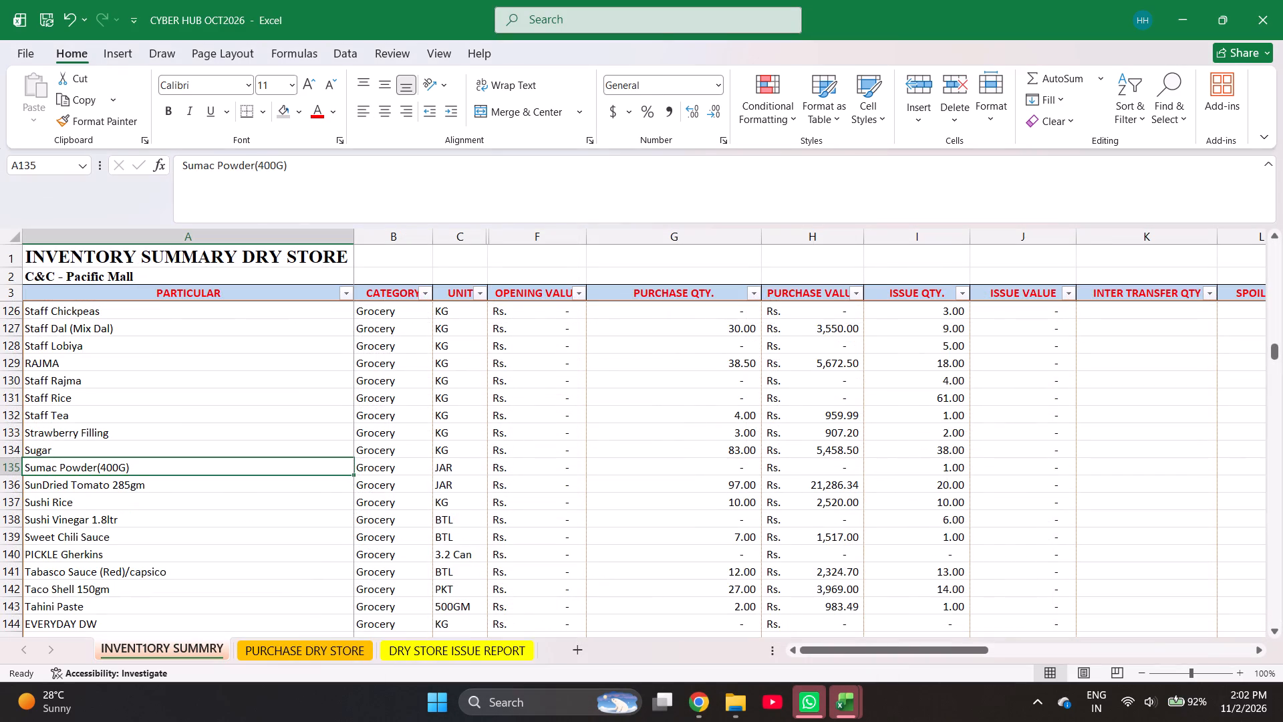
key(ctrl+f)
key(Return)
key(Escape)
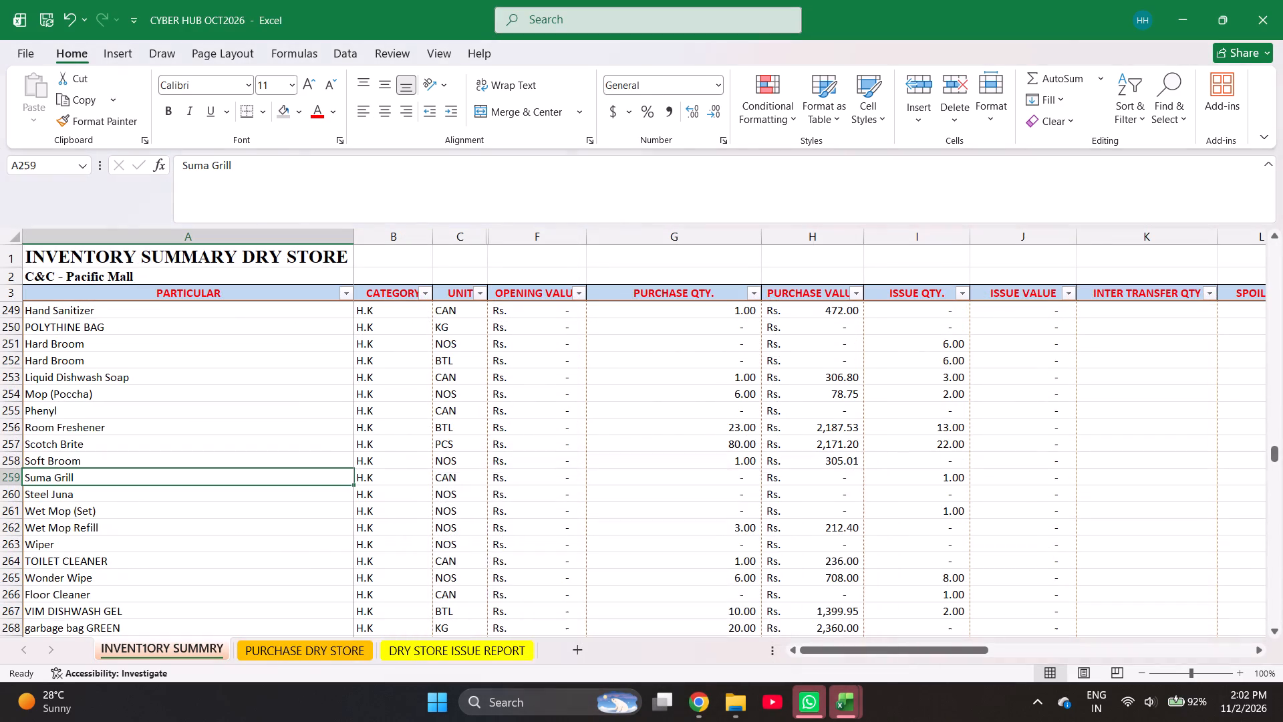
key(ctrl+c)
key(ctrl+Page_Down)
key(Return)
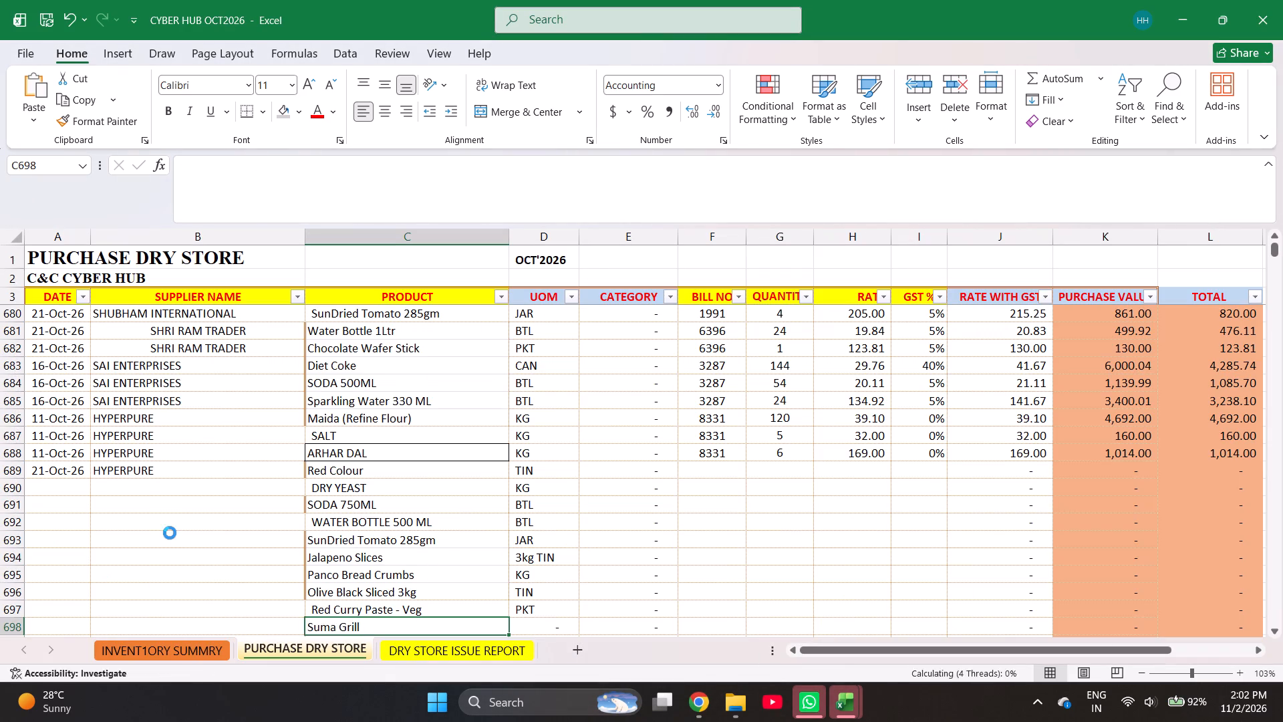
key(Return)
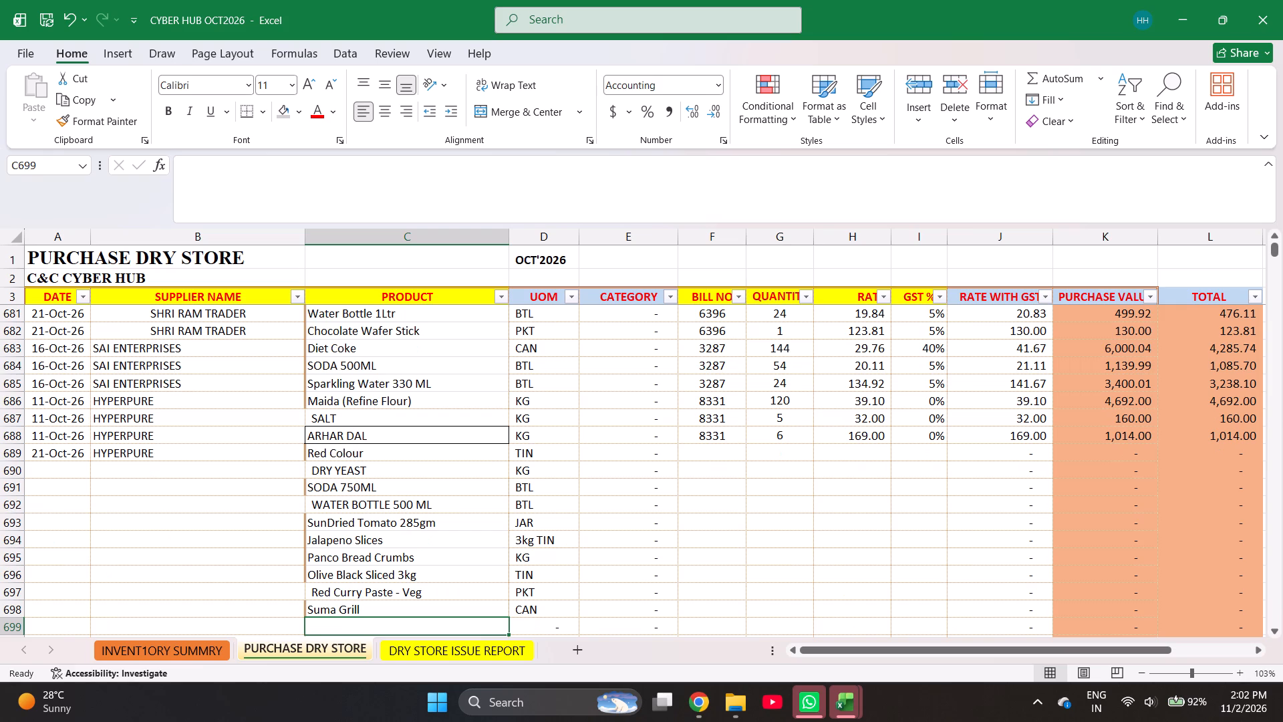
Search the inventory summary for SUMA items.
key(ctrl+Page_Up)
key(ctrl+f)
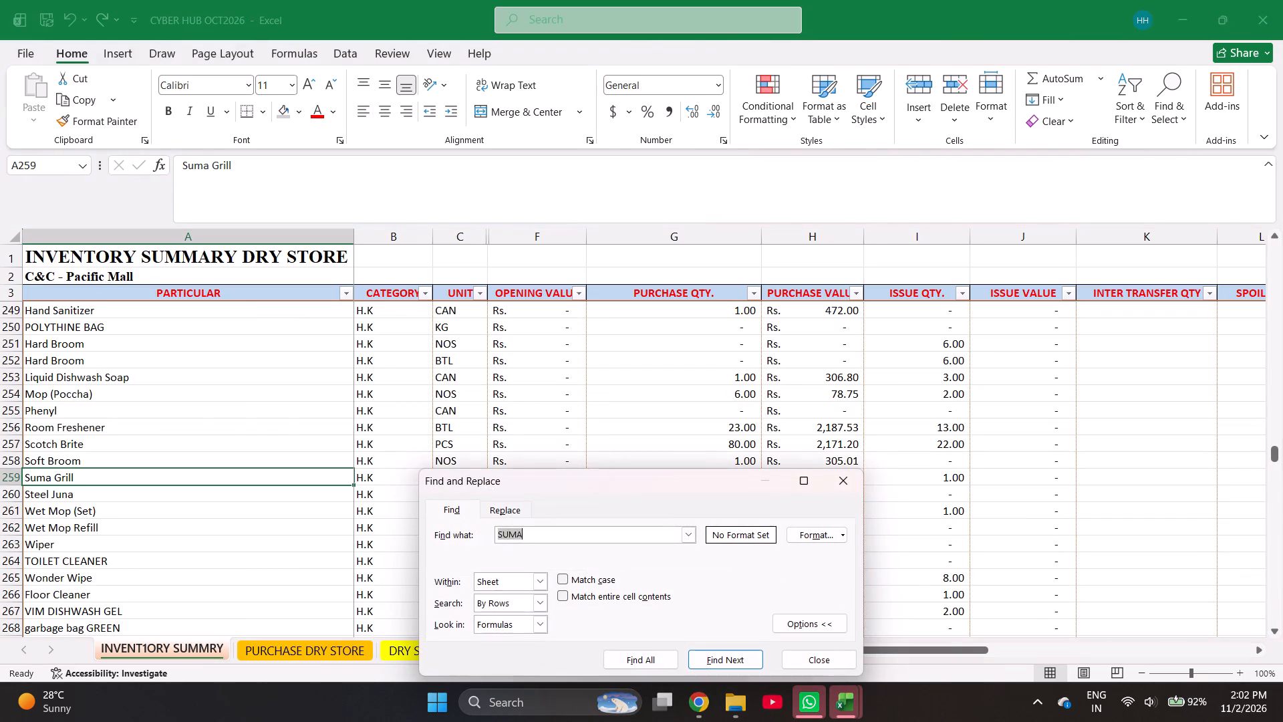
text(SUA)
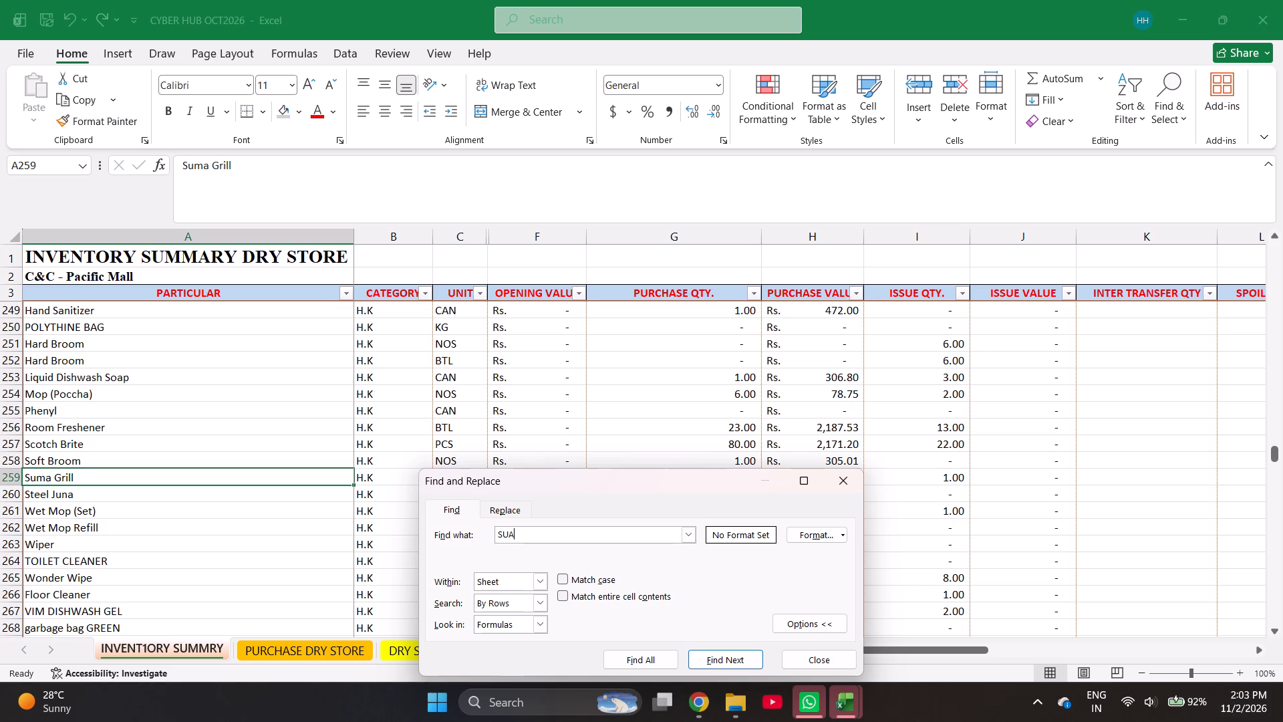
key(Escape)
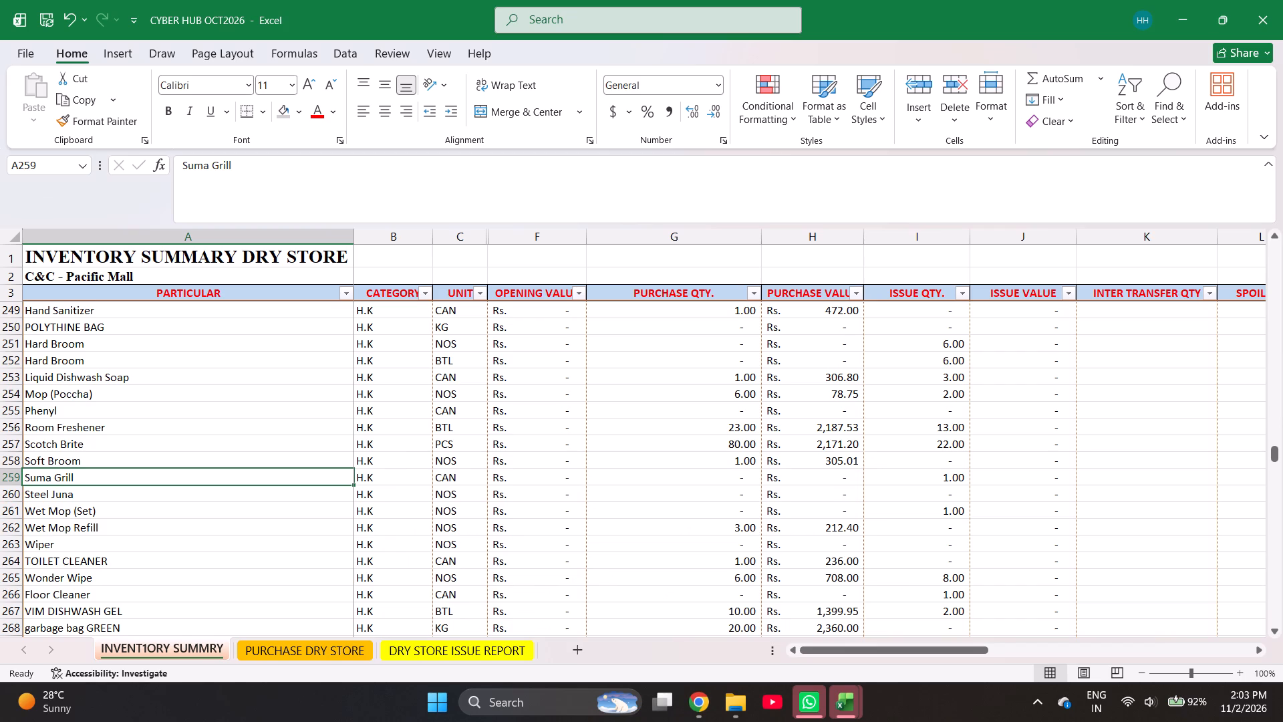
key(ctrl+f)
key(Return)
key(Return)
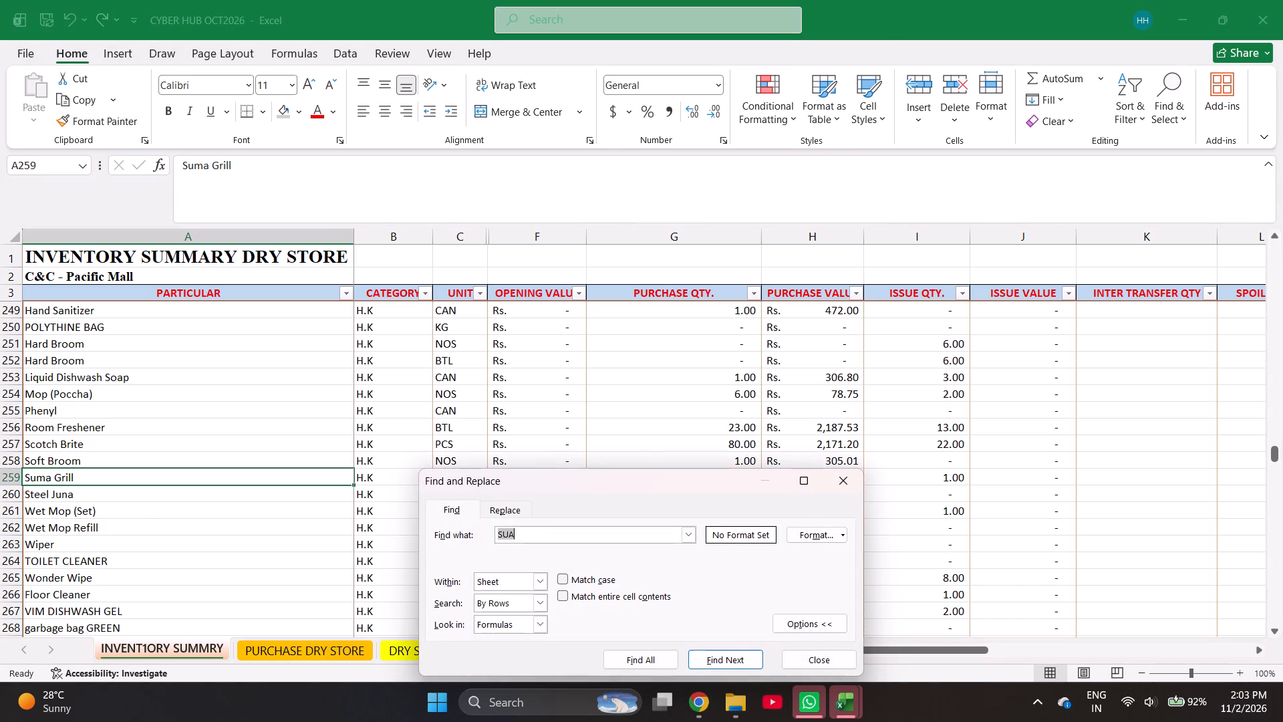
text(SUMA)
key(Return)
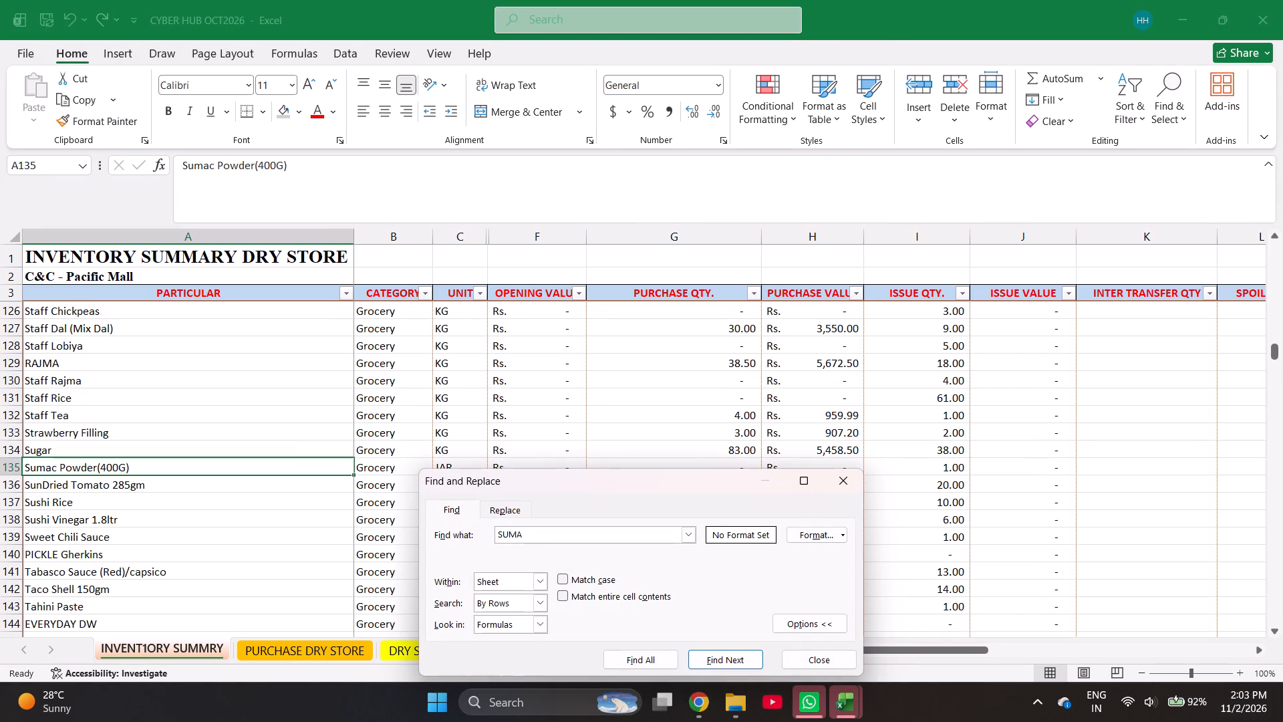
key(Return)
key(Return)
key(Return)
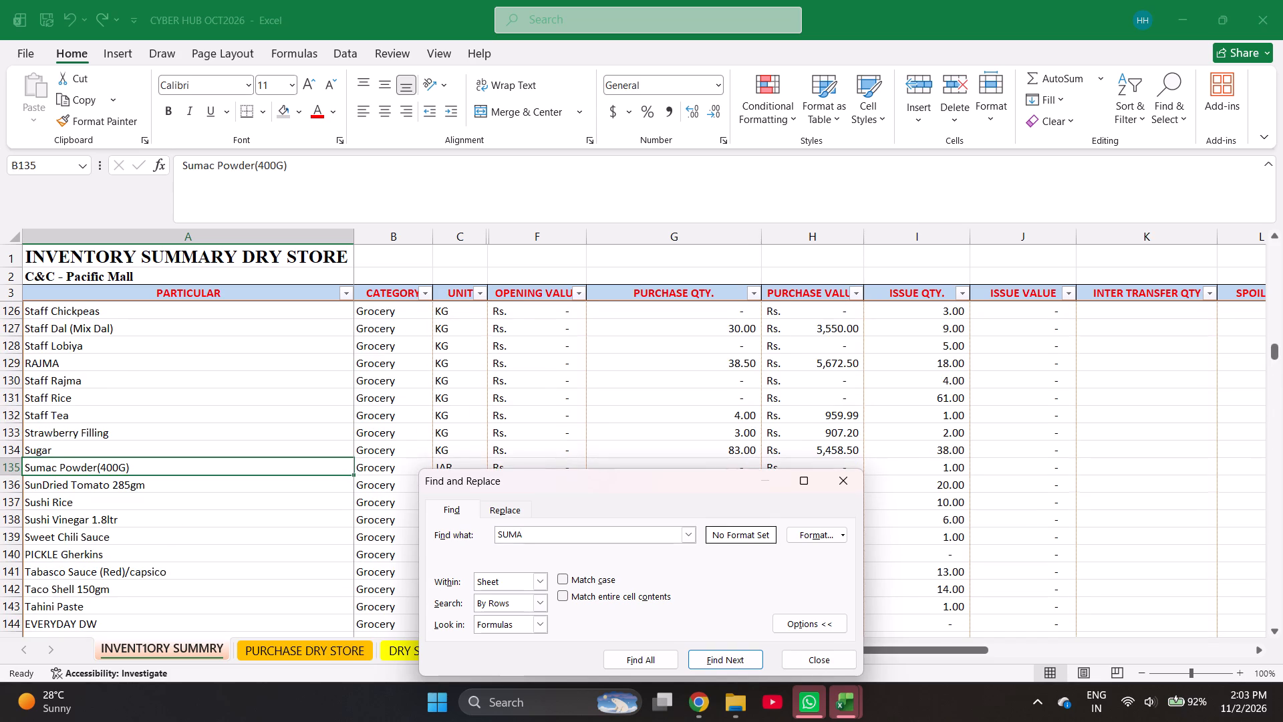
key(Return)
key(Return)
key(Return)
key(Return)
key(Return)
key(Return)
key(Return)
key(Return)
key(Return)
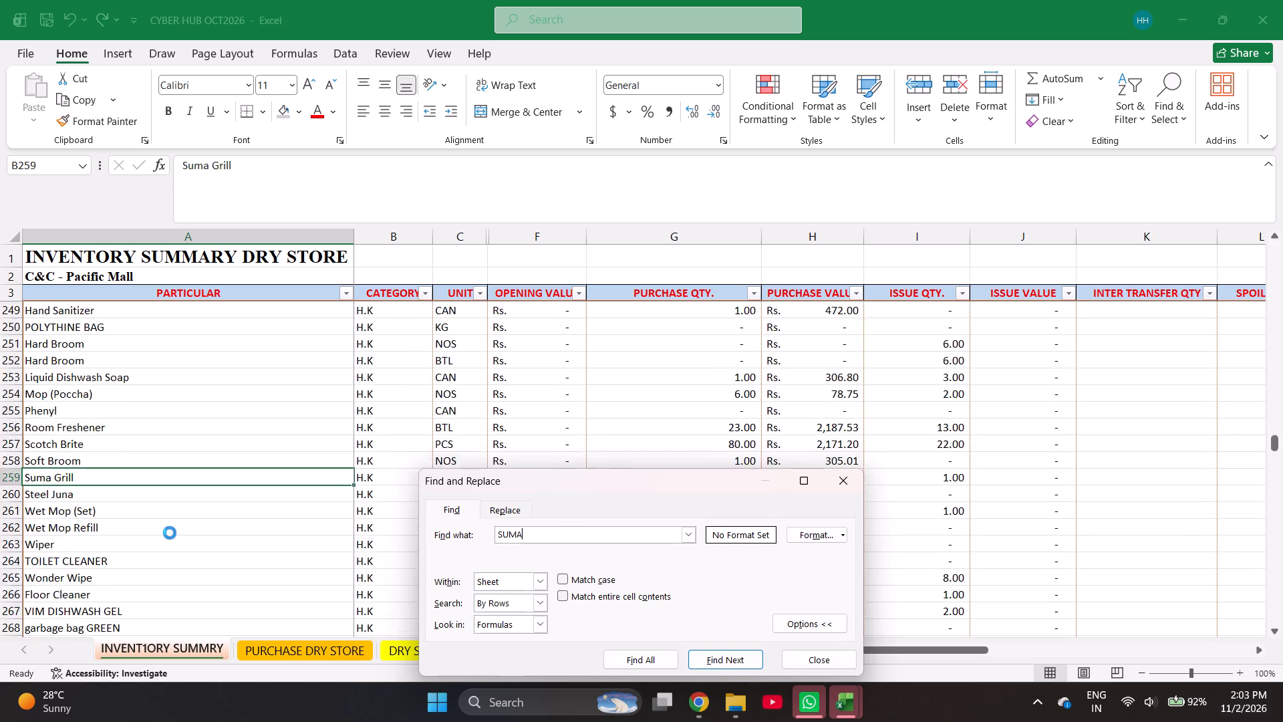
key(Return)
key(Return)
key(Return)
key(Return)
key(Return)
key(Escape)
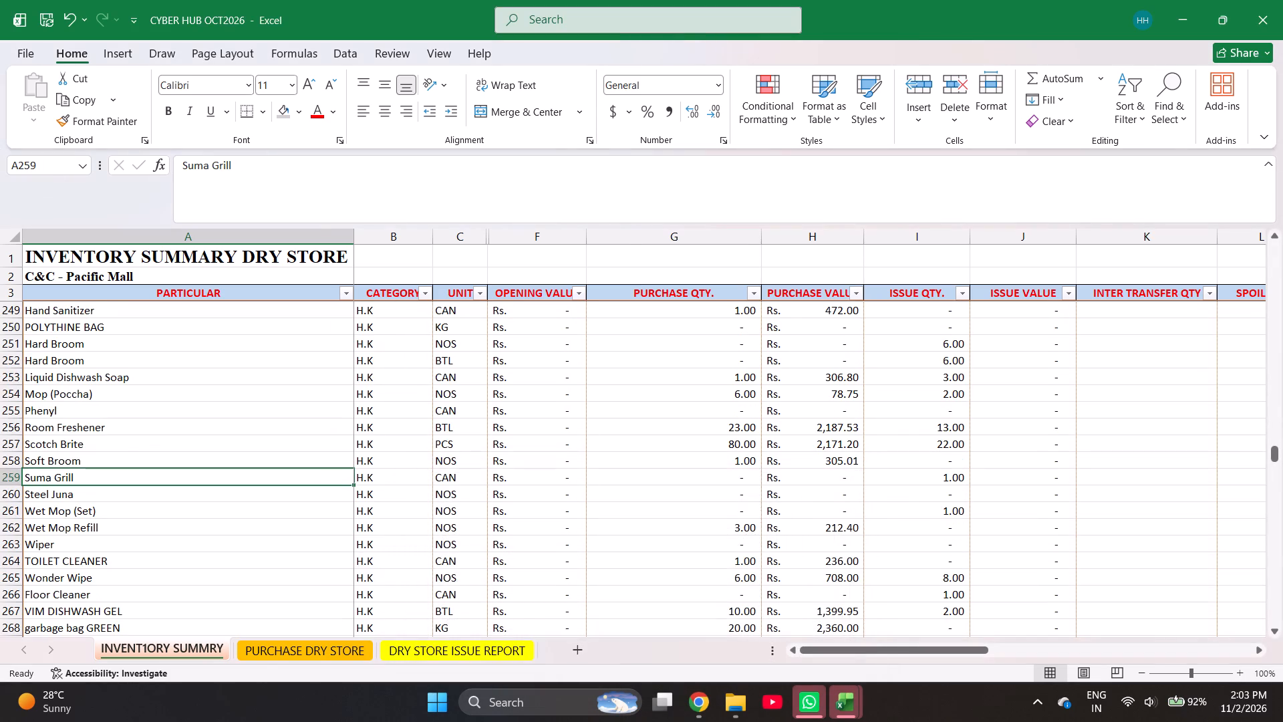
Repeat the Suma Grill product from row 698 in the product cell of row 699.
key(ctrl+Page_Down)
key(ctrl+d)
key(Down)
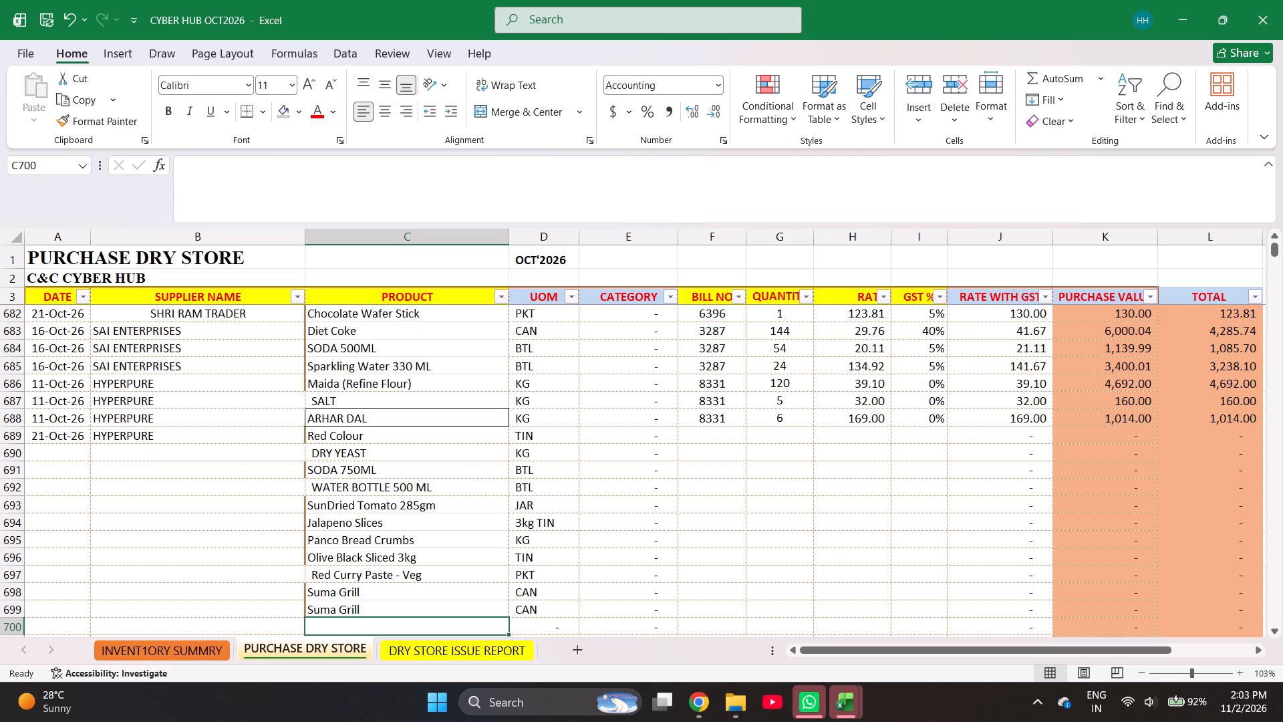
Find garbage bag GREEN in the inventory summary and copy it into the product cell of row 700.
key(ctrl+Page_Up)
key(ctrl+f)
text(GARB)
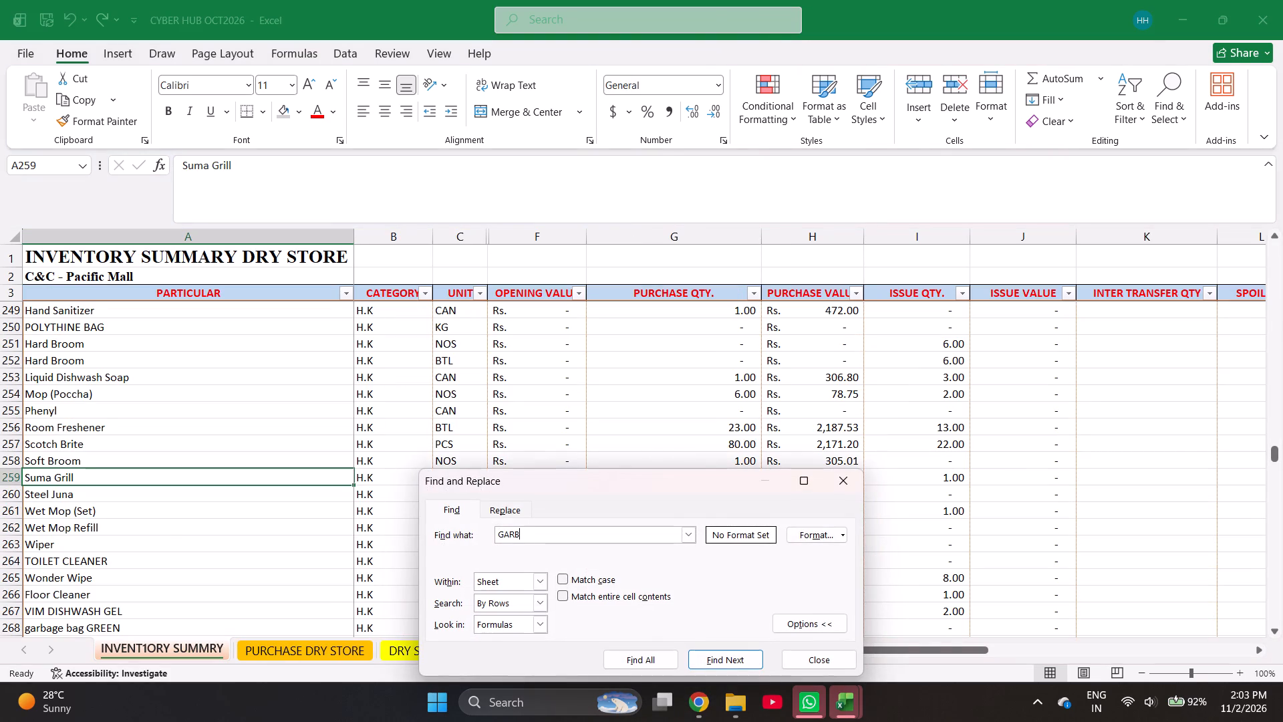
key(Return)
key(Return)
key(Return)
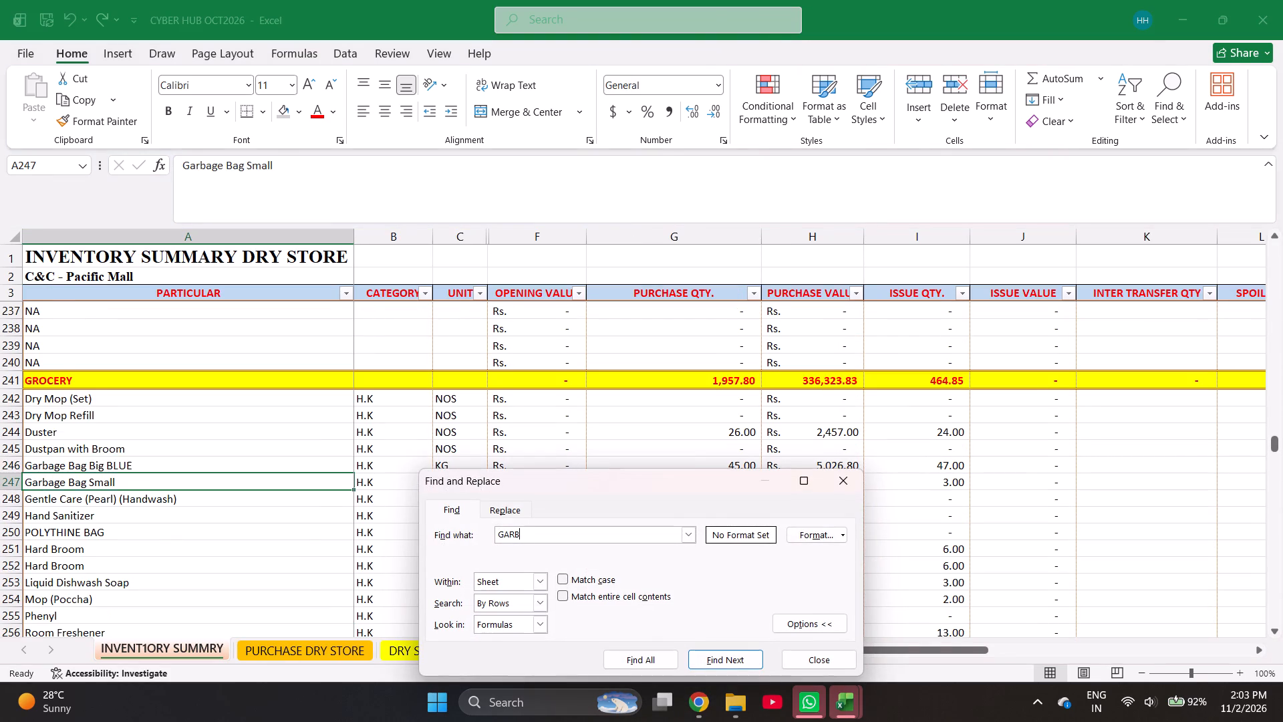
key(Return)
key(Escape)
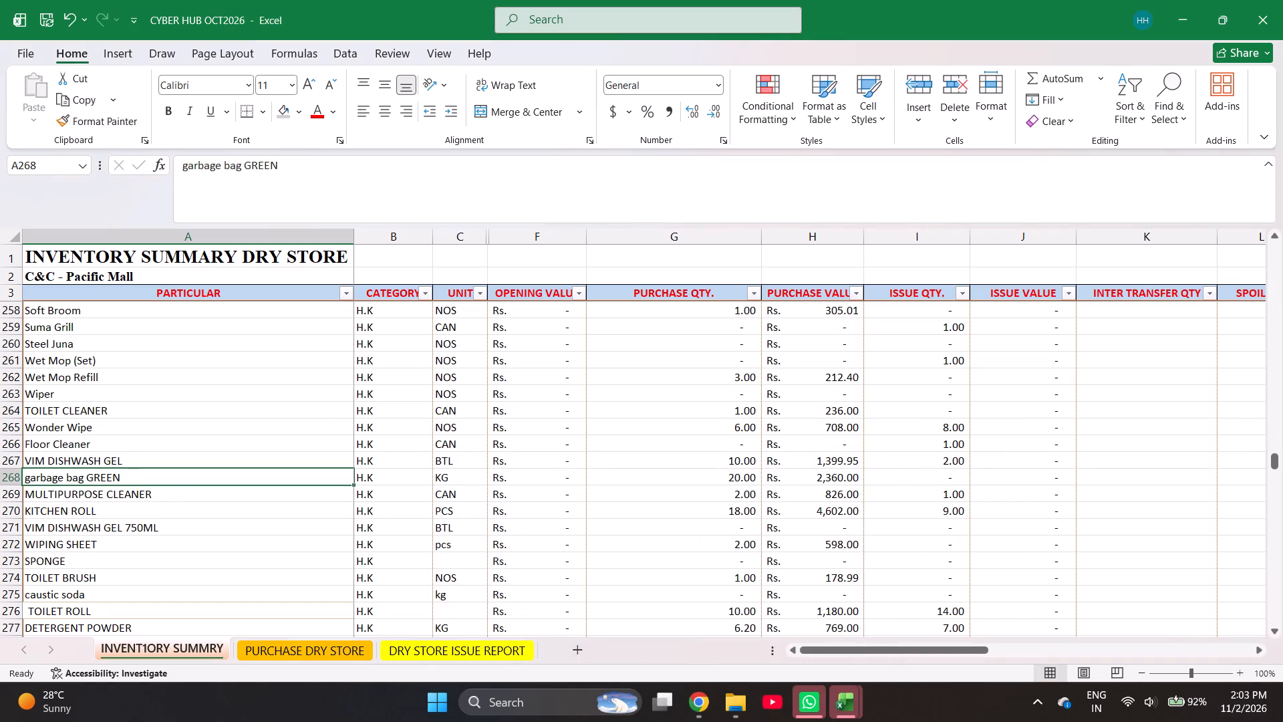
key(ctrl+c)
key(ctrl+Page_Down)
key(Return)
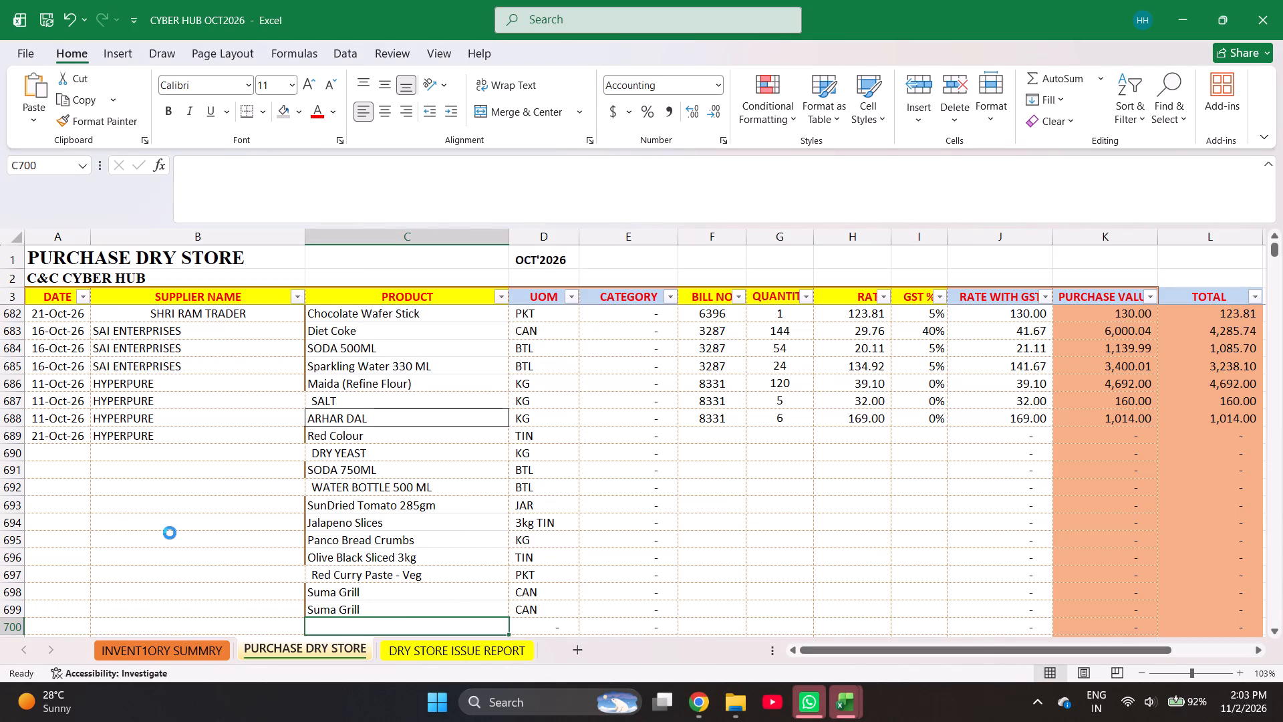
key(Return)
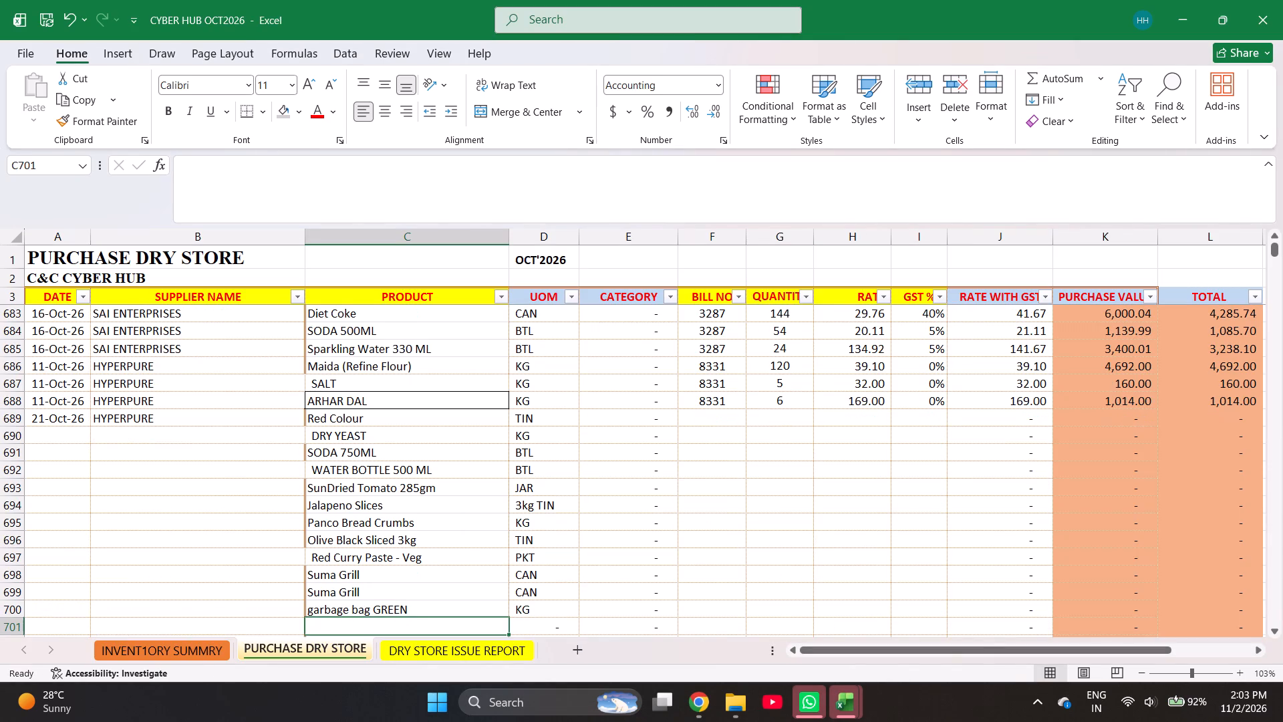
Enter Cashew Nuts 4 Pcs (Kaju) as the product in row 701.
text(CAS)
key(Return)
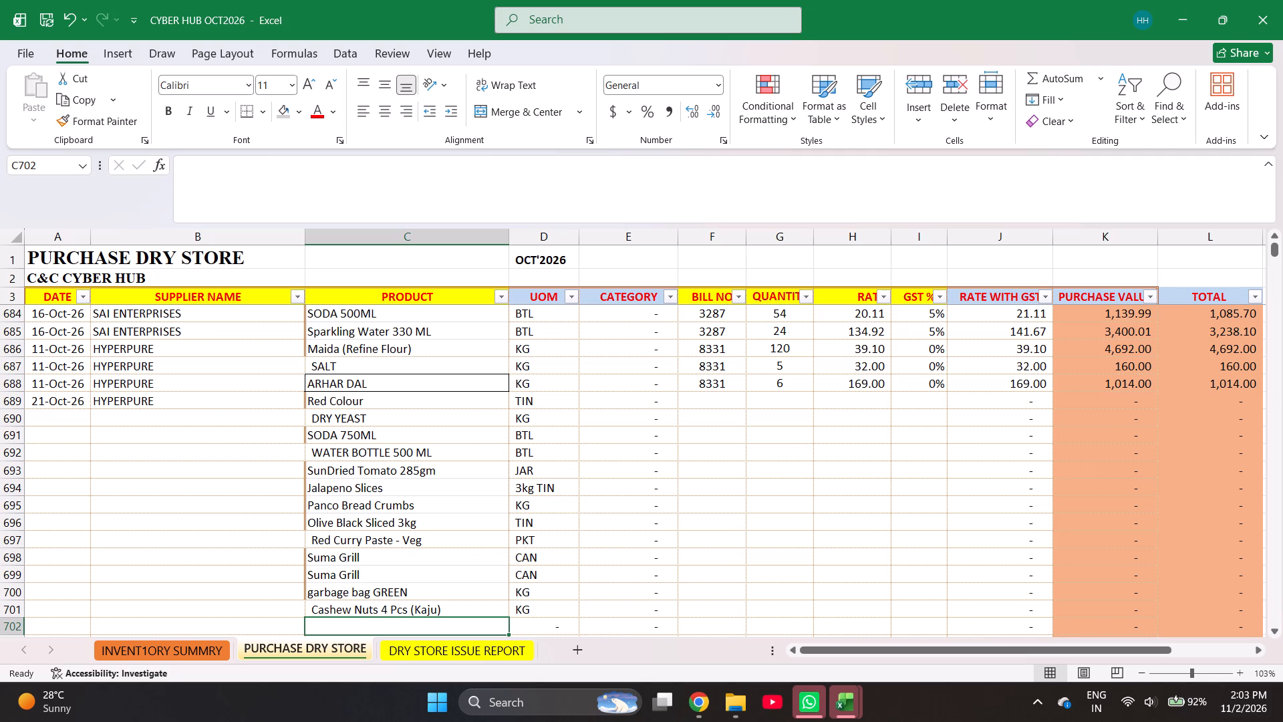
Find Refined Oil (Soya) 13kg in the inventory summary and copy it into the product cell of row 702.
text(RE)
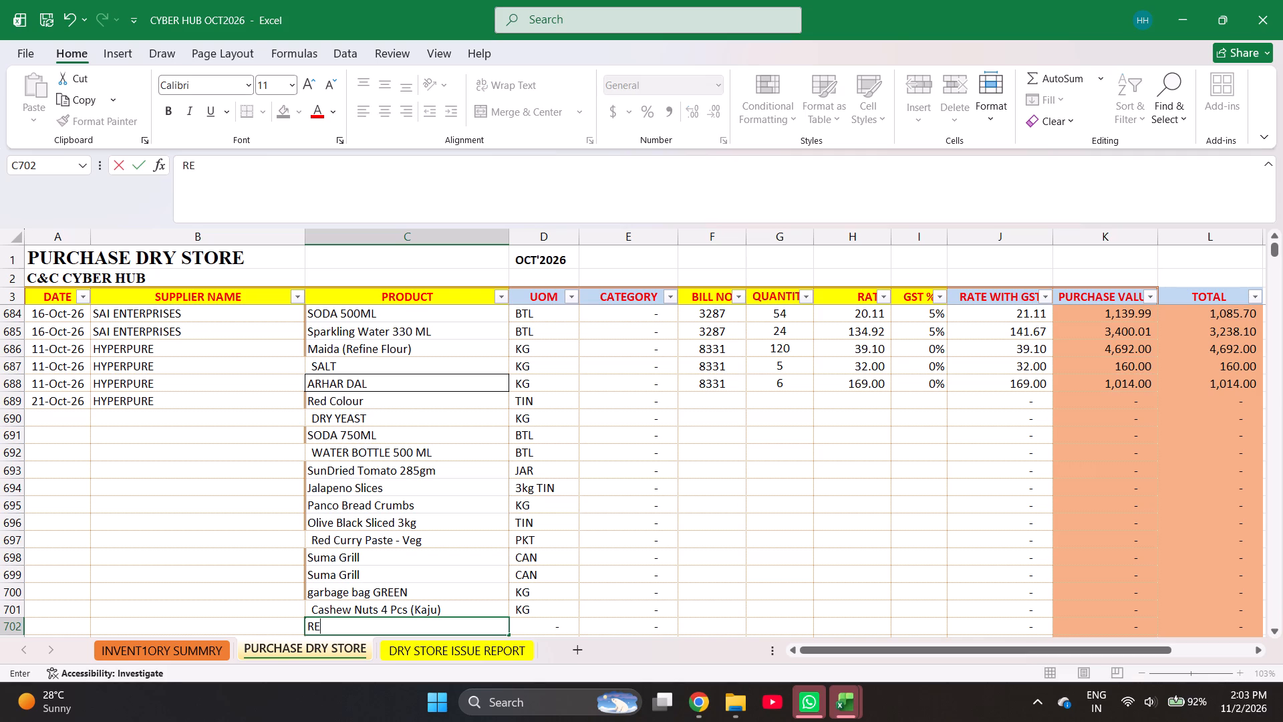
text(FI)
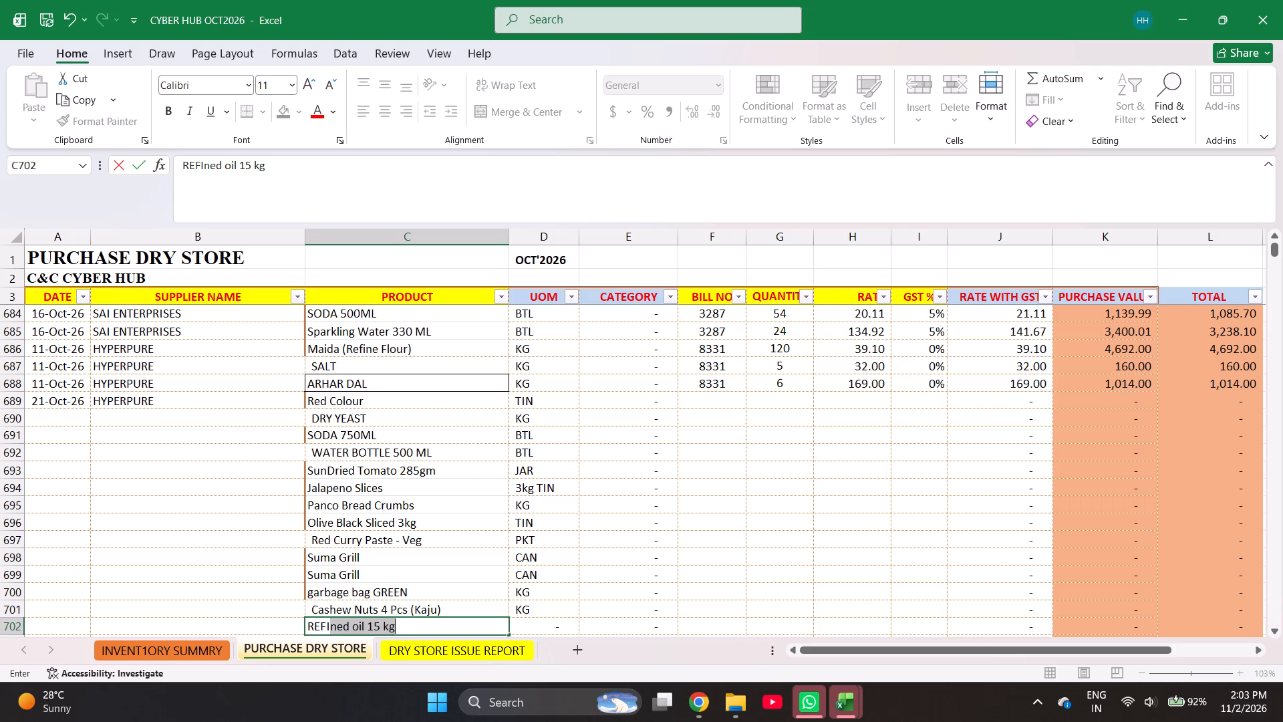
key(ctrl+Page_Up)
key(ctrl+f)
text(REF)
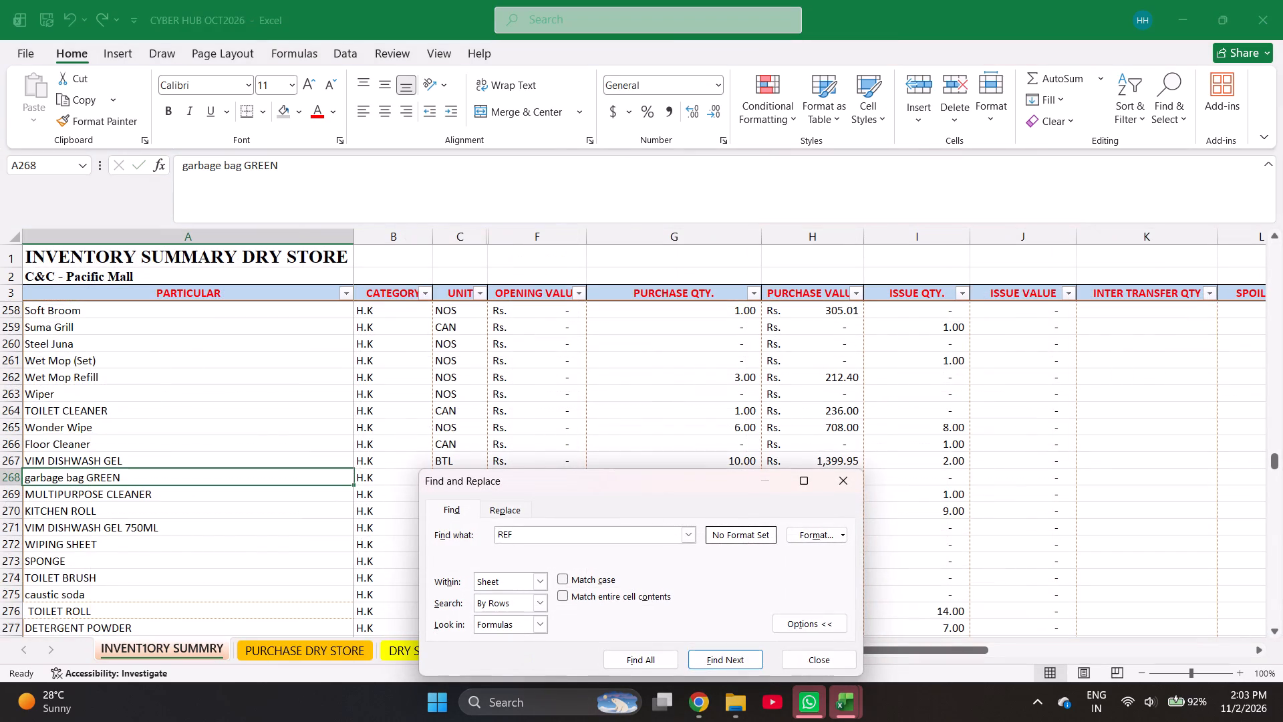
text(IN)
key(Return)
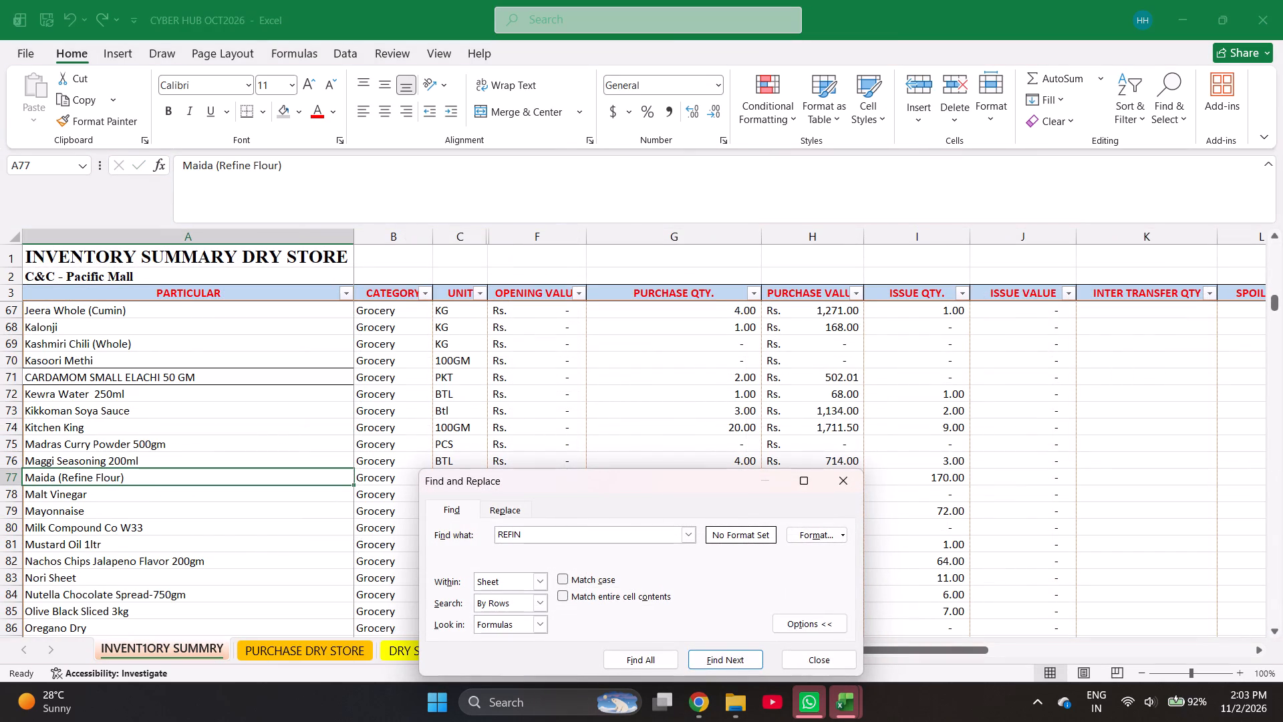
key(Return)
key(Escape)
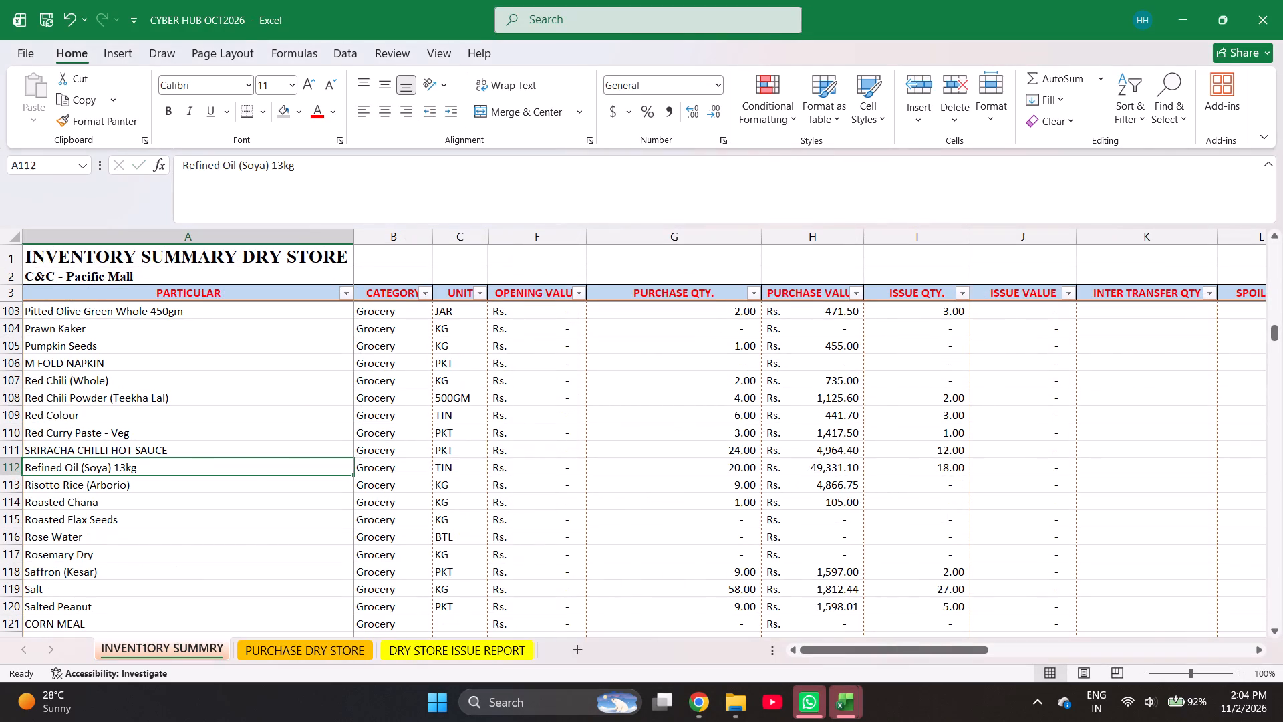
key(ctrl+c)
key(ctrl+Page_Down)
key(Return)
key(Return)
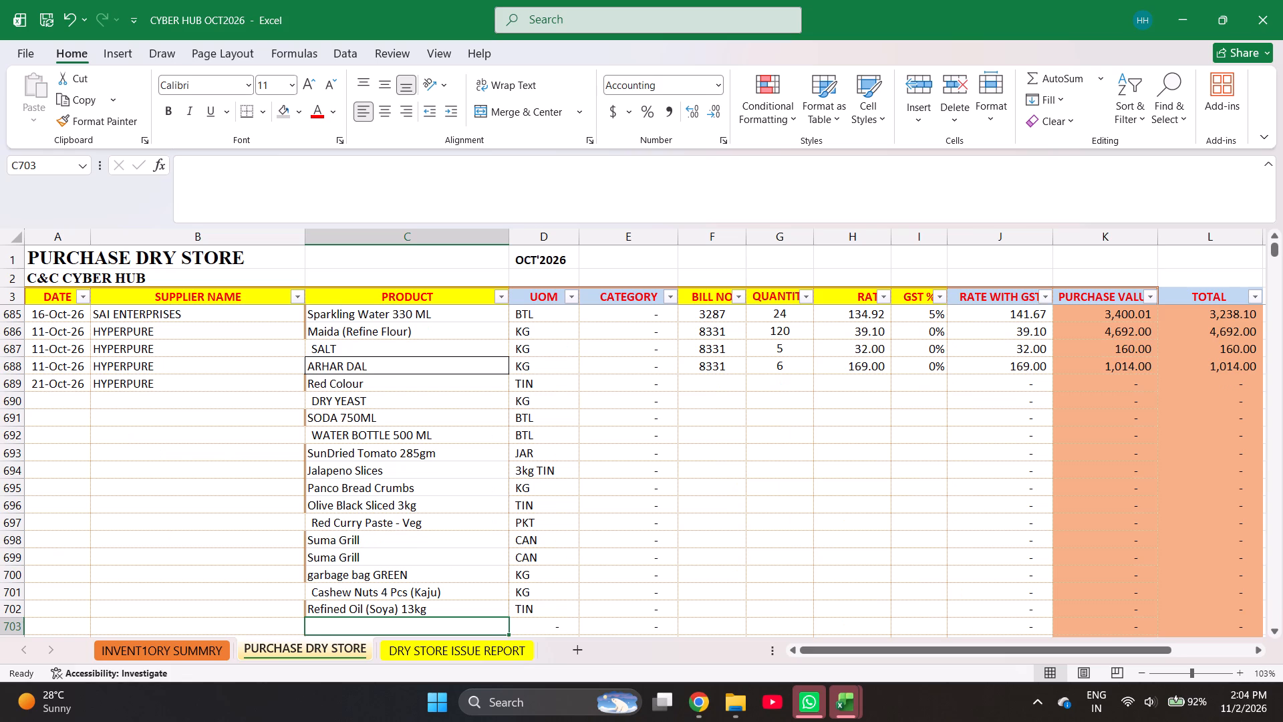
Enter AJINOMOTO as the product in row 703.
text(AJI)
key(Return)
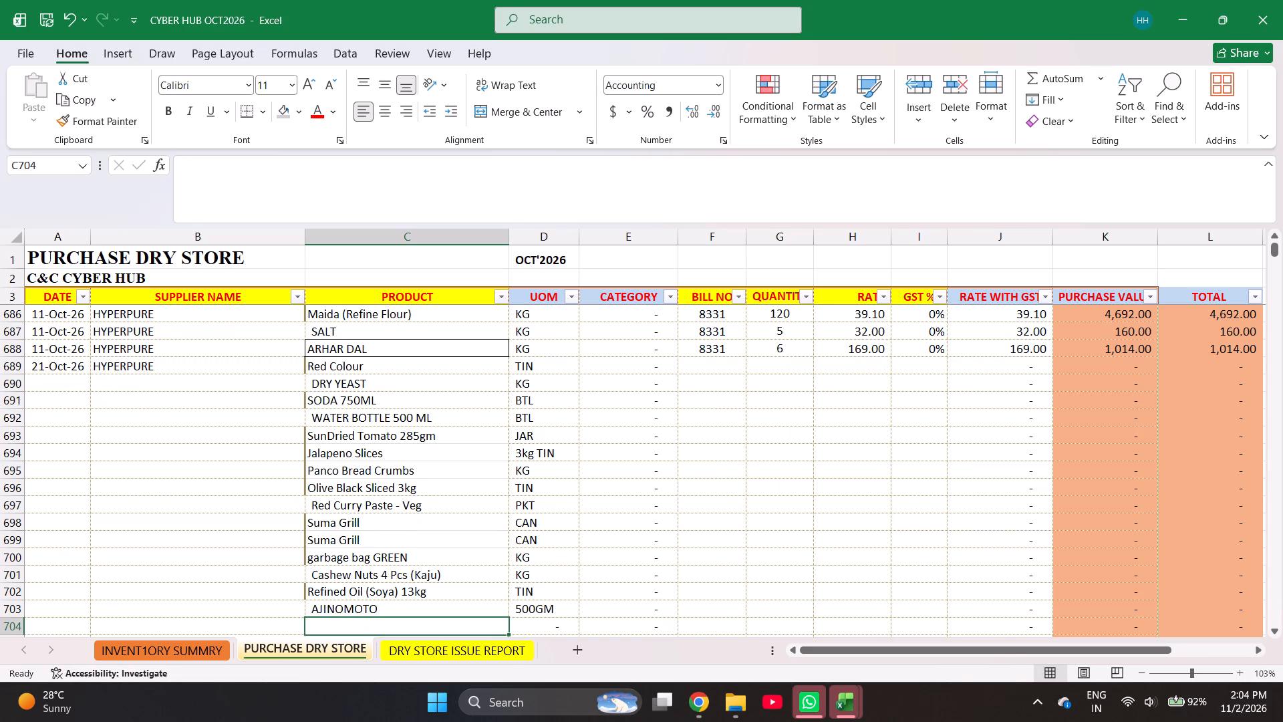
Find Tomato Ketchup 6 KG in the inventory summary and copy it into the product cell of row 704.
key(ctrl+Page_Up)
key(ctrl+f)
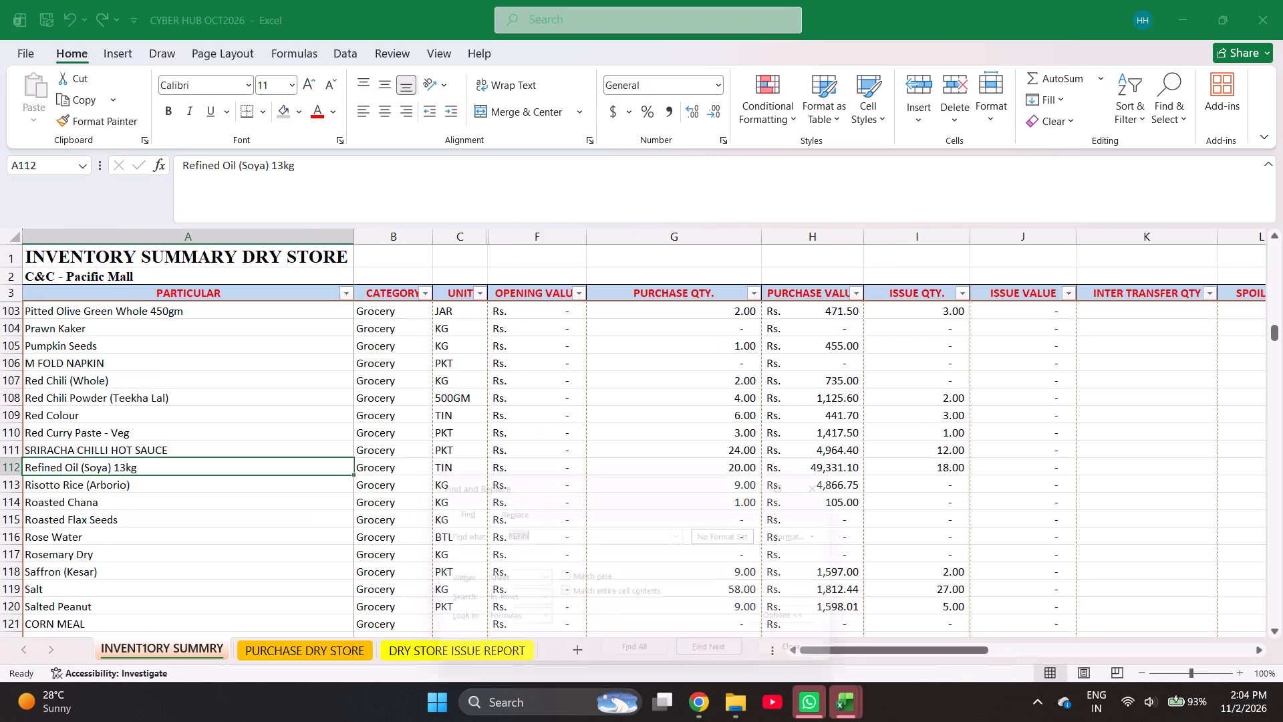
text(KETCH)
key(Return)
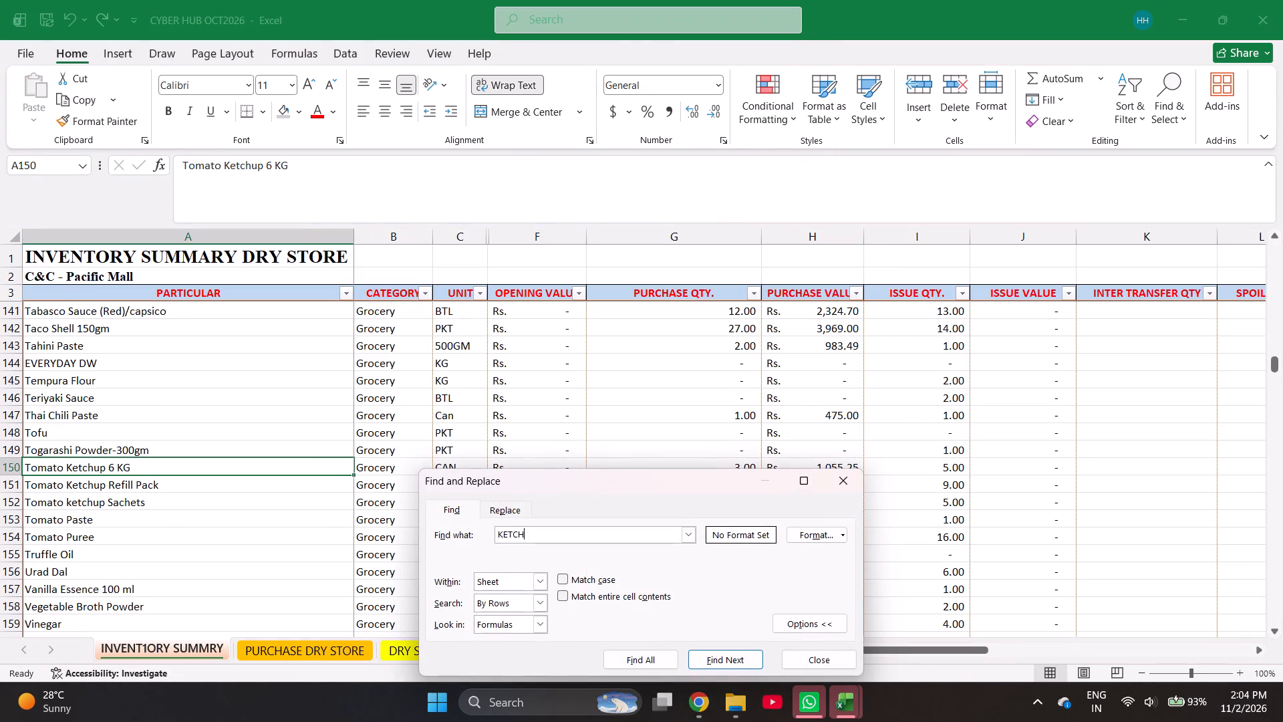
key(Escape)
key(ctrl+c)
key(ctrl+Page_Down)
key(Return)
key(Return)
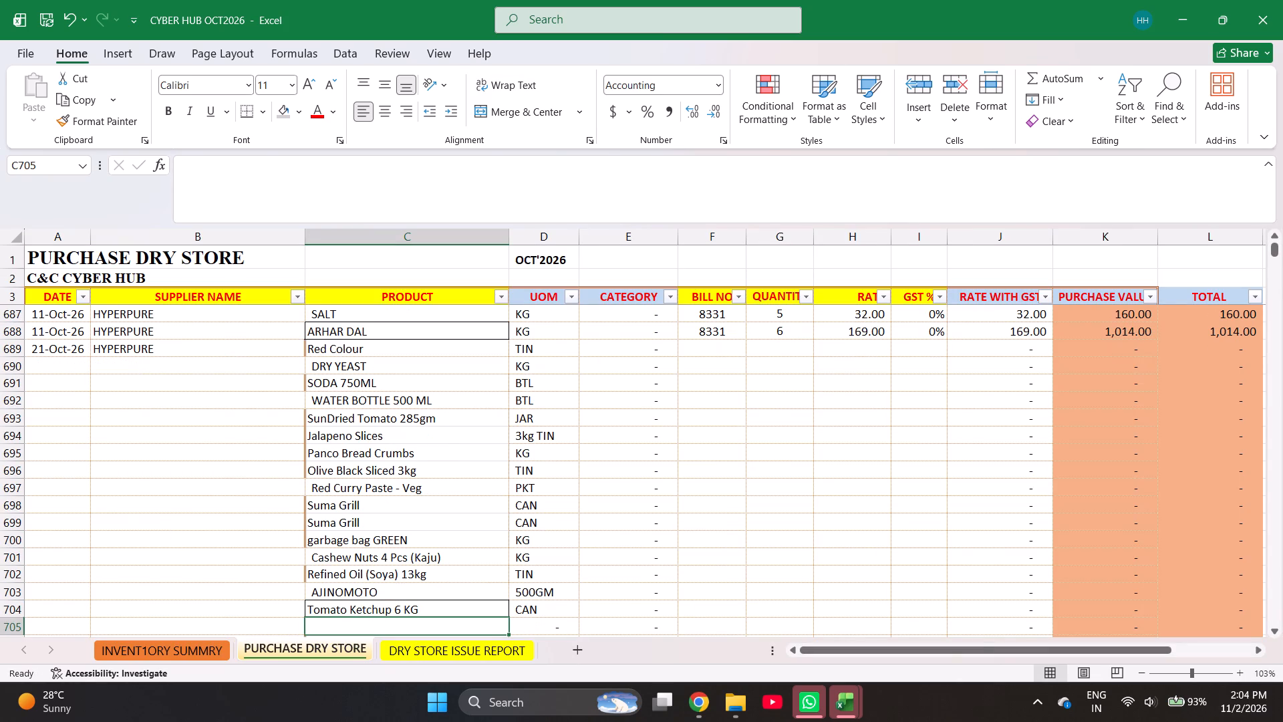
Enter Mayonnaise as the product in row 705.
text(MAY)
key(Return)
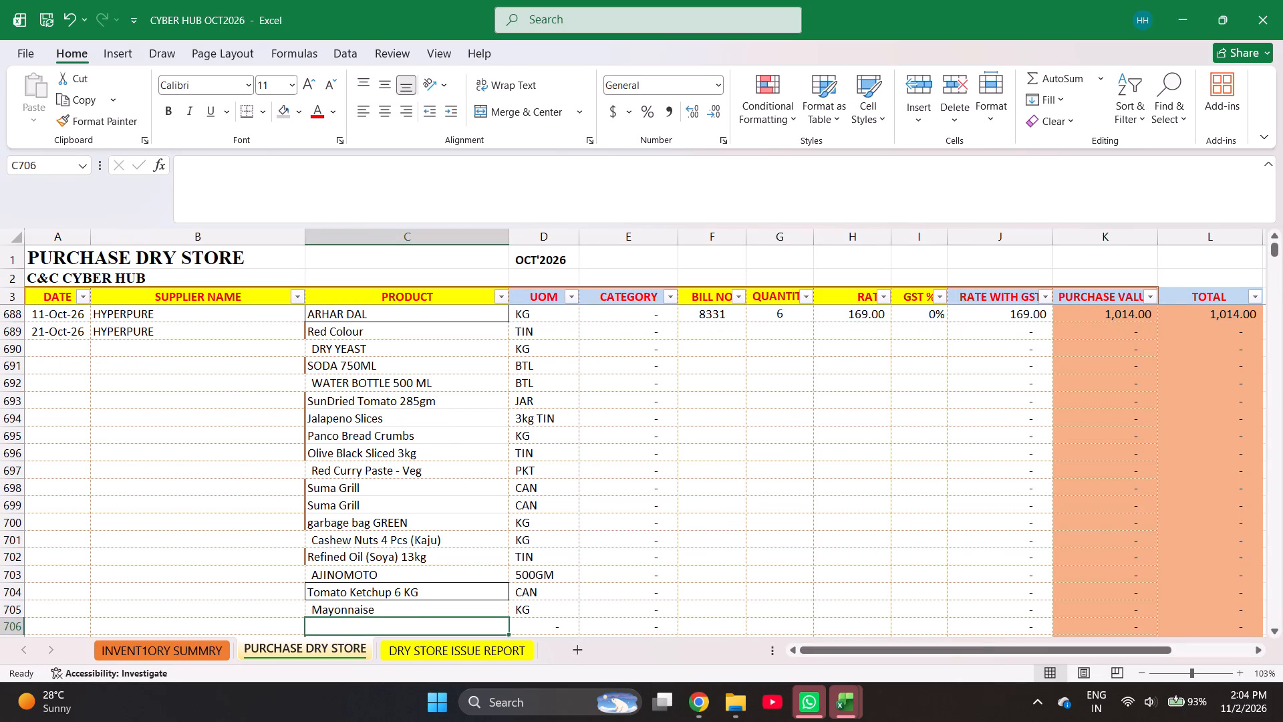
Copy Tomato ketchup Sachets from the inventory summary into the product cell of row 706.
key(ctrl+Page_Up)
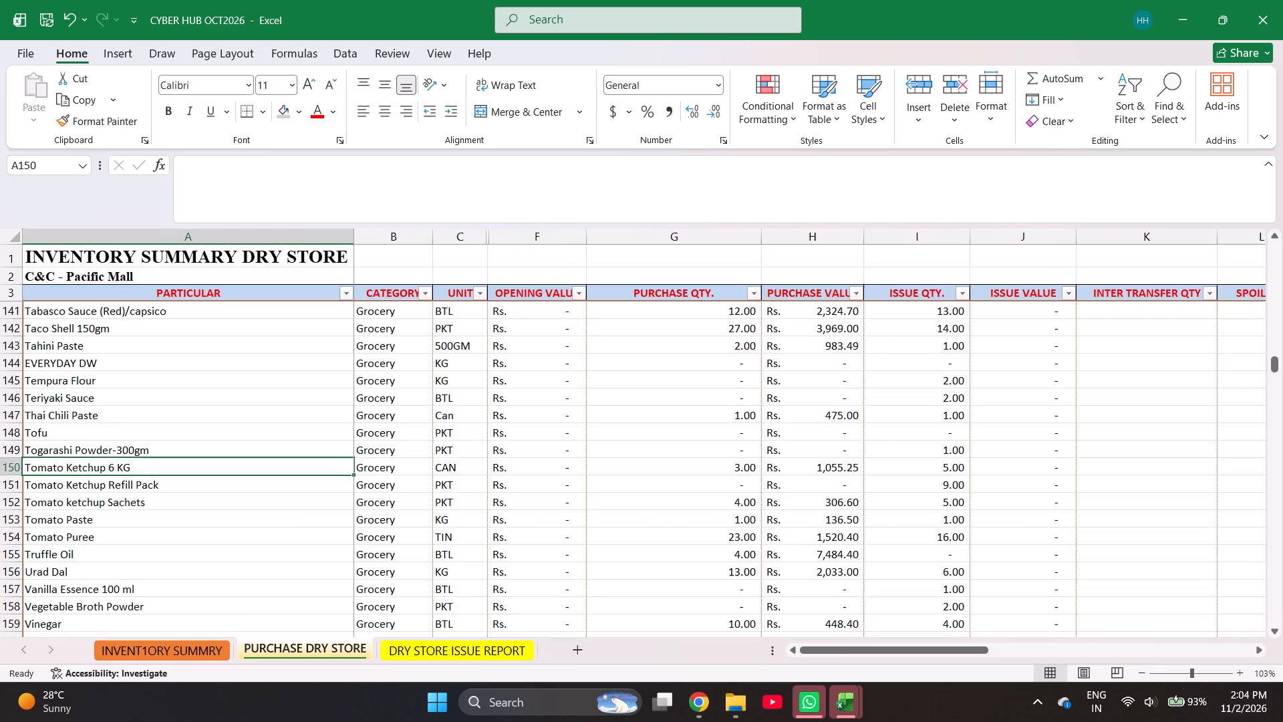
key(ctrl+f)
key(Escape)
key(Down)
key(Down)
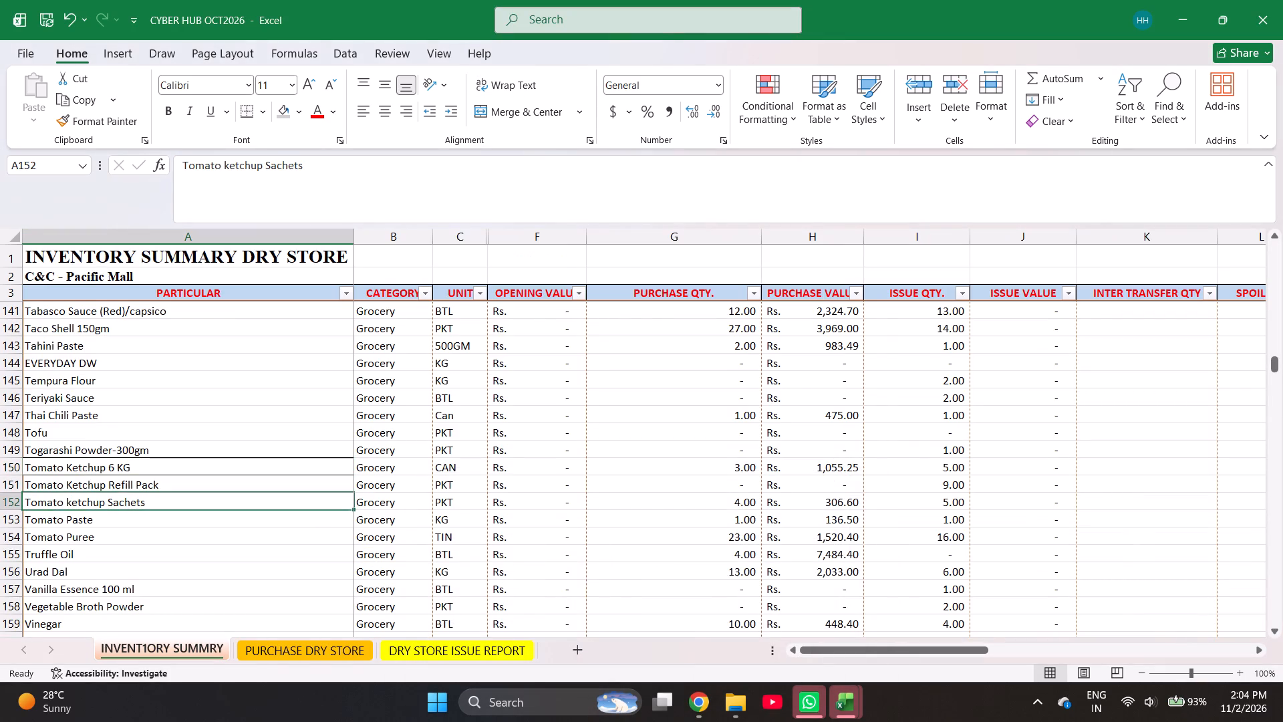
key(ctrl+c)
key(ctrl+Page_Down)
key(Return)
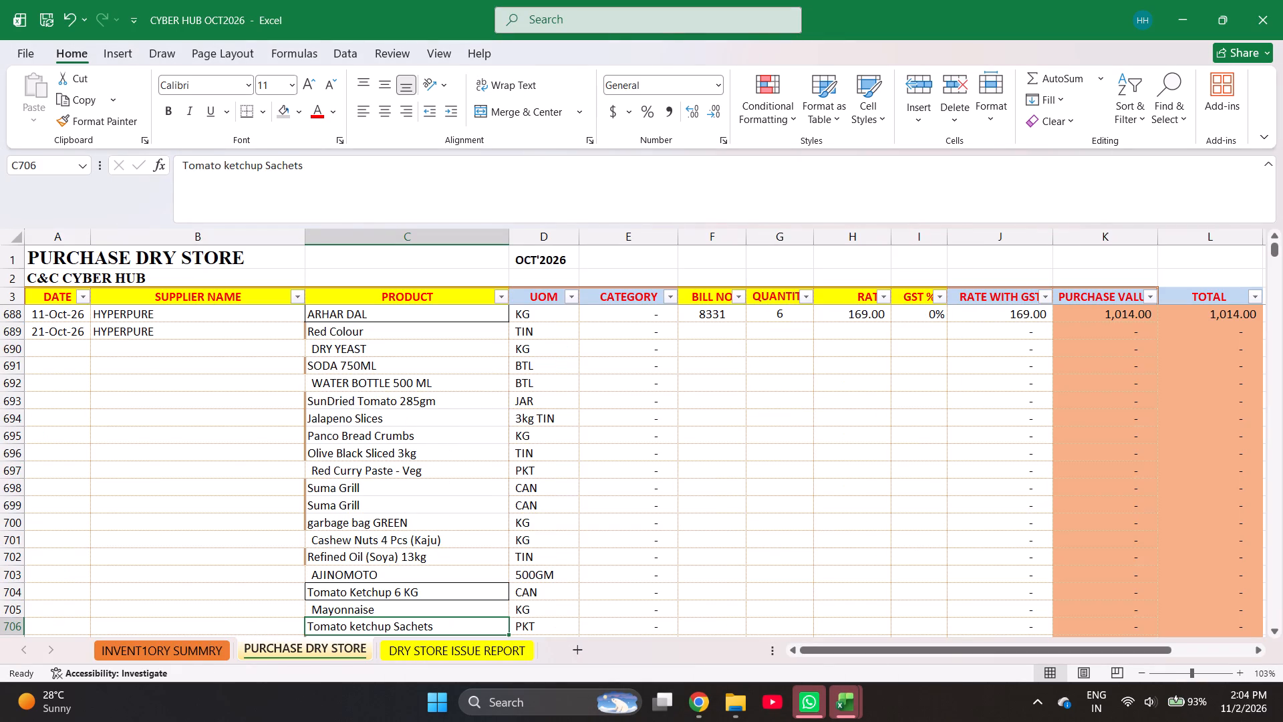
key(Down)
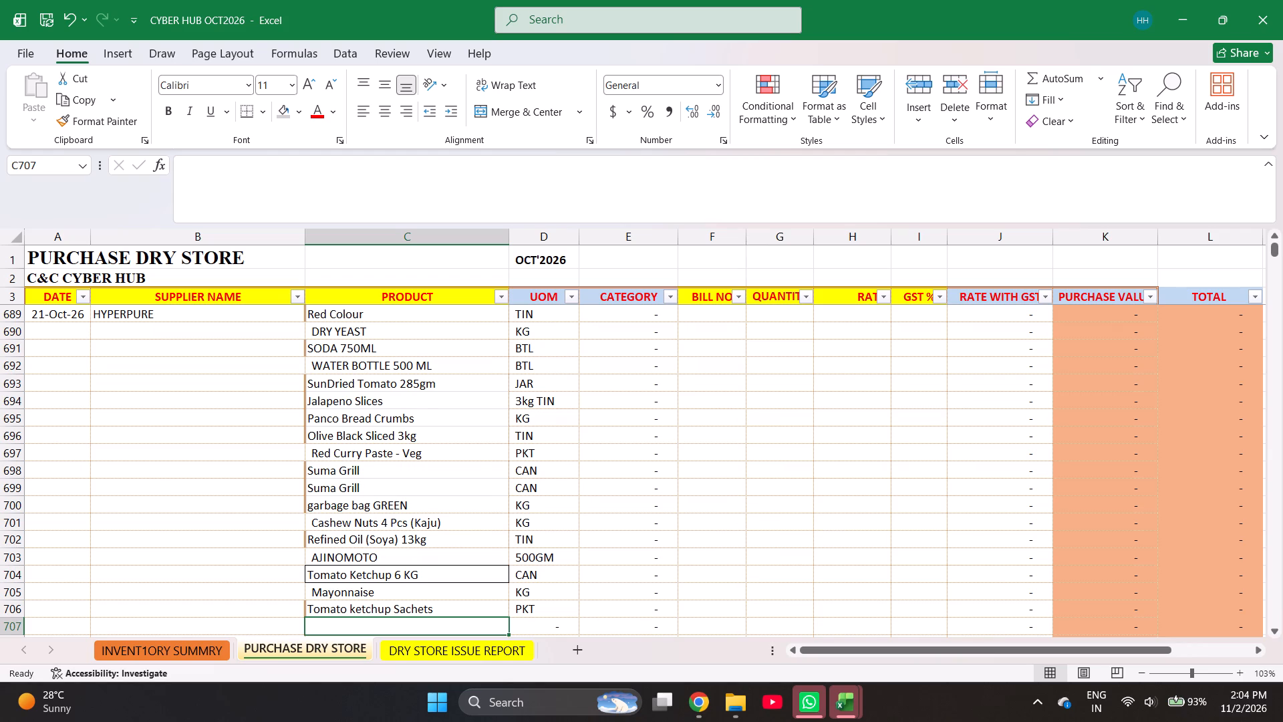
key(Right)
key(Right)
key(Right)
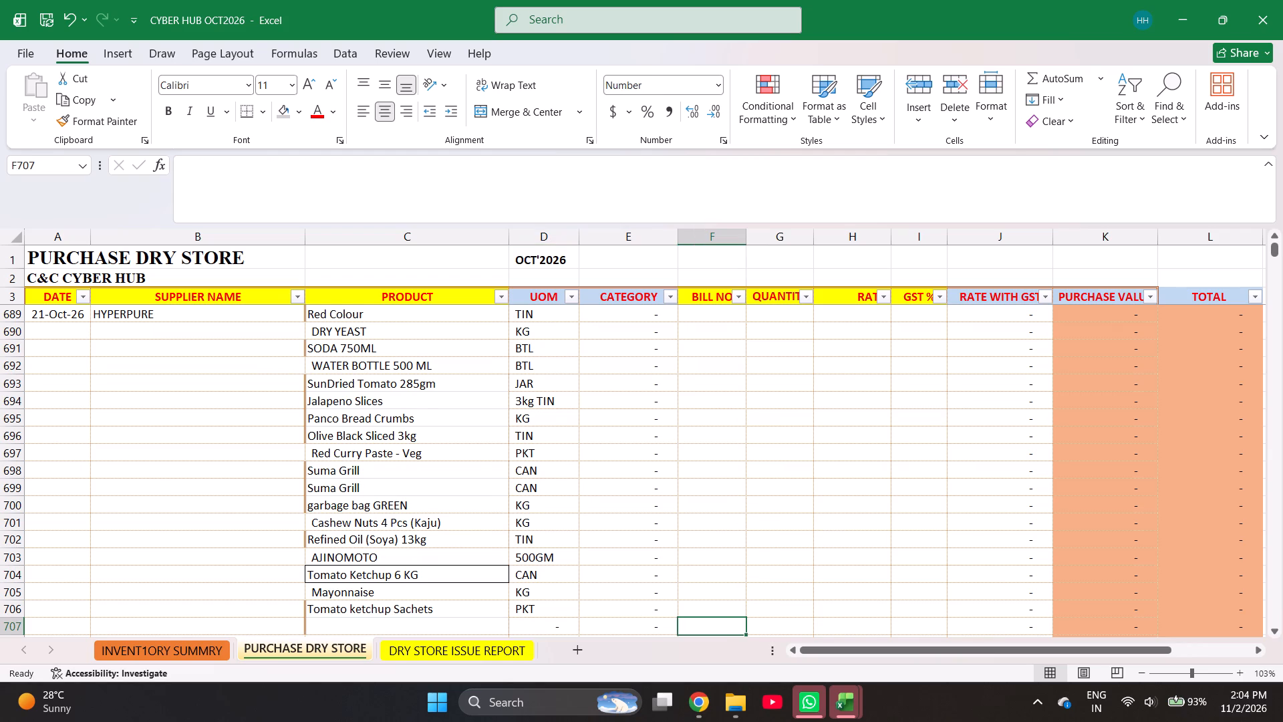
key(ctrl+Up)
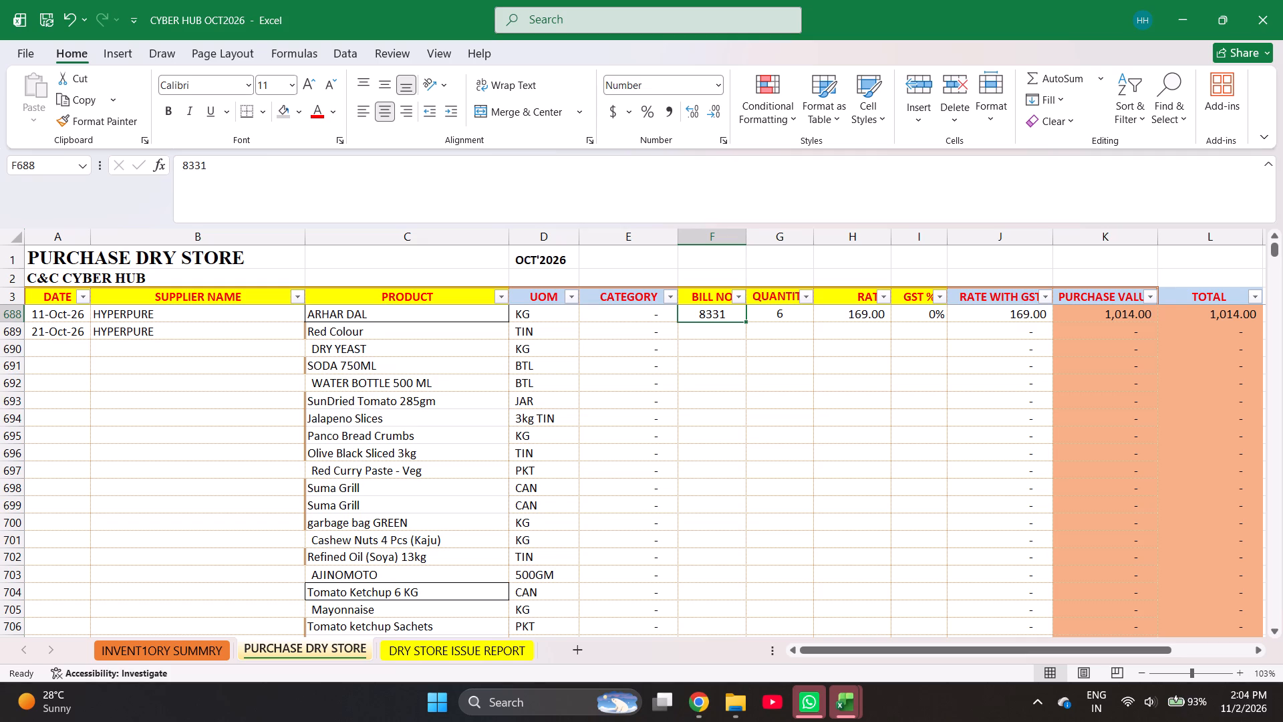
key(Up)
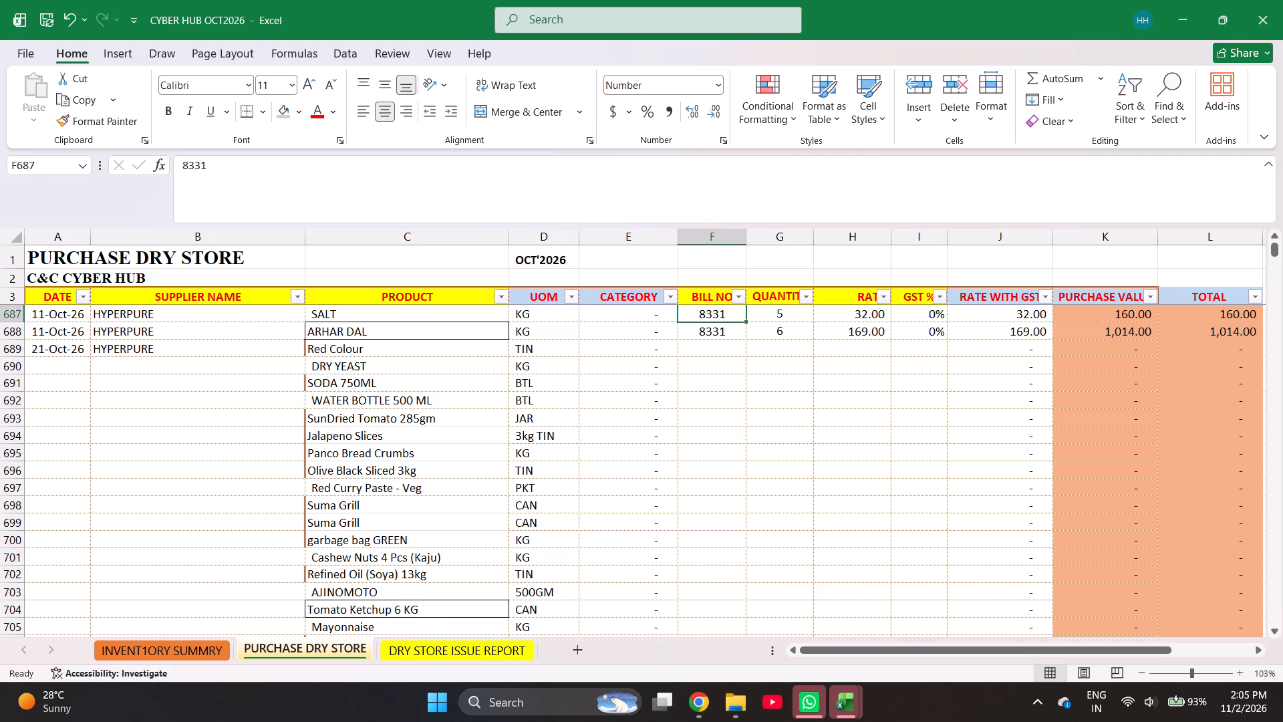
Copy the four products from AJINOMOTO to Tomato ketchup Sachets one row down, into rows 704 to 707.
key(Left)
key(Left)
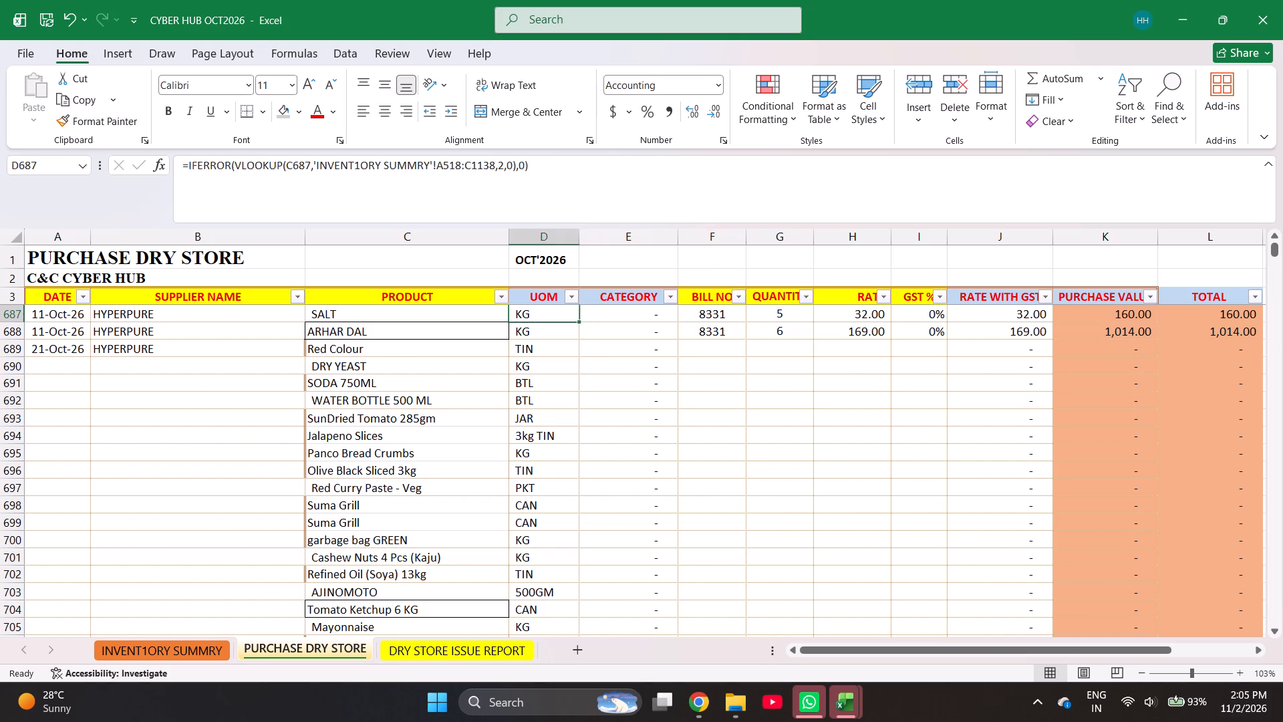
key(Left)
key(ctrl+Down)
key(Up)
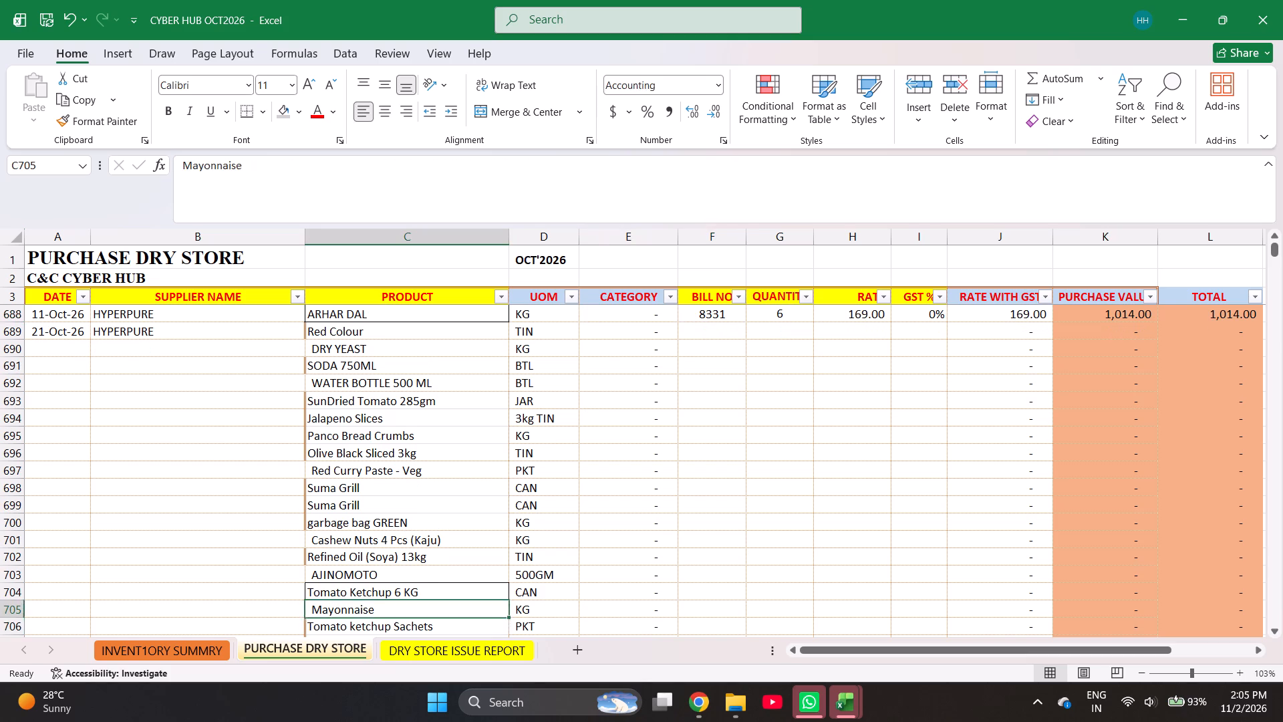
key(Up)
key(Up)
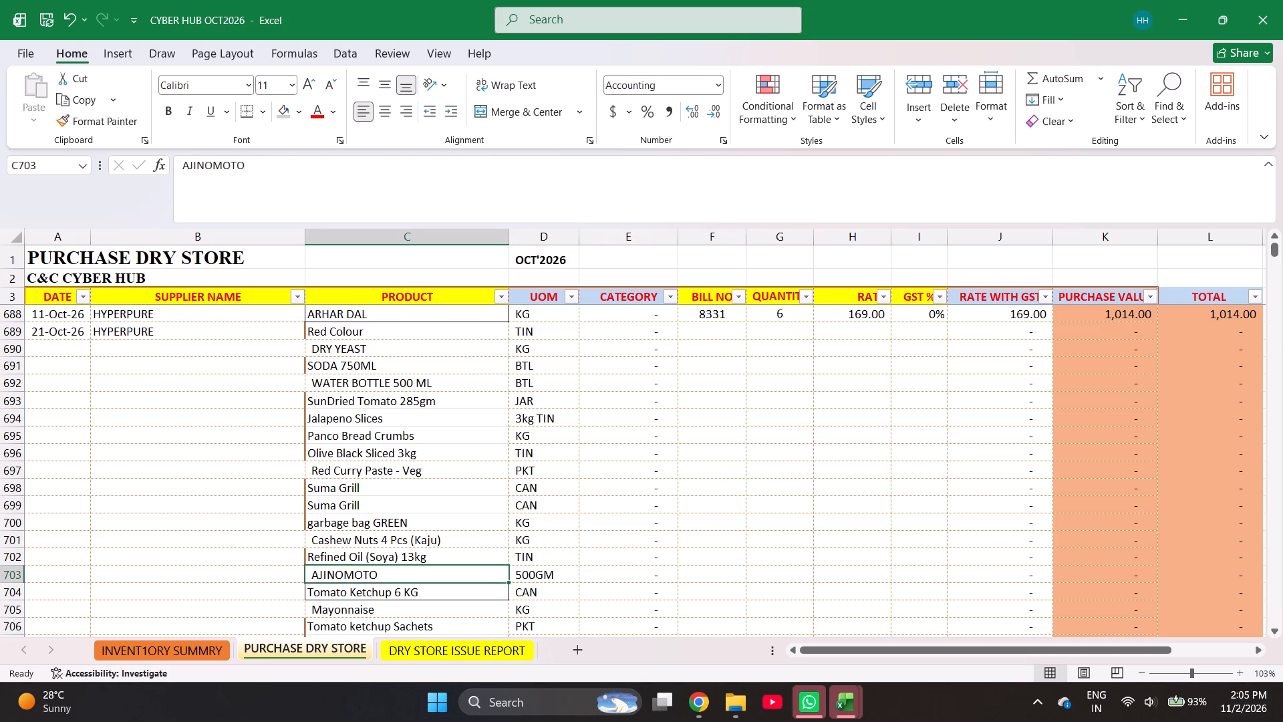
key(shift+Down)
key(shift+Down)
key(shift+Down)
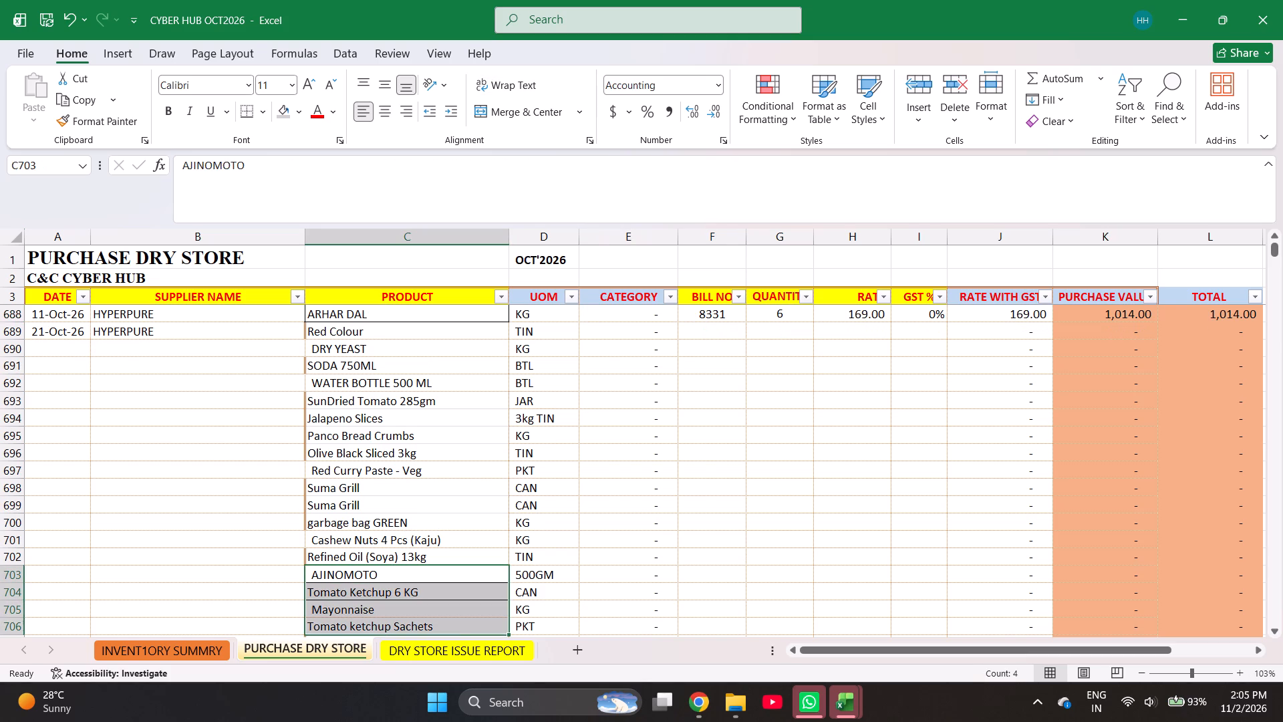
key(ctrl+c)
key(Down)
key(Return)
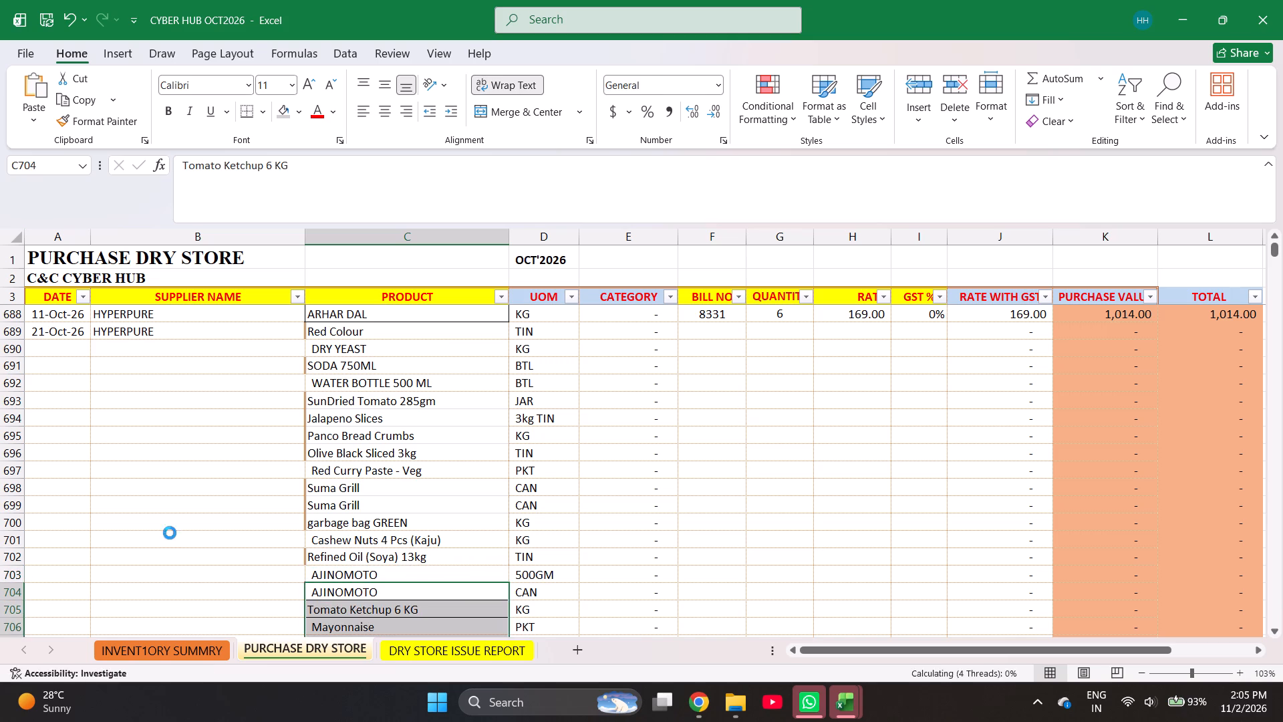
Find Red Chili (Whole) in the inventory summary and copy it into the product cell of row 703.
key(Up)
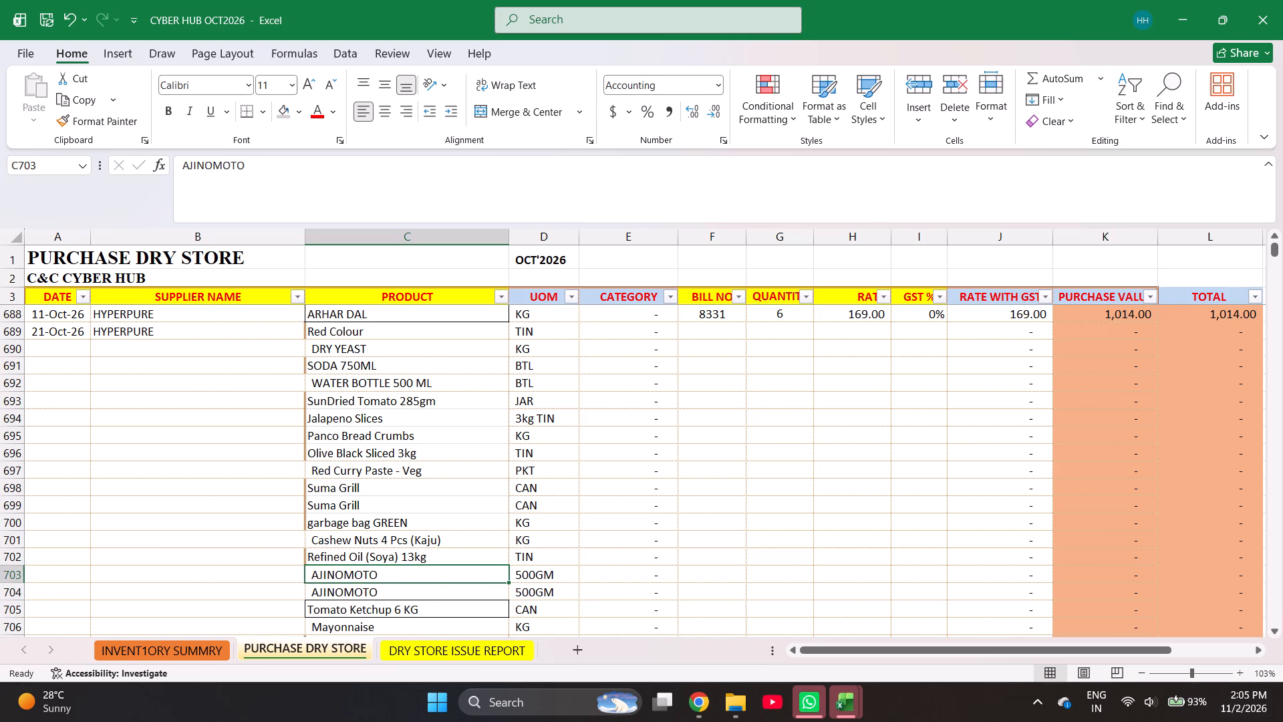
key(ctrl+Page_Up)
key(ctrl+f)
text(RED CHIL)
key(Return)
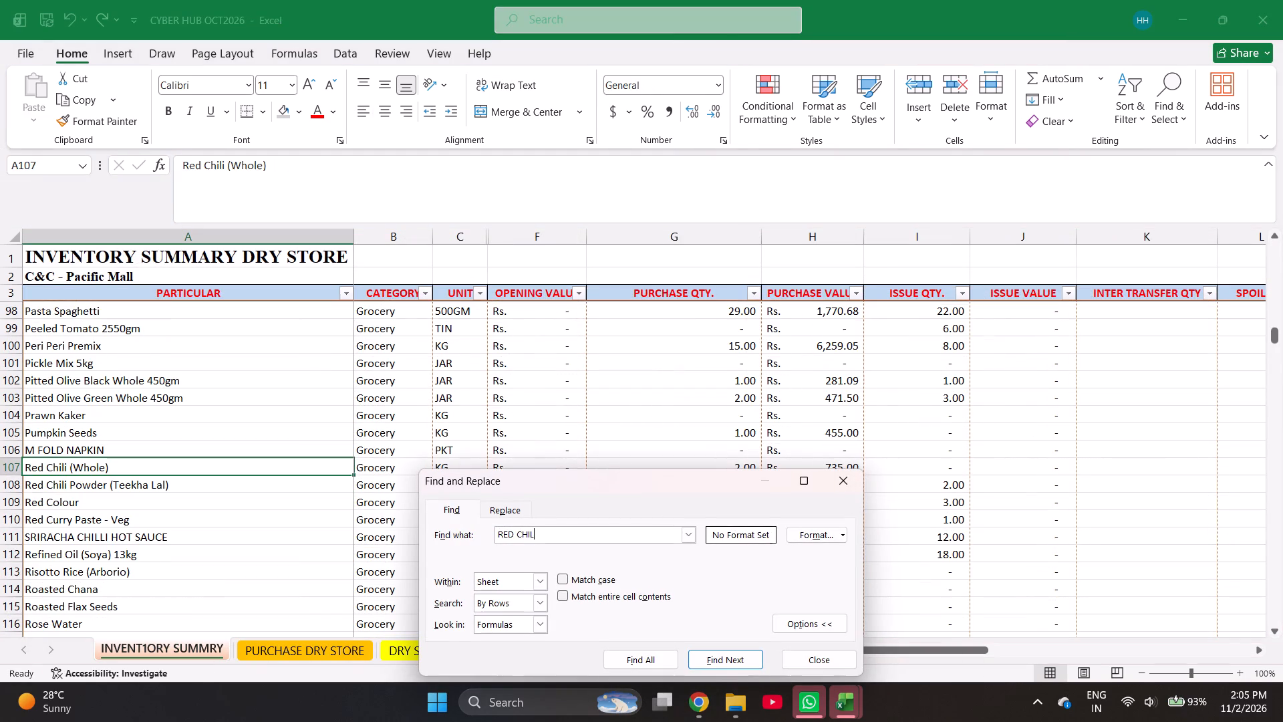
key(Escape)
key(ctrl+c)
key(ctrl+Page_Down)
key(Return)
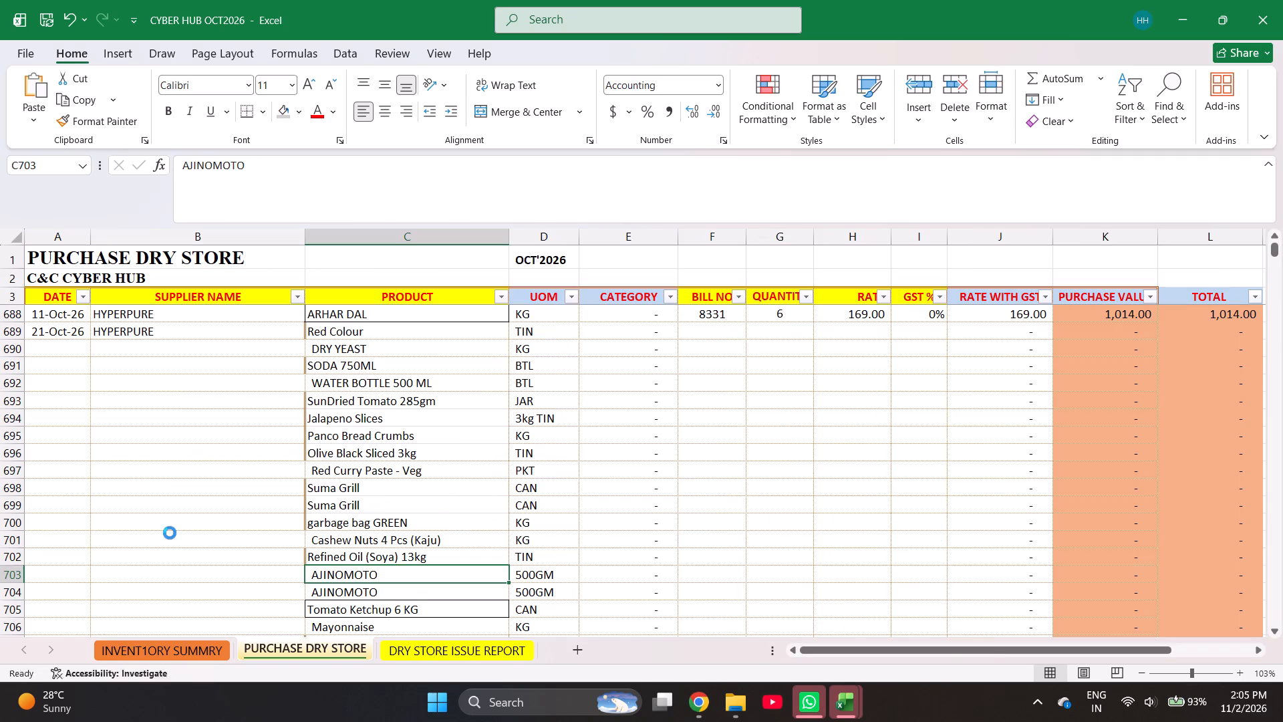
key(Return)
Check and count the products listed for the HYPERPURE 21-Oct-26 bill in rows 689 to 707.
key(Right)
key(Right)
key(Right)
key(ctrl+Up)
key(Down)
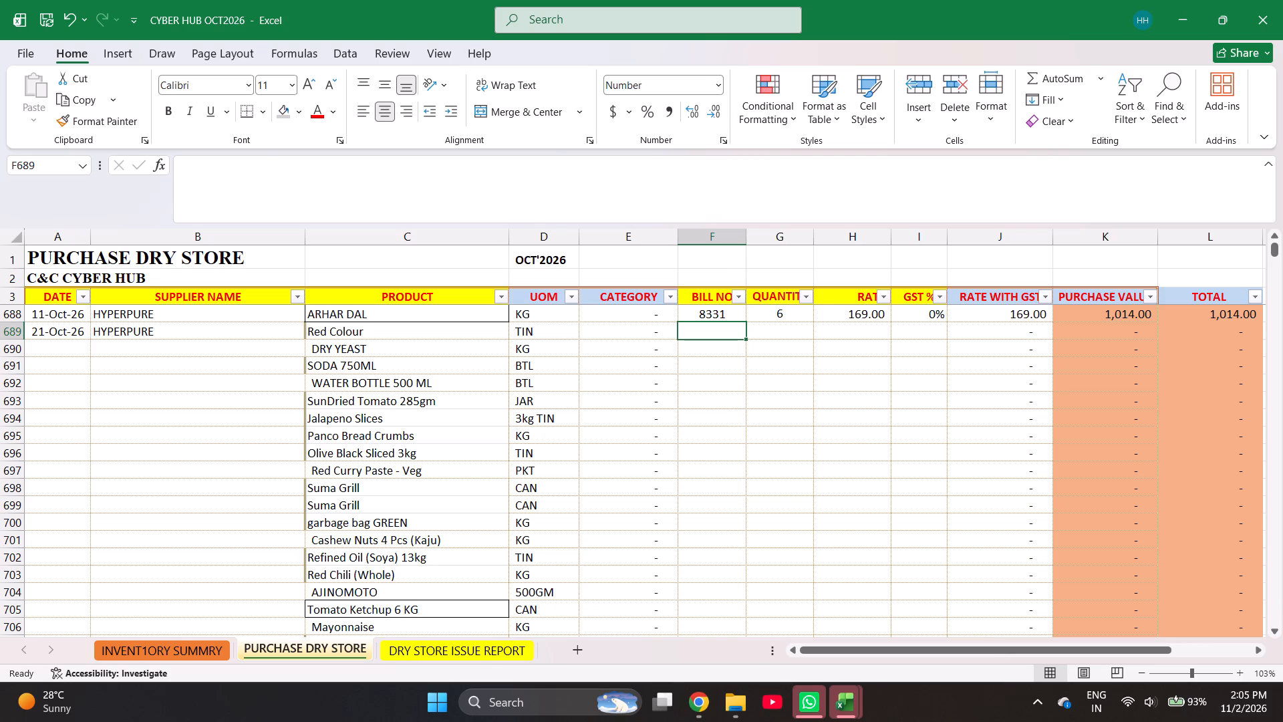
key(Left)
key(Left)
key(Left)
key(ctrl+shift+Down)
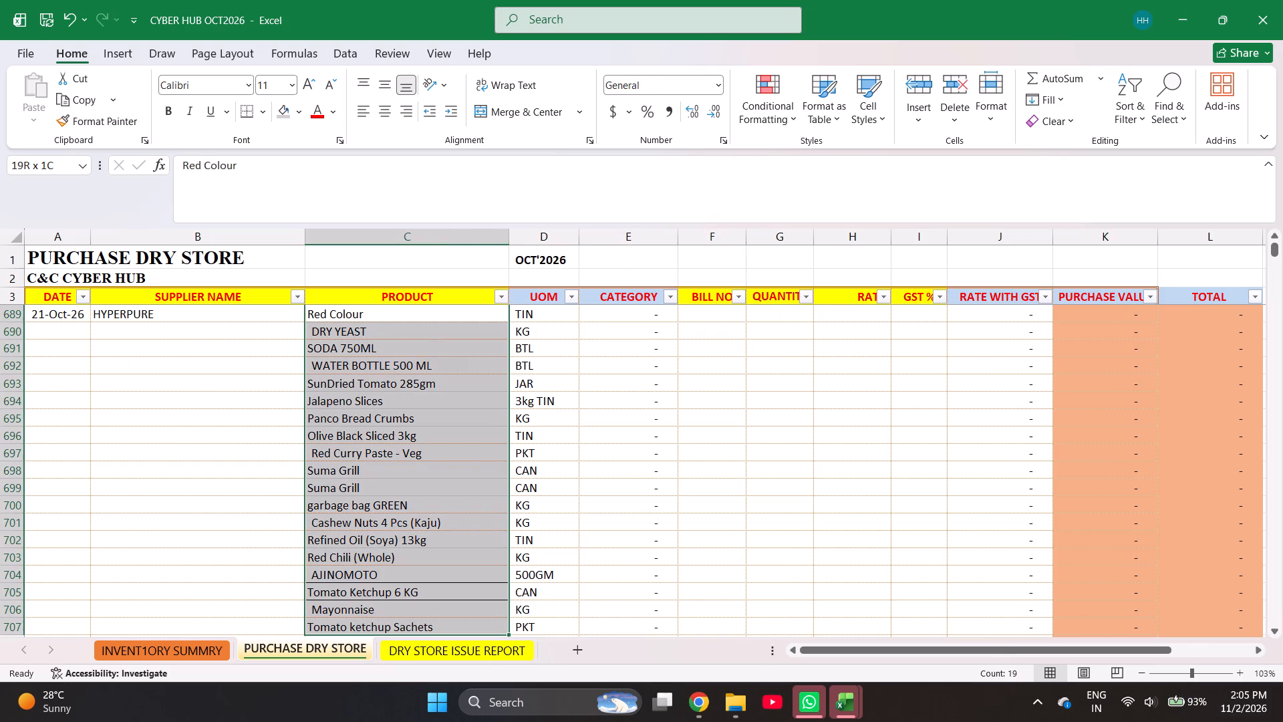
key(Down)
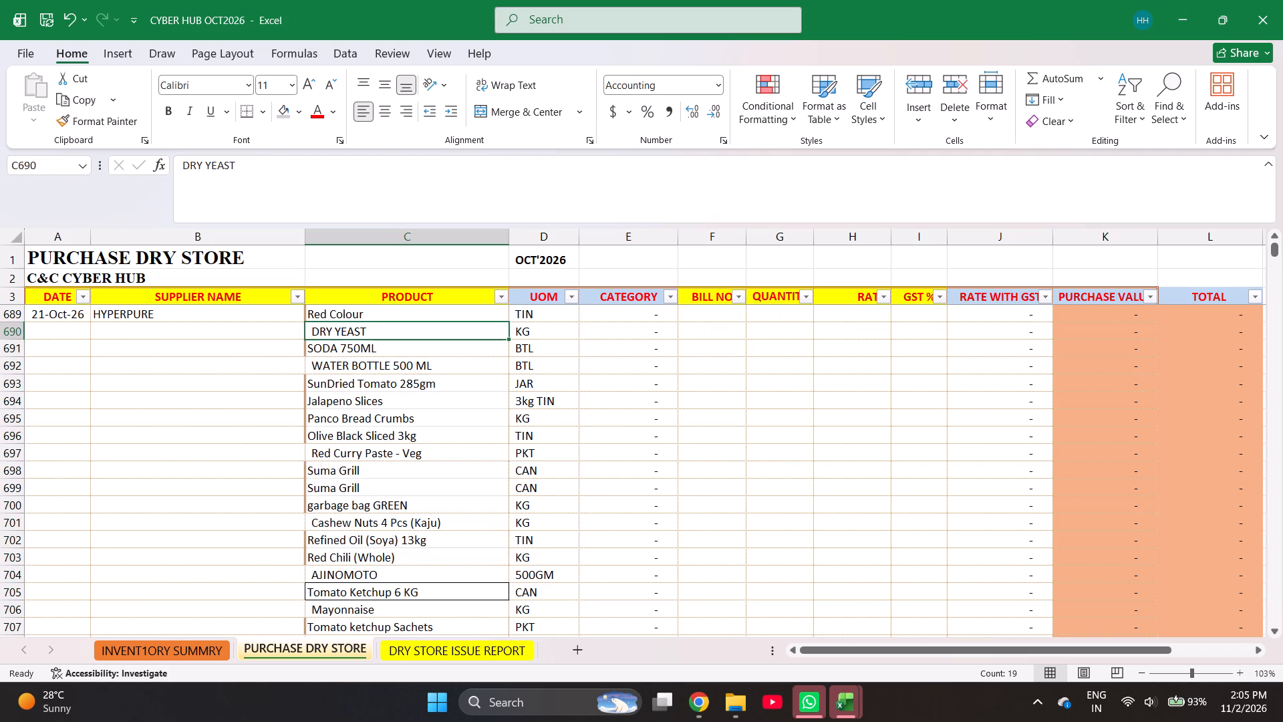
key(ctrl+Down)
key(Down)
key(Up)
key(Up)
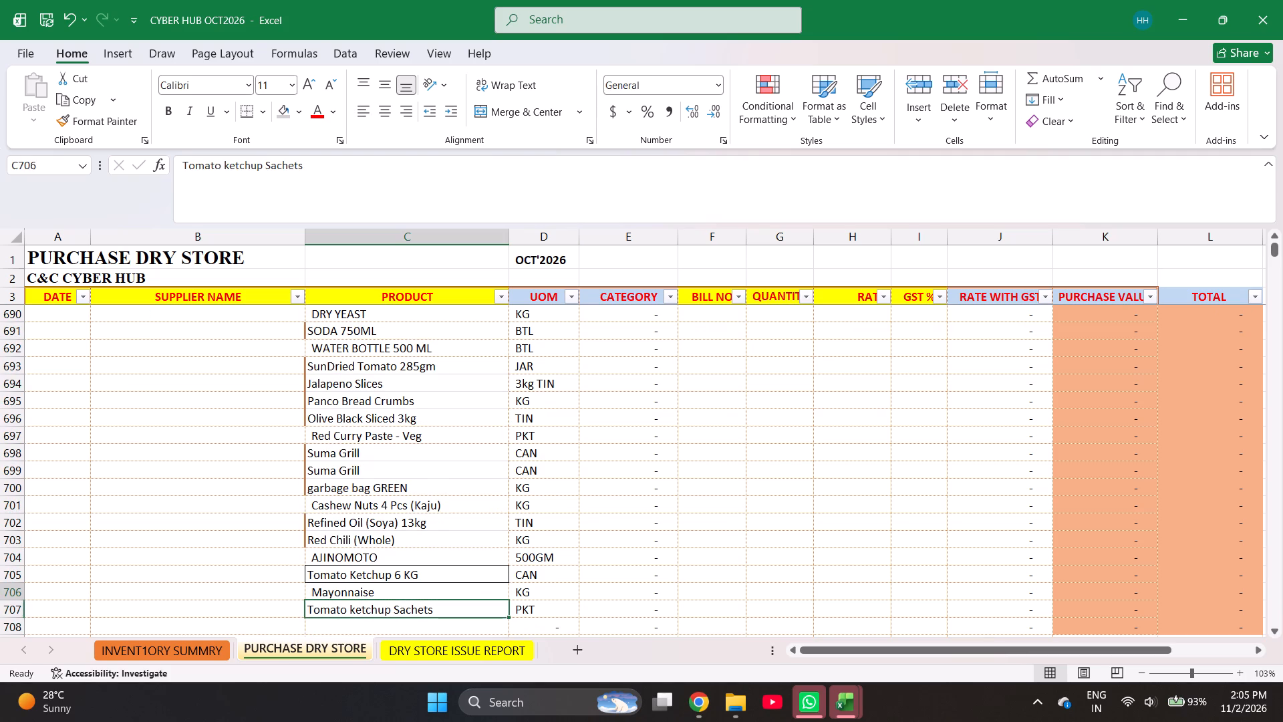
key(ctrl+Up)
key(ctrl+Left)
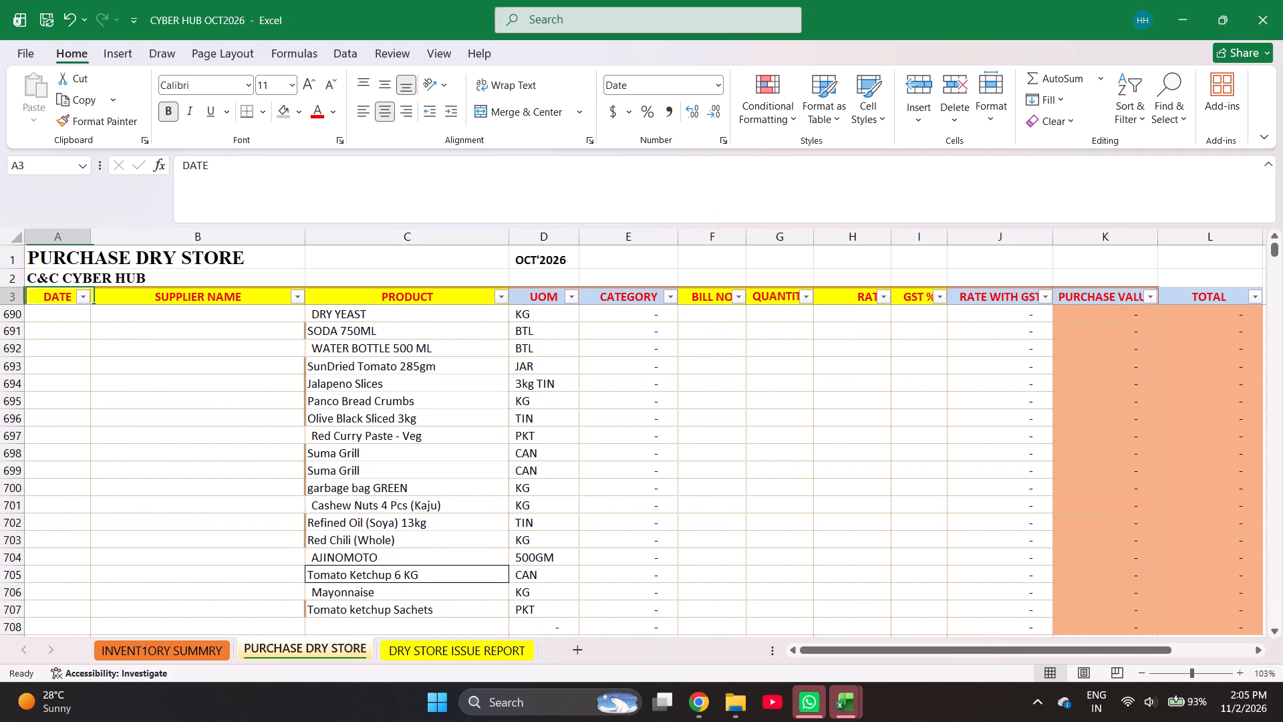
key(ctrl+Down)
key(Right)
key(Right)
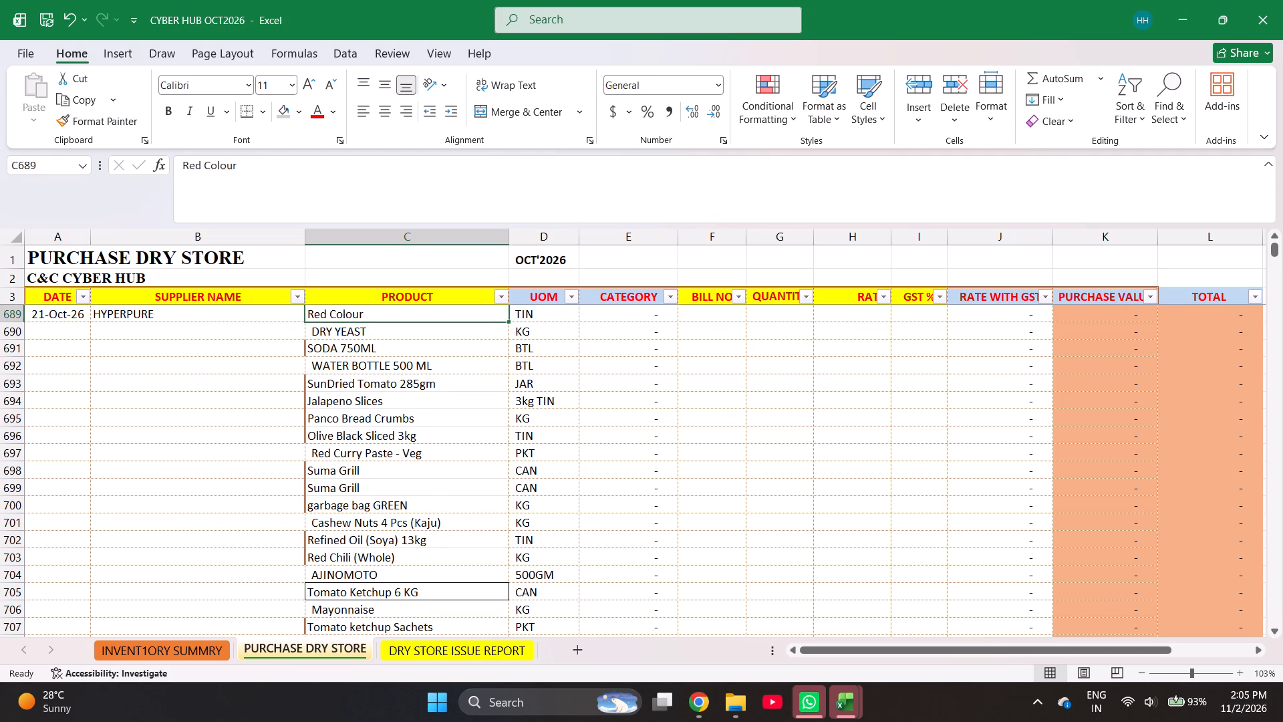
key(shift+Down)
key(shift+Down)
key(shift+Down)
key(shift+Down)
key(shift+Down)
key(shift+Down)
key(shift+Down)
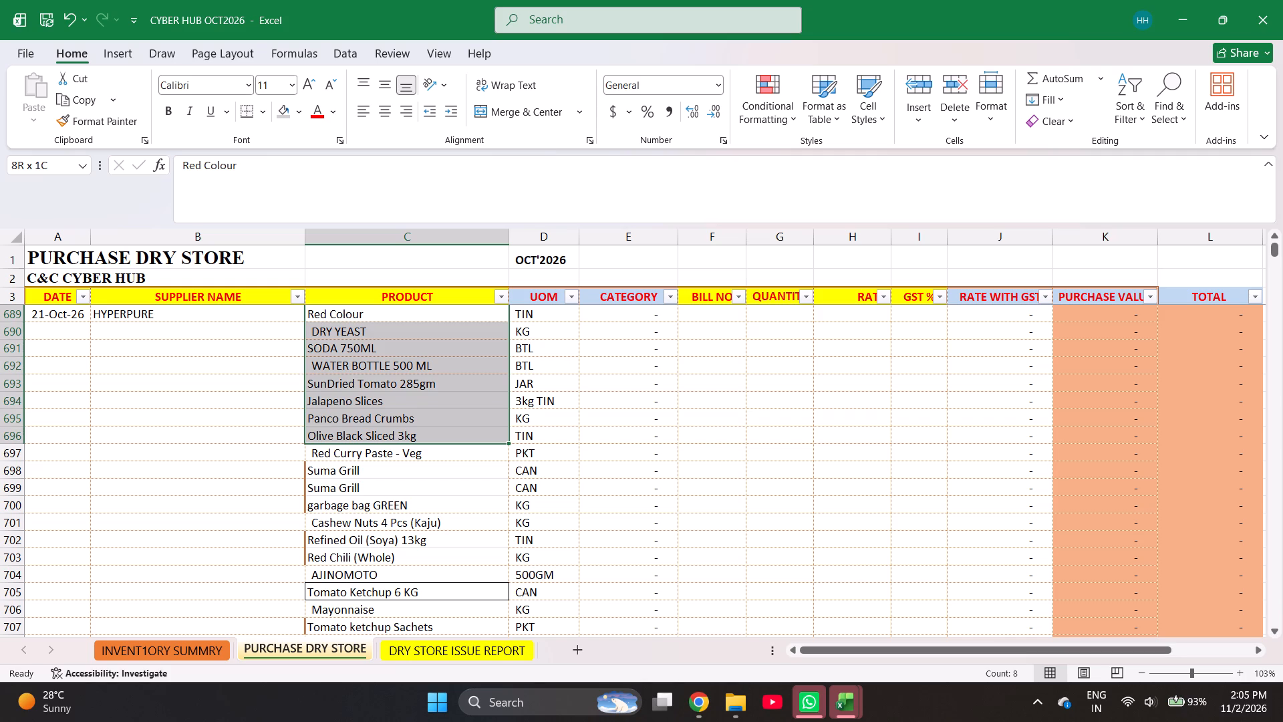
key(shift+Down)
key(shift+Down)
key(shift+Down)
key(shift+Down)
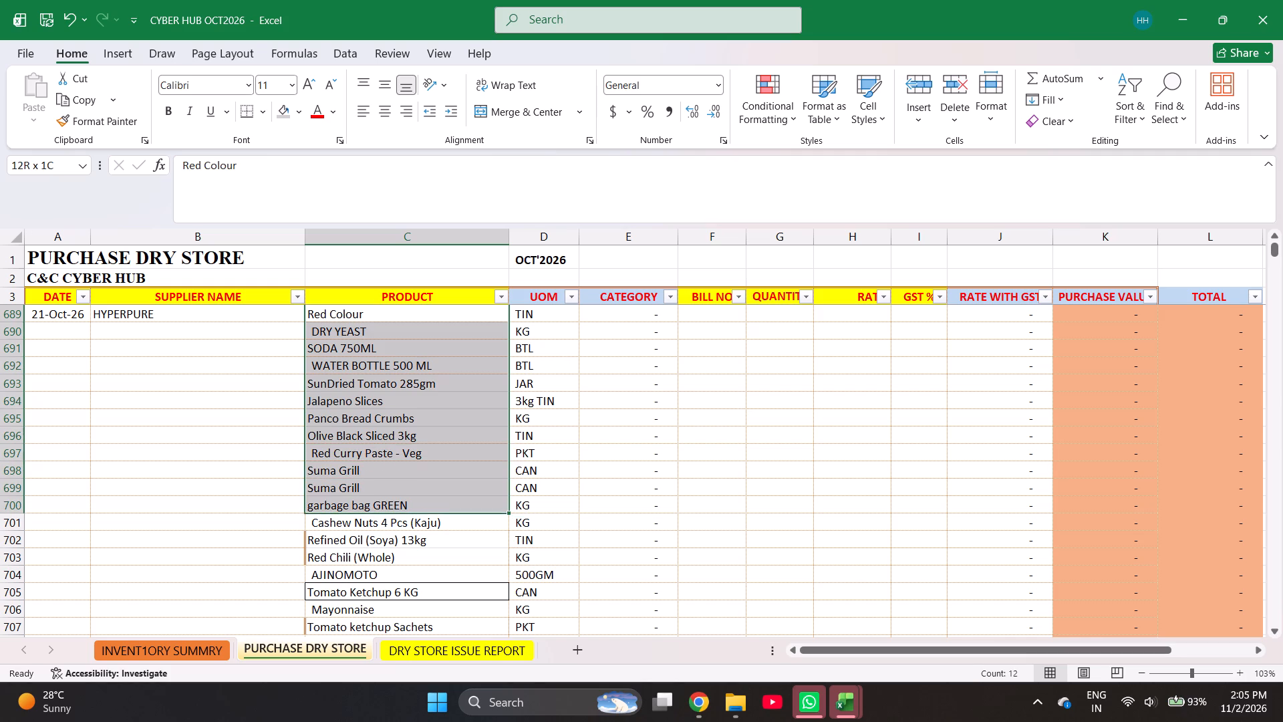
key(shift+Down)
key(shift+Down)
key(shift+Down)
key(shift+Down)
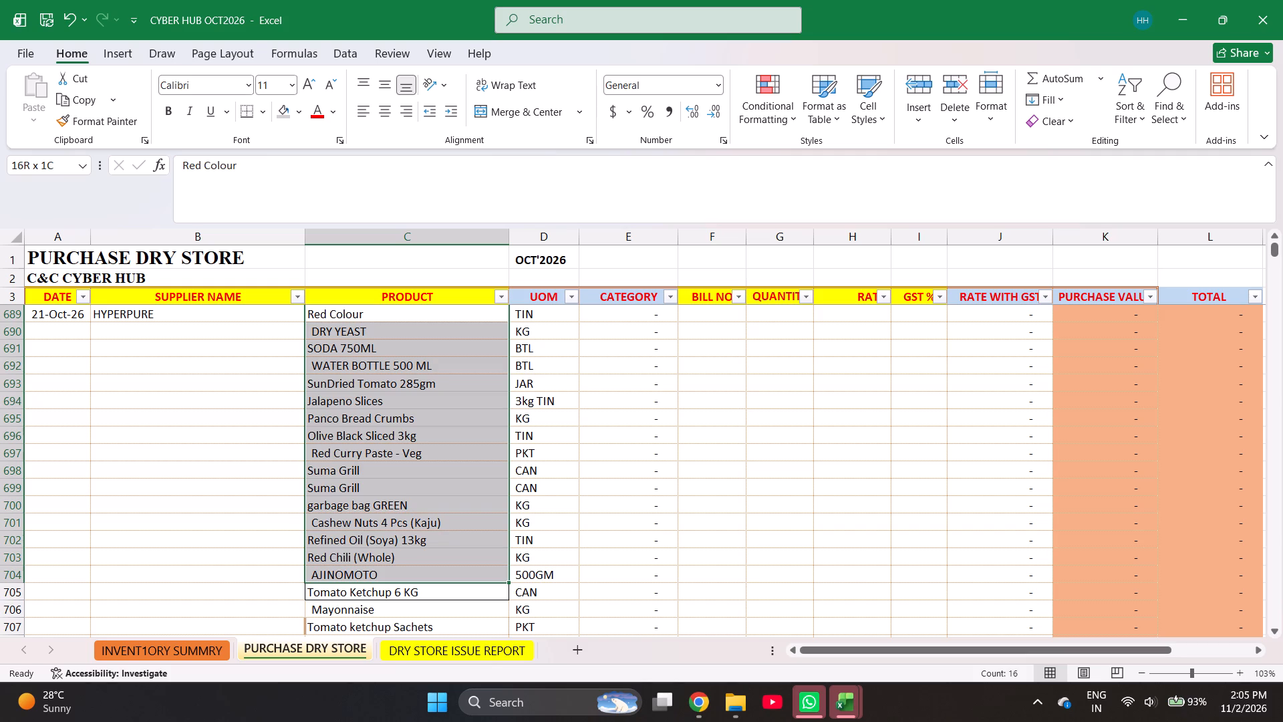
key(shift+Up)
key(shift+Up)
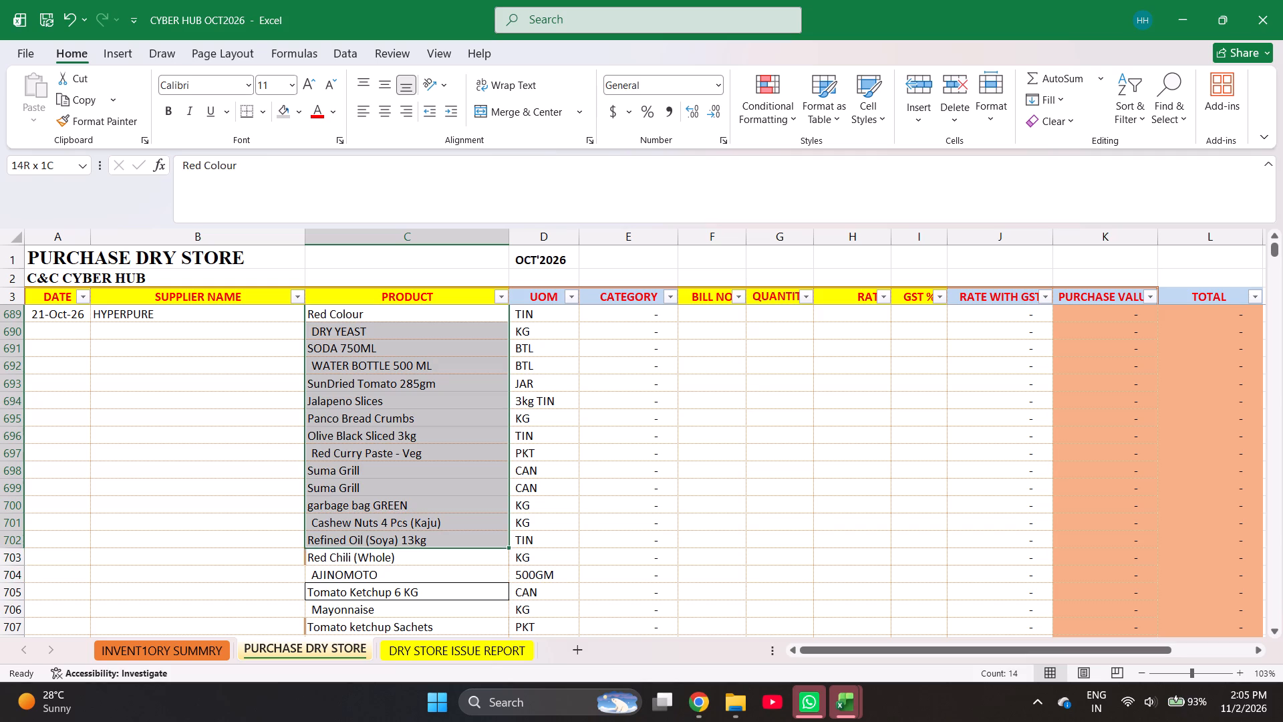
key(shift+Down)
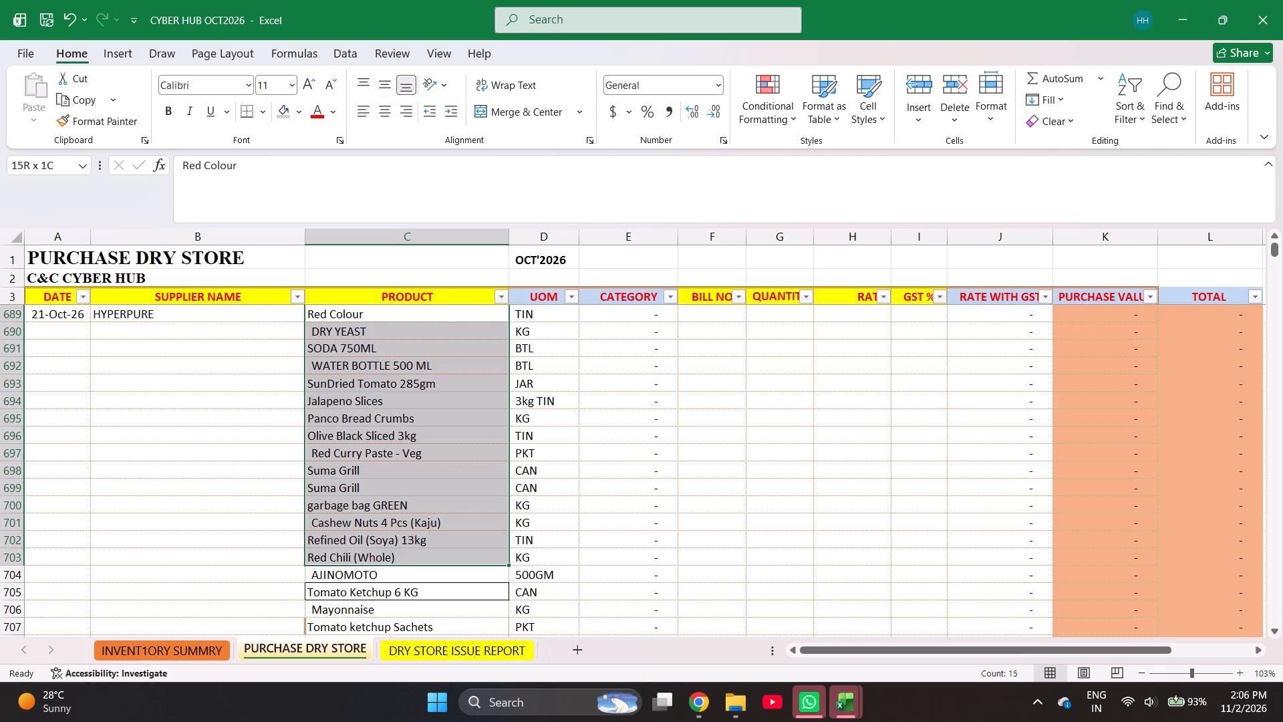
key(shift+Down)
key(shift+Down)
key(ctrl+shift+Down)
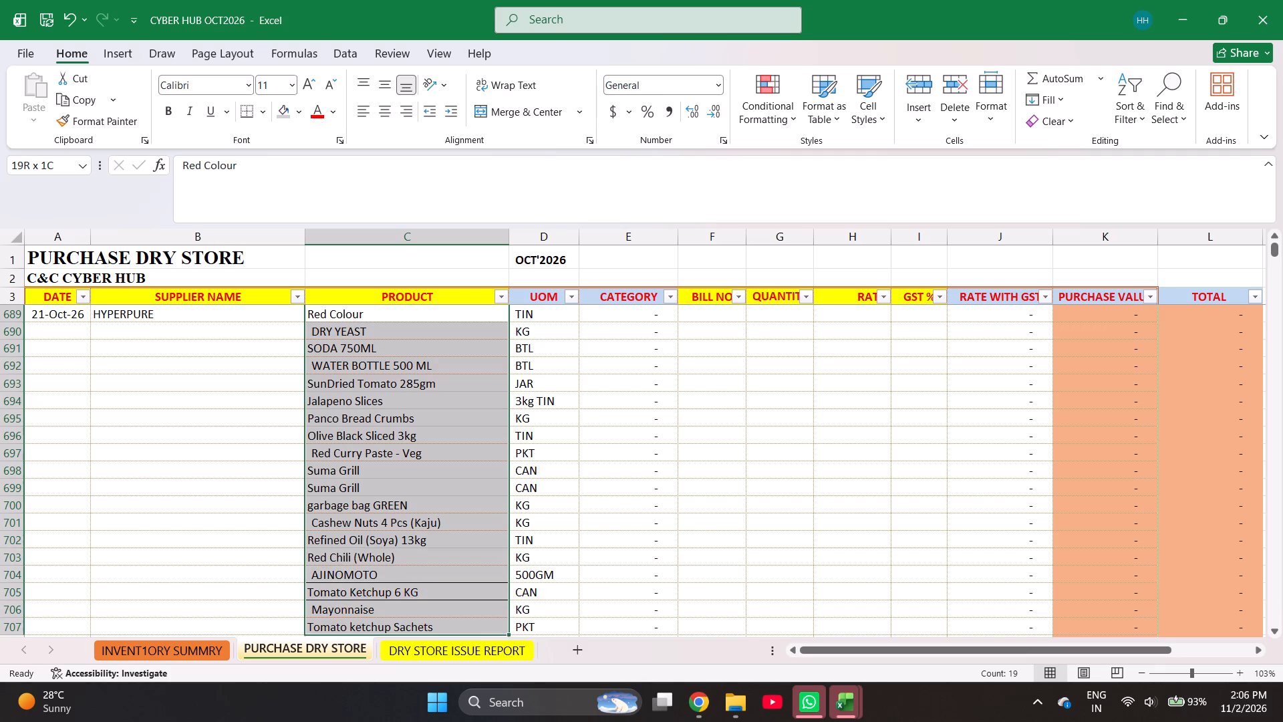
Enter 6923 as the bill number for Red Colour in row 689.
key(Right)
key(Right)
key(Right)
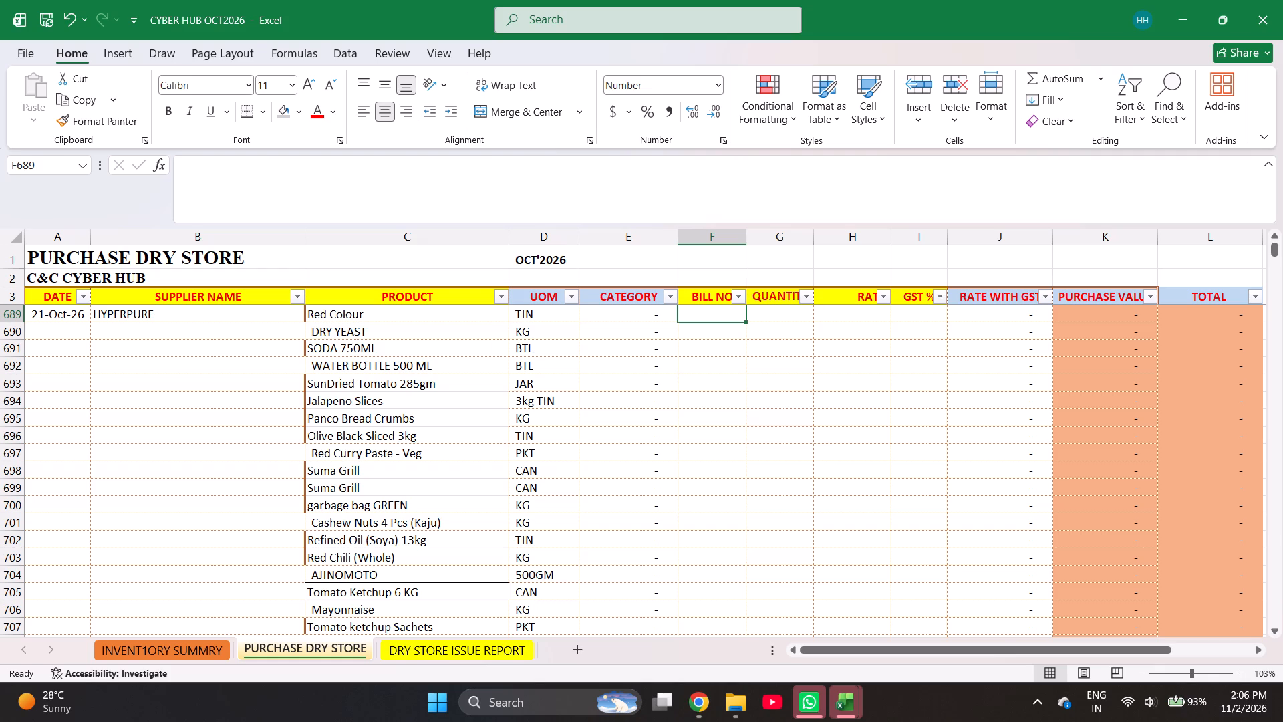
text(6923)
key(Right)
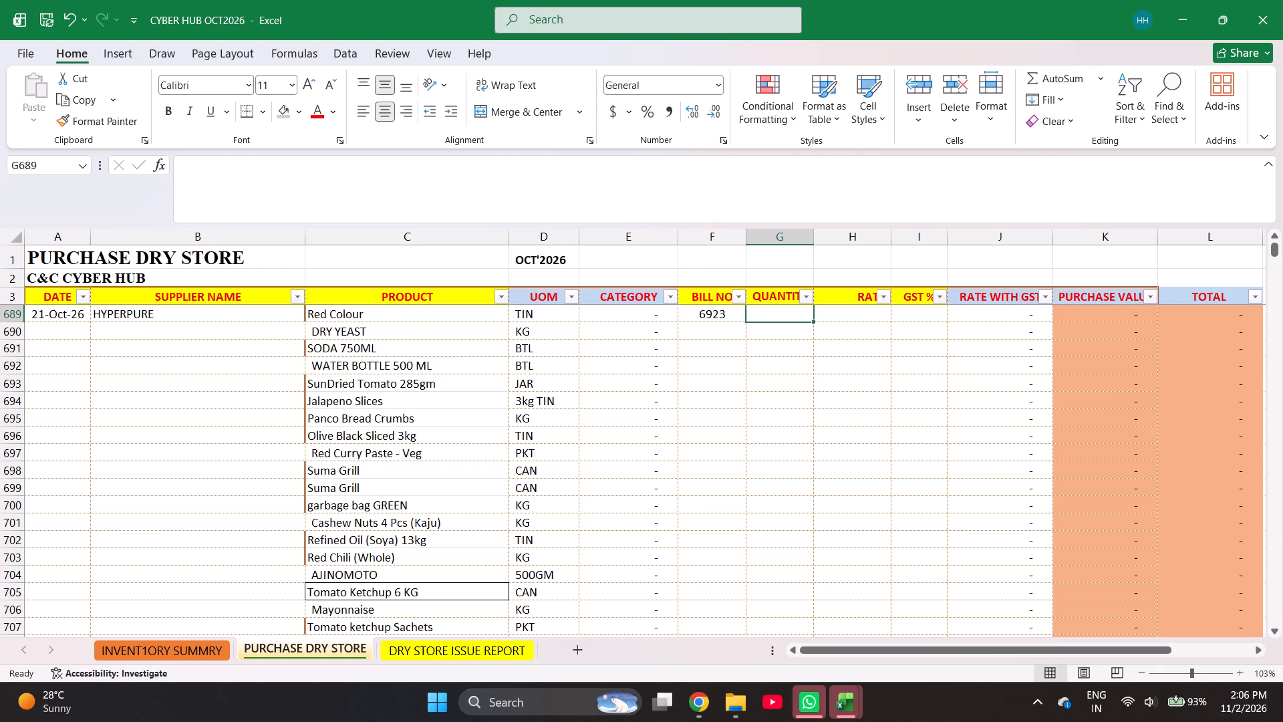
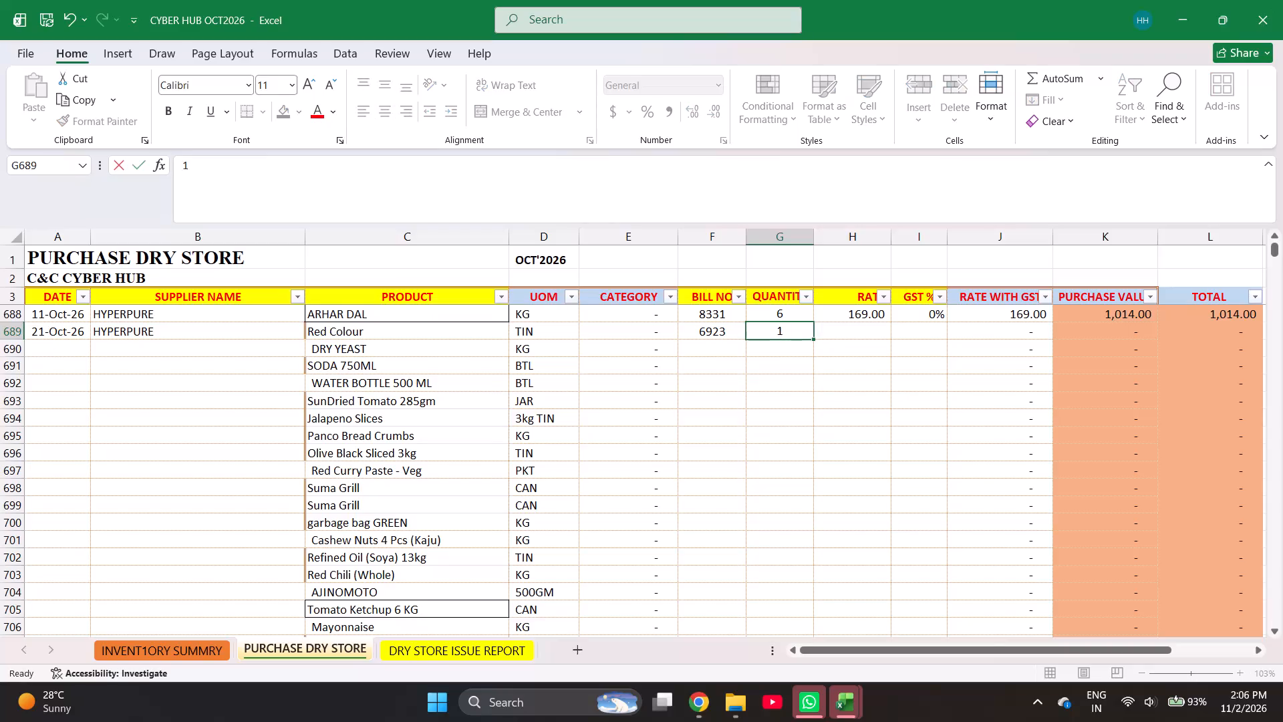
Enter quantities 1, 2, 2, 6 and 1 for DRY YEAST through Jalapeno Slices in rows 690 to 694.
key(1)
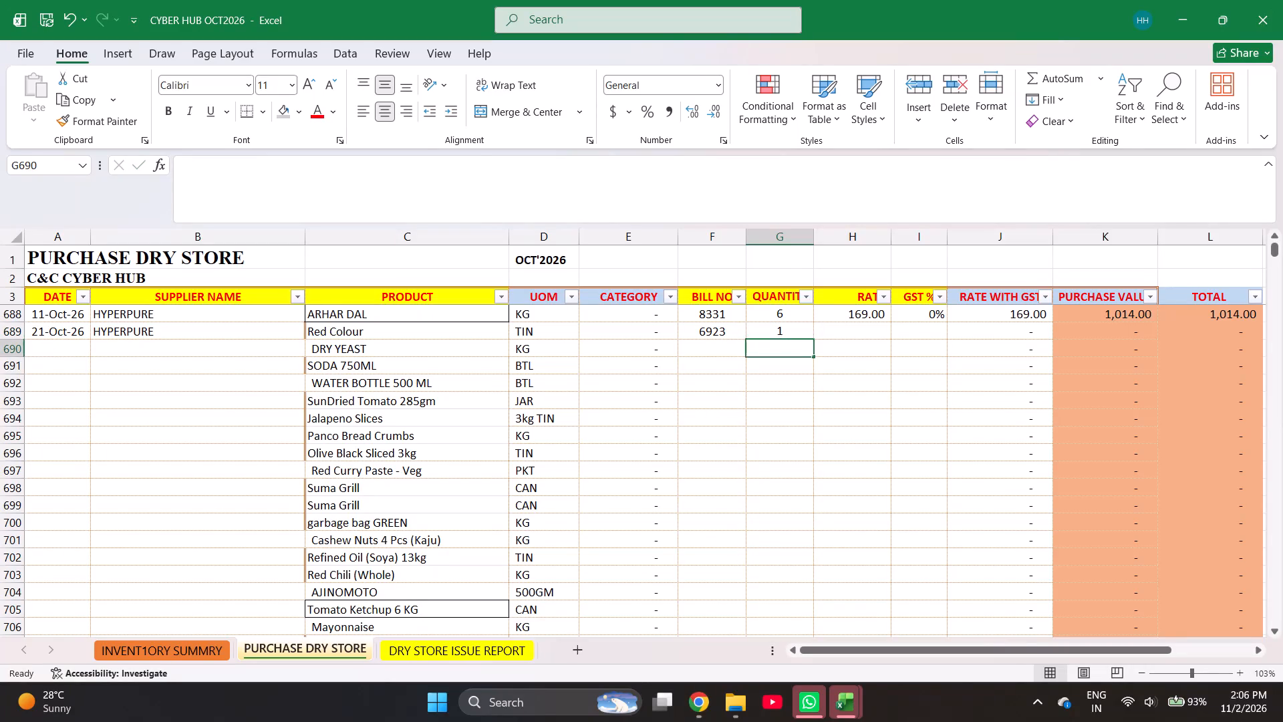
key(Return)
key(2)
key(Return)
key(2)
key(Return)
key(6)
key(Return)
key(1)
key(Return)
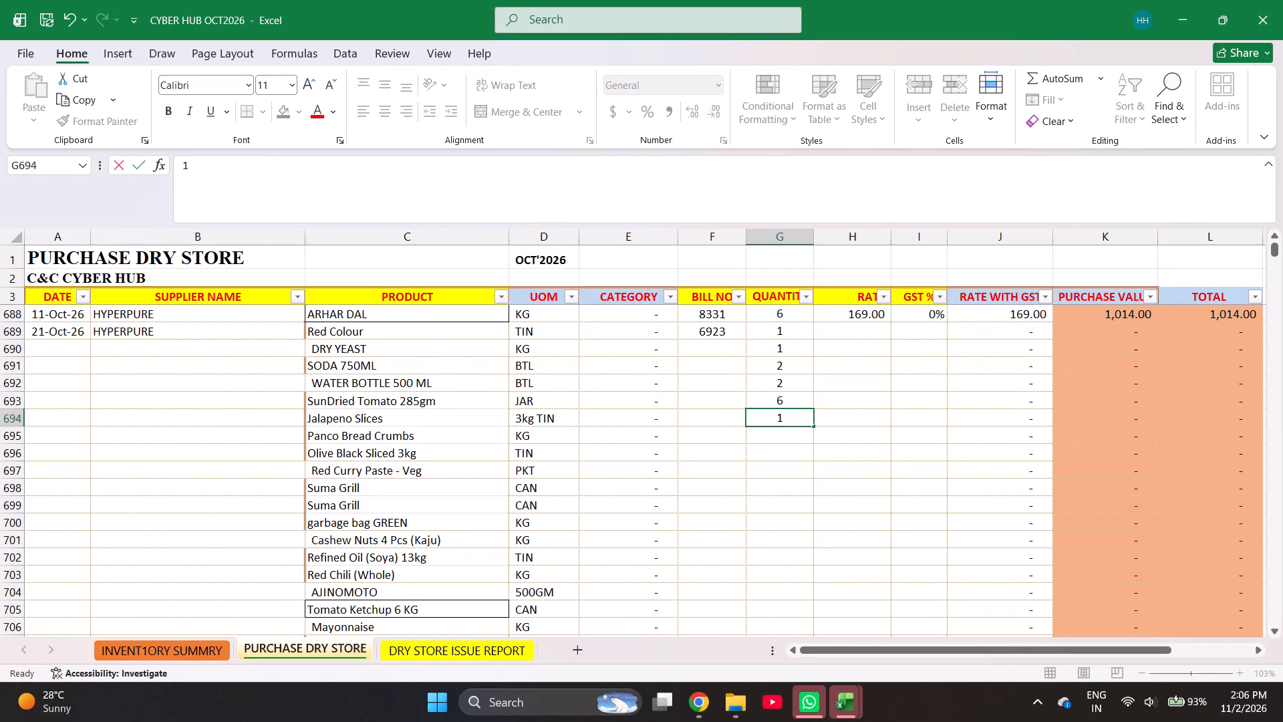
Enter quantities 4, 1, 1, 1 and 2 for Panco Bread Crumbs through the second Suma Grill in rows 695 to 699.
key(4)
key(Return)
key(1)
key(Return)
key(1)
key(Return)
key(1)
key(Return)
key(2)
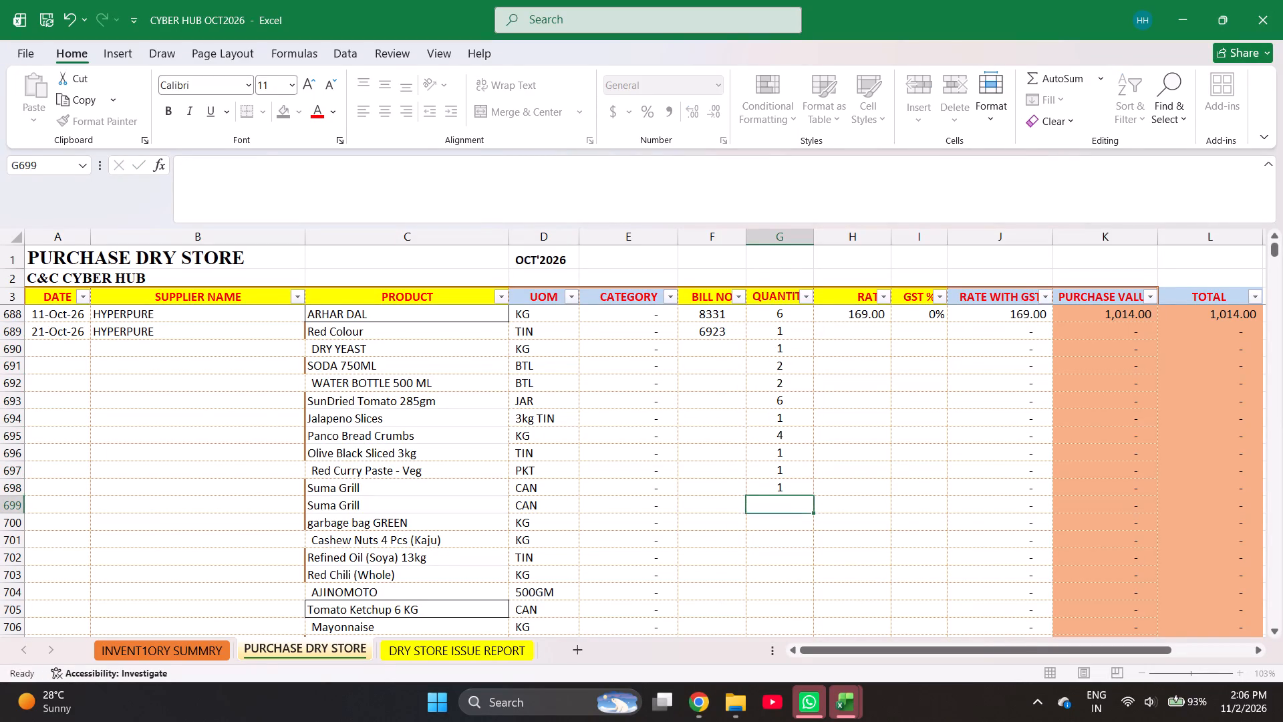
key(Return)
Enter quantities 4, 2, 4 and 2 for garbage bag GREEN through Red Chili (Whole) in rows 700 to 703.
key(1)
key(BackSpace)
key(4)
key(Return)
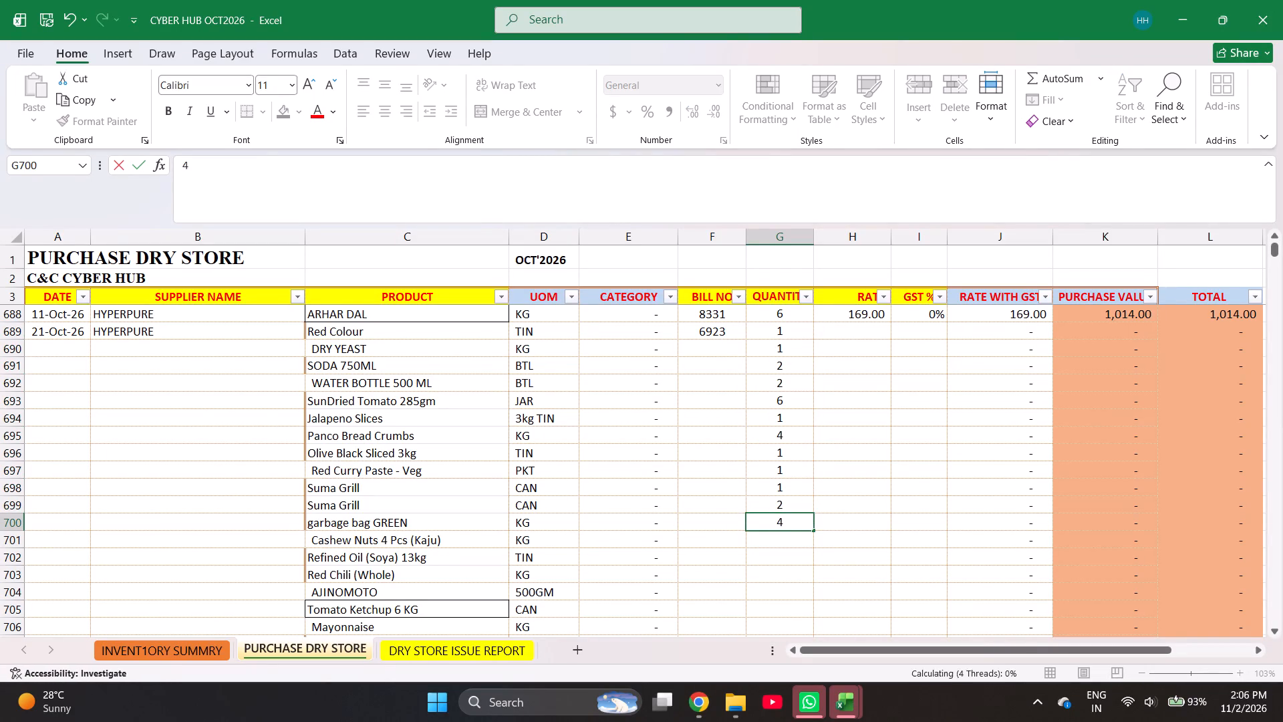
key(2)
key(Return)
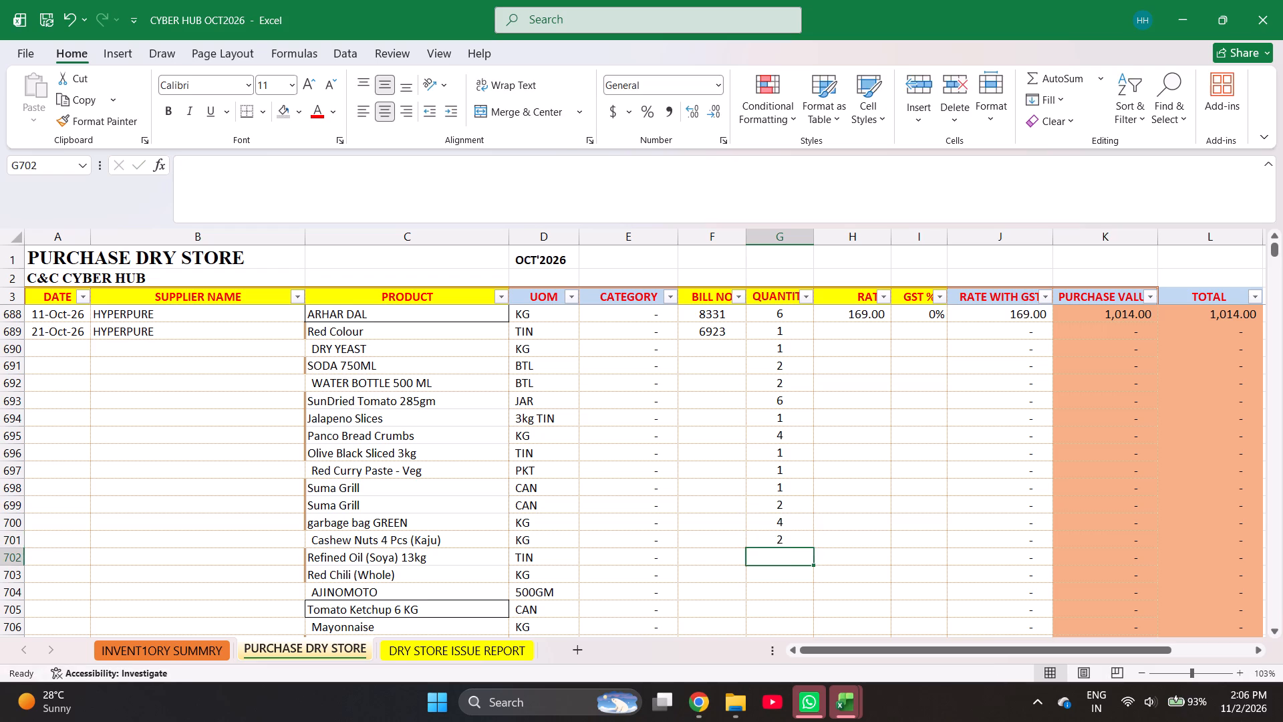
key(4)
key(Return)
text(10)
key(Return)
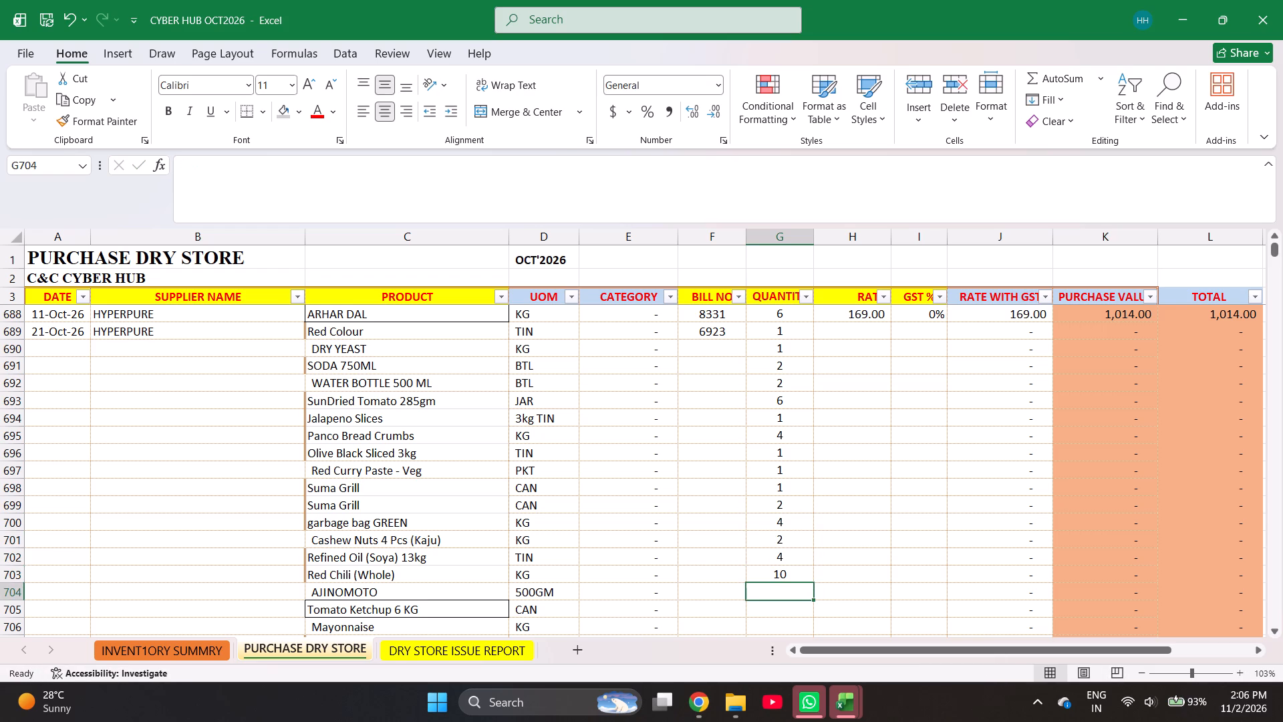
key(Up)
key(Up)
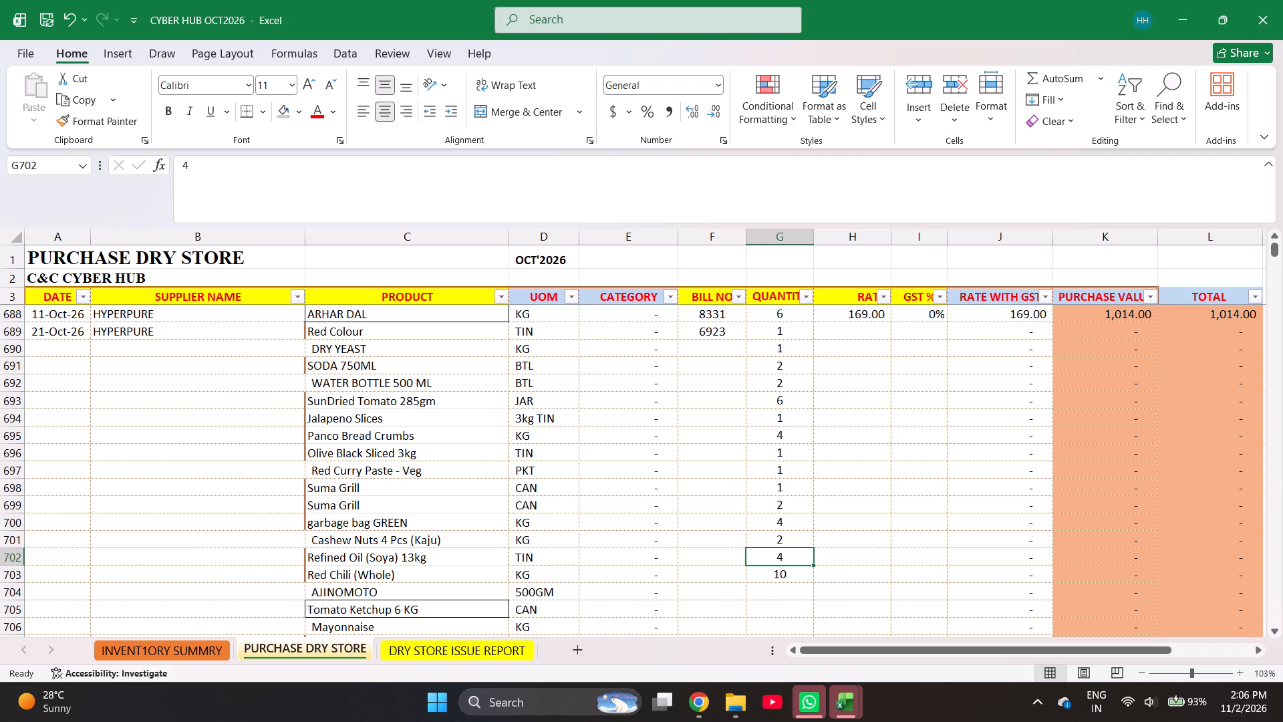
key(Down)
key(2)
key(Return)
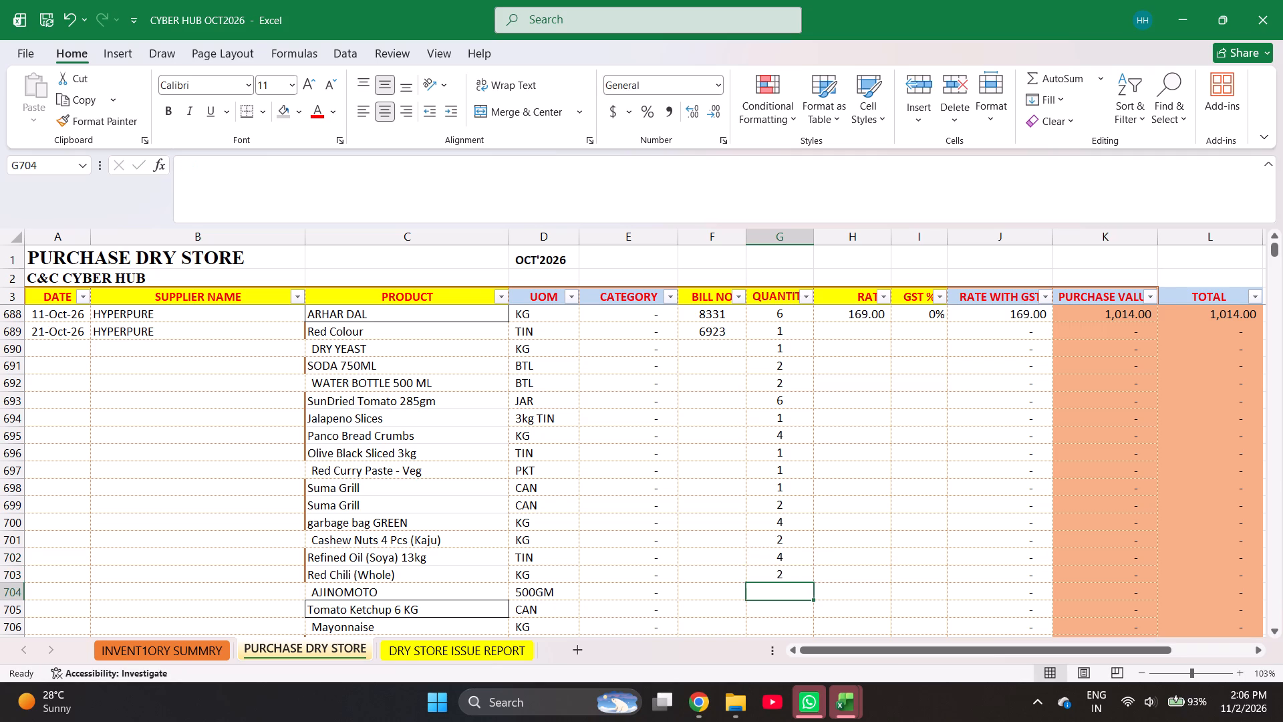
Enter quantities 3, 3, 12 and 2 for AJINOMOTO through Tomato ketchup Sachets in rows 704 to 707.
key(3)
key(Return)
key(3)
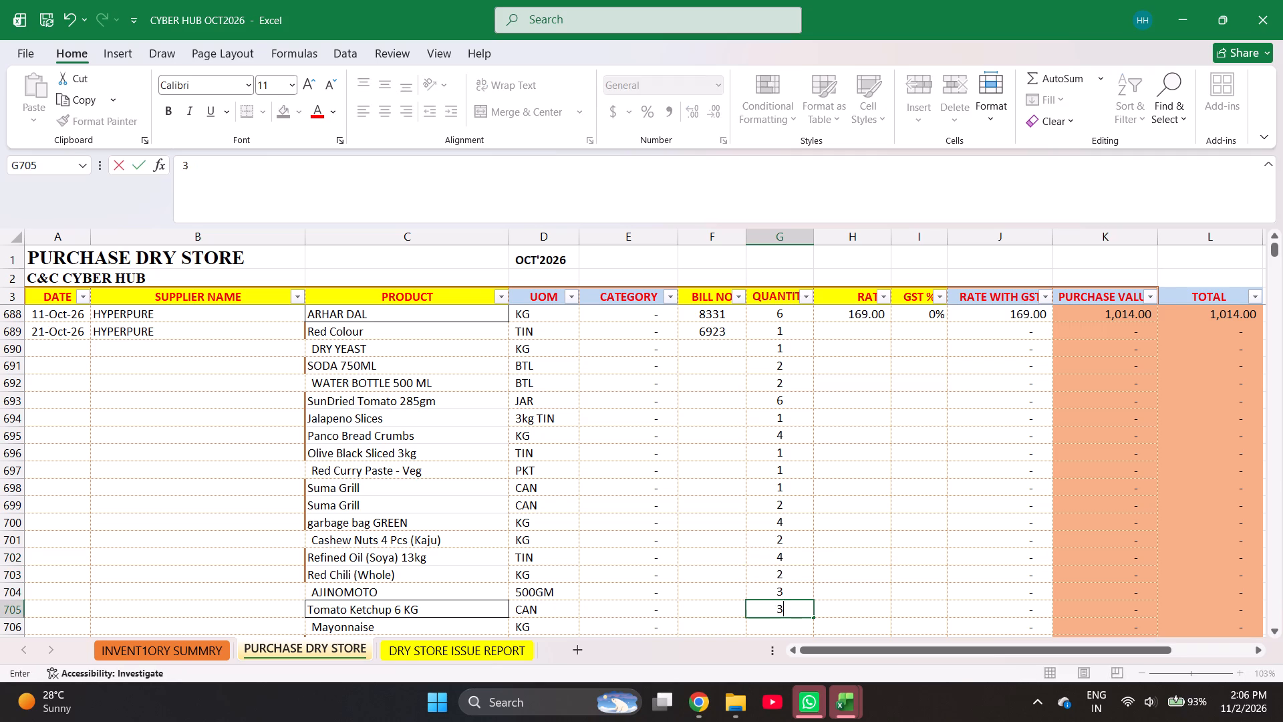
key(Return)
text(12)
key(Return)
key(2)
key(Return)
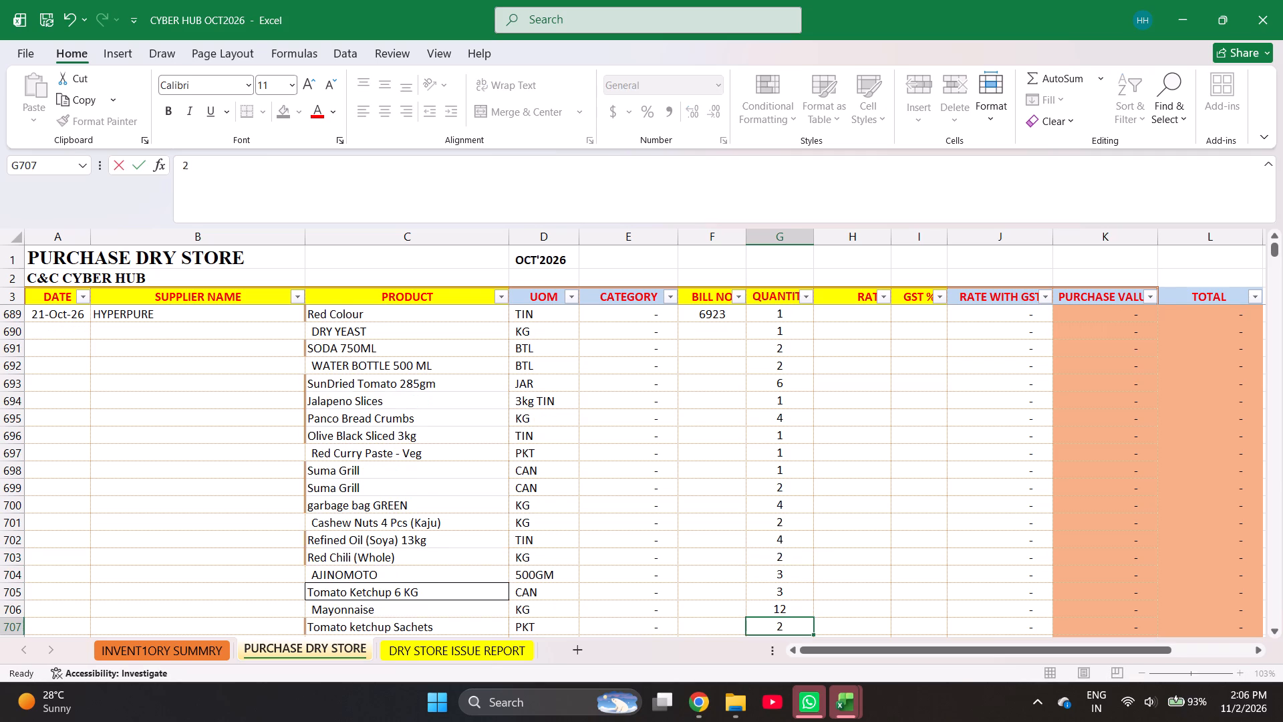
Enter rates 67, 166, 447 and 343 for Red Colour through WATER BOTTLE 500 ML in rows 689 to 692.
key(Right)
key(ctrl+Up)
key(Down)
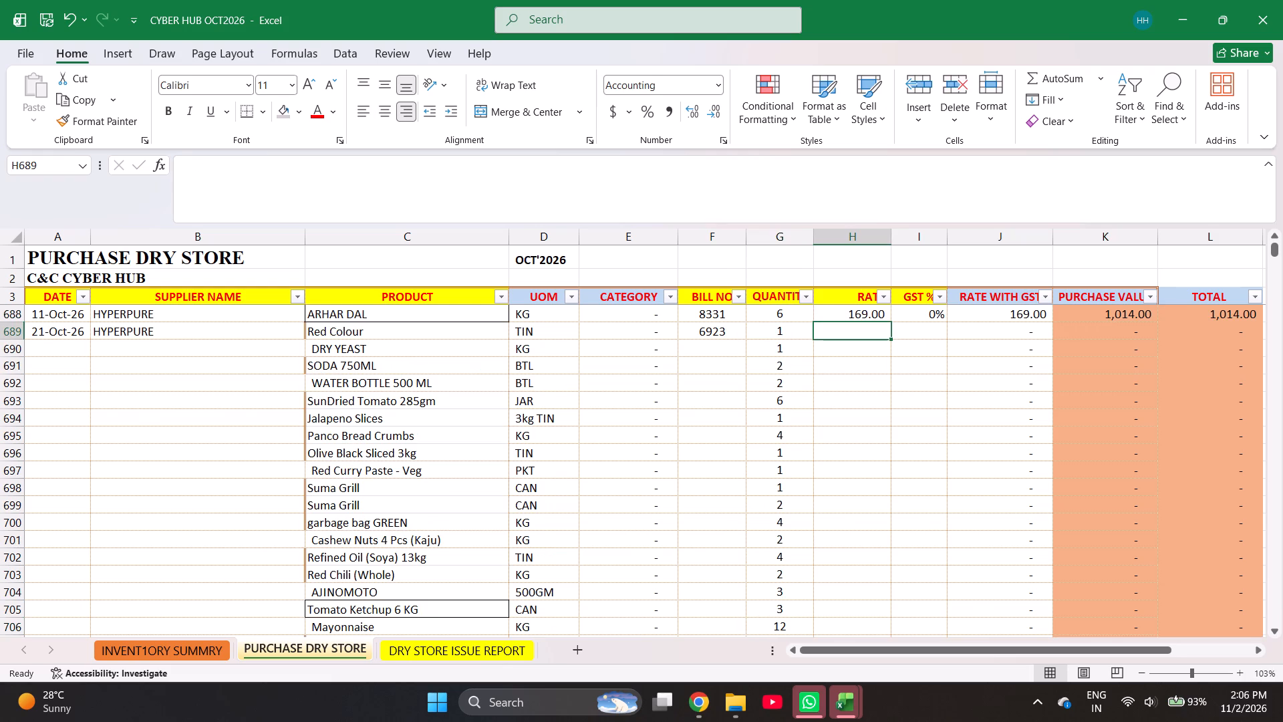
text(67)
key(Return)
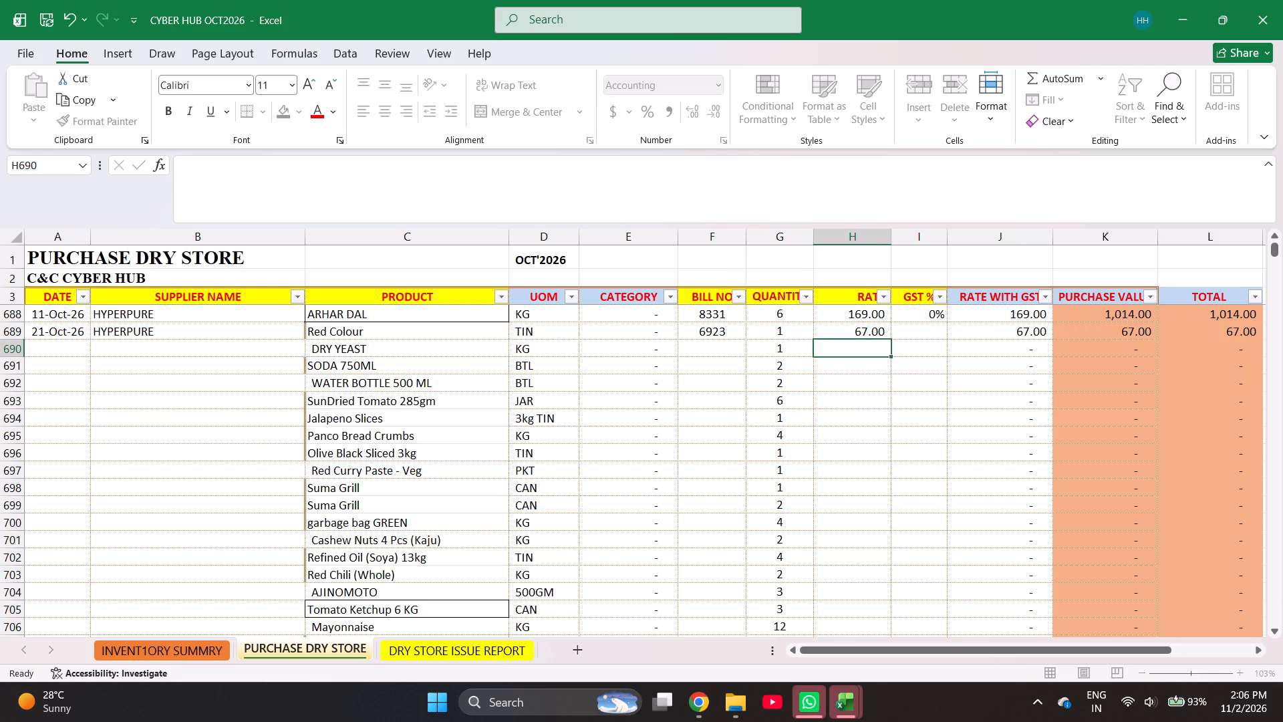
text(166)
key(Return)
text(447)
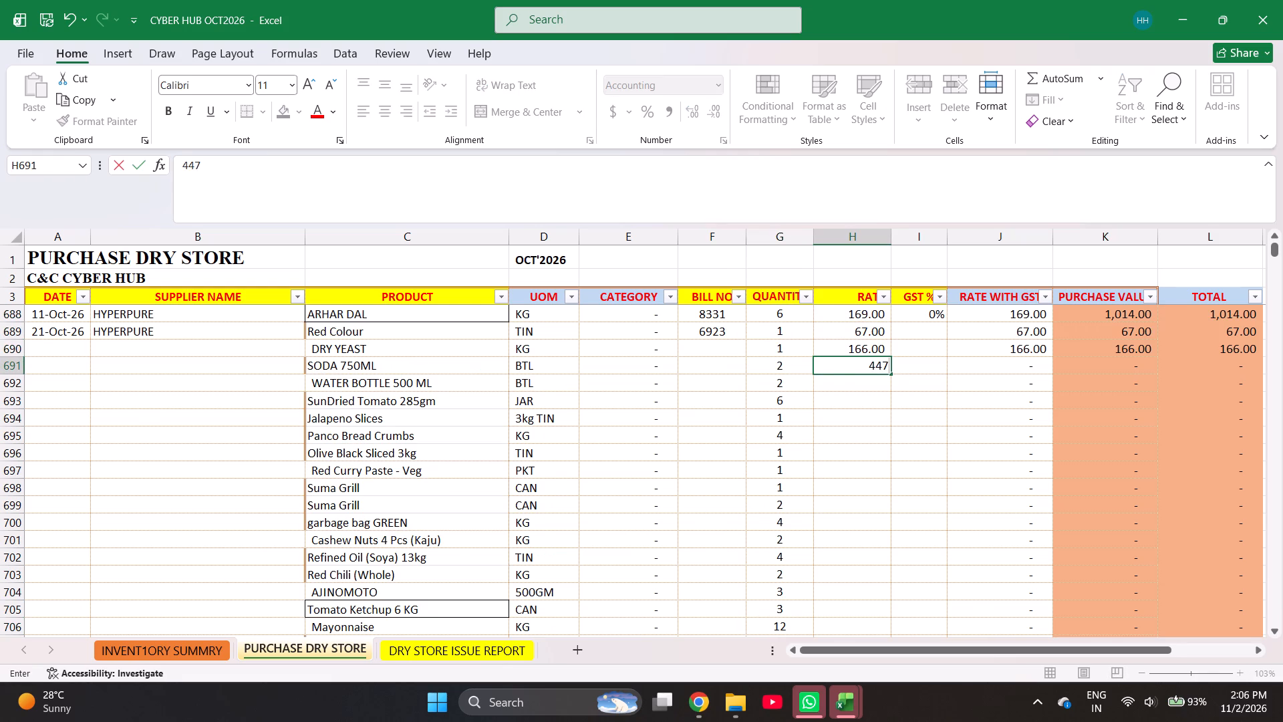
key(Return)
text(343)
key(Return)
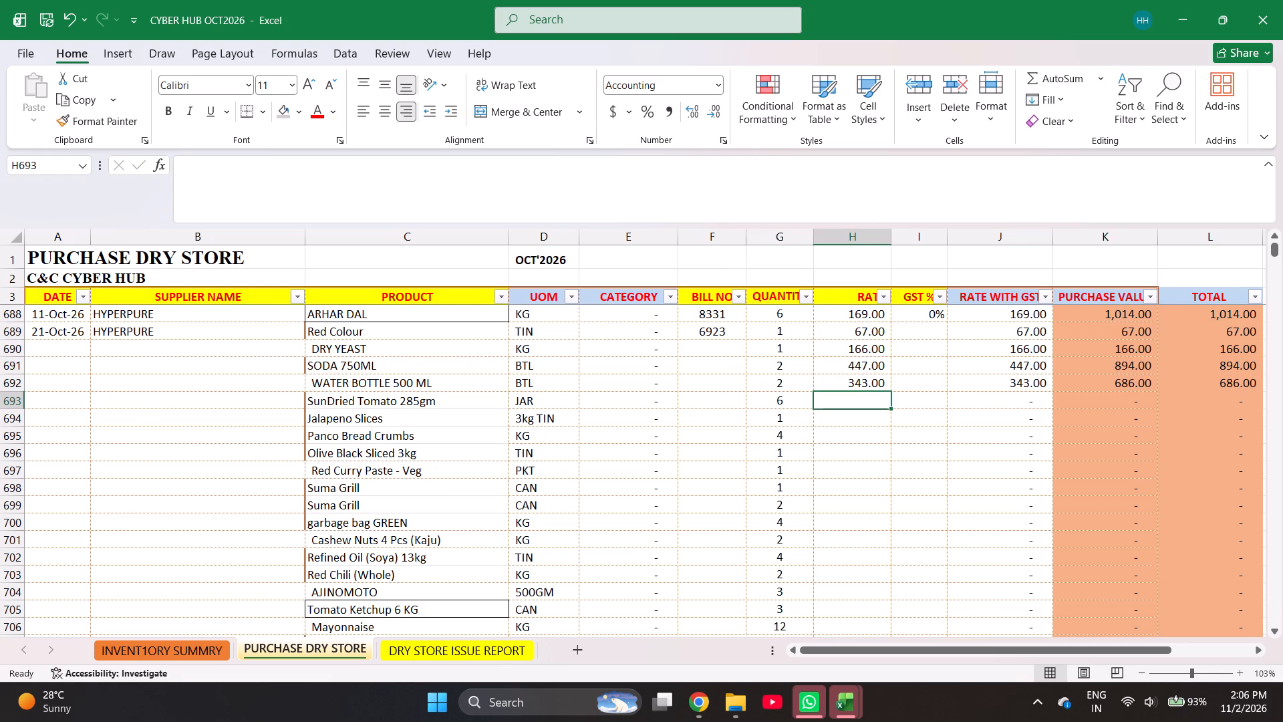
Enter rates 218, 269, 122, 703 and 449 for SunDried Tomato through Red Curry Paste in rows 693 to 697.
text(218)
key(Return)
text(269)
key(Return)
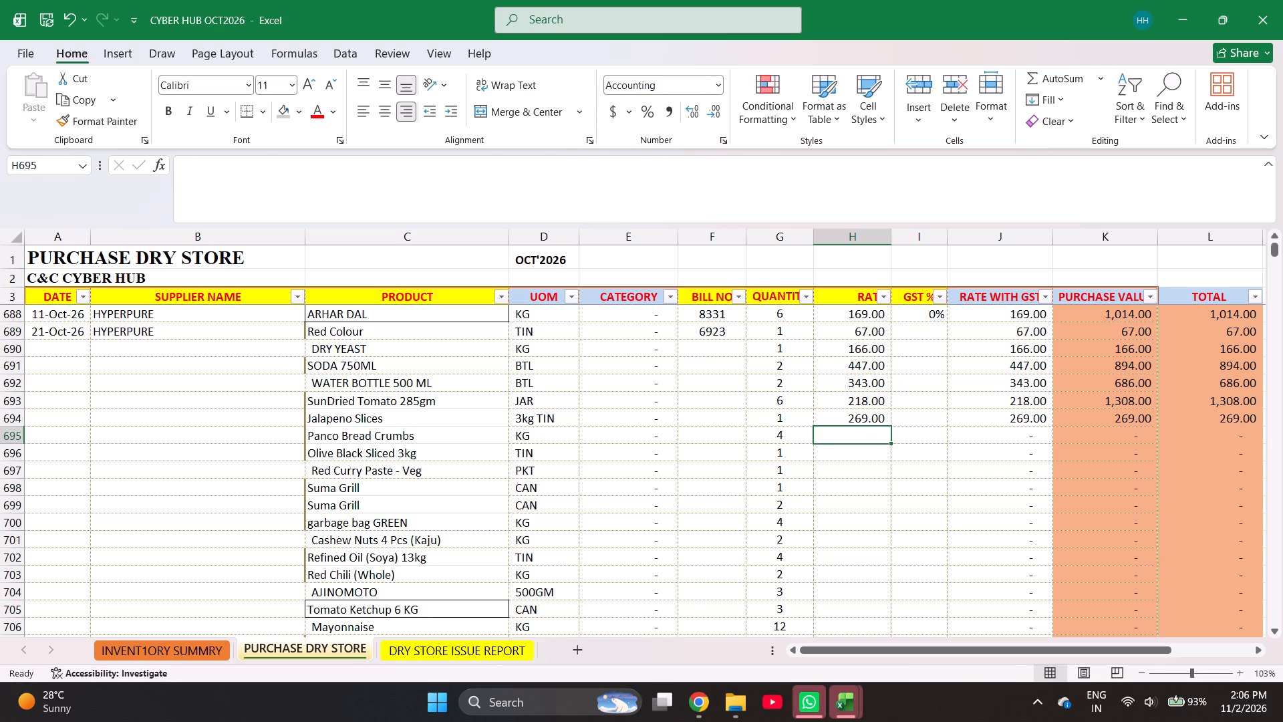
text(122)
key(Return)
text(703)
key(Return)
text(449)
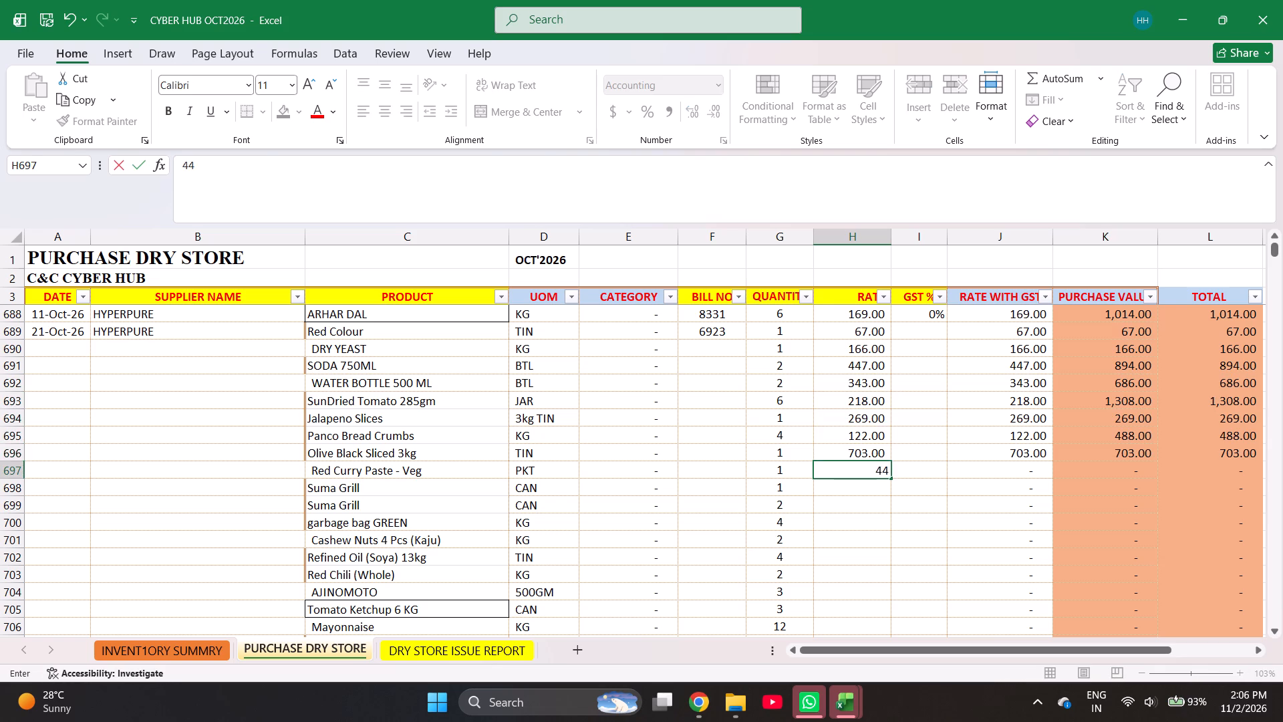
key(Return)
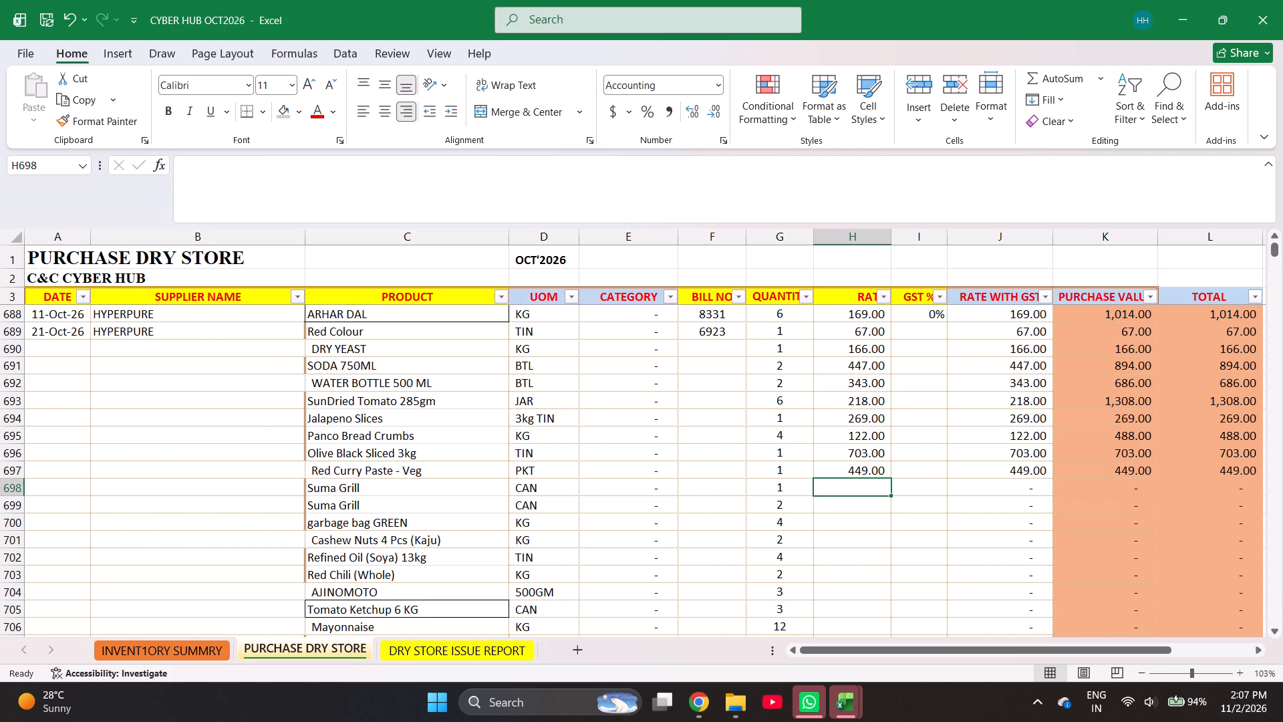
Enter rates 1624, 547, 684, 794 and 2248 for the first Suma Grill through Refined Oil (Soya) in rows 698 to 702.
text(1624)
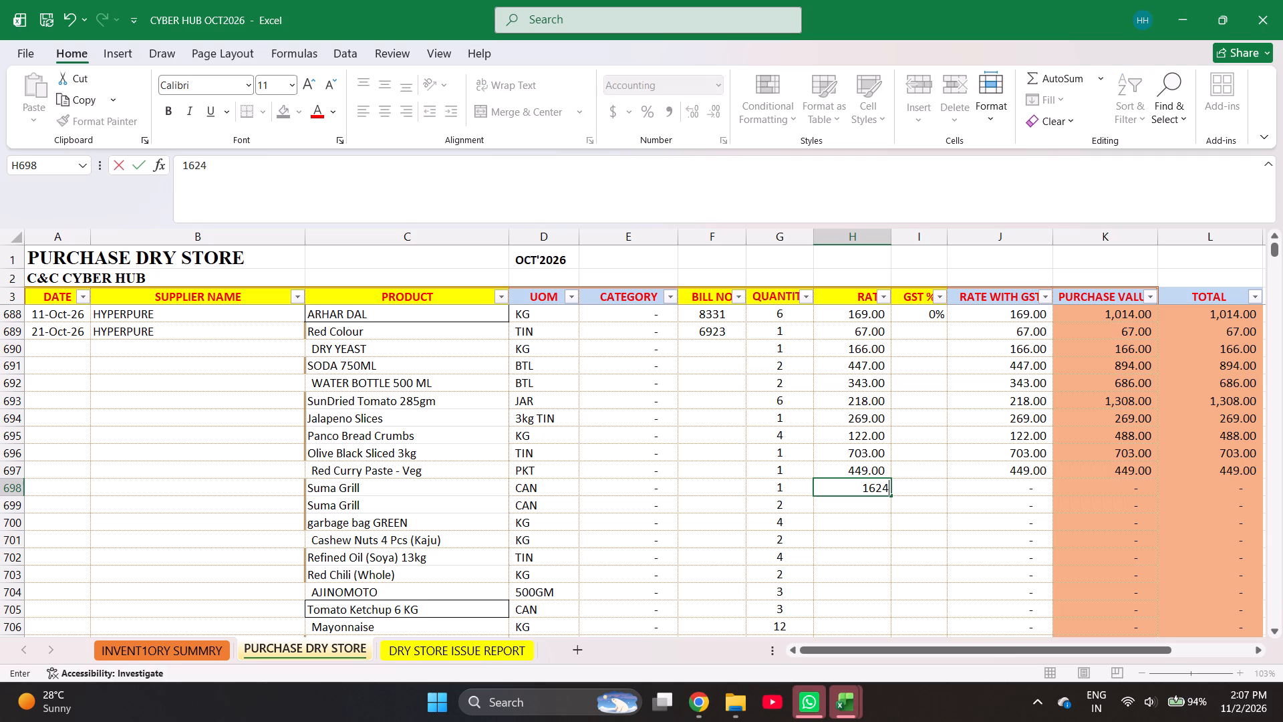
key(Return)
text(547)
key(Return)
text(68)
key(4)
key(Return)
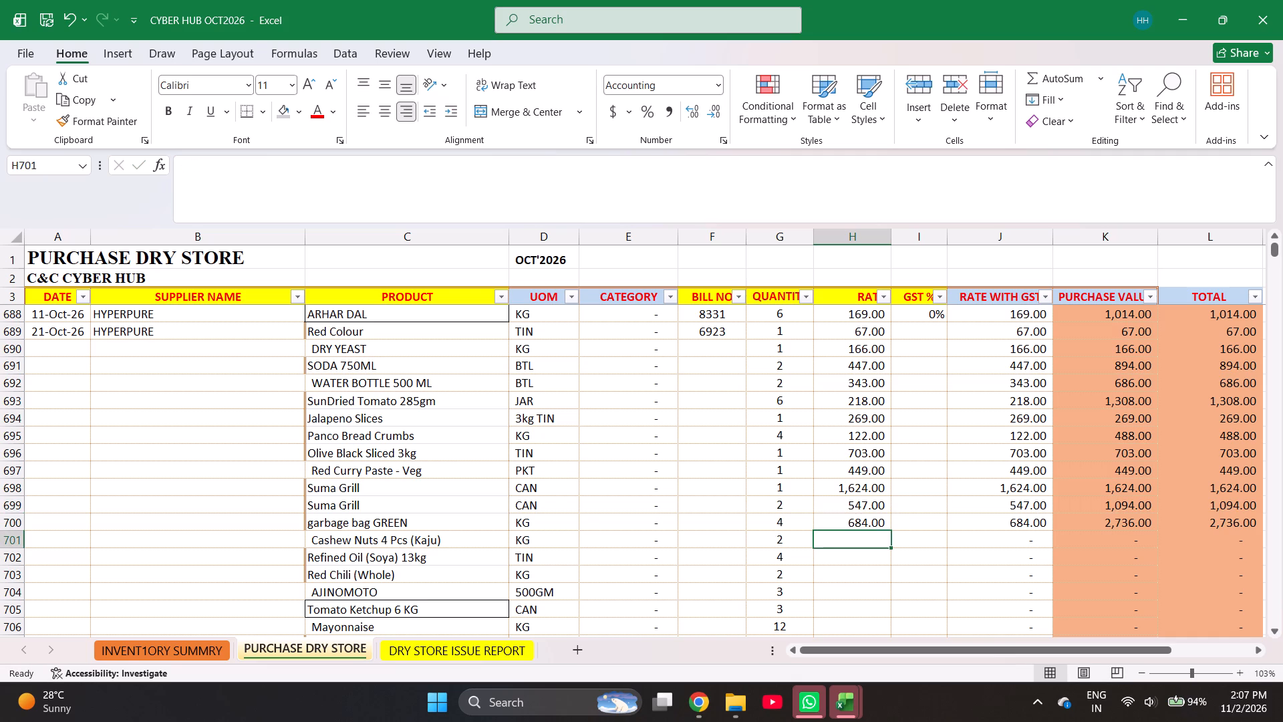
text(794)
key(Return)
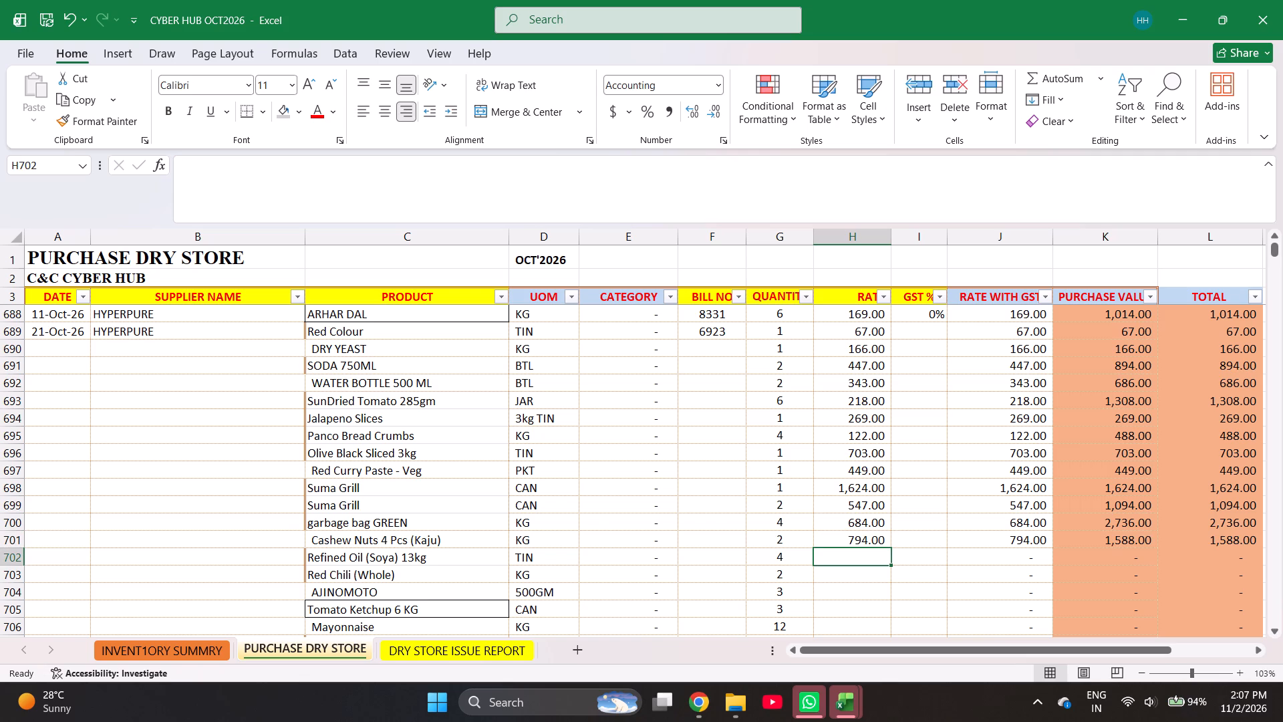
text(2248)
key(Return)
Enter rates 352, 97, 342, 111 and 77 for Red Chili (Whole) through Tomato ketchup Sachets in rows 703 to 707.
text(20)
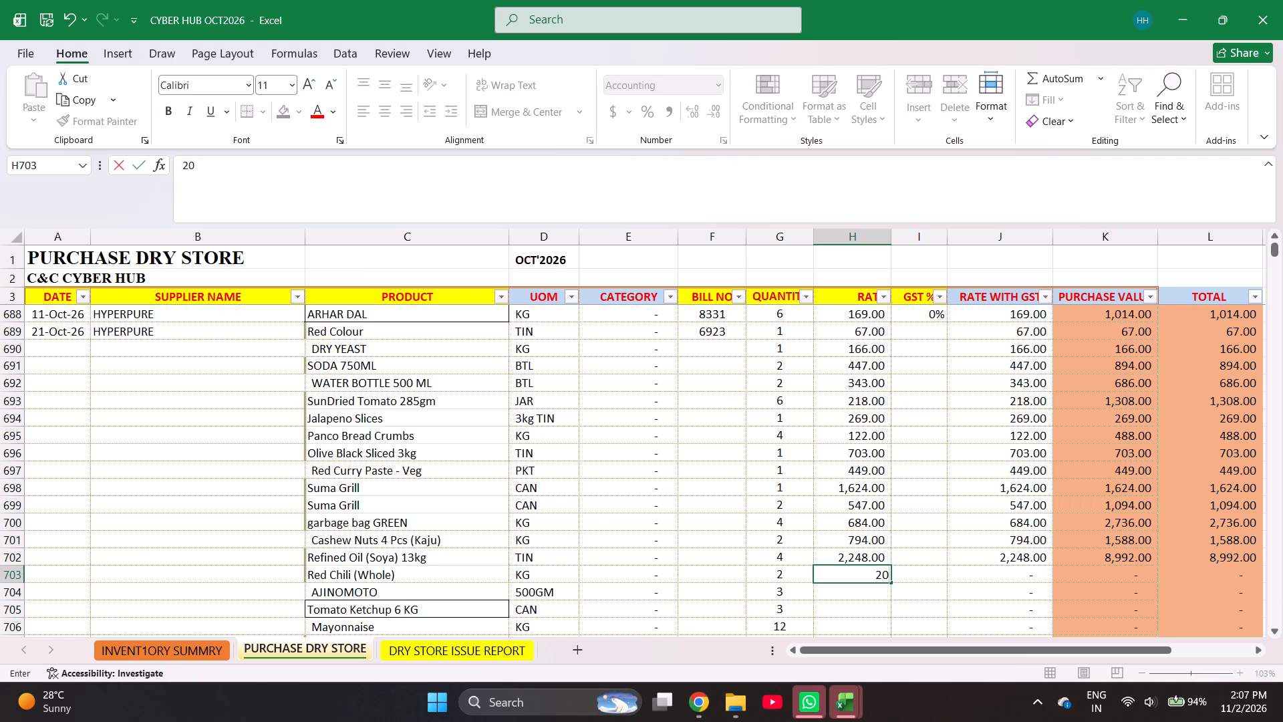
key(BackSpace)
key(BackSpace)
text(352)
key(Return)
text(97)
key(Return)
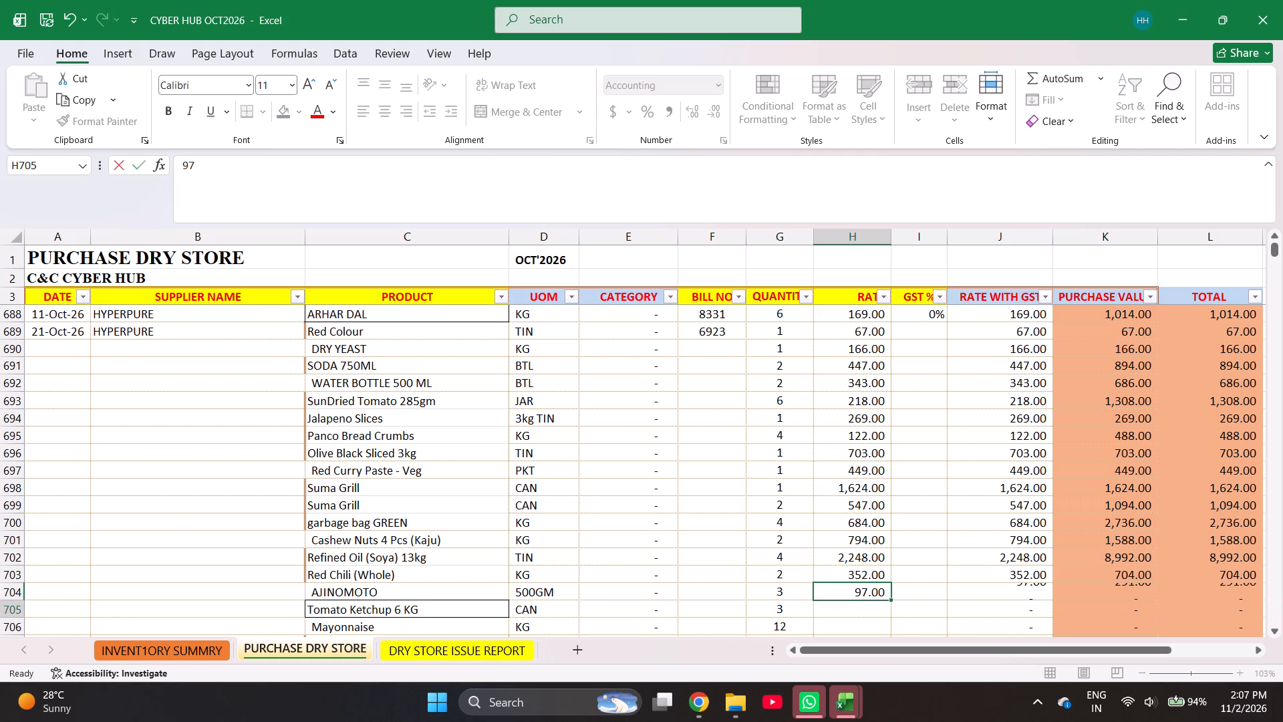
text(342)
key(Return)
text(111)
key(Return)
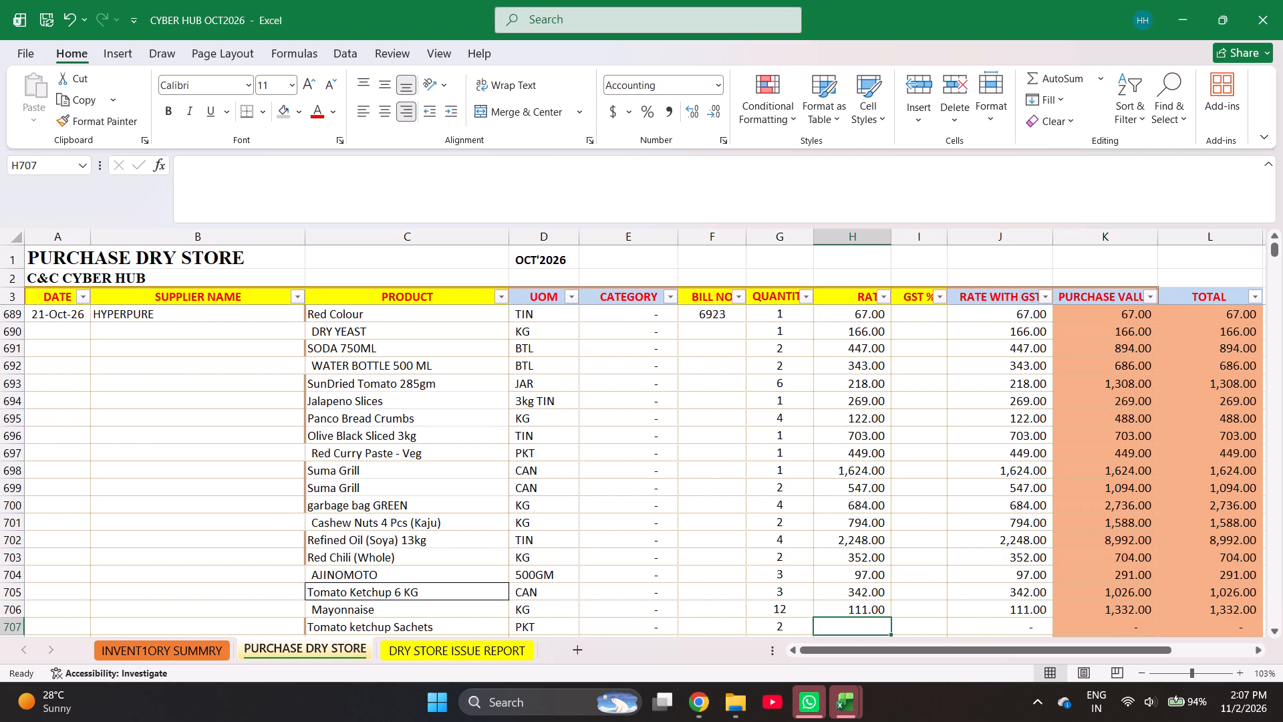
text(77)
key(Return)
Set the GST rate for Red Colour in row 689 to 18%.
key(Right)
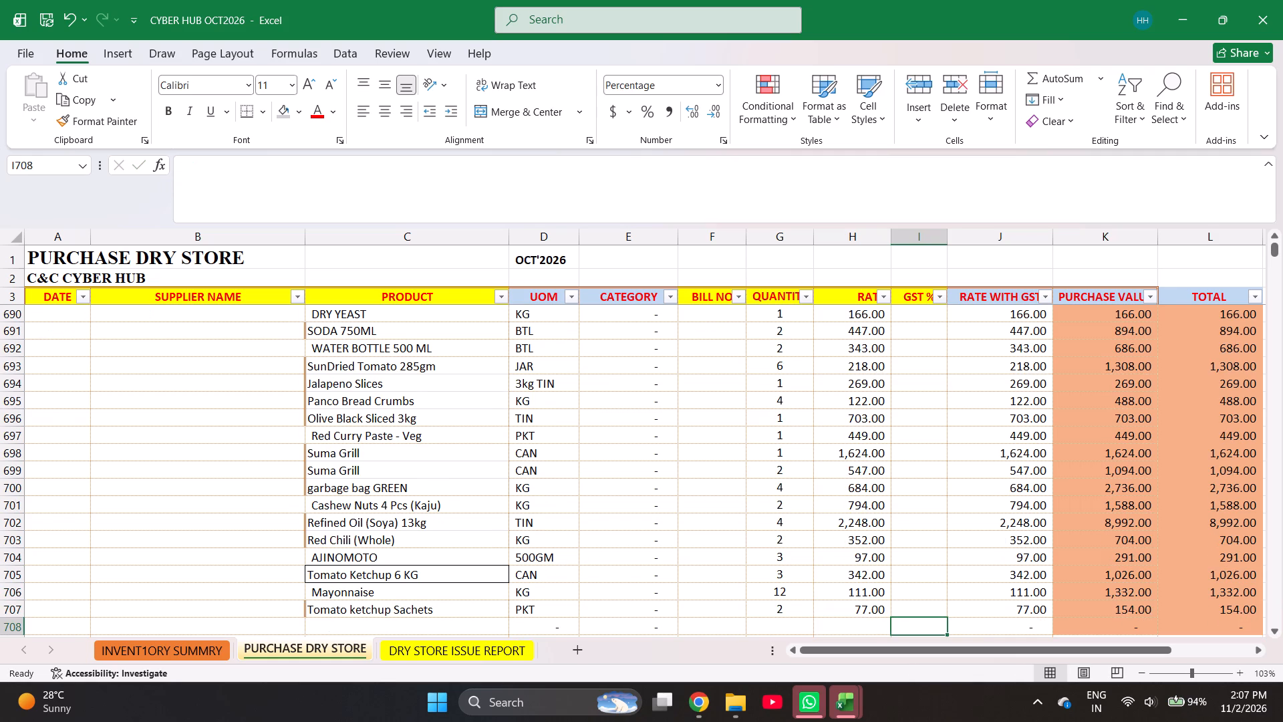
key(ctrl+Up)
key(Down)
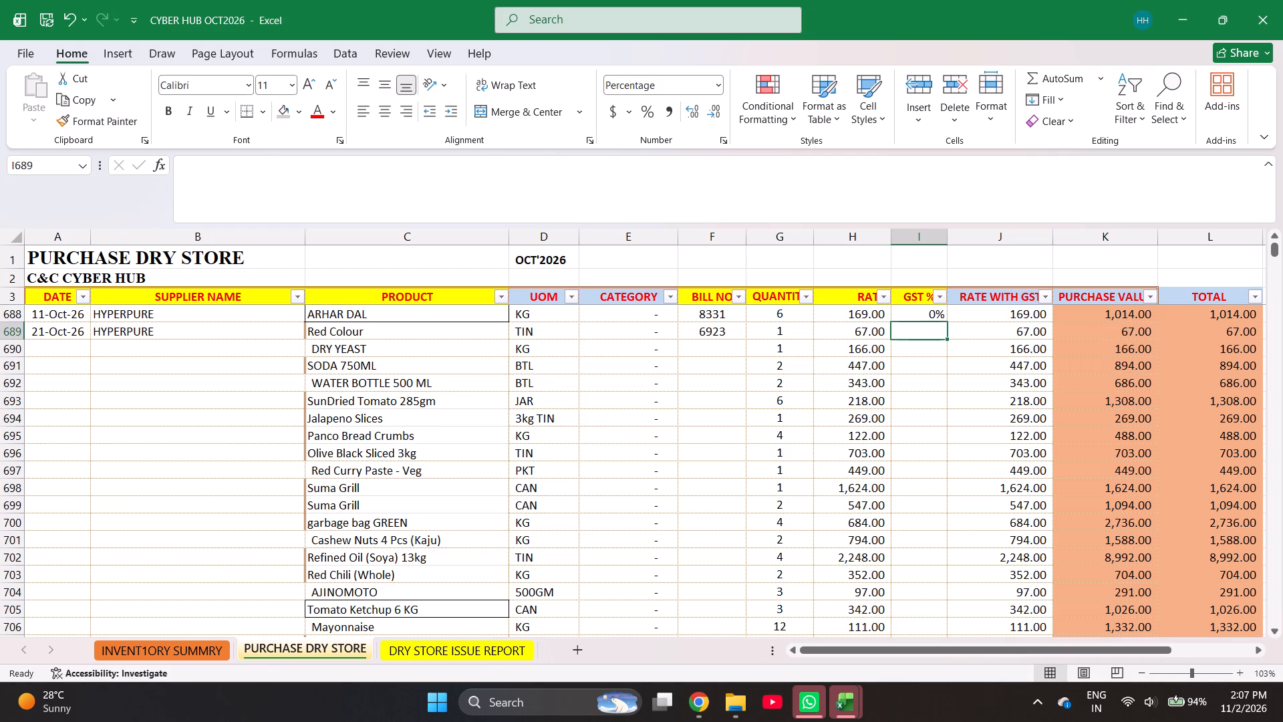
text(18)
key(Return)
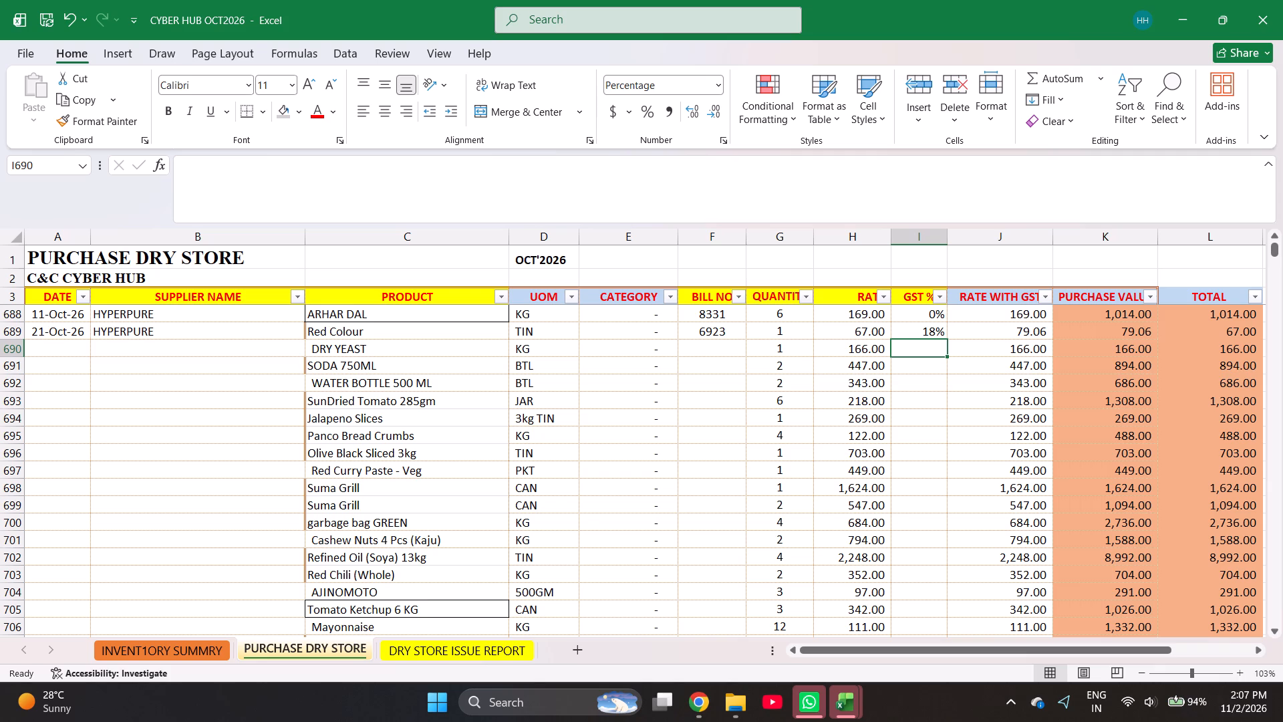
Enter 5% GST for each product from DRY YEAST to Red Curry Paste in rows 690 to 697.
key(5)
key(Return)
key(5)
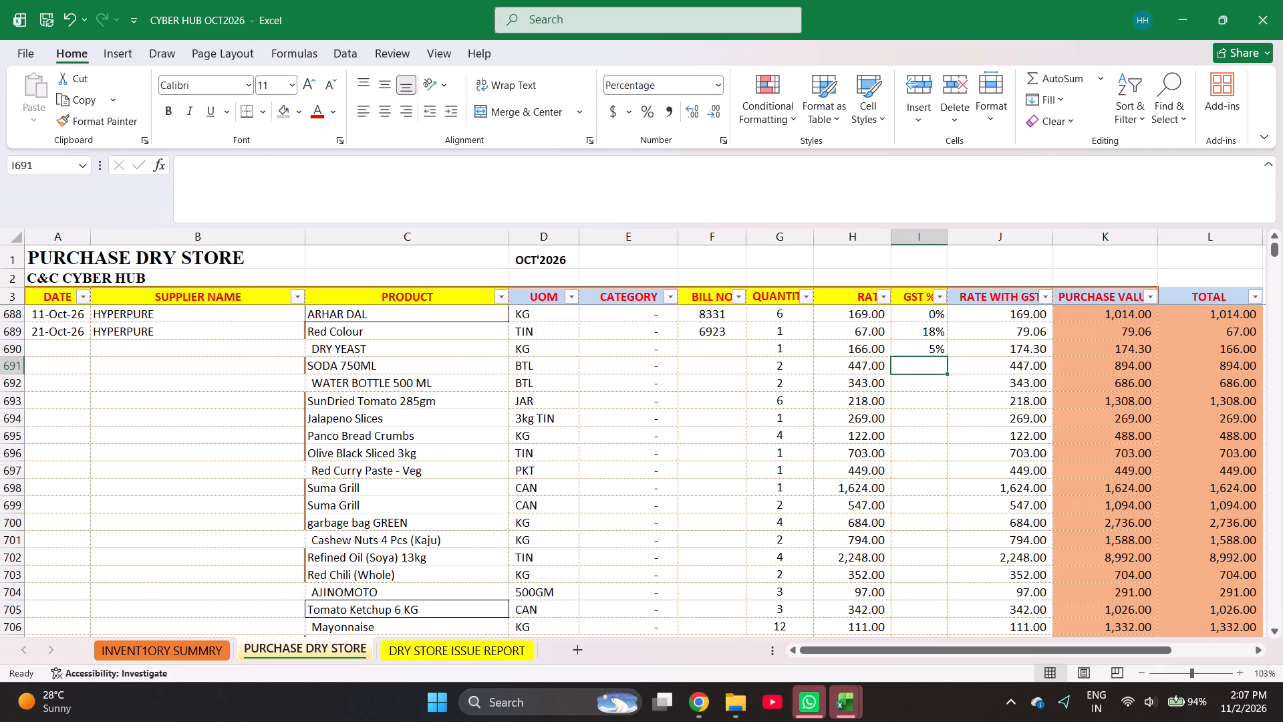
key(Return)
key(5)
key(Return)
key(5)
key(Return)
key(5)
key(Return)
key(5)
key(Return)
key(5)
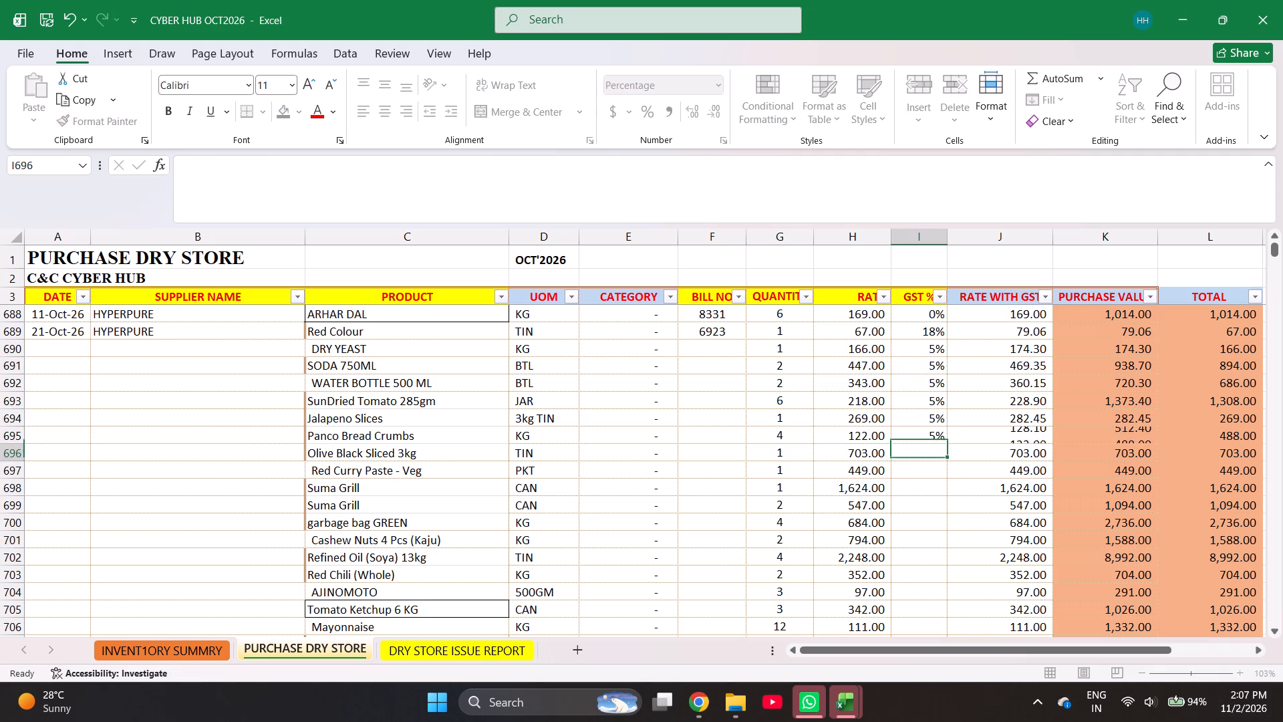
key(Return)
key(5)
key(Return)
Enter 18% GST for both Suma Grill entries in rows 698 and 699.
key(1)
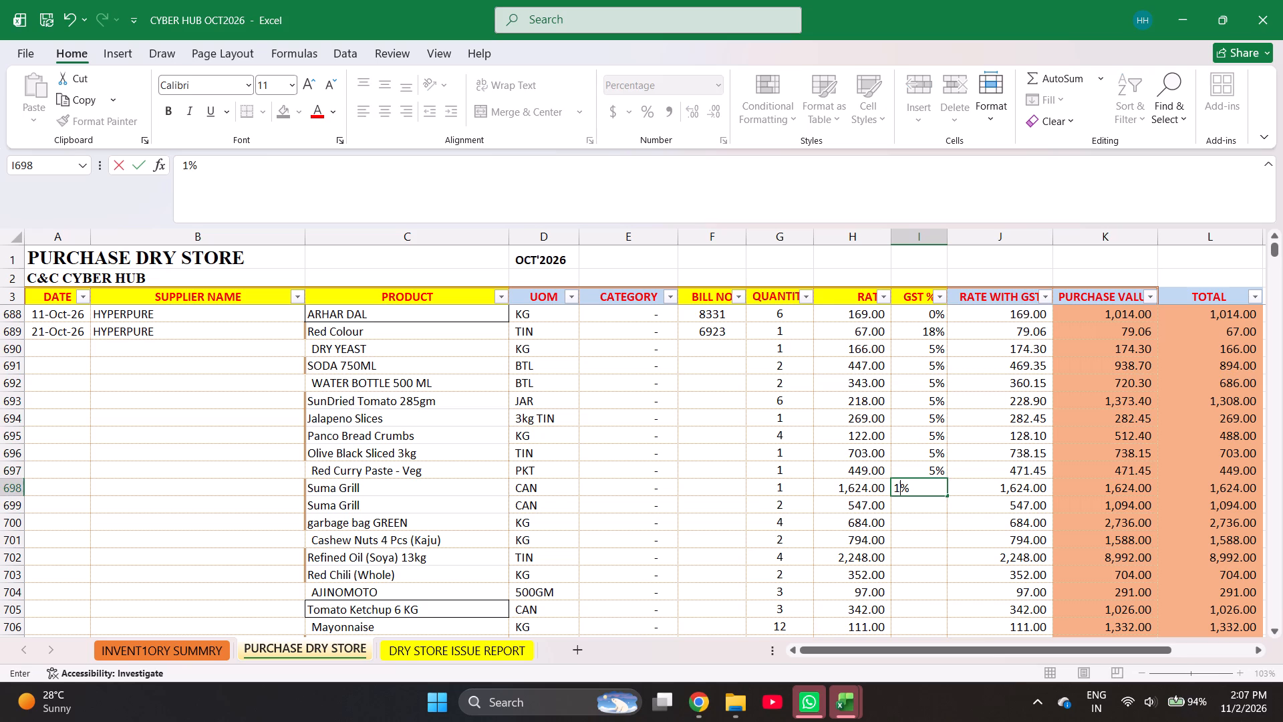
key(8)
key(Return)
text(18)
key(Return)
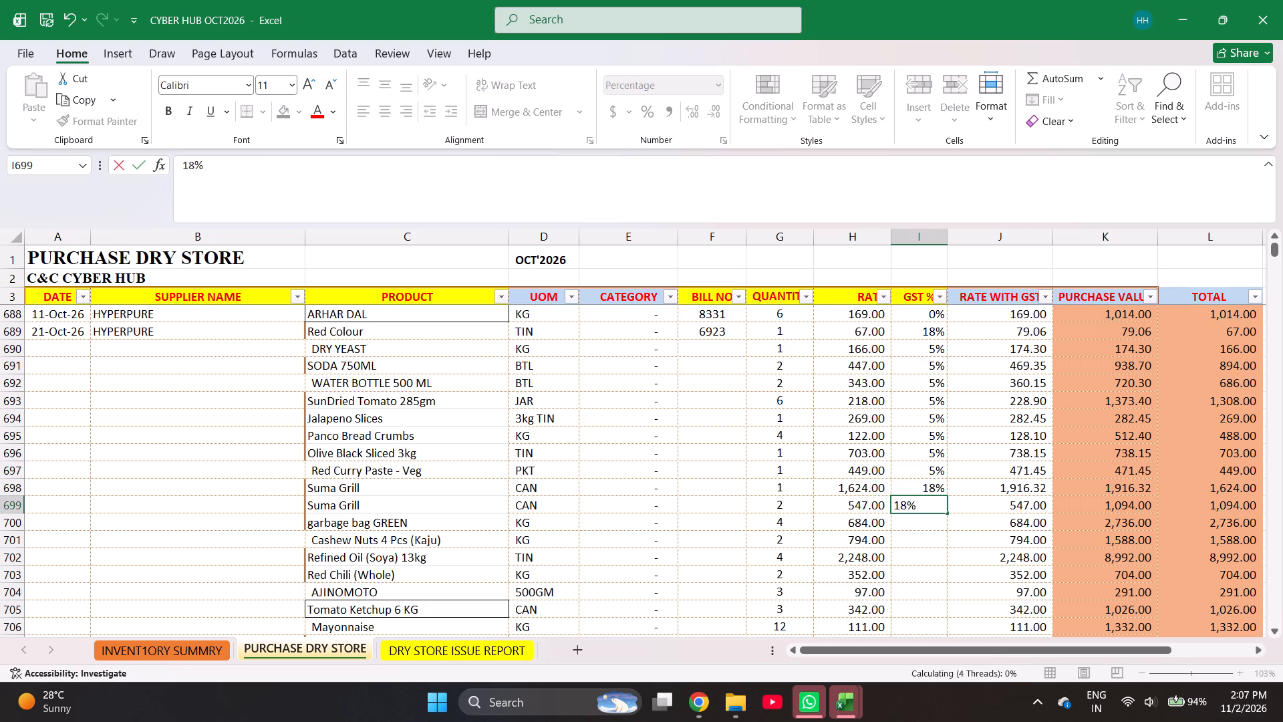
Enter 5% GST for garbage bag GREEN through Red Chili (Whole) in rows 700 to 703.
key(5)
key(Return)
key(5)
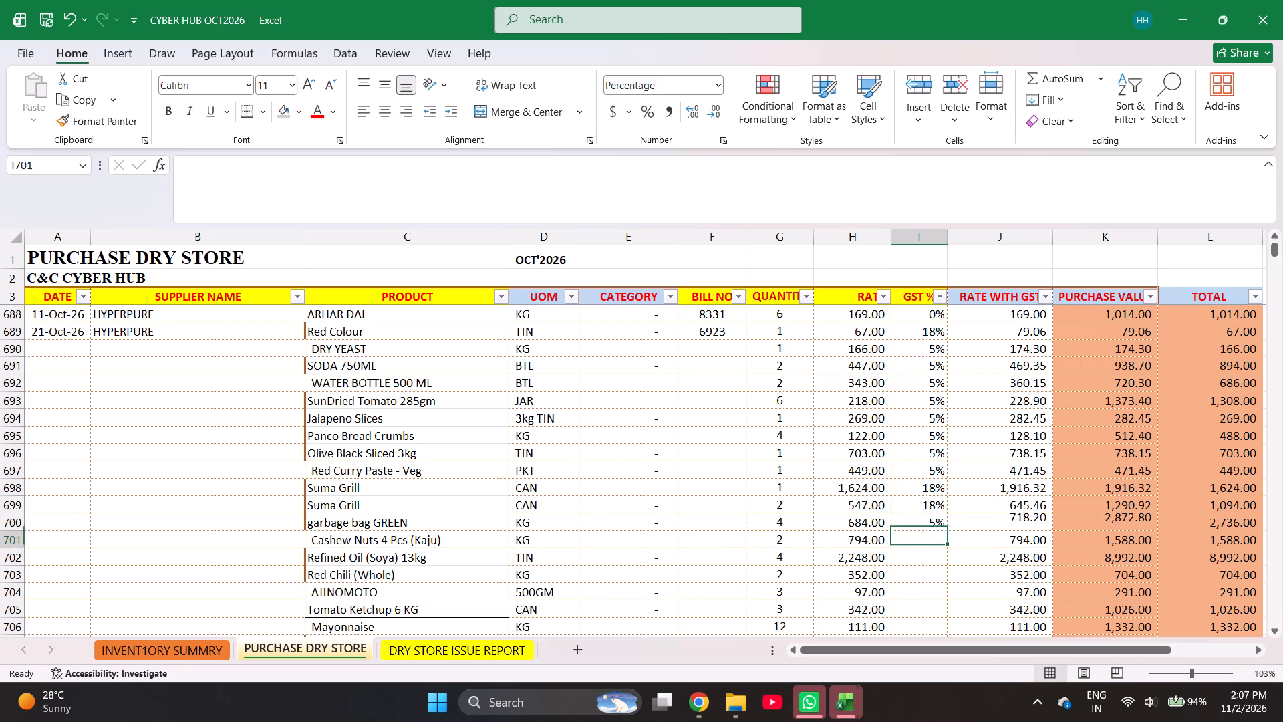
key(Return)
key(5)
key(Return)
key(5)
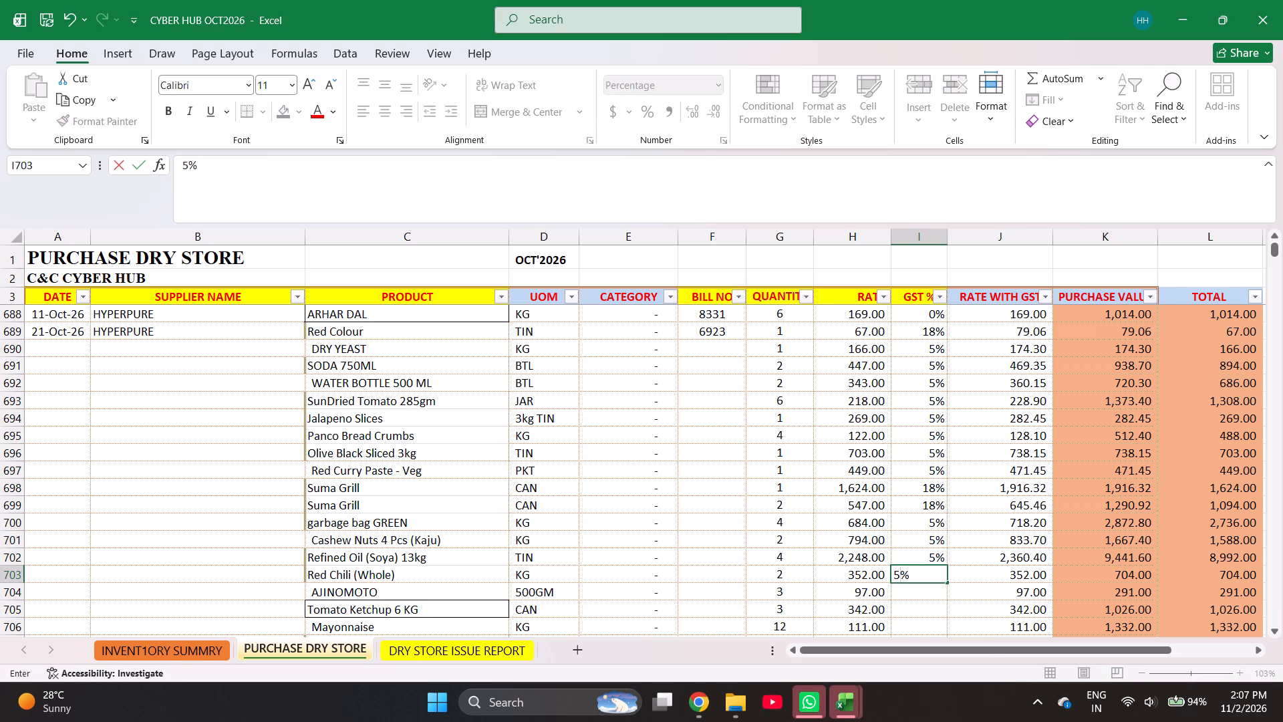
key(Return)
Enter GST of 18% for AJINOMOTO and 5% for Tomato Ketchup 6 KG and Mayonnaise in rows 704 to 706.
text(18)
key(Return)
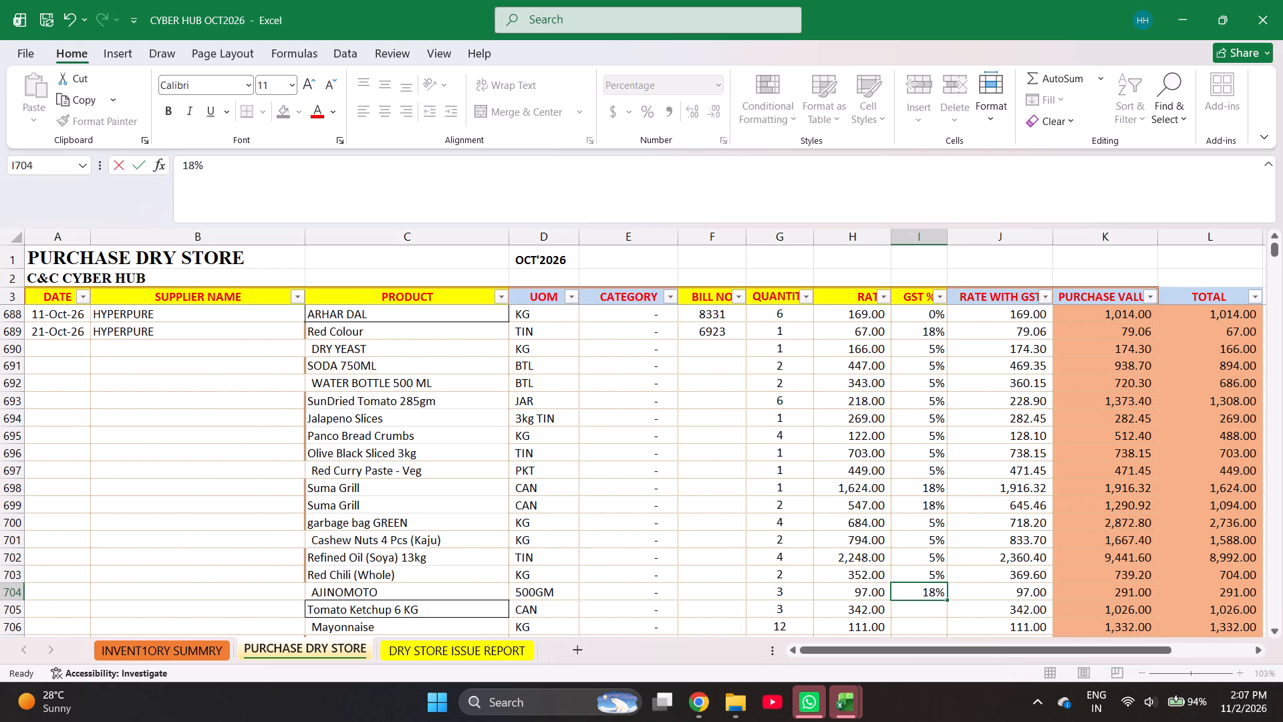
key(5)
key(Return)
key(5)
key(Return)
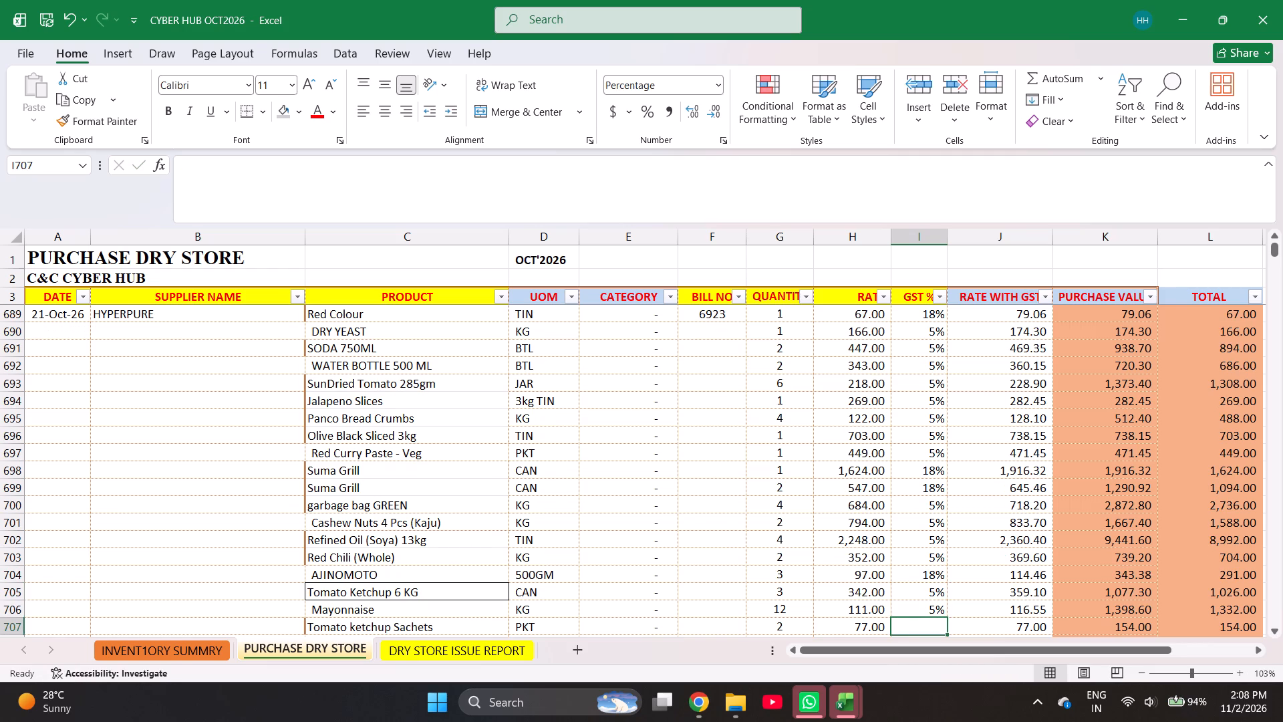
Enter 5% GST for Tomato ketchup Sachets in row 707.
key(5)
key(Return)
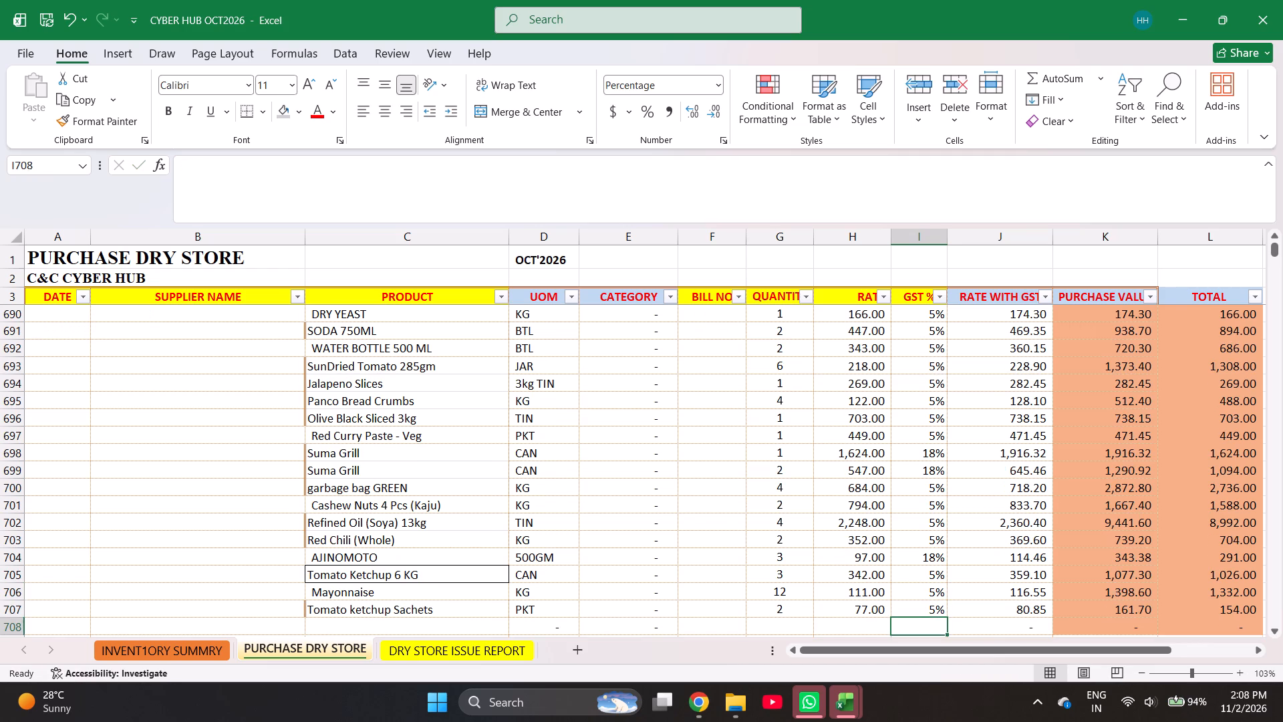
Fill bill number 6923 down from Red Colour through Tomato ketchup Sachets, rows 689 to 707.
key(Left)
key(Left)
key(Left)
key(ctrl+Up)
key(shift+Down)
key(shift+Down)
key(shift+Down)
key(shift+Down)
key(shift+Down)
key(shift+Down)
key(shift+Down)
key(shift+Down)
key(shift+Down)
key(shift+Down)
key(shift+Down)
key(shift+Down)
key(shift+Down)
key(shift+Down)
key(shift+Down)
key(shift+Down)
key(shift+Down)
key(shift+Down)
key(shift+Down)
key(shift+Down)
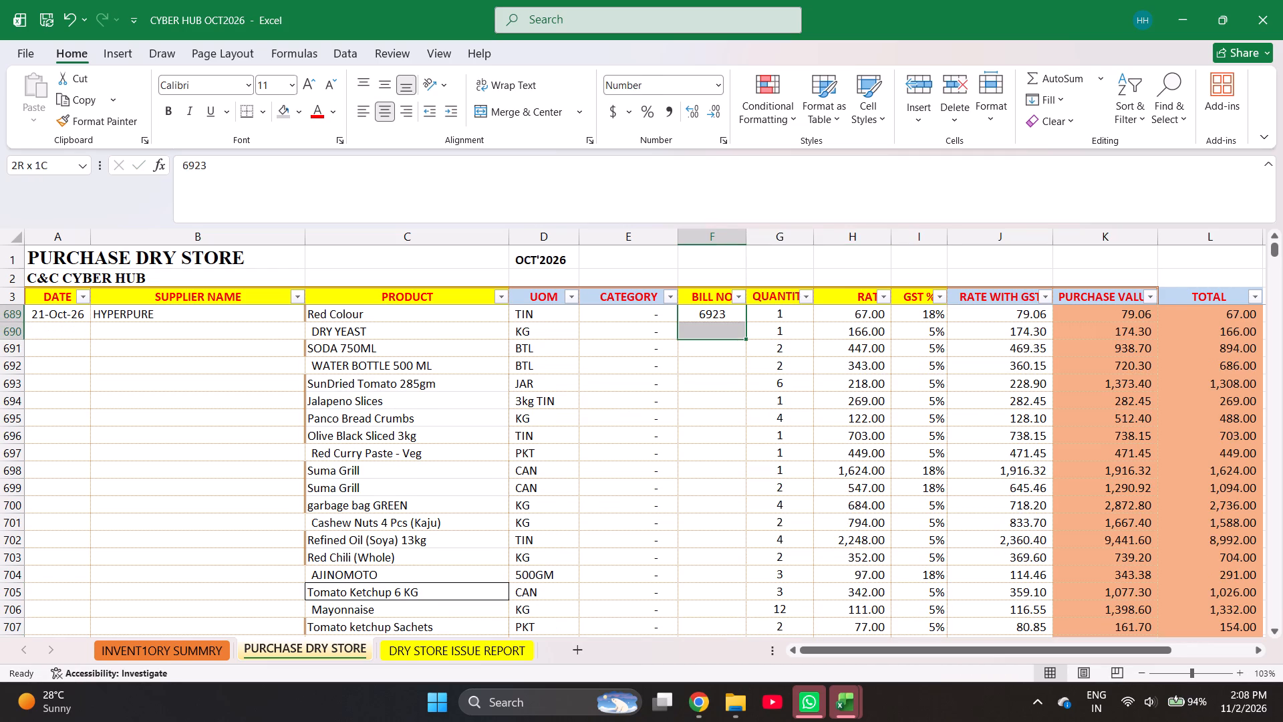
key(shift+Up)
key(shift+Up)
key(shift+Up)
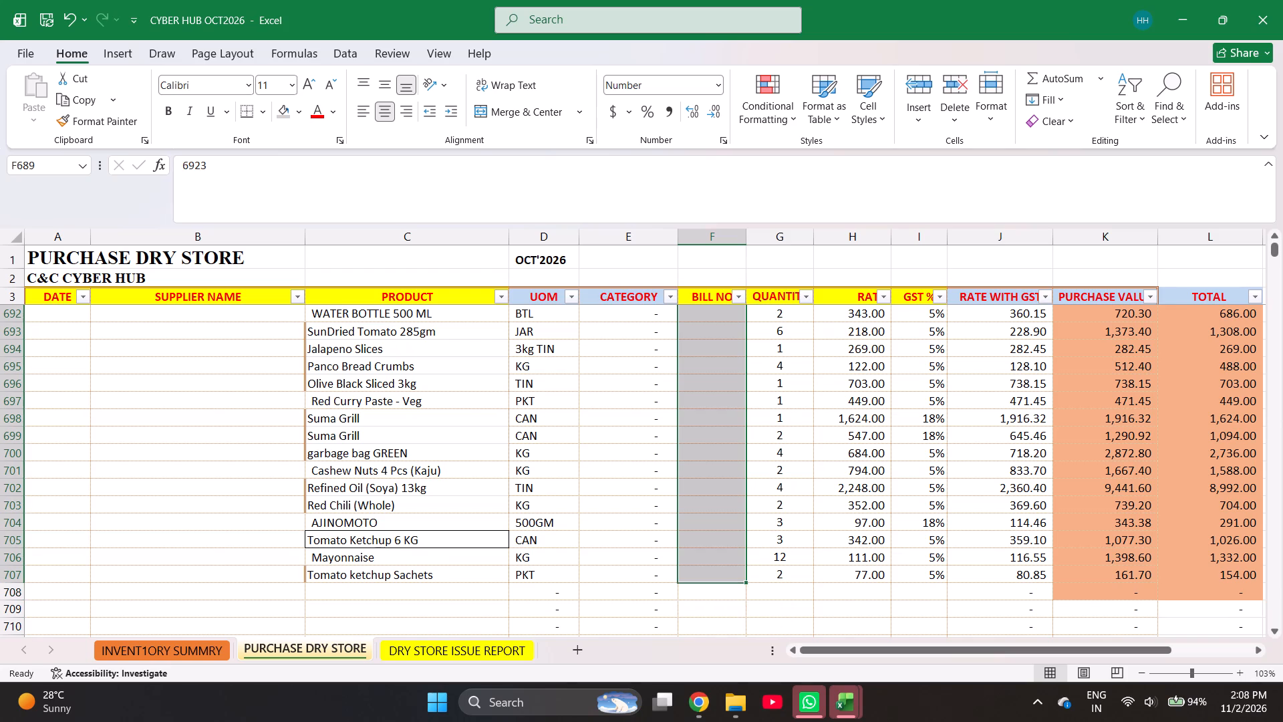
key(ctrl+c)
key(ctrl+d)
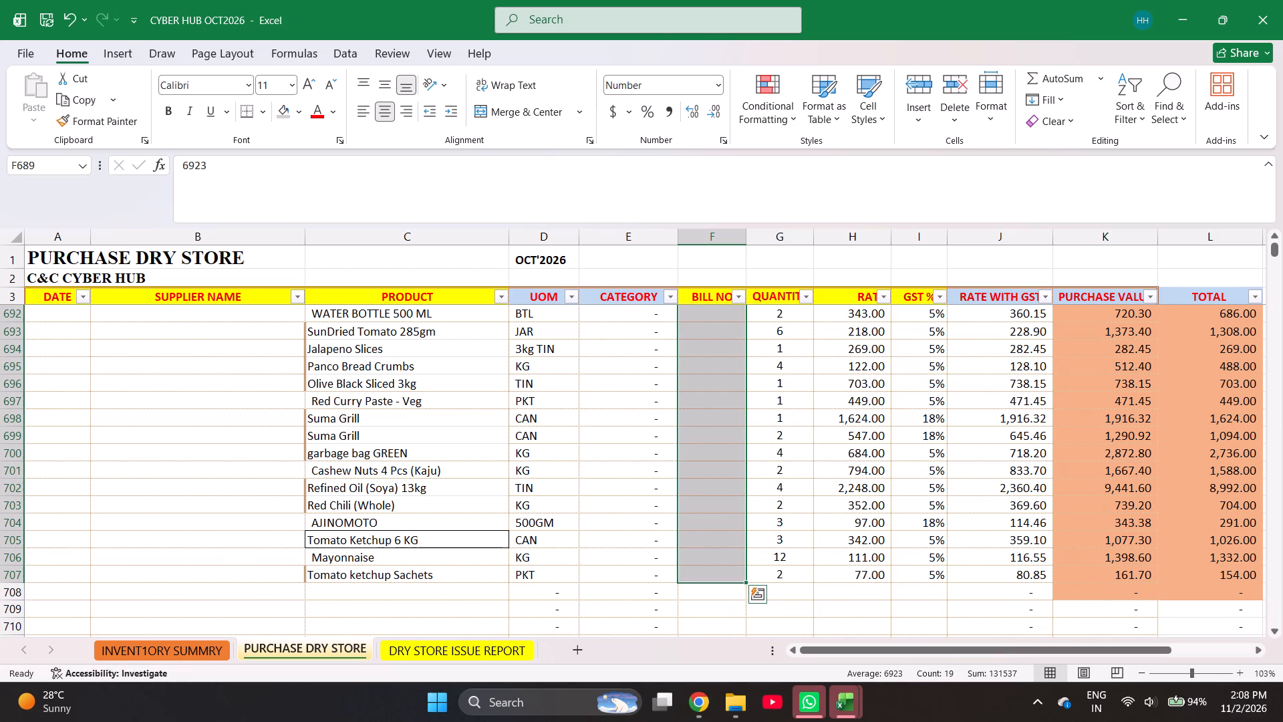
key(ctrl+d)
Fill the date 21-Oct-26 and supplier HYPERPURE down through rows 689 to 707.
key(ctrl+Left)
key(shift+Right)
key(shift+Down)
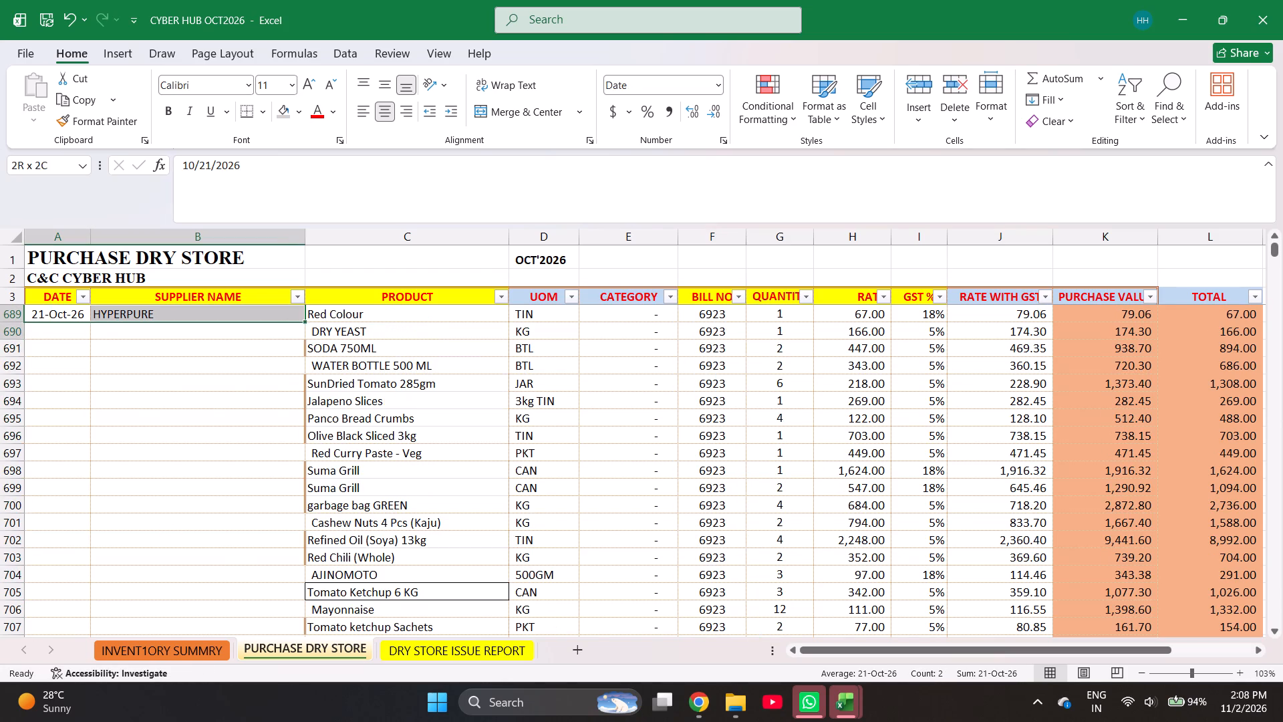
key(shift+Down)
key(shift+Down)
key(shift+Down)
key(shift+Down)
key(shift+Down)
key(shift+Down)
key(shift+Down)
key(shift+Down)
key(shift+Down)
key(shift+Down)
key(shift+Down)
key(shift+Down)
key(shift+Down)
key(shift+Down)
key(shift+Down)
key(shift+Down)
key(shift+Down)
key(shift+Down)
key(shift+Down)
key(shift+Up)
key(shift+Up)
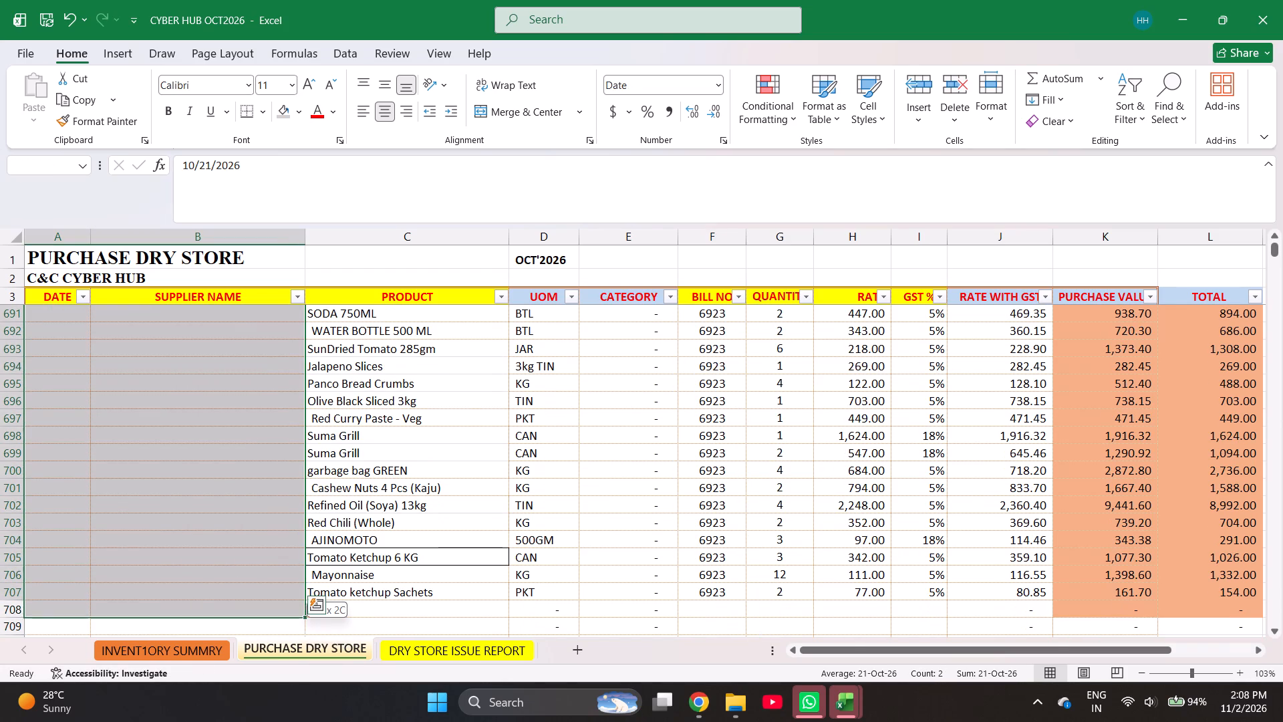
key(ctrl+d)
Check the sum of the purchase values for bill 6923 in rows 689 to 707.
key(ctrl+Right)
key(Left)
key(shift+Down)
key(shift+Down)
key(shift+Down)
key(shift+Down)
key(shift+Down)
key(shift+Down)
key(shift+Down)
key(shift+Down)
key(shift+Down)
key(shift+Down)
key(shift+Down)
key(shift+Down)
key(shift+Down)
key(shift+Down)
key(shift+Down)
key(shift+Down)
key(shift+Down)
key(shift+Down)
key(shift+Down)
key(shift+Down)
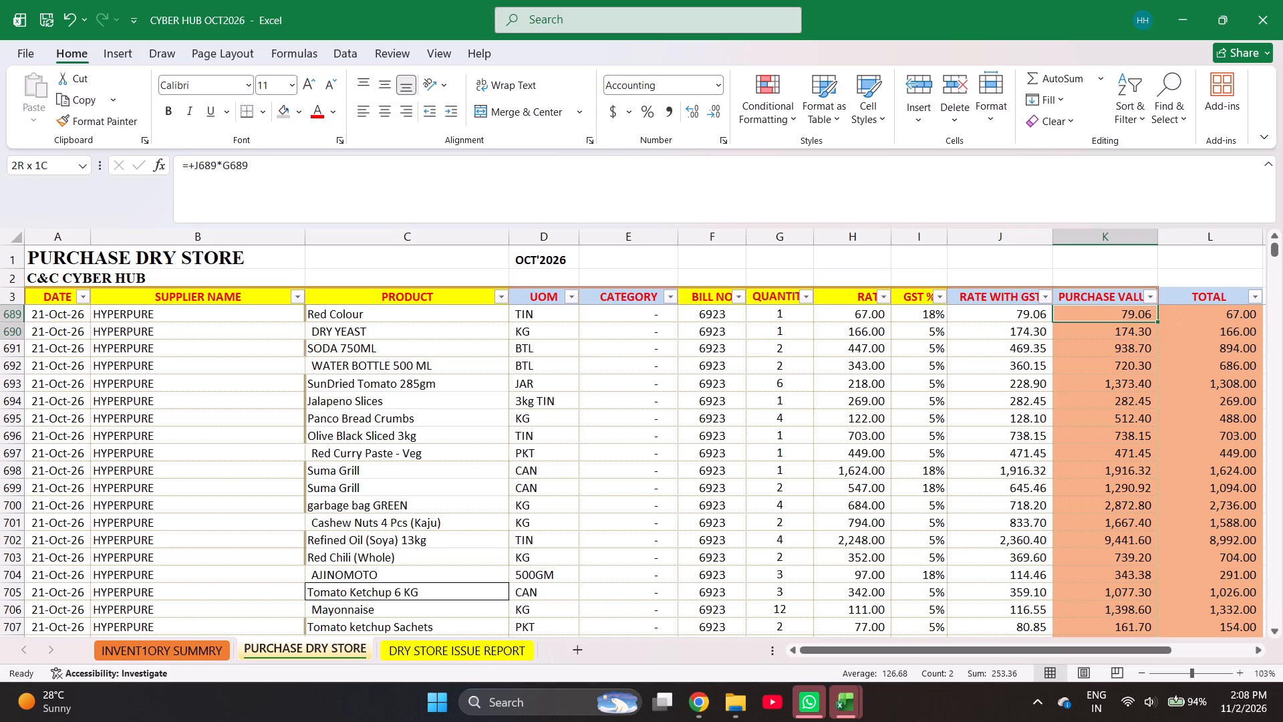
key(shift+Up)
key(shift+Up)
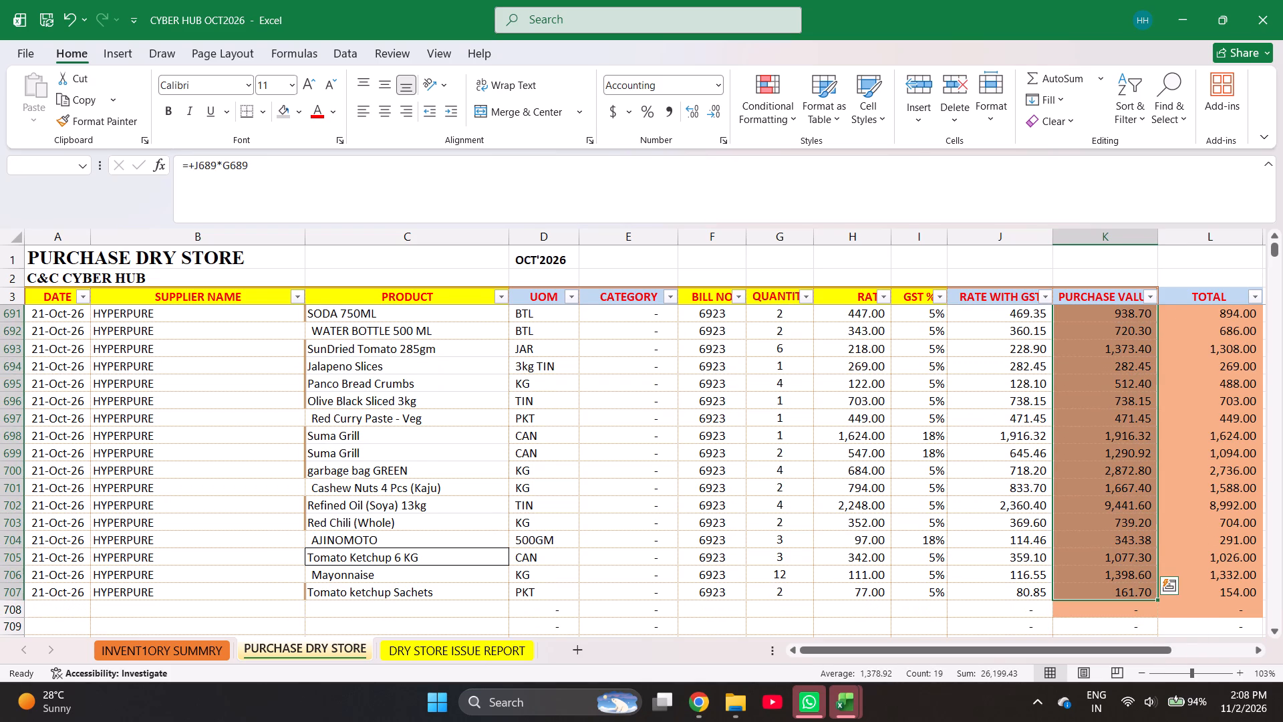
Enter a formula adding 2152.50 and 2032.80 in cell N708, beside the end of the HYPERPURE bill.
key(Right)
key(Right)
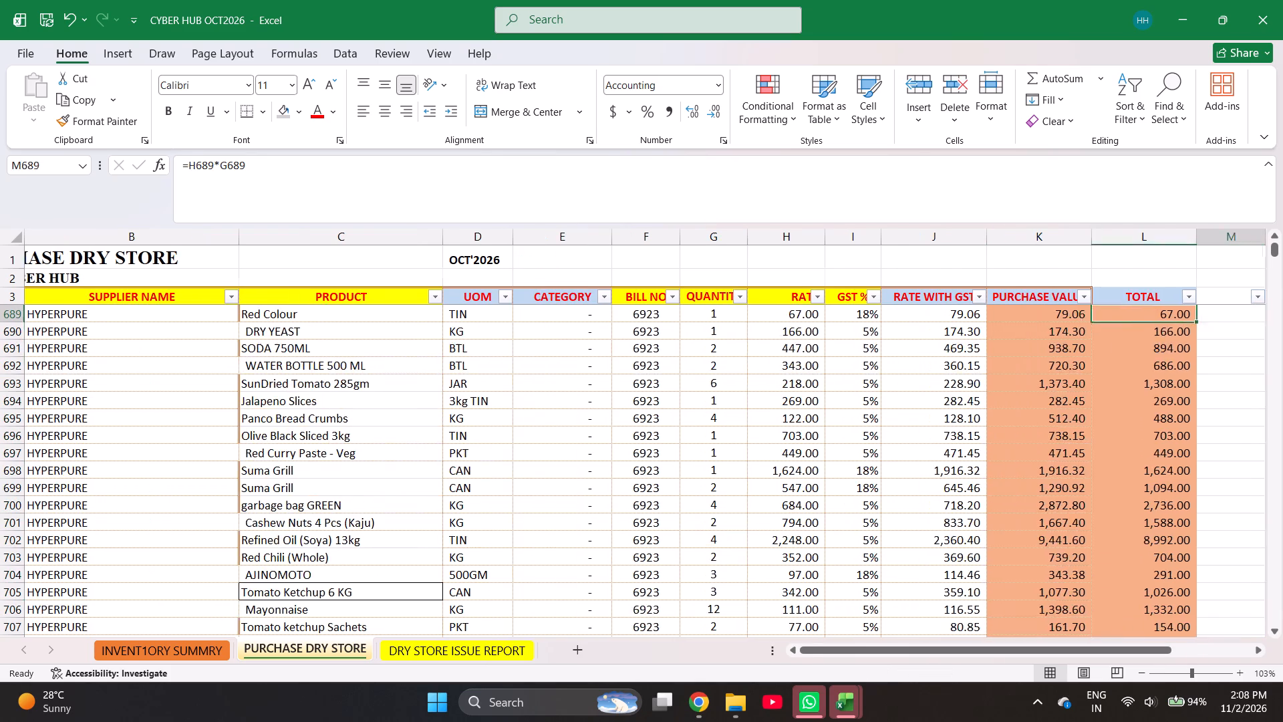
key(Right)
key(Down)
key(Down)
key(Down)
key(Down)
key(Down)
key(Down)
key(Down)
key(Down)
key(Down)
key(Down)
key(Down)
key(Down)
key(Down)
key(Down)
key(Down)
key(Down)
key(Down)
key(Down)
key(Down)
key(Down)
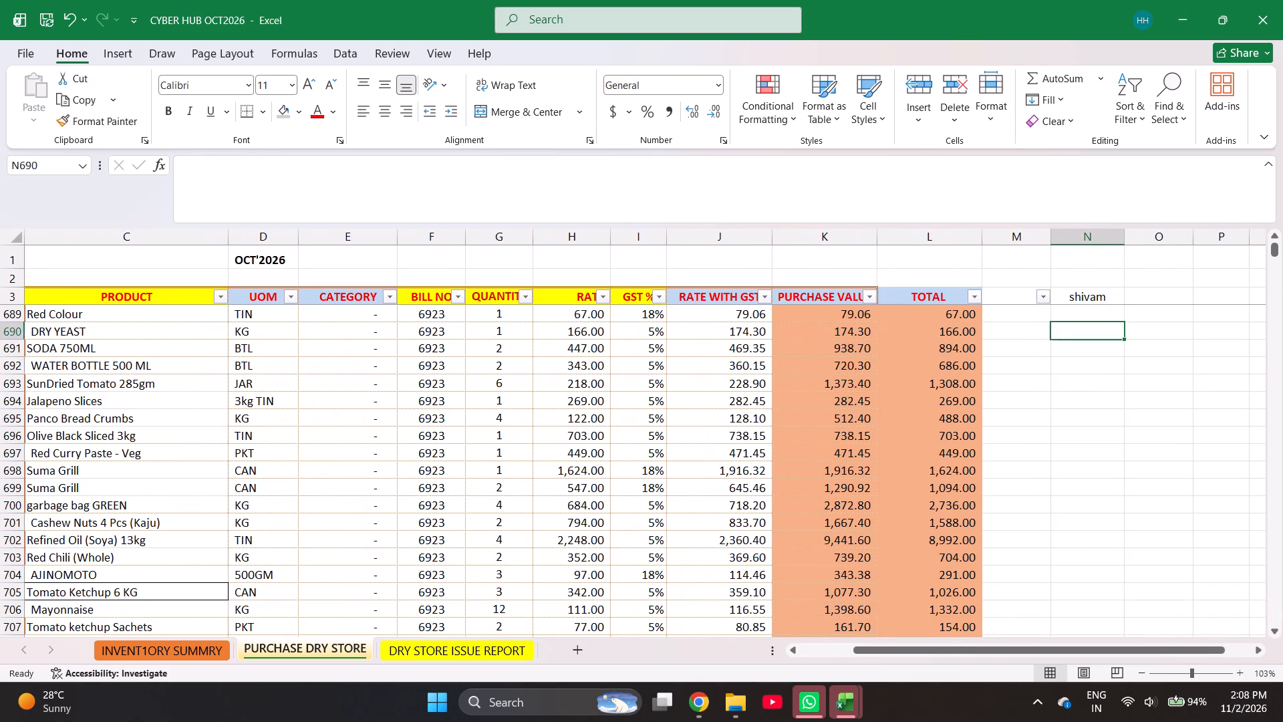
key(Up)
key(Up)
key(Up)
key(Up)
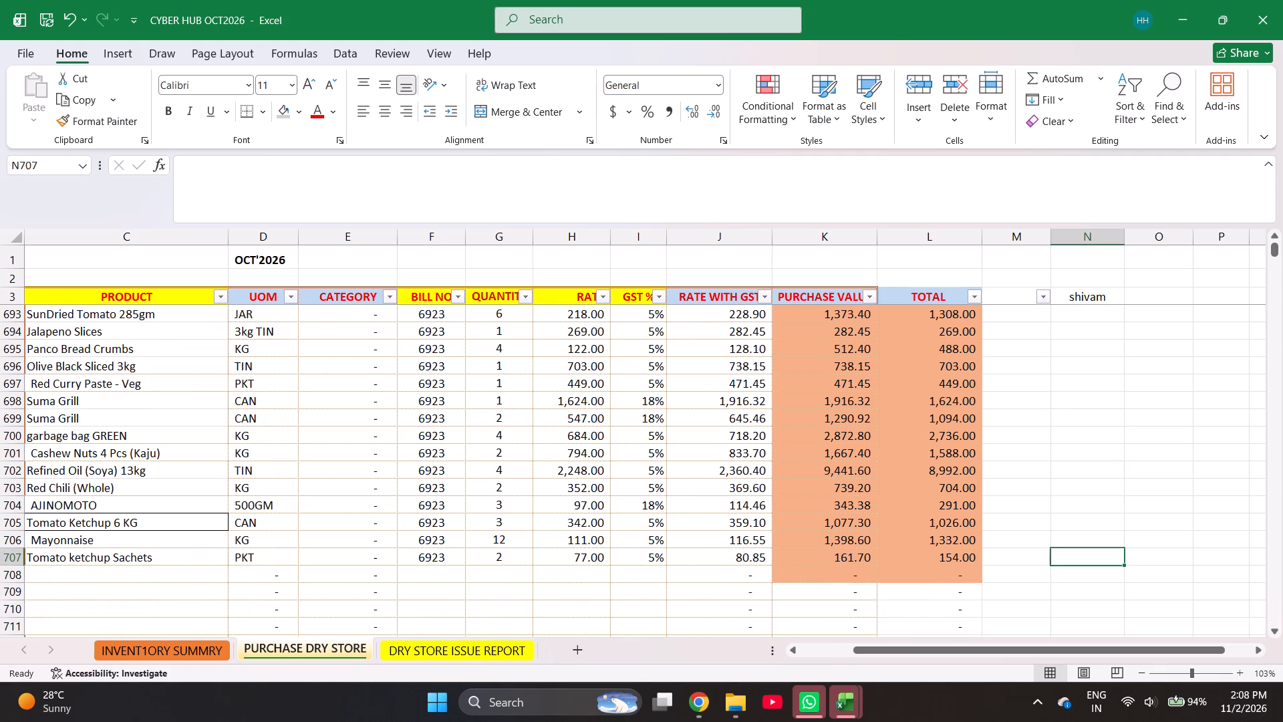
key(Down)
key(plus)
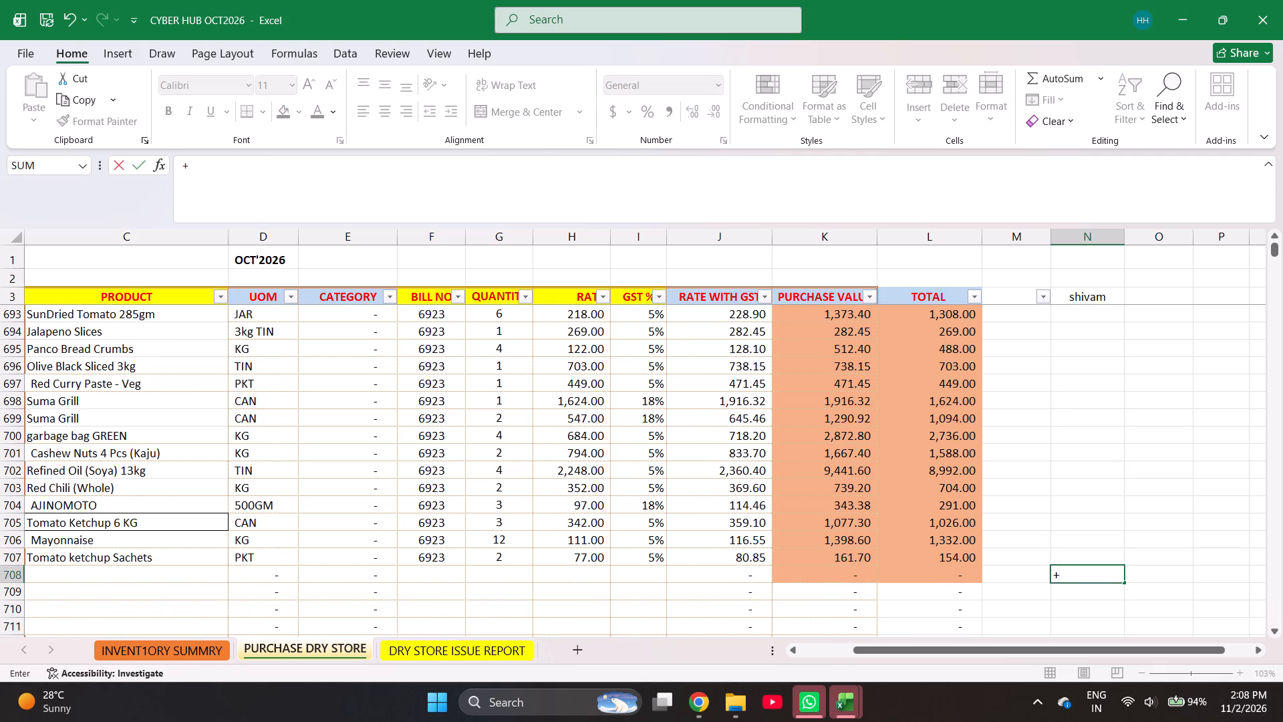
text(2152.50+)
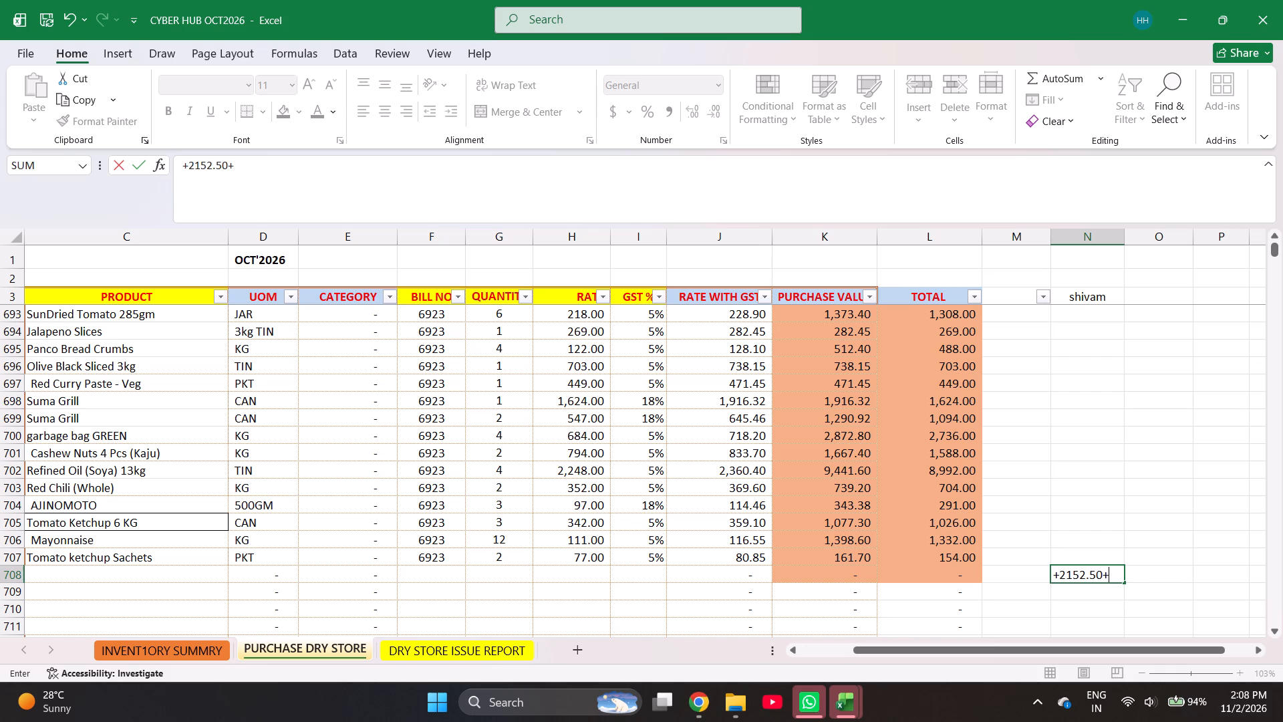
text(20)
text(32.80)
key(Return)
key(Up)
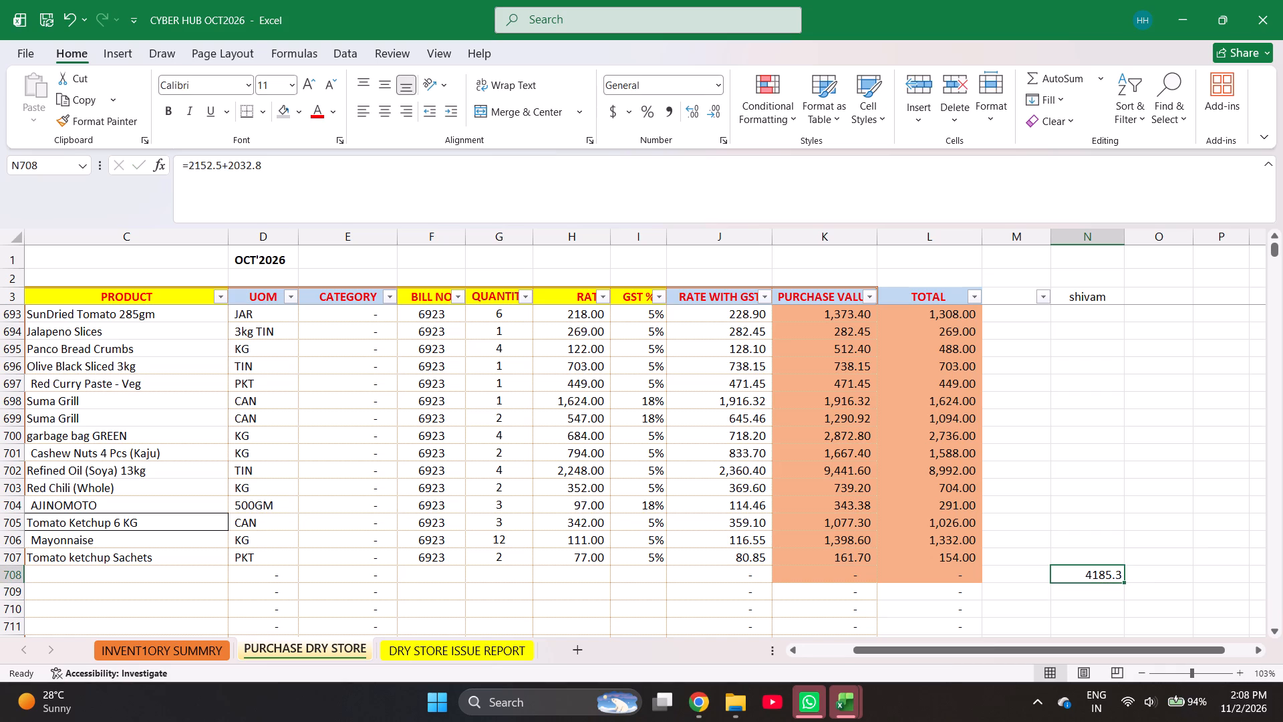
Recheck the sum of the purchase values for bill 6923, from row 707 up to row 689.
key(Left)
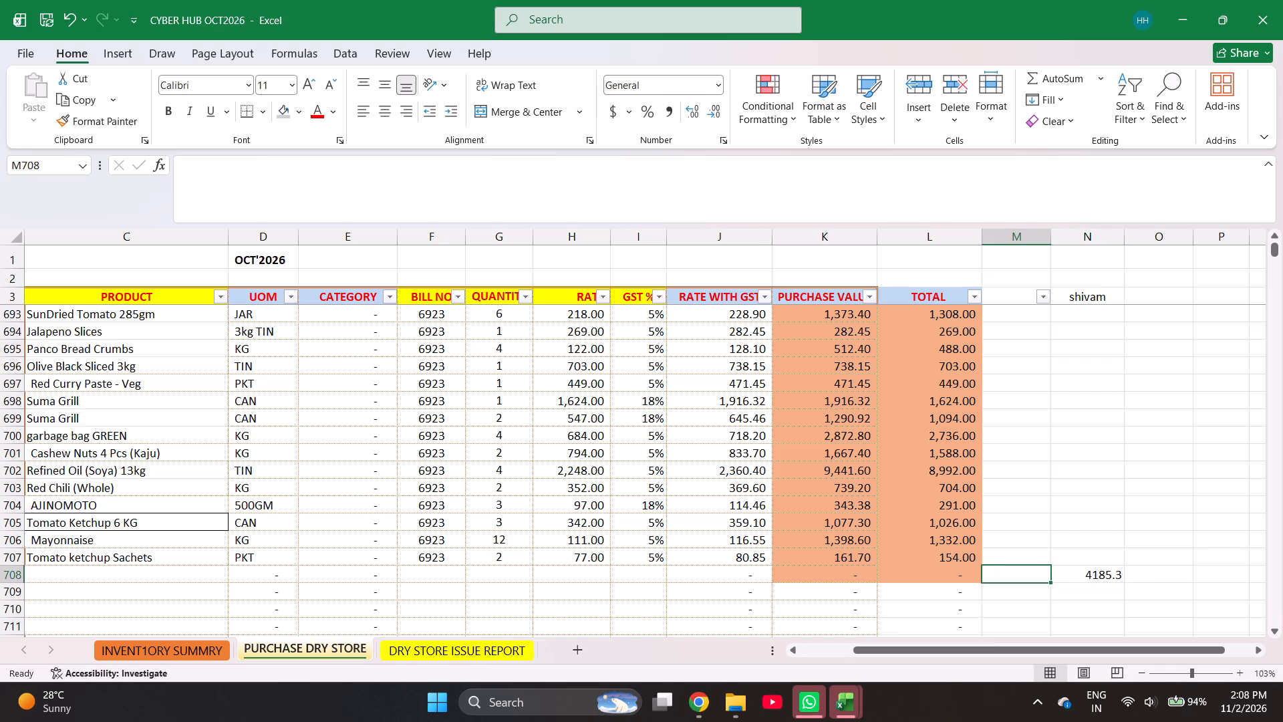
key(Left)
key(Left)
key(Page_Up)
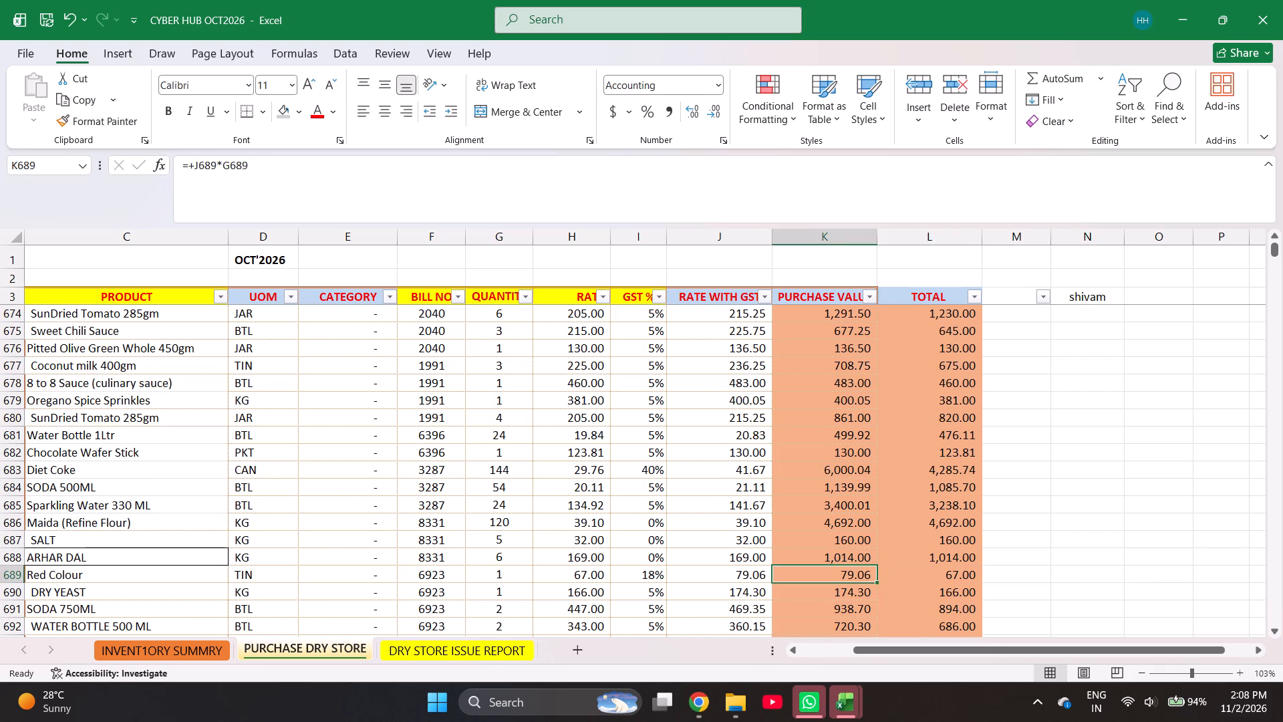
key(Page_Down)
key(Up)
key(shift+Up)
key(shift+Up)
key(shift+Up)
key(shift+Up)
key(shift+Up)
key(shift+Up)
key(shift+Up)
key(shift+Up)
key(shift+Up)
key(shift+Up)
key(shift+Up)
key(shift+Up)
key(shift+Up)
key(shift+Up)
key(shift+Up)
key(shift+Up)
key(shift+Up)
key(shift+Up)
key(shift+Up)
key(shift+Up)
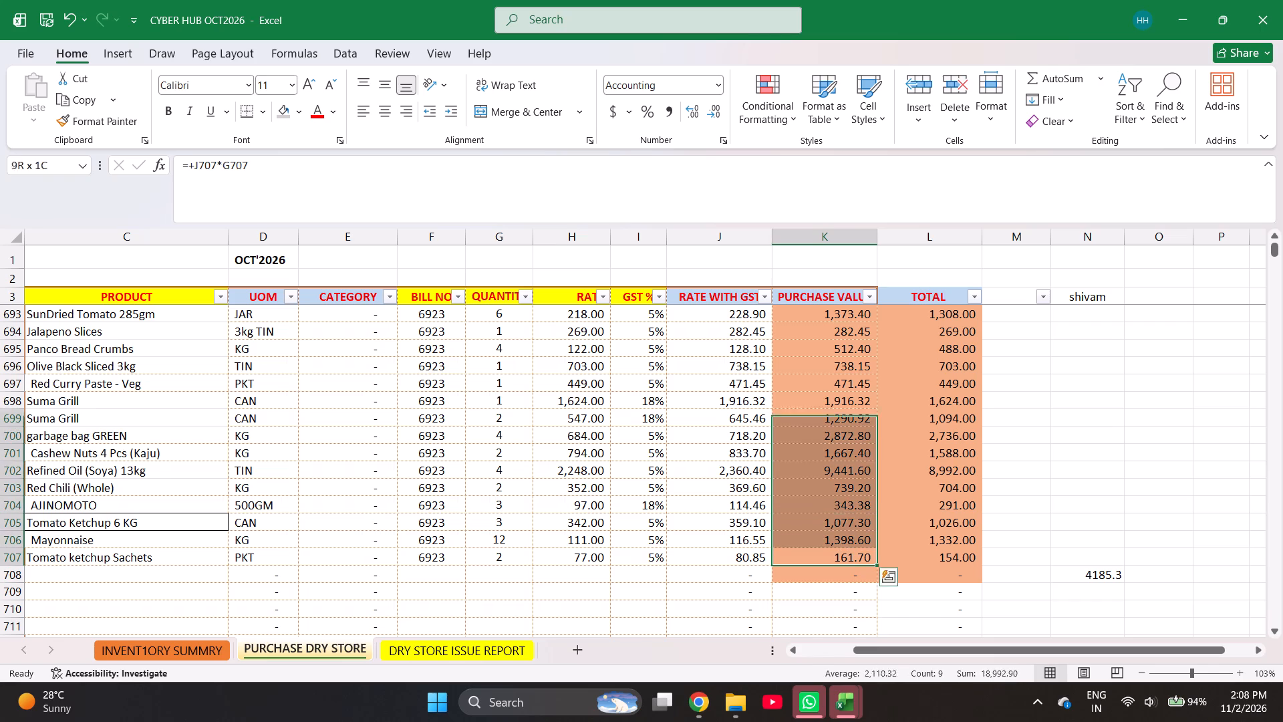
key(shift+Down)
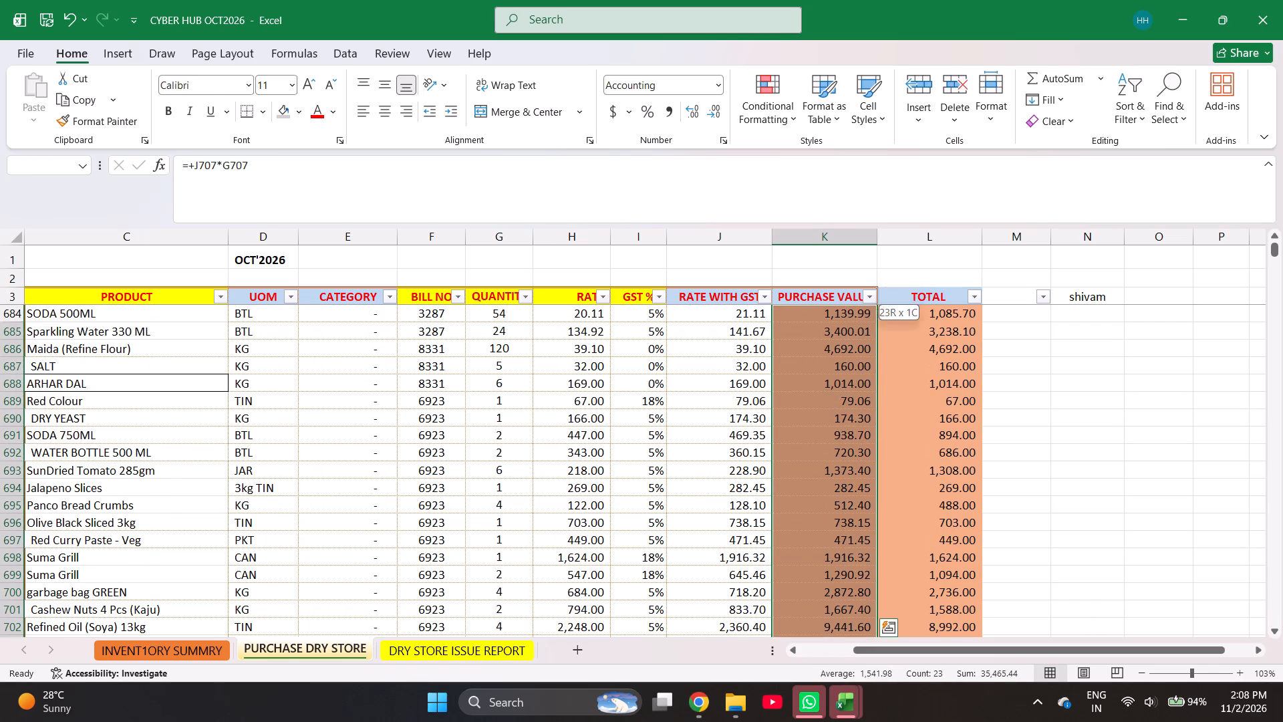
key(shift+Down)
key(shift+Down)
key(shift+Down)
key(shift+Down)
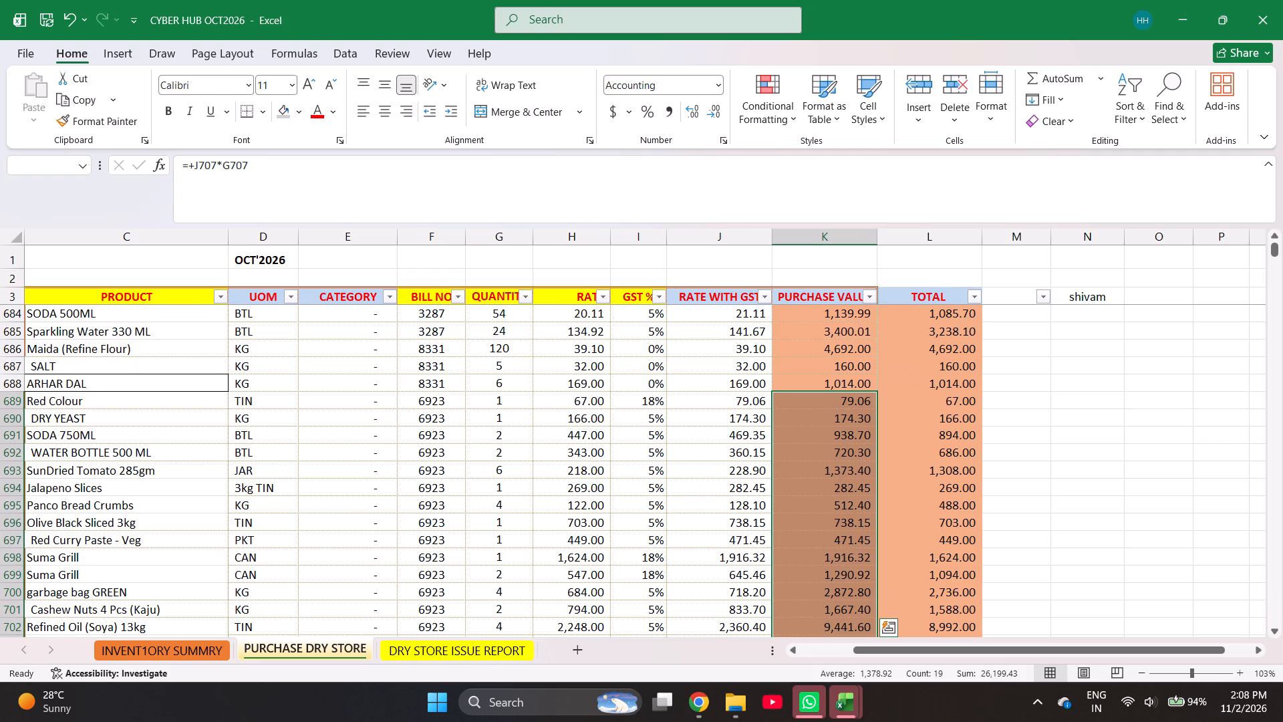
Enter a formula in cell O708 adding 26199.43 to the amount in N708.
scroll(170, 533, left, 1)
scroll(170, 533, down, 4)
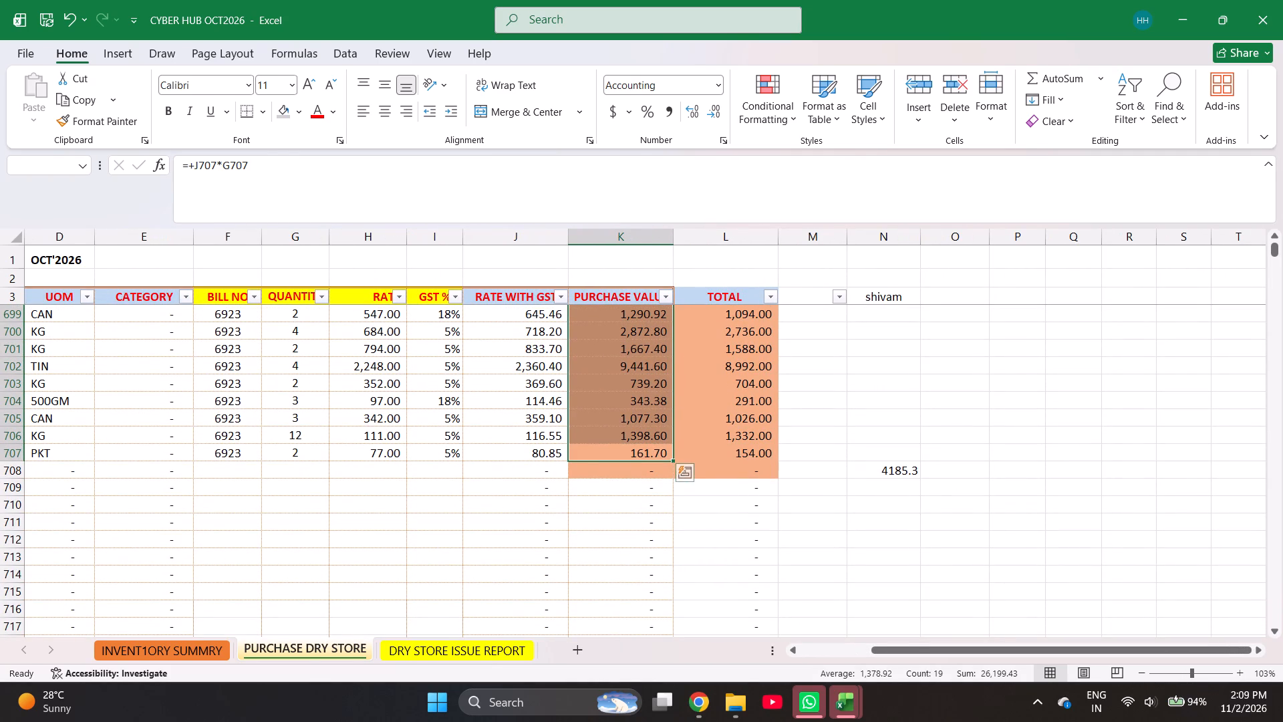
click(958, 473)
text(+26199.43+)
key(Left)
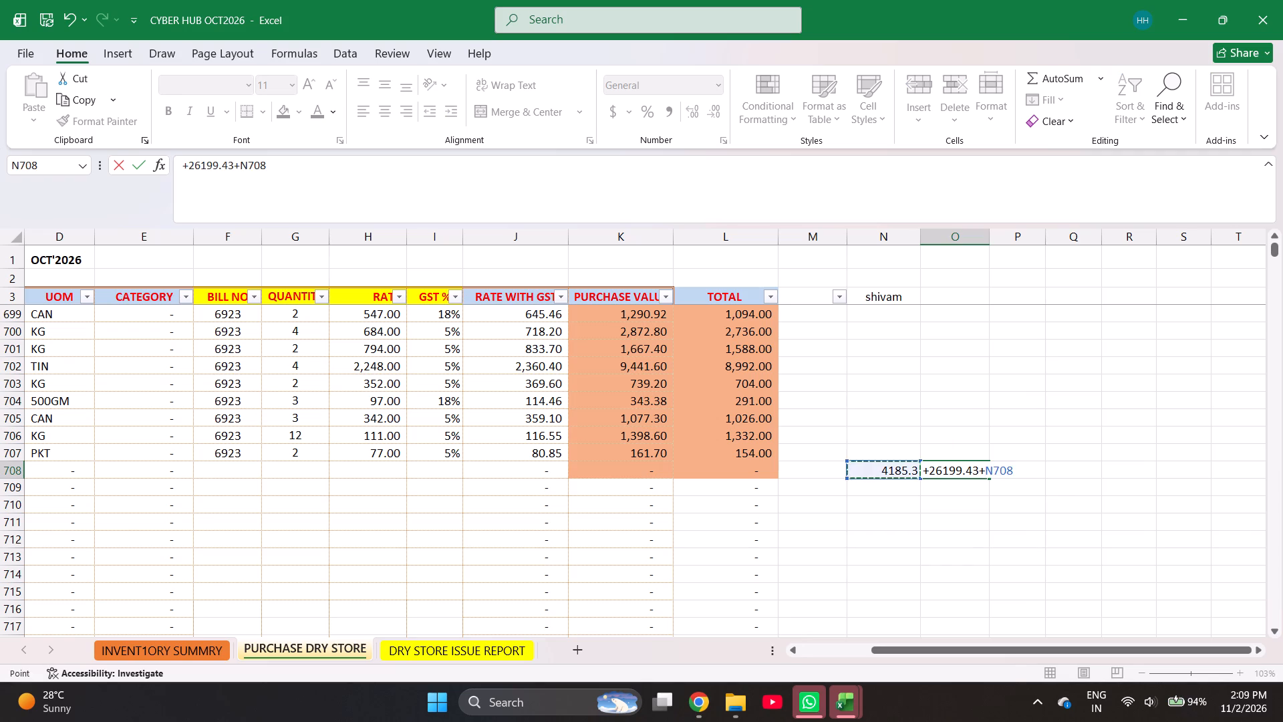
key(Return)
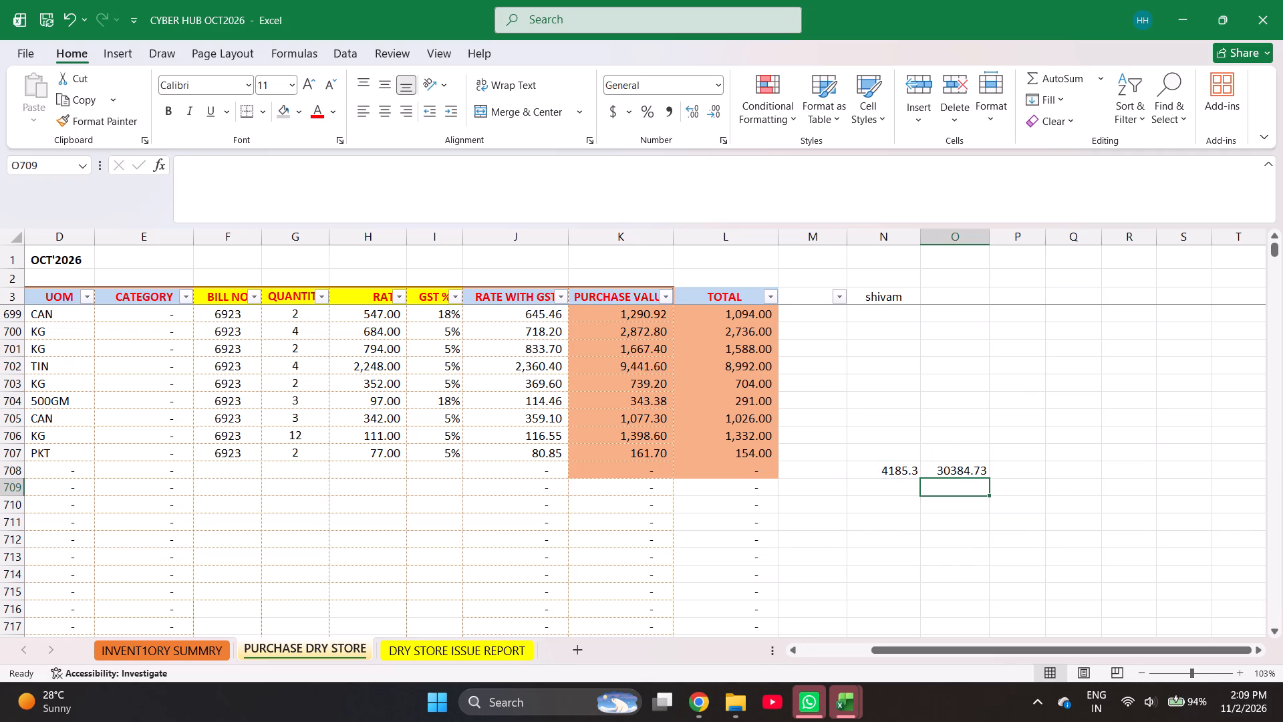
key(Left)
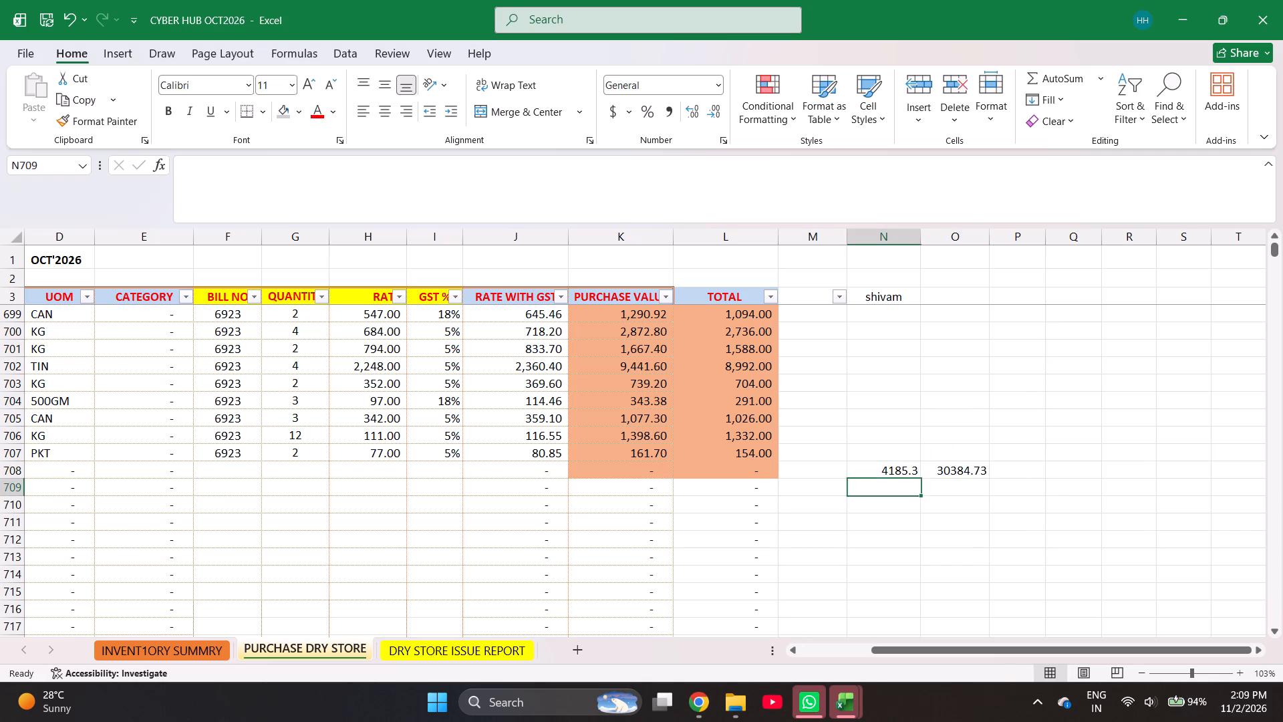
Check the purchase values of bill 6923 line by line, from row 707 up to row 700.
key(Left)
key(Left)
key(Left)
key(Left)
key(Up)
key(Right)
key(Up)
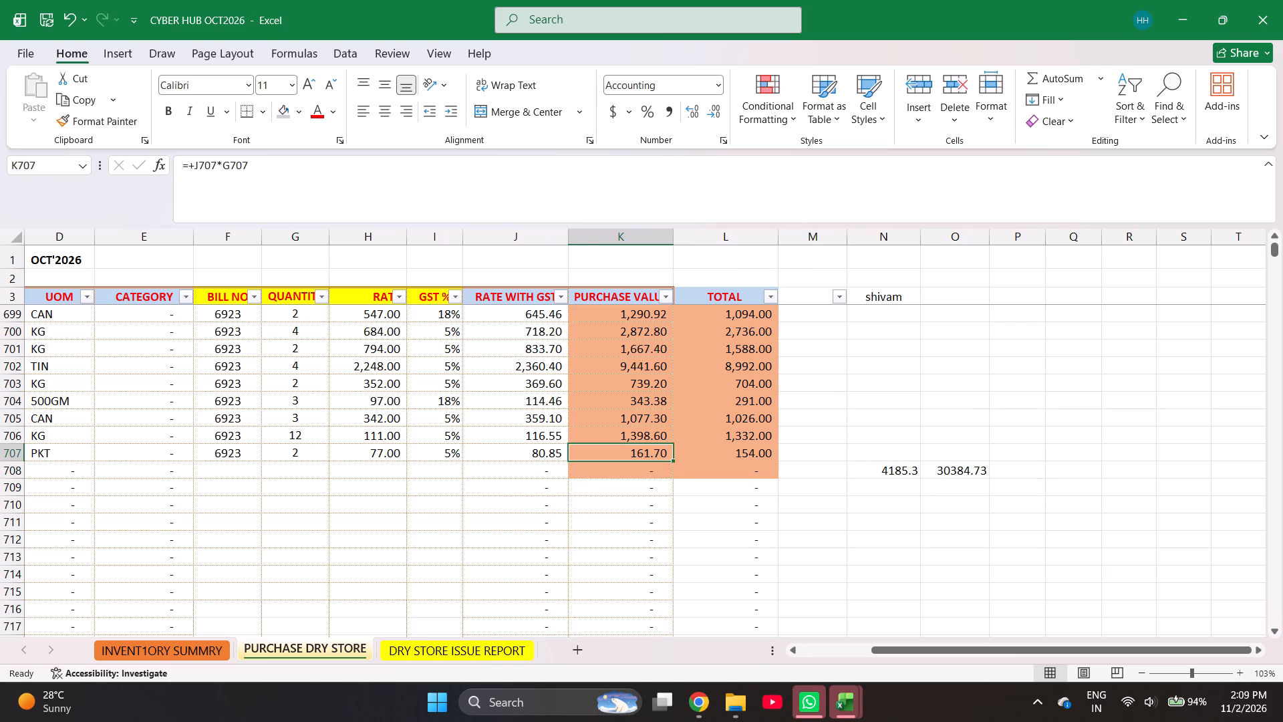
key(Up)
key(Up)
key(Up)
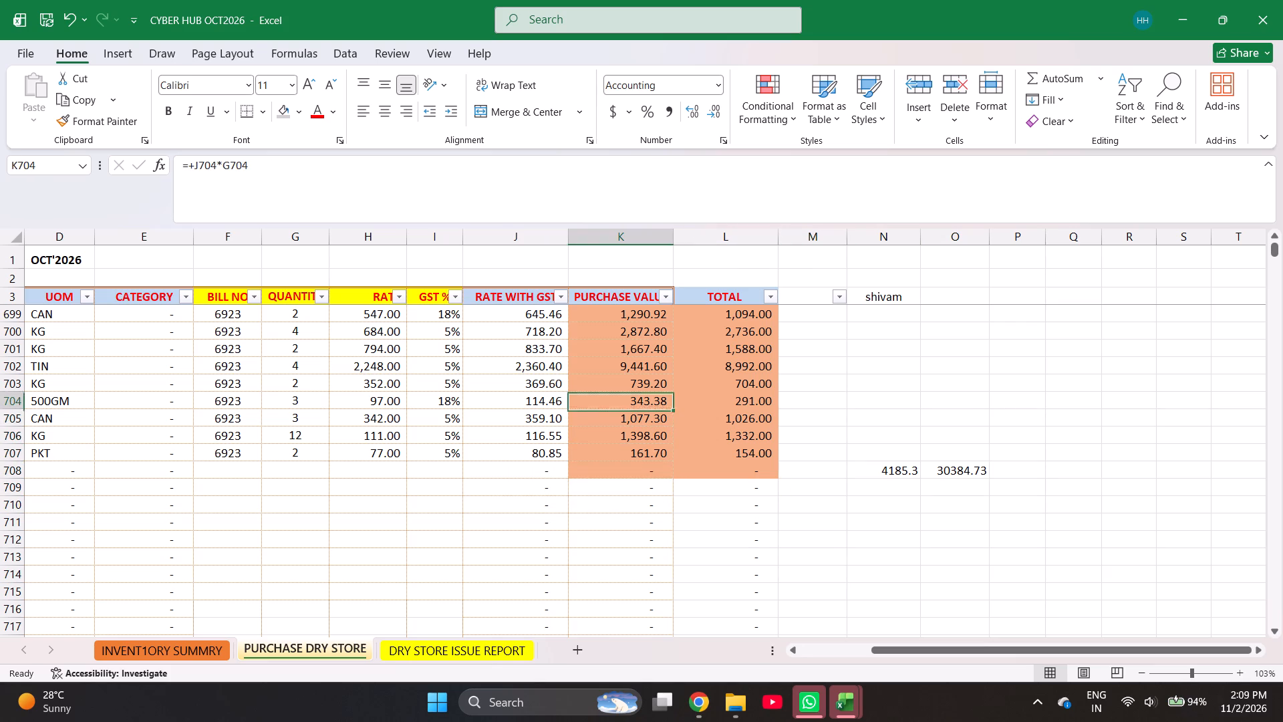
key(Up)
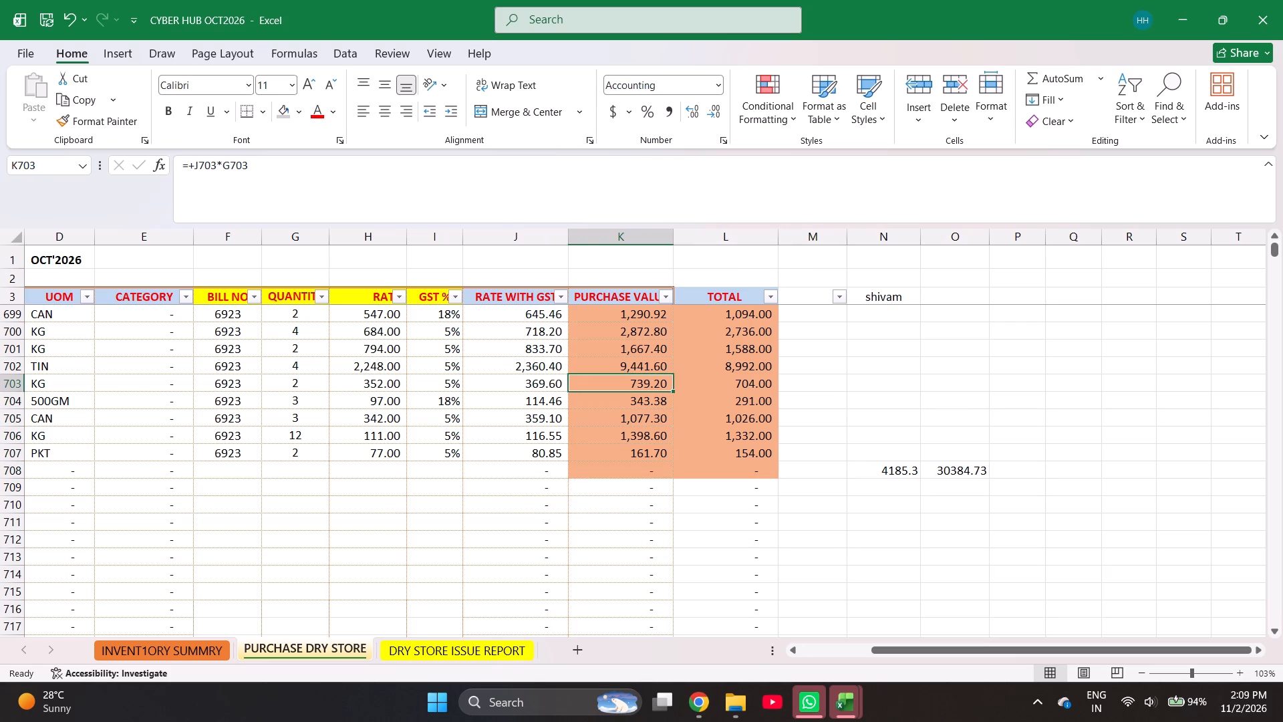
key(Up)
key(Up)
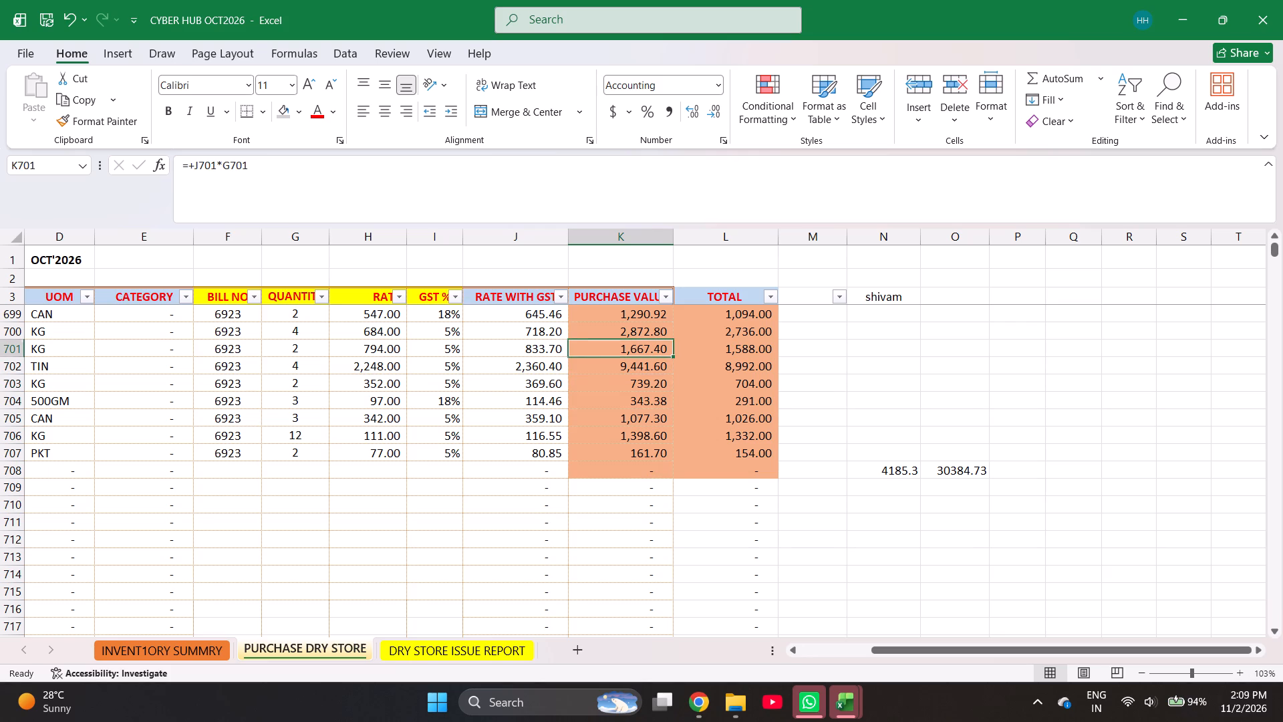
key(Down)
key(Down)
key(Down)
key(Up)
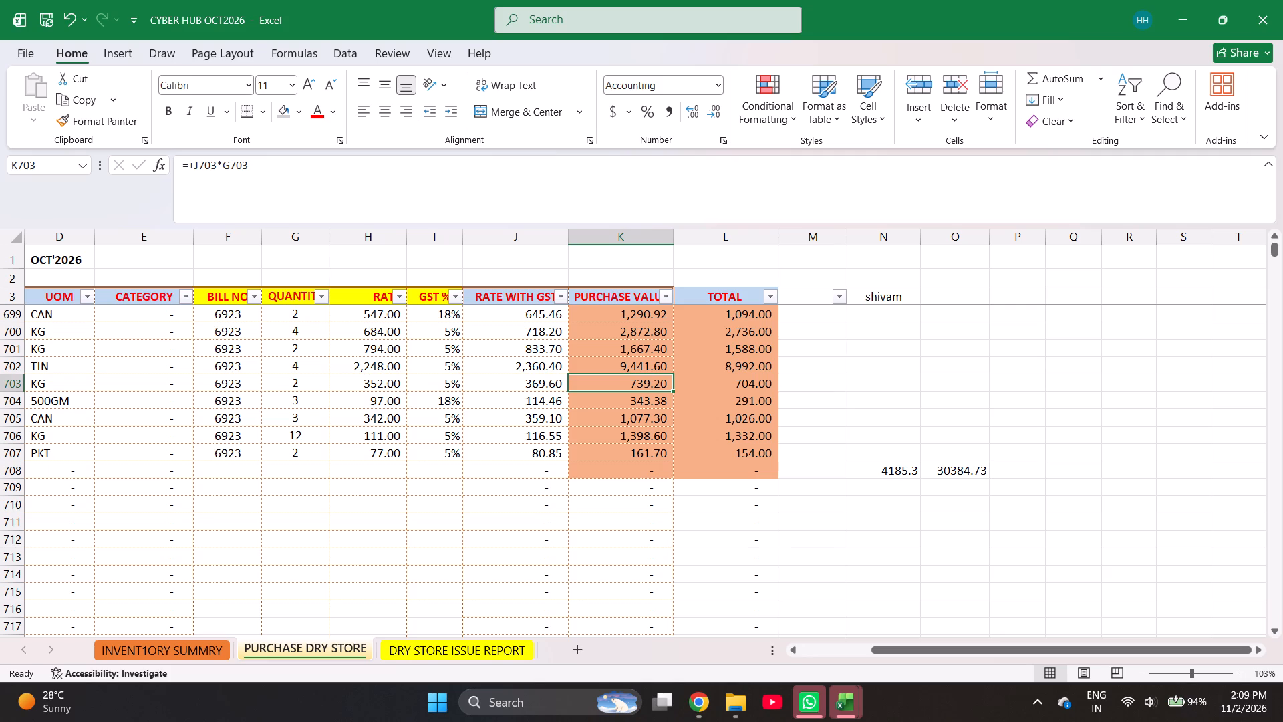
key(Up)
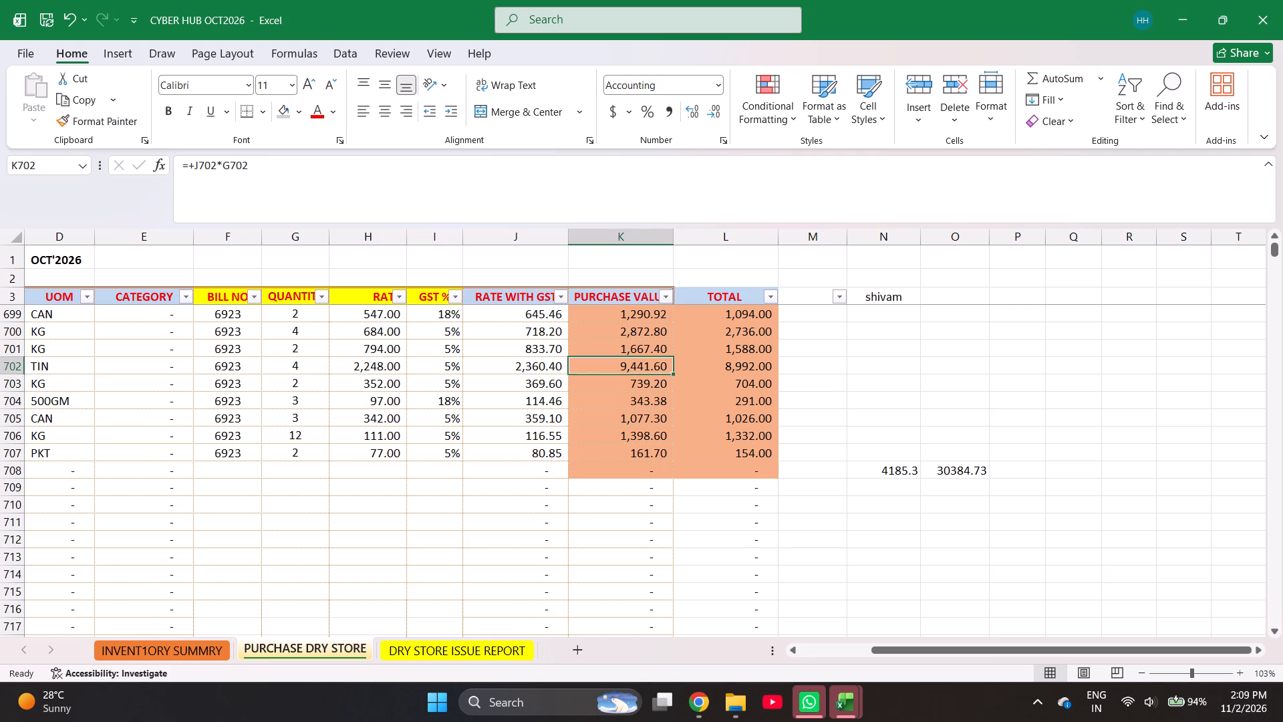
key(Up)
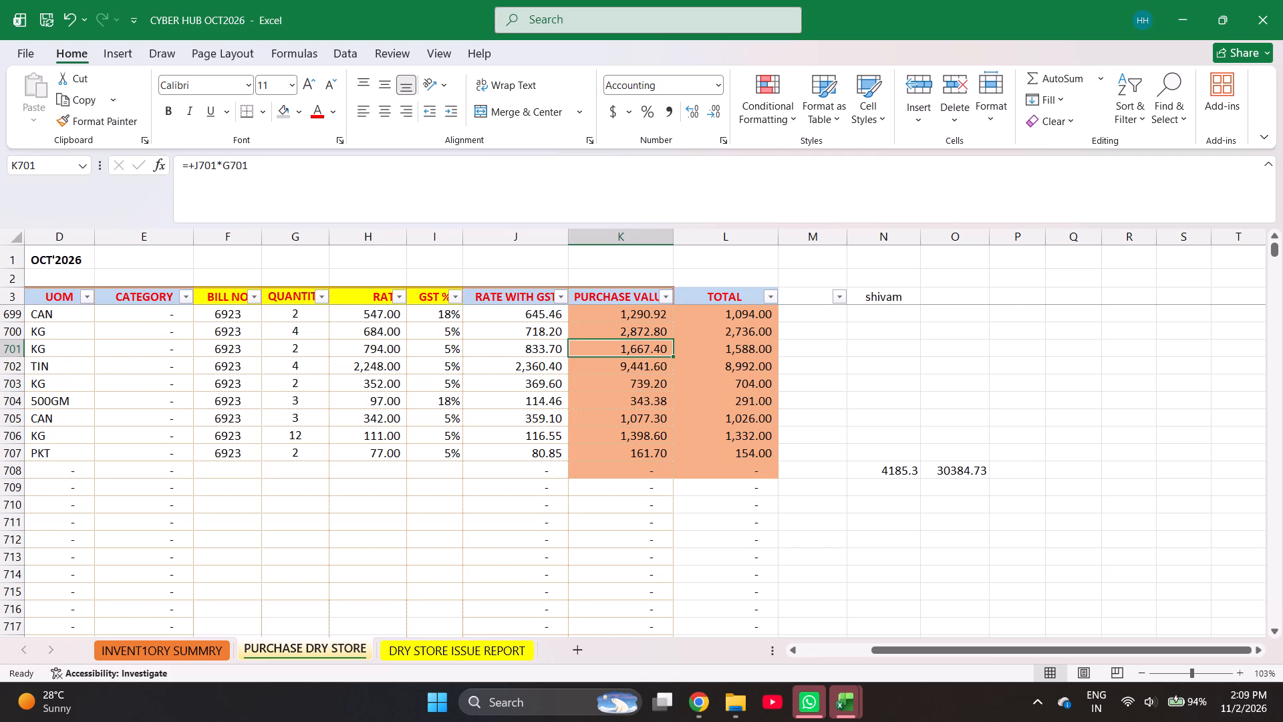
key(Up)
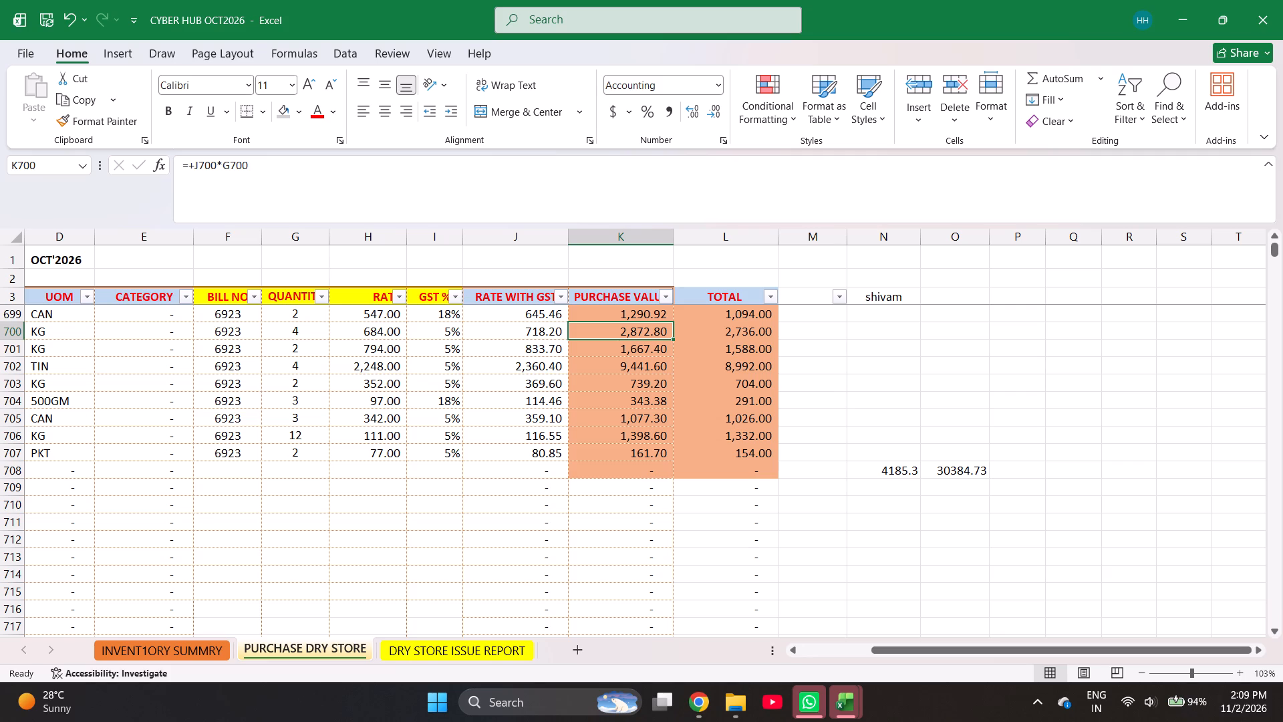
key(Down)
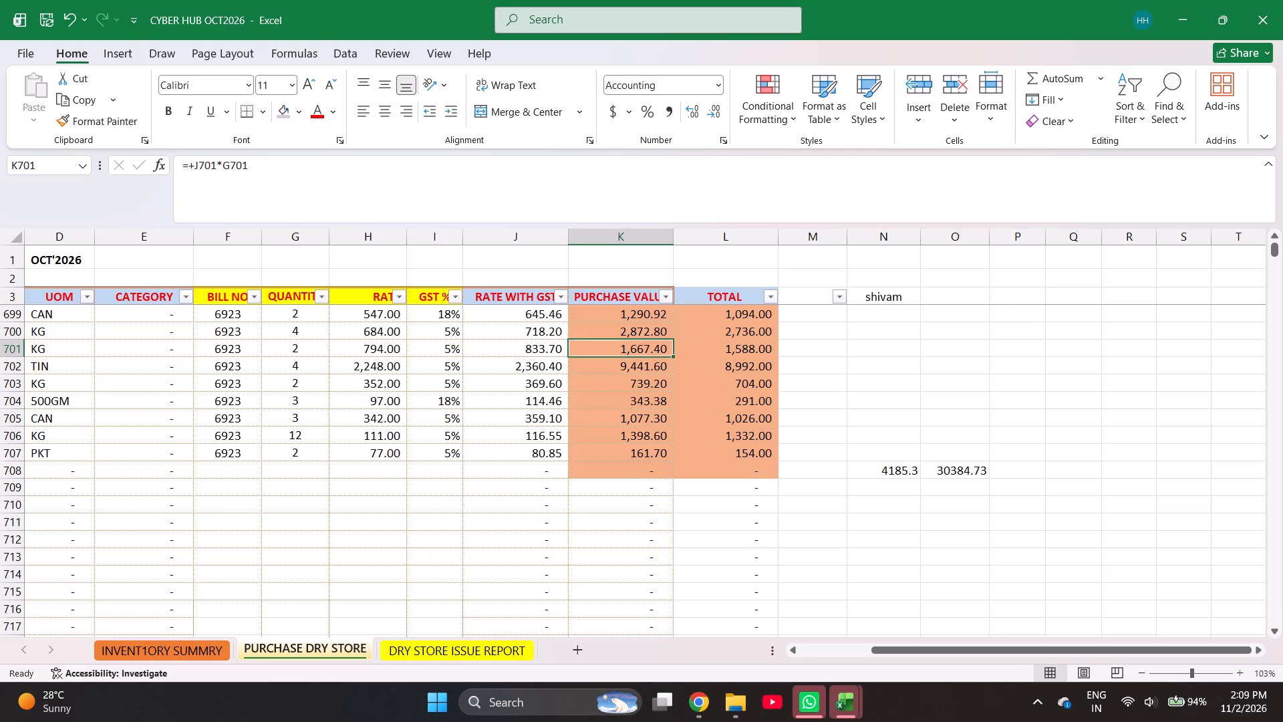
key(Up)
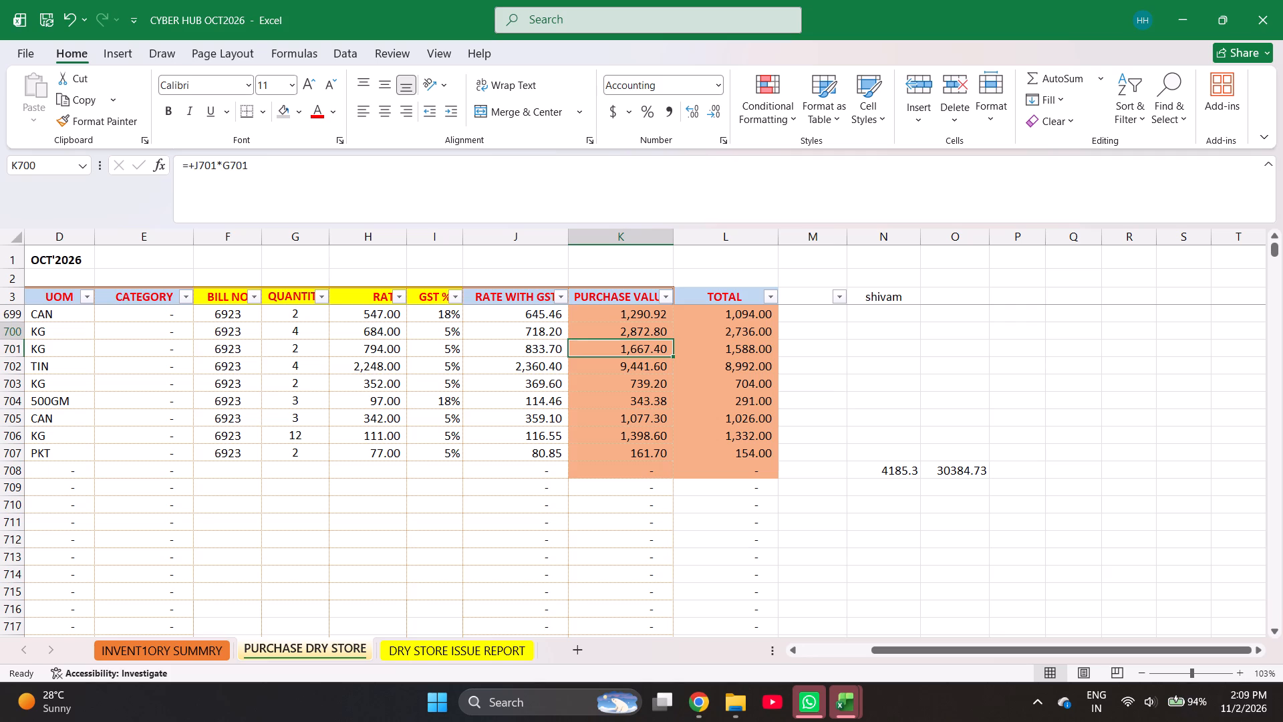
Examine the garbage bag GREEN entry in row 700 across its product, quantity, rate, GST and value columns.
key(Left)
key(Left)
key(Left)
key(Left)
key(Left)
key(Left)
key(Left)
key(Left)
key(Left)
key(Left)
key(Left)
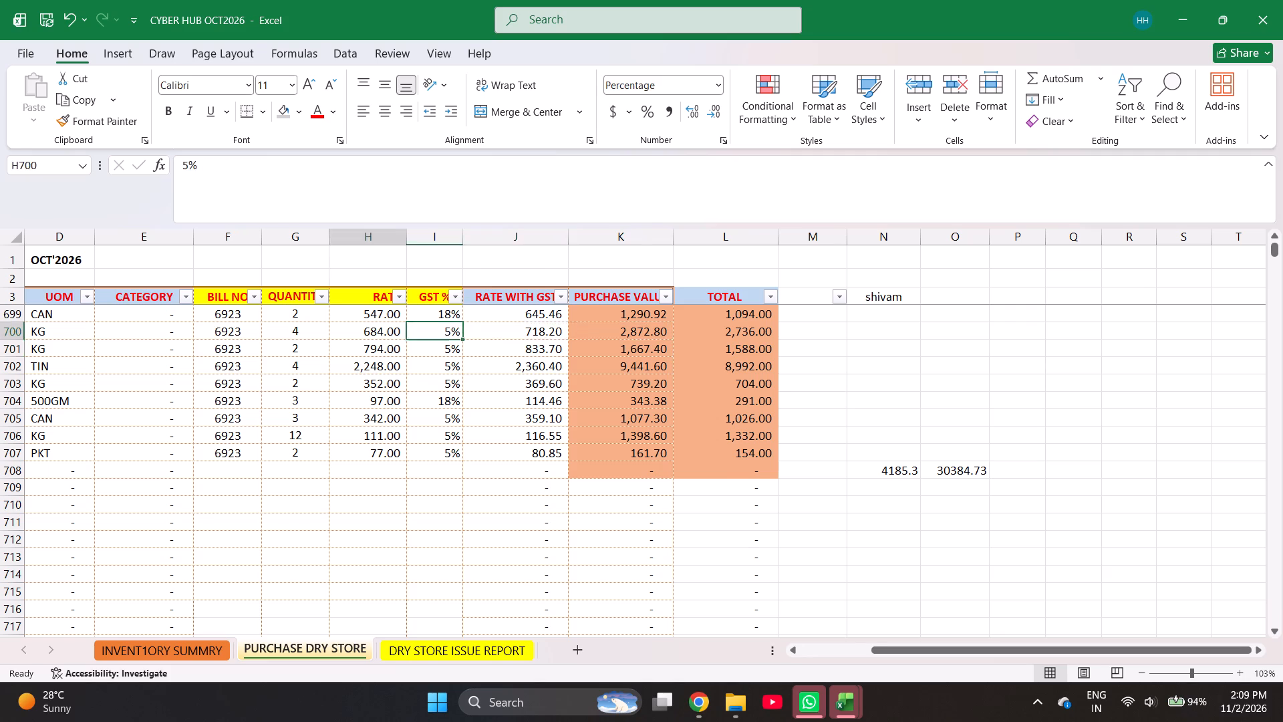
key(Right)
key(Right)
key(Right)
key(Right)
key(Right)
key(Right)
key(Right)
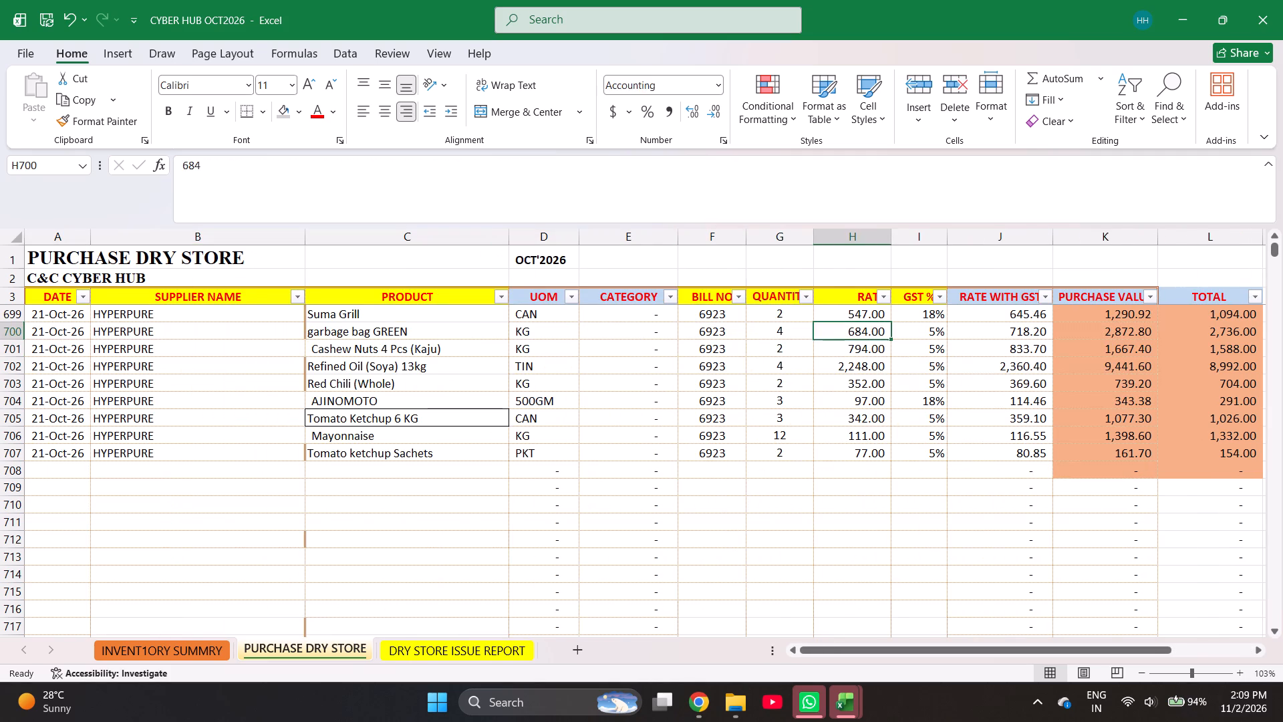
key(Right)
key(Right)
key(Right)
key(Right)
key(Right)
key(Left)
key(Left)
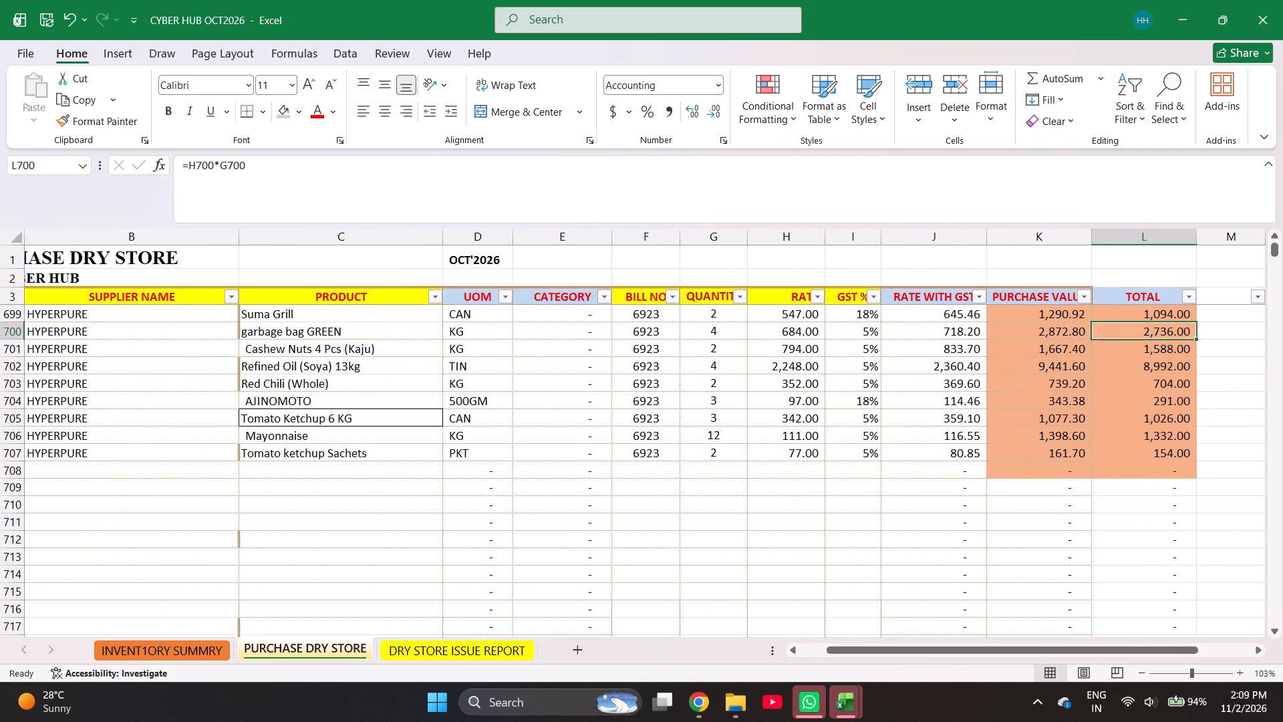
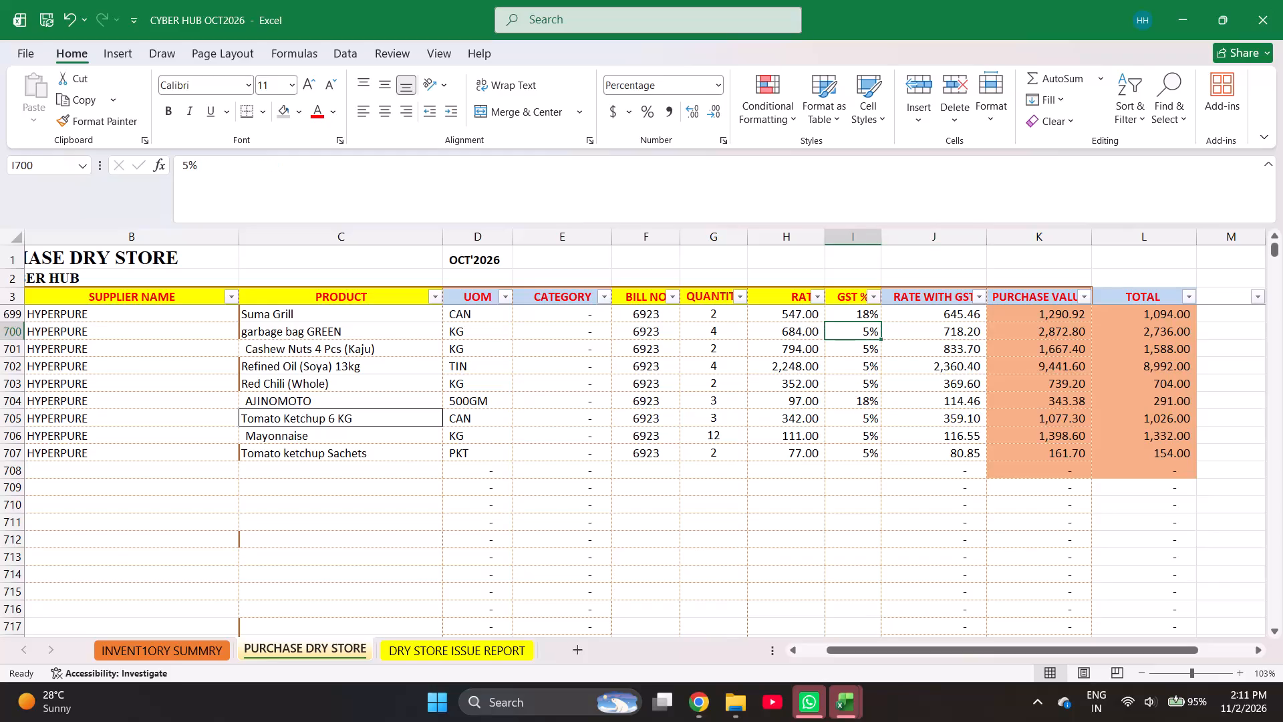
Set the GST of the garbage bag GREEN entry in row 700 to 18%.
text(18)
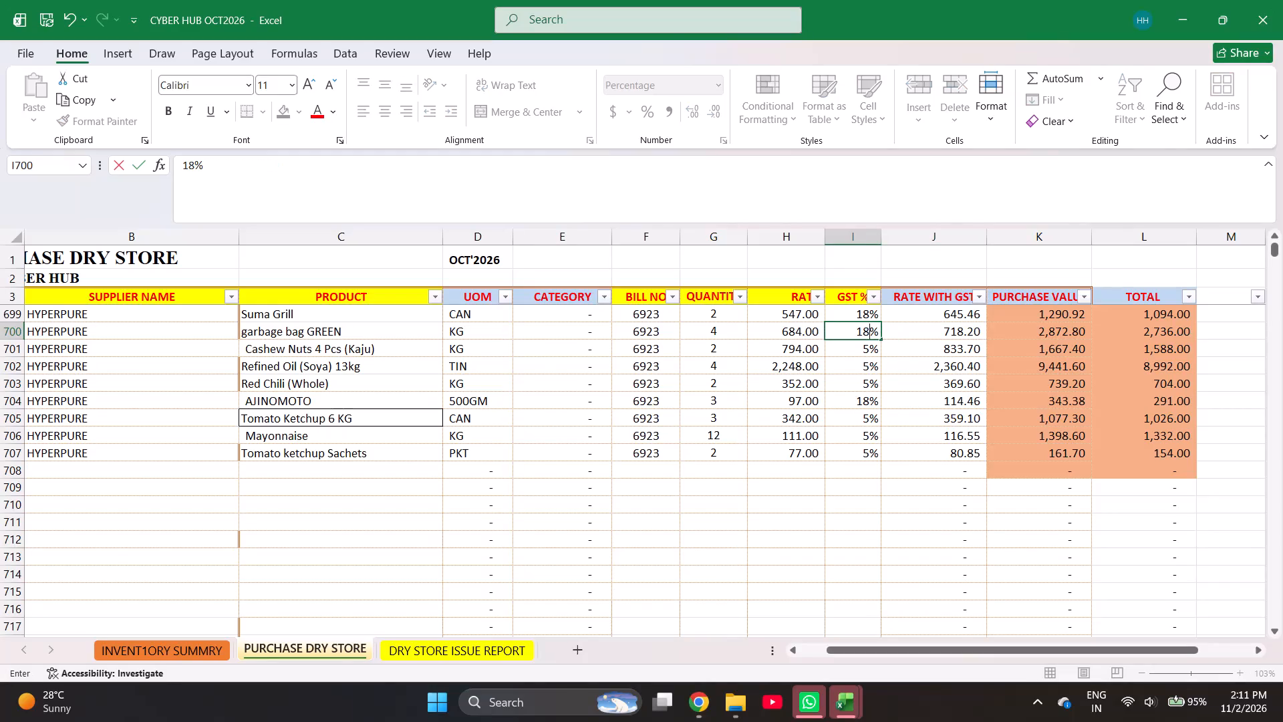
key(Right)
key(Right)
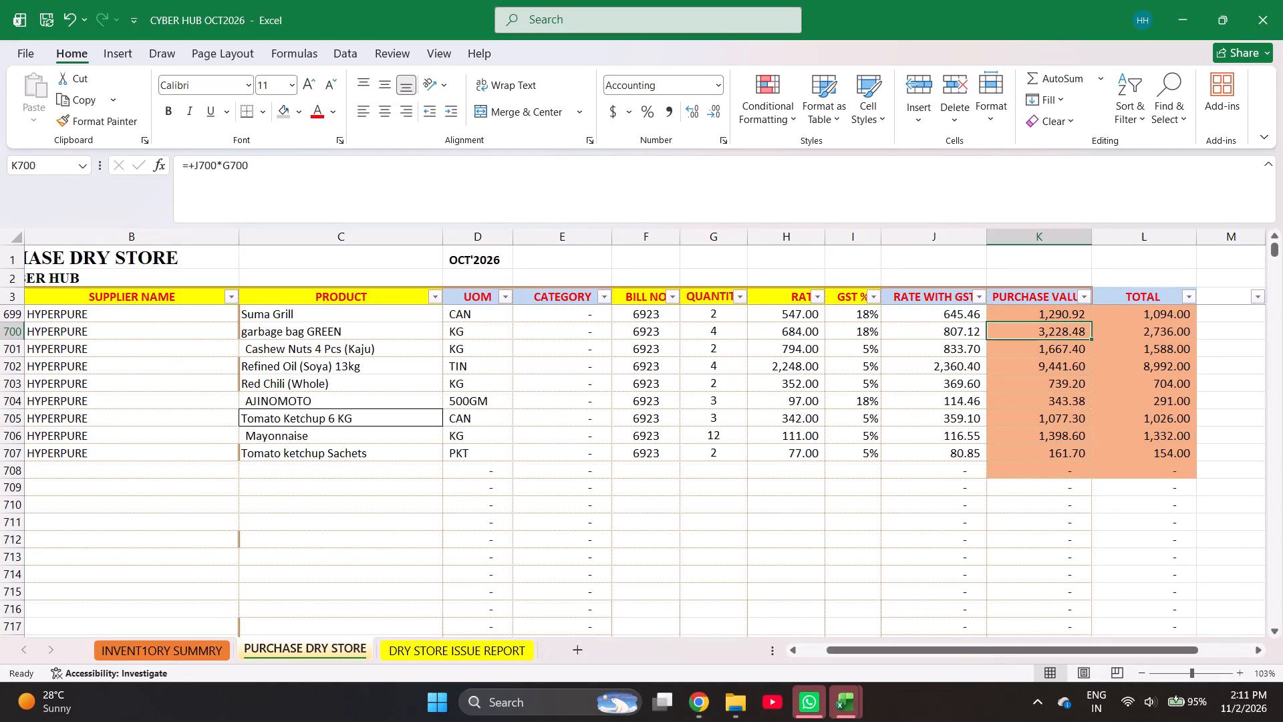
Change the garbage bag GREEN entry in row 700 to quantity 20 and rate =684/5.
key(Left)
key(Left)
key(Left)
key(Left)
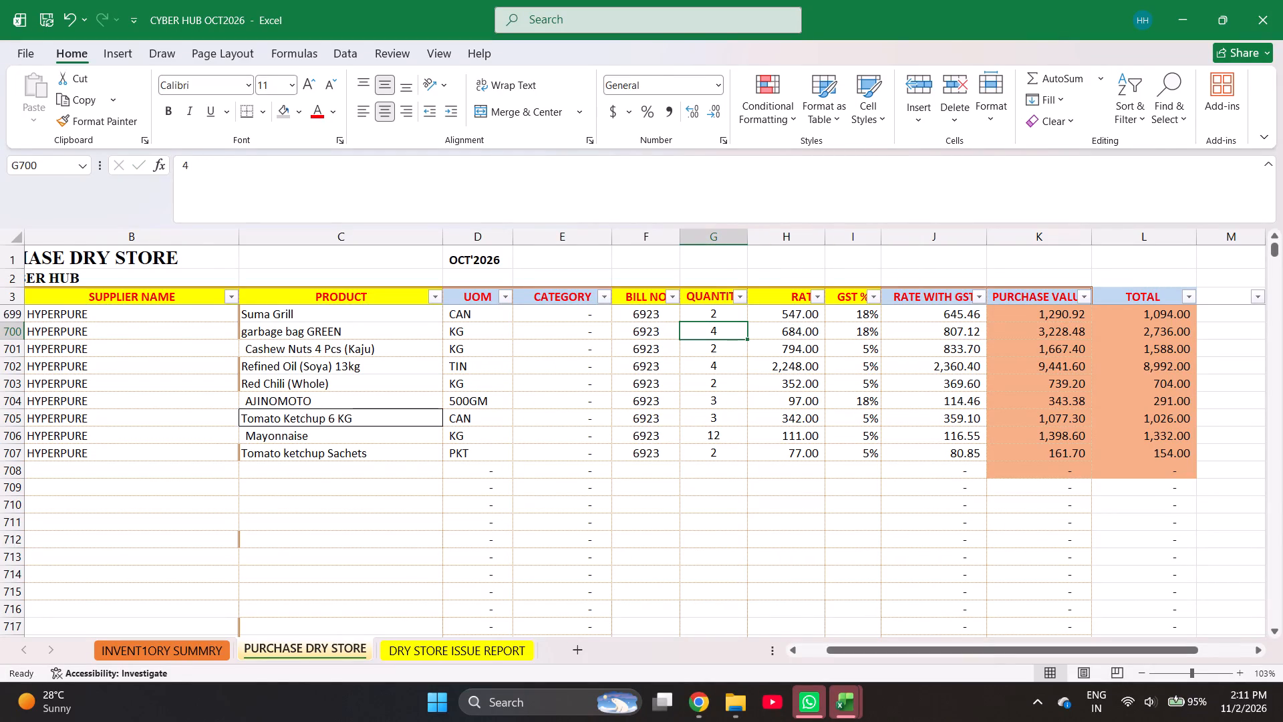
text(20)
key(Right)
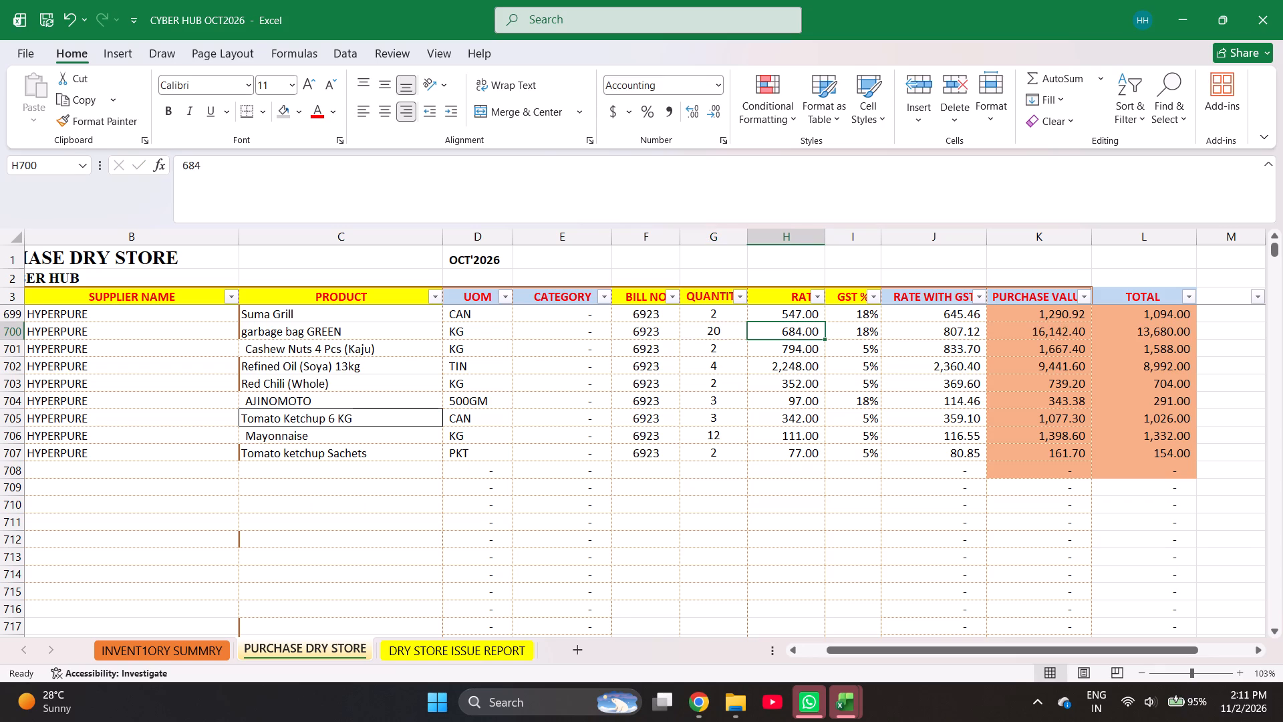
text(=684)
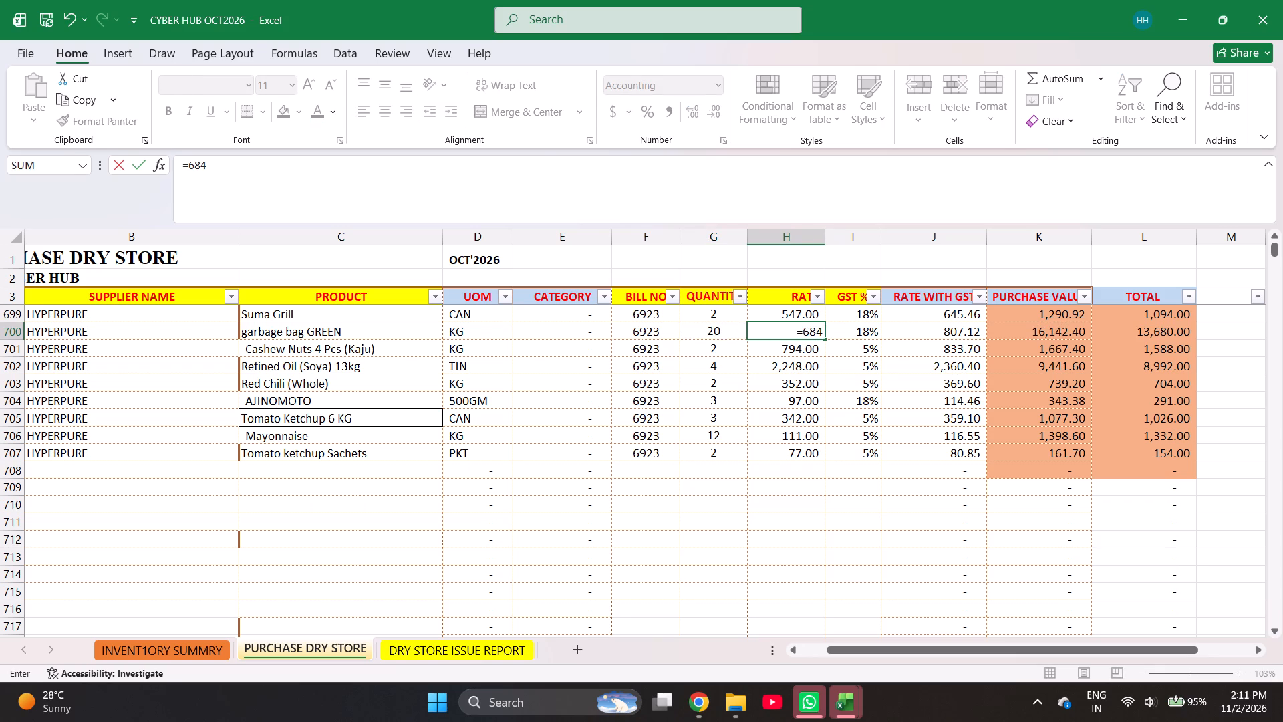
text(/5)
key(Return)
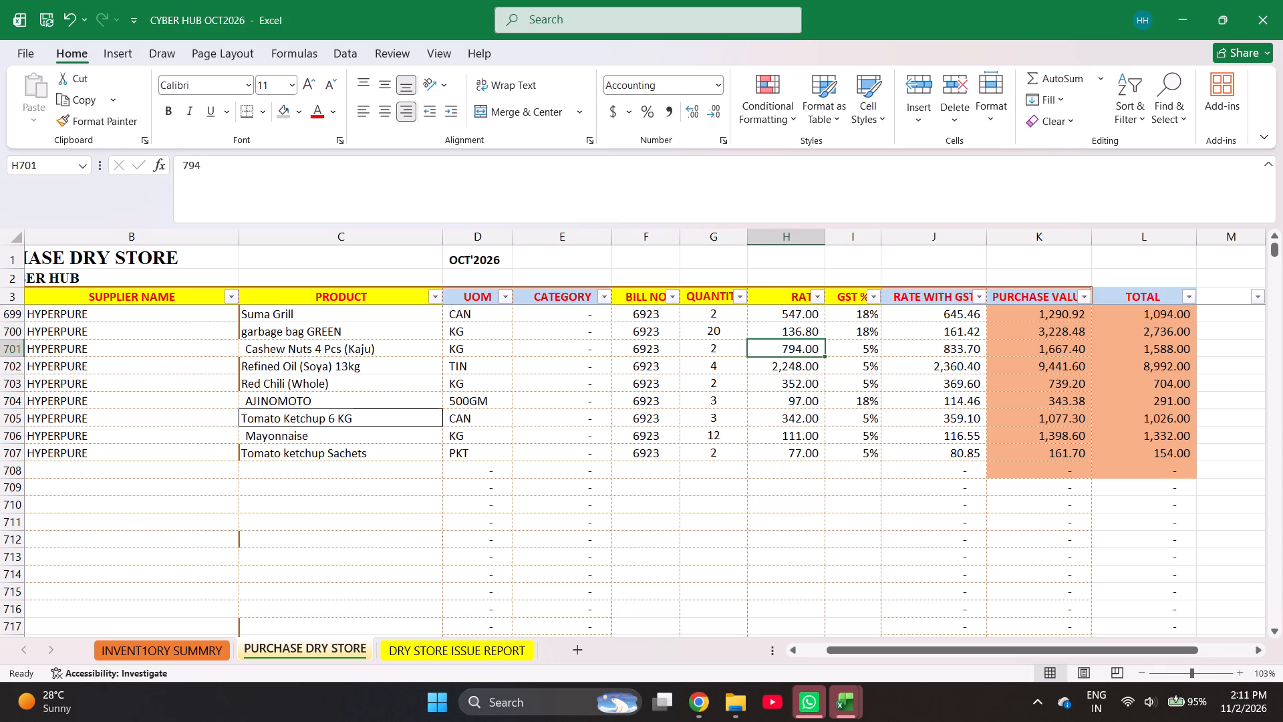
key(Right)
key(Right)
key(Right)
key(Up)
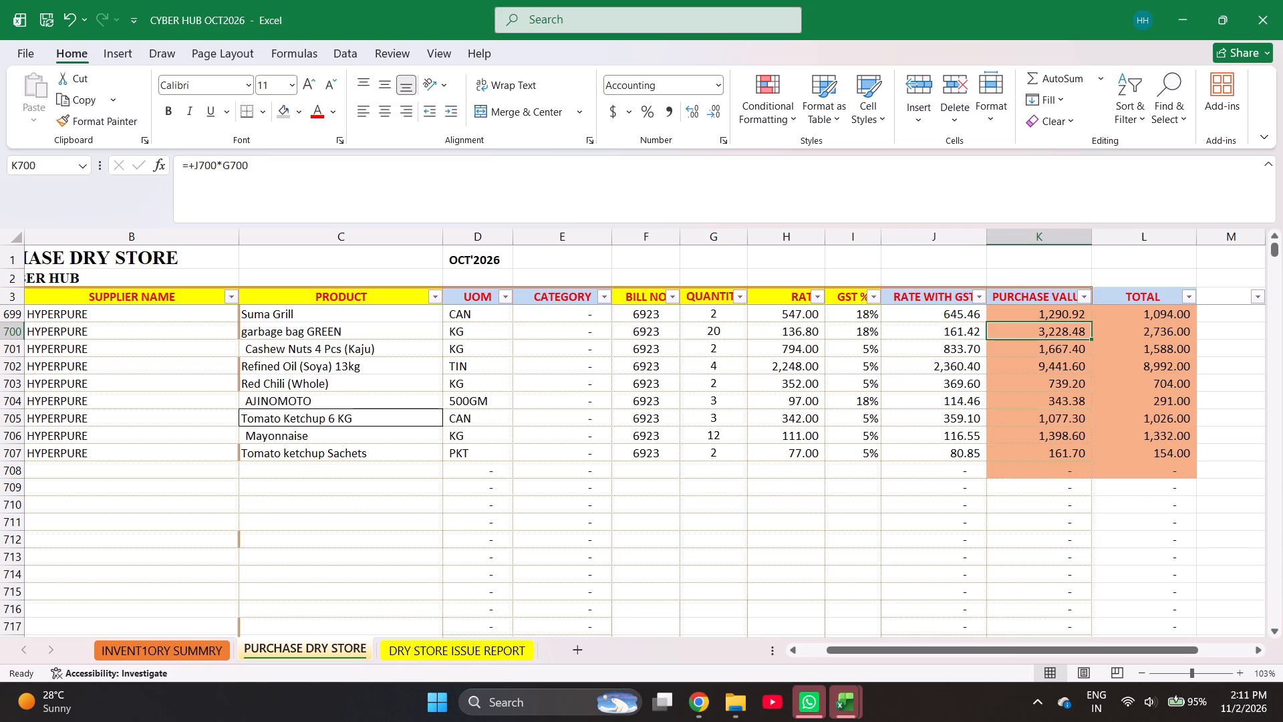
Check the Suma Grill entry in row 699 and set its rate to 574.
key(Up)
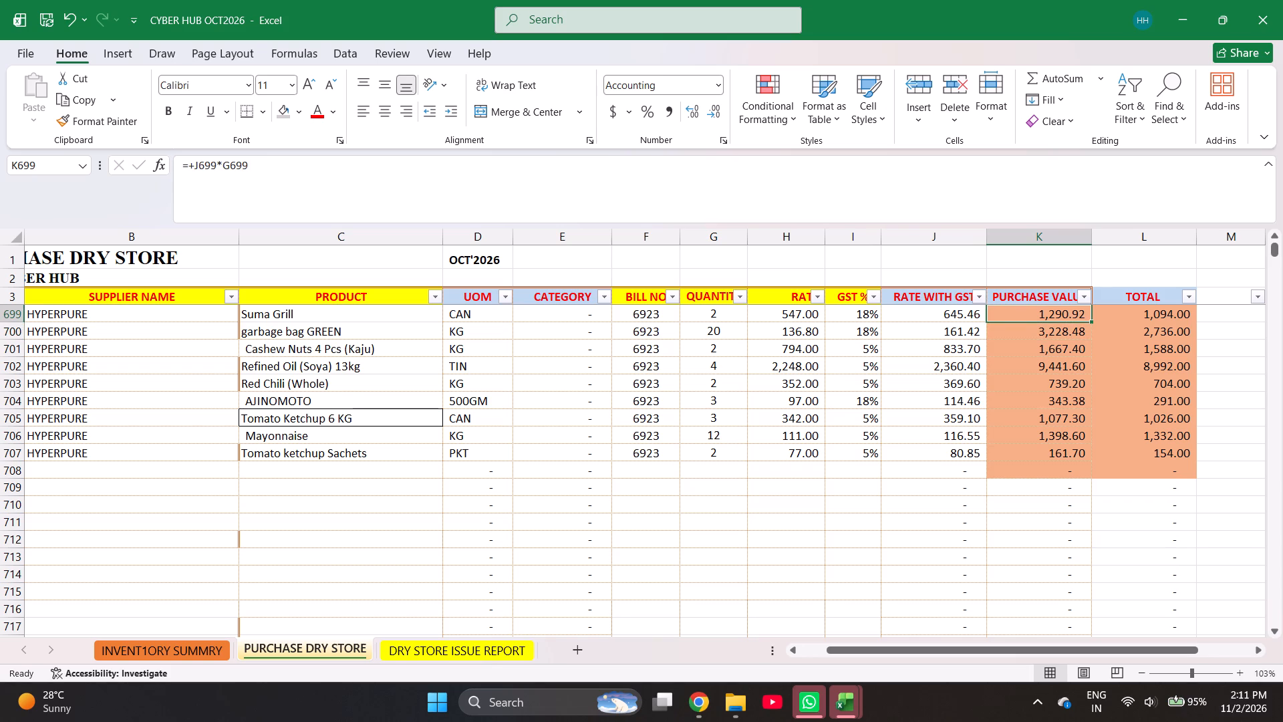
key(Left)
key(Left)
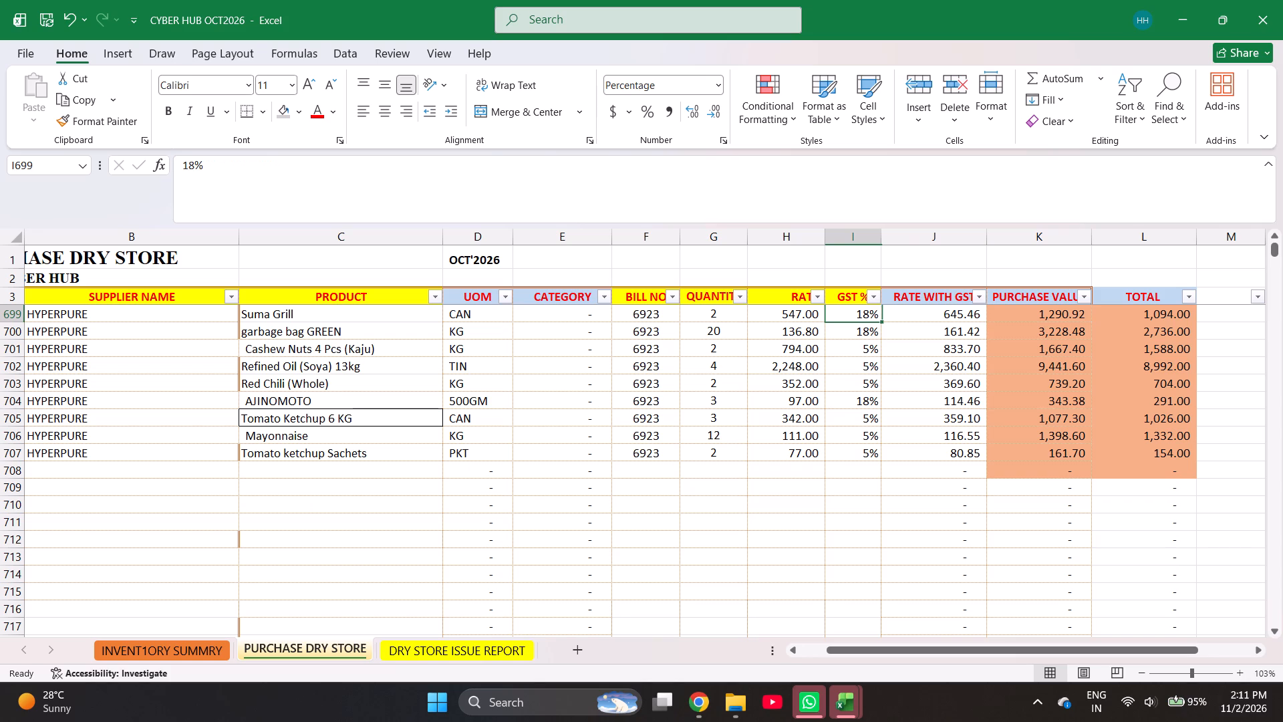
key(Left)
key(Left)
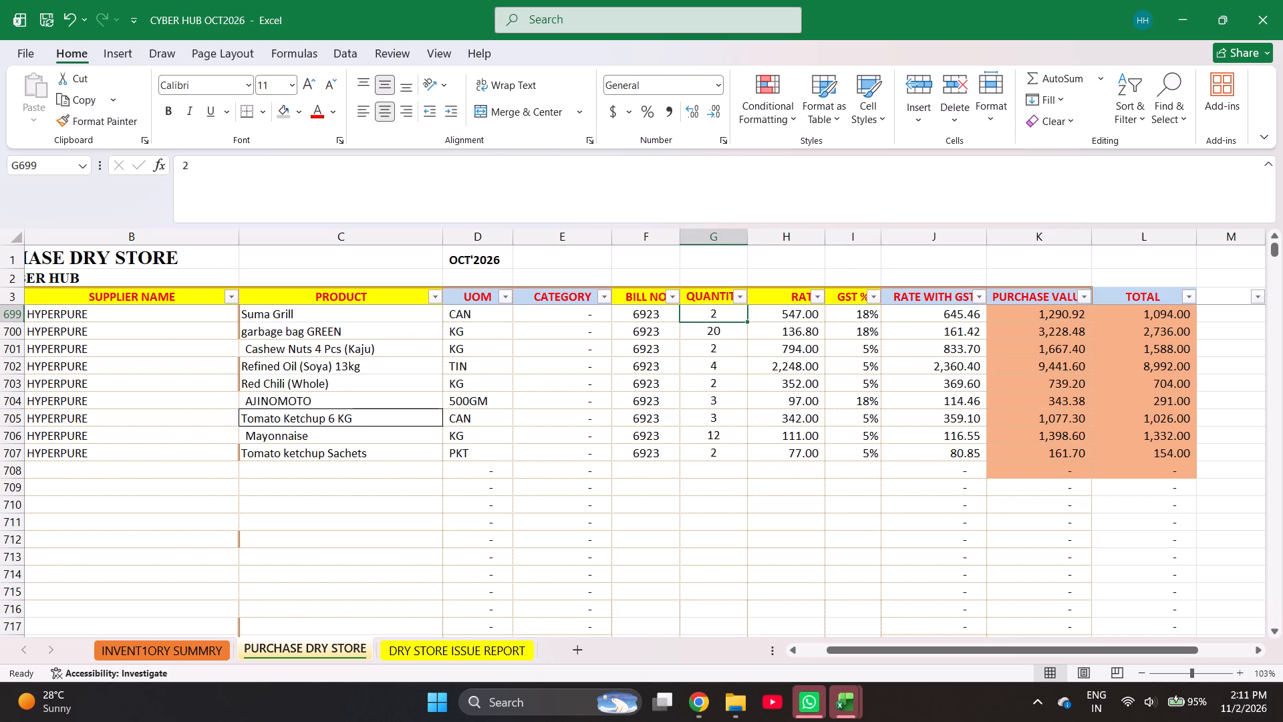
key(Right)
key(Right)
key(Right)
key(Right)
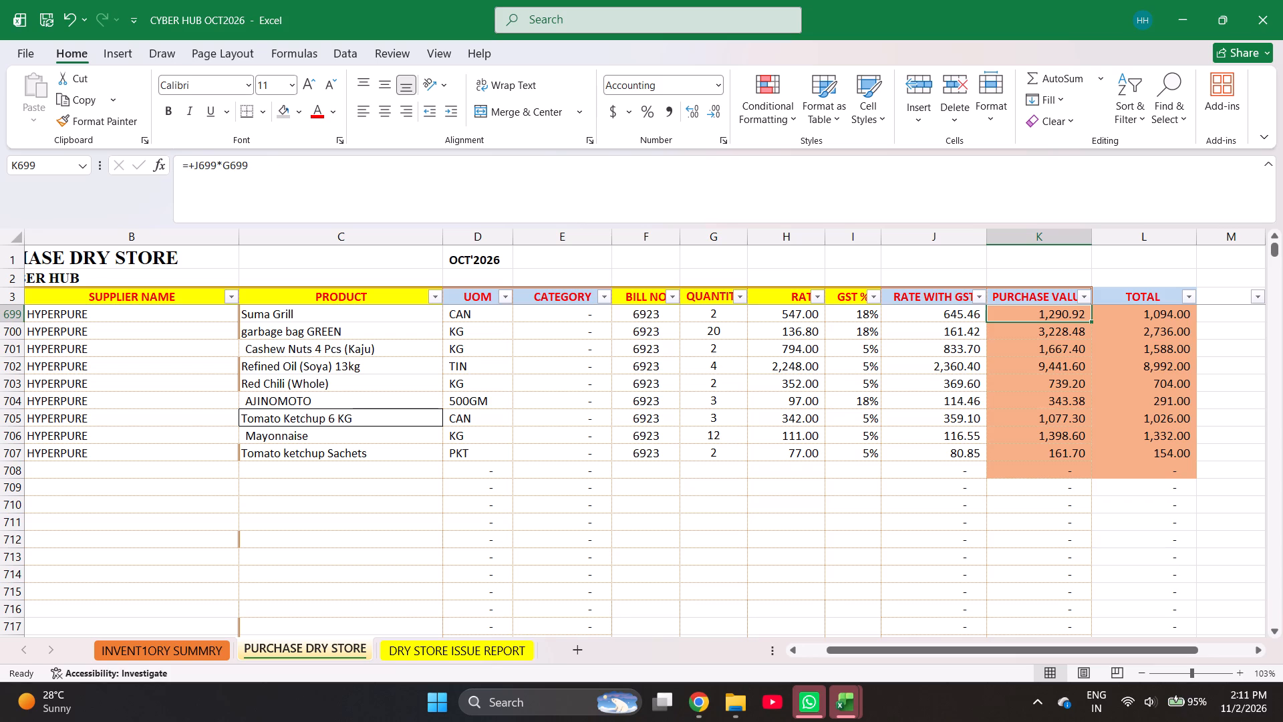
key(Left)
key(Left)
key(Left)
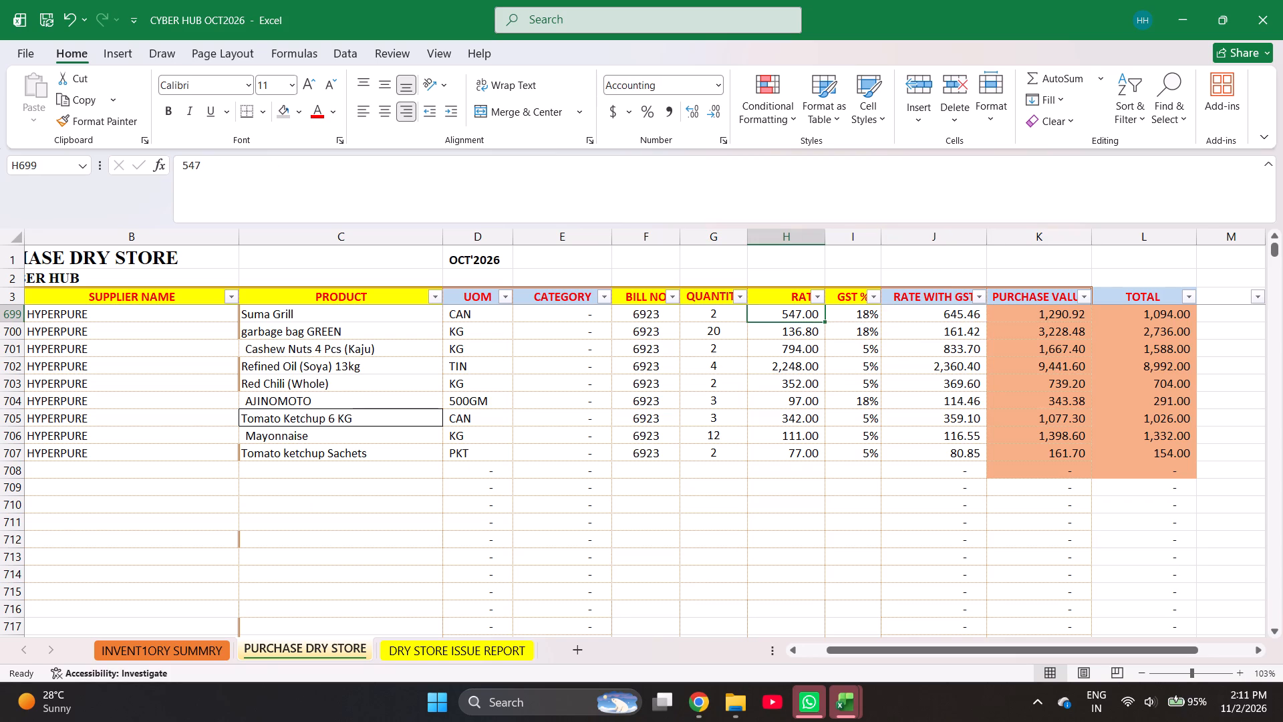
text(574)
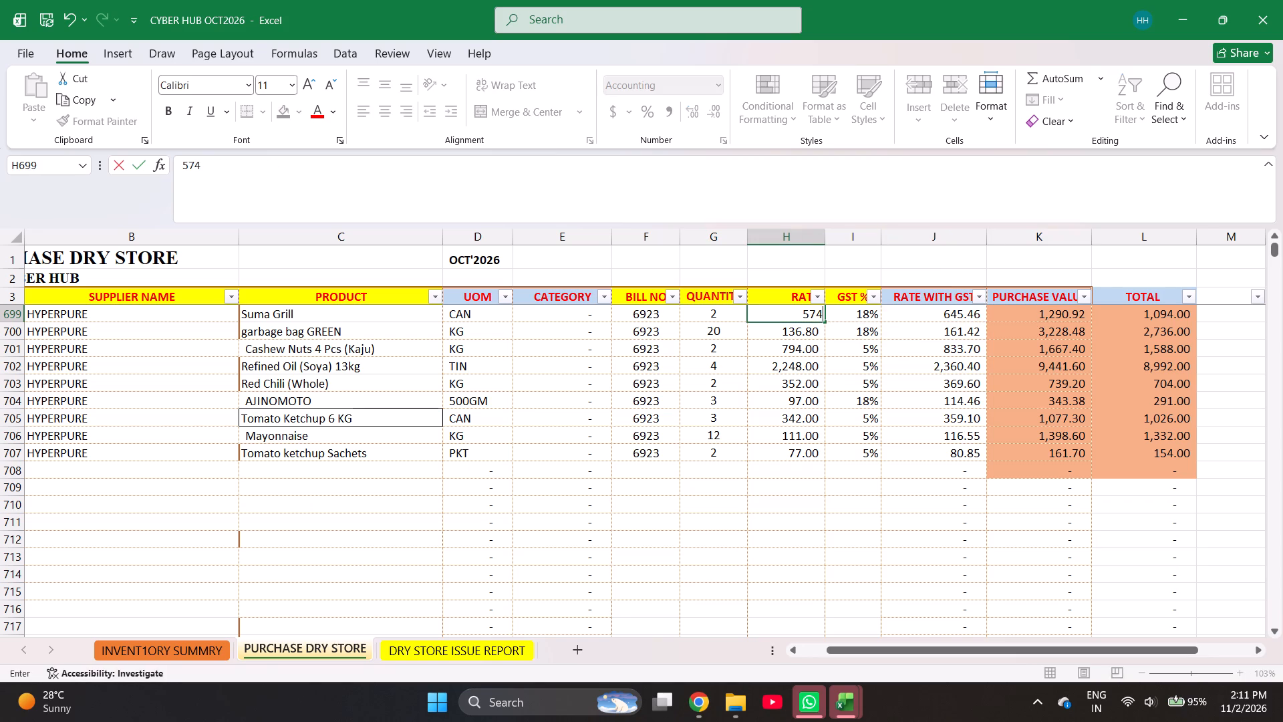
key(Right)
key(Right)
key(Right)
key(Right)
key(Left)
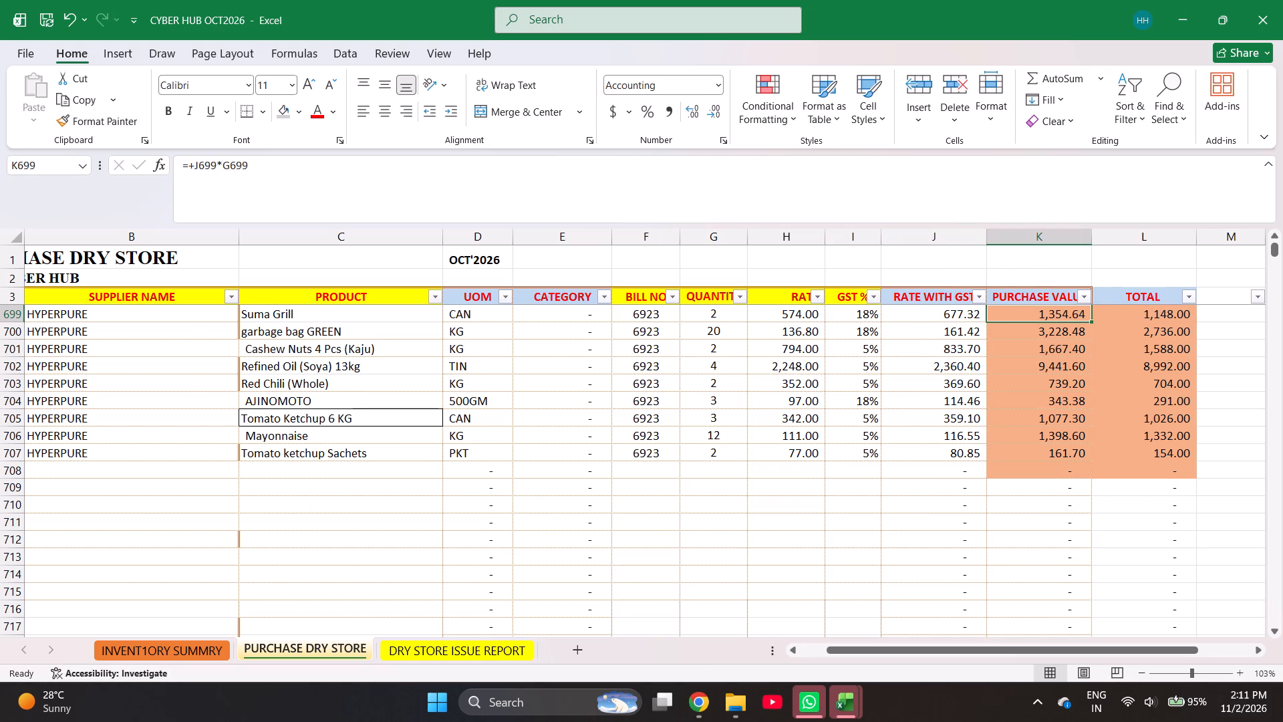
Check the remaining purchase values of bill 6923 line by line, from row 698 up to row 689.
key(Up)
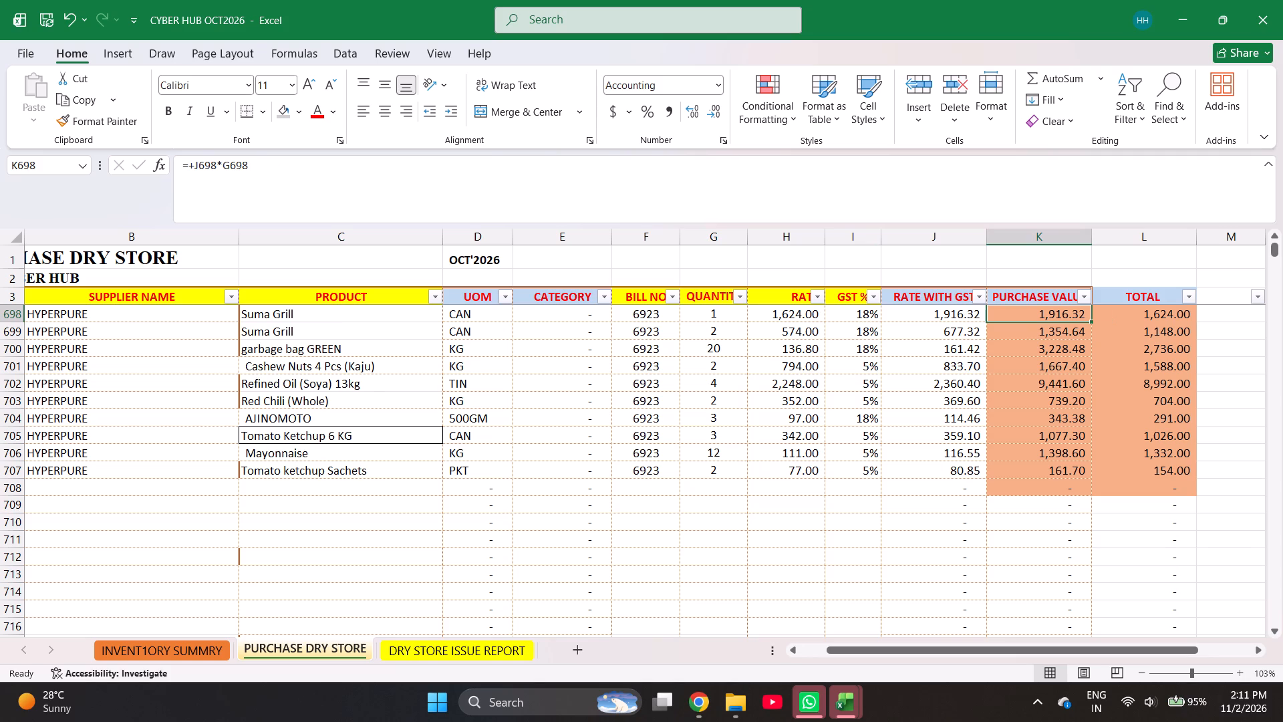
key(Up)
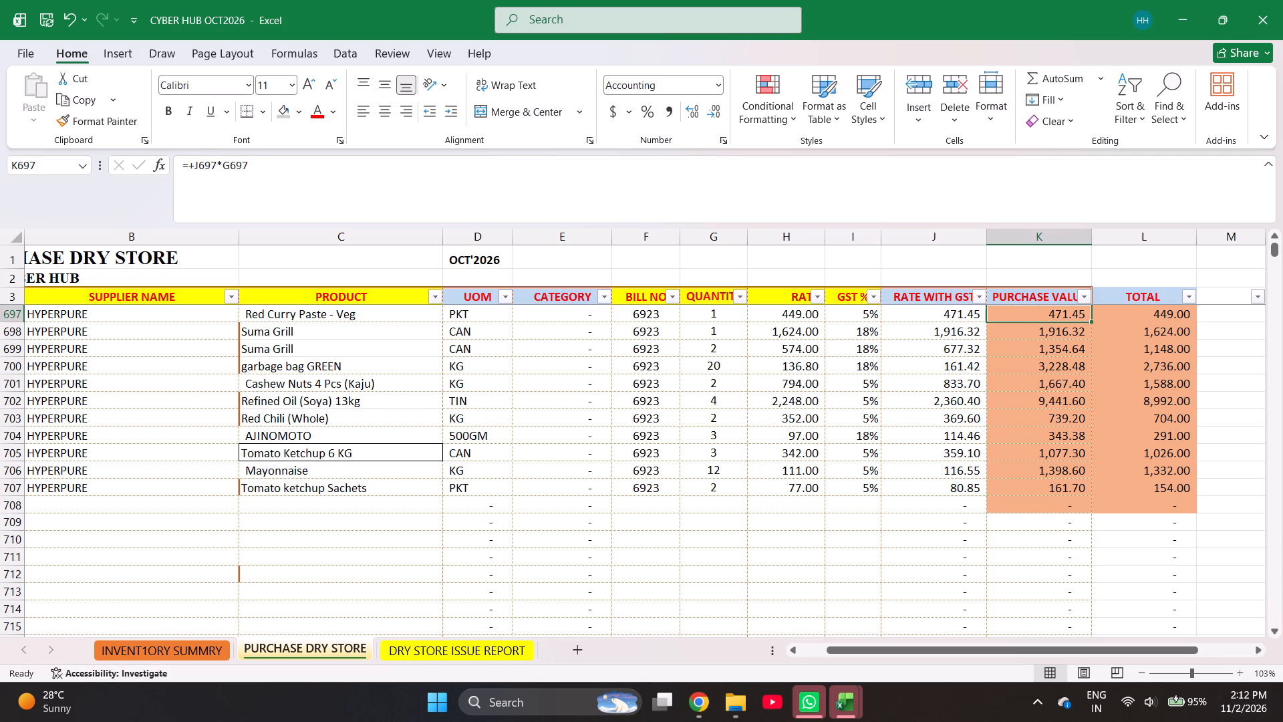
key(Up)
key(Up)
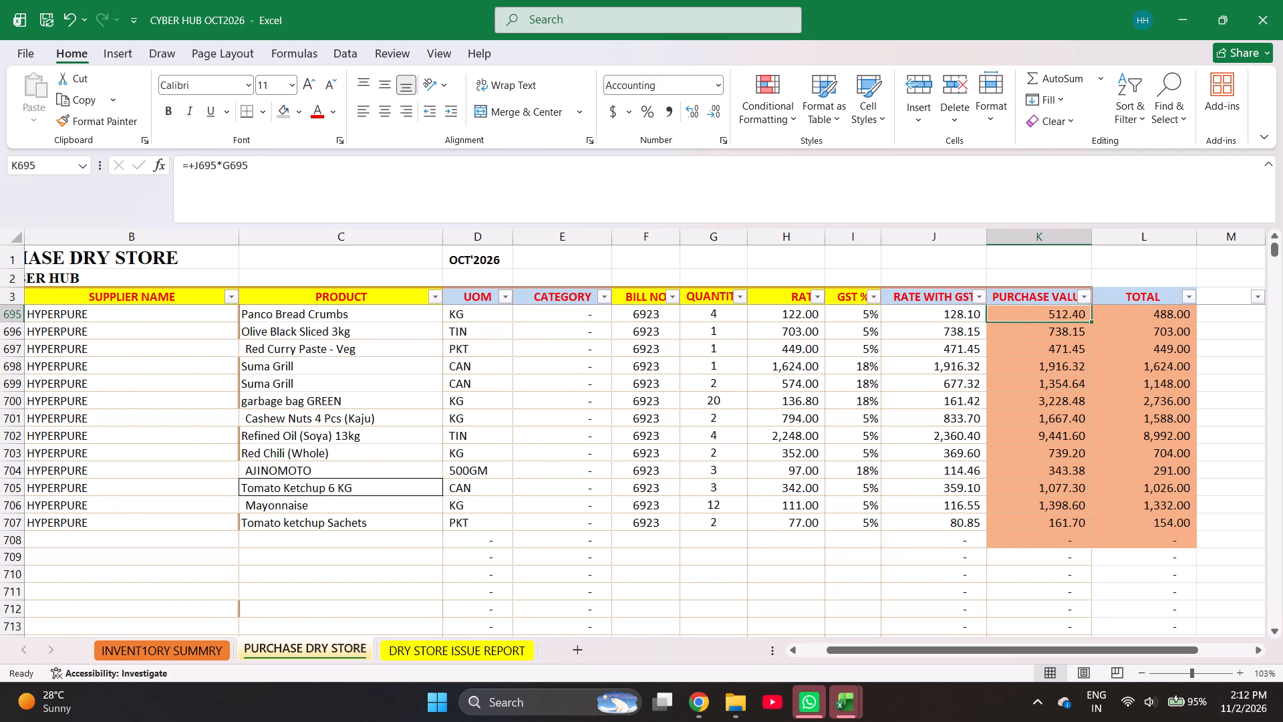
key(Up)
key(Up)
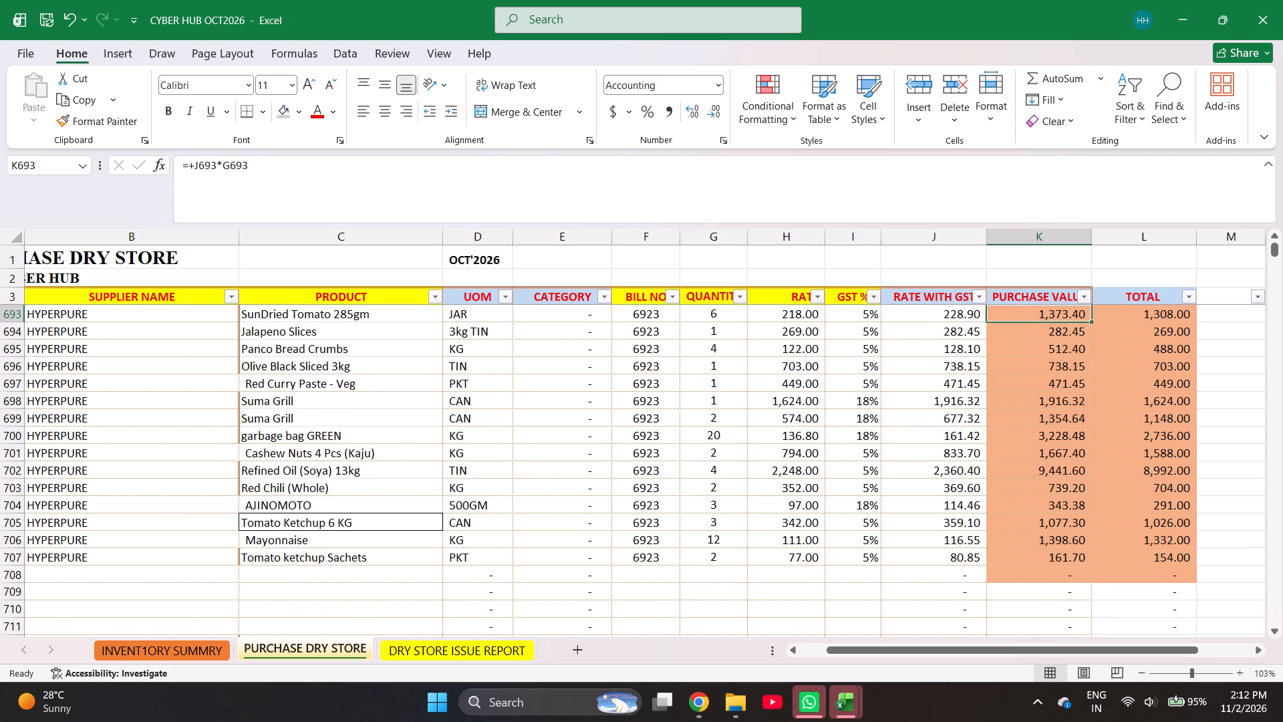
key(Up)
key(Up)
key(Up)
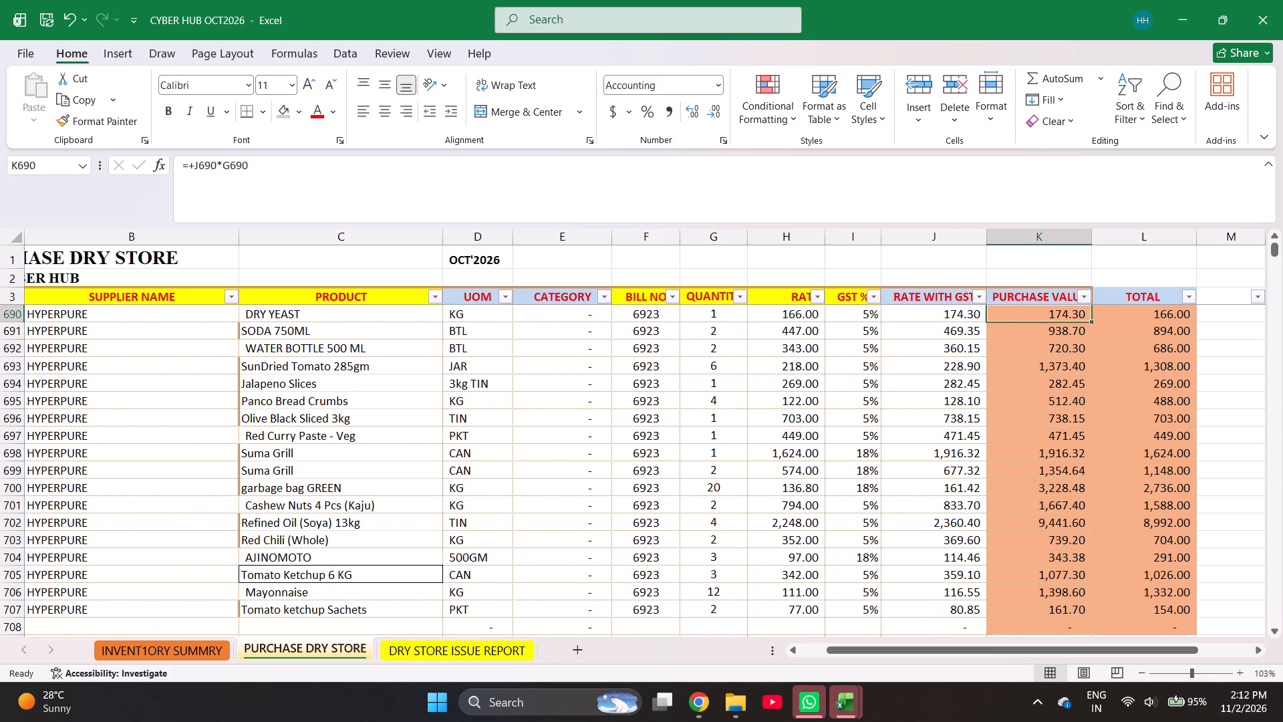
key(Up)
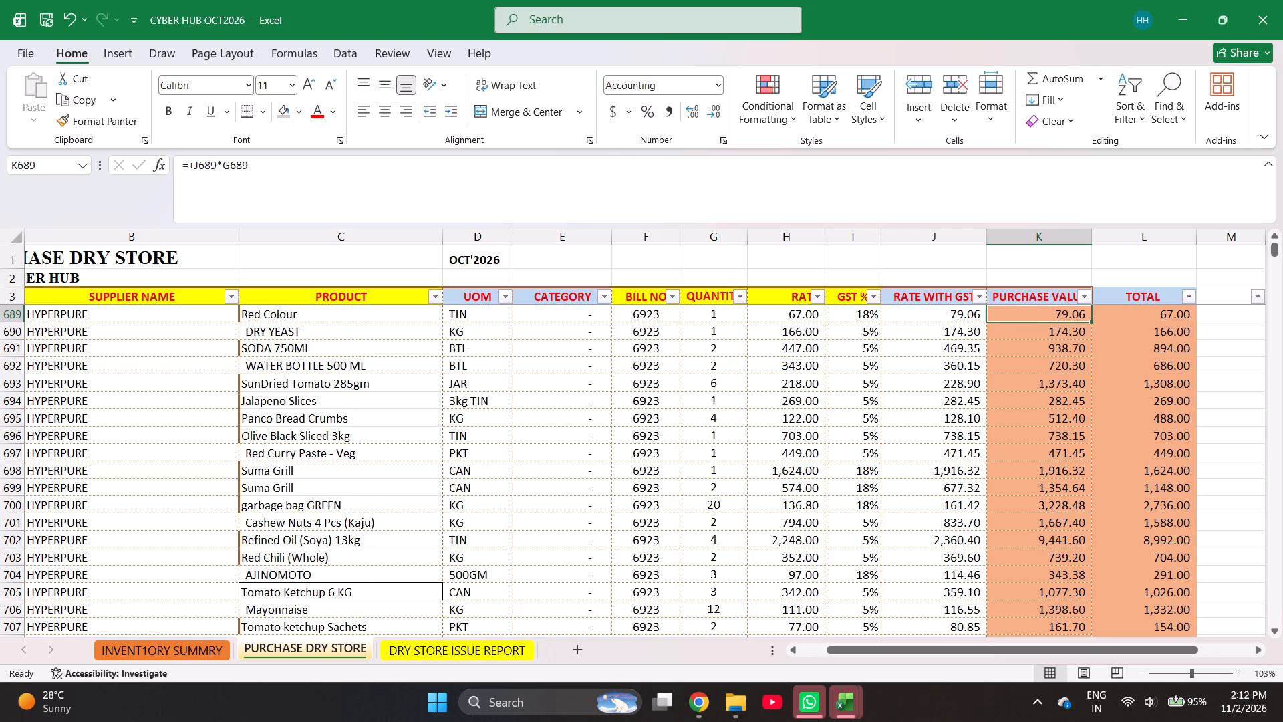
Check the sum of bill 6923's purchase values across rows 689 to 707.
key(shift+Down)
key(shift+Down)
key(shift+Down)
key(shift+Down)
key(shift+Down)
key(shift+Down)
key(shift+Down)
key(shift+Down)
key(shift+Down)
key(shift+Down)
key(shift+Down)
key(shift+Down)
key(shift+Down)
key(shift+Down)
key(shift+Down)
key(shift+Down)
key(shift+Down)
key(shift+Down)
key(shift+Down)
key(shift+Down)
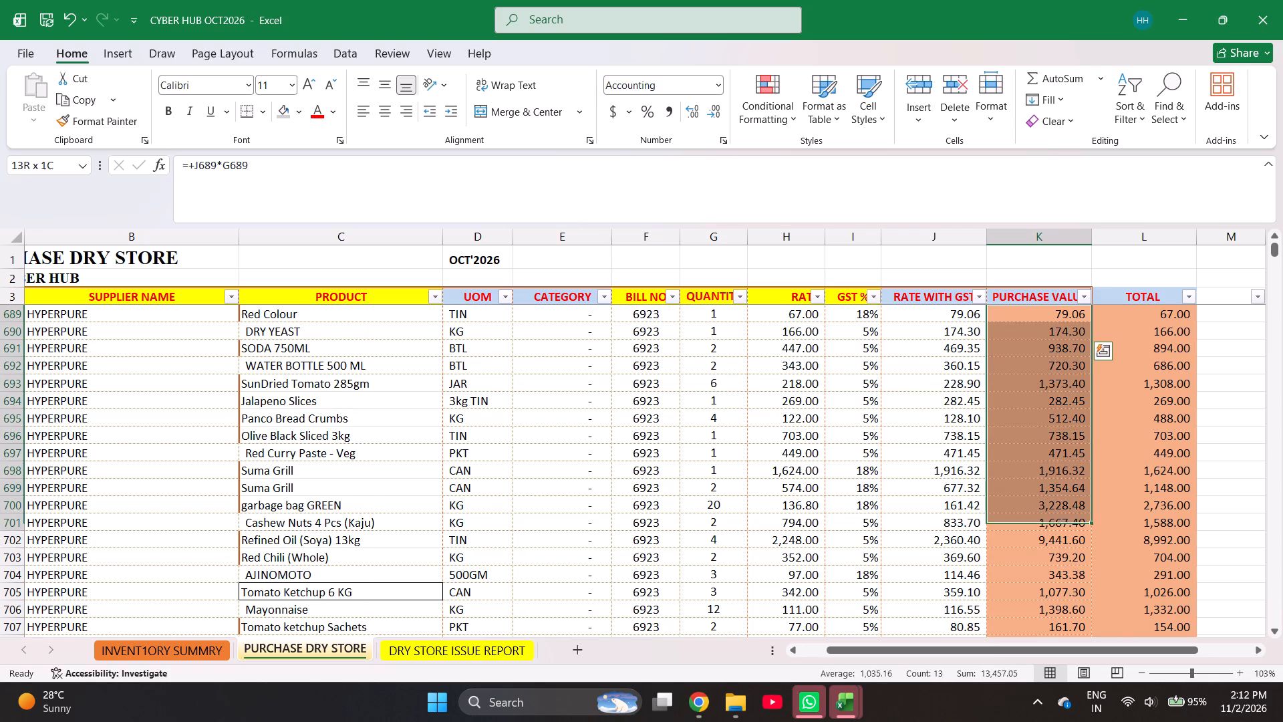
key(shift+Up)
key(shift+Up)
key(shift+Up)
key(shift+Up)
key(shift+Up)
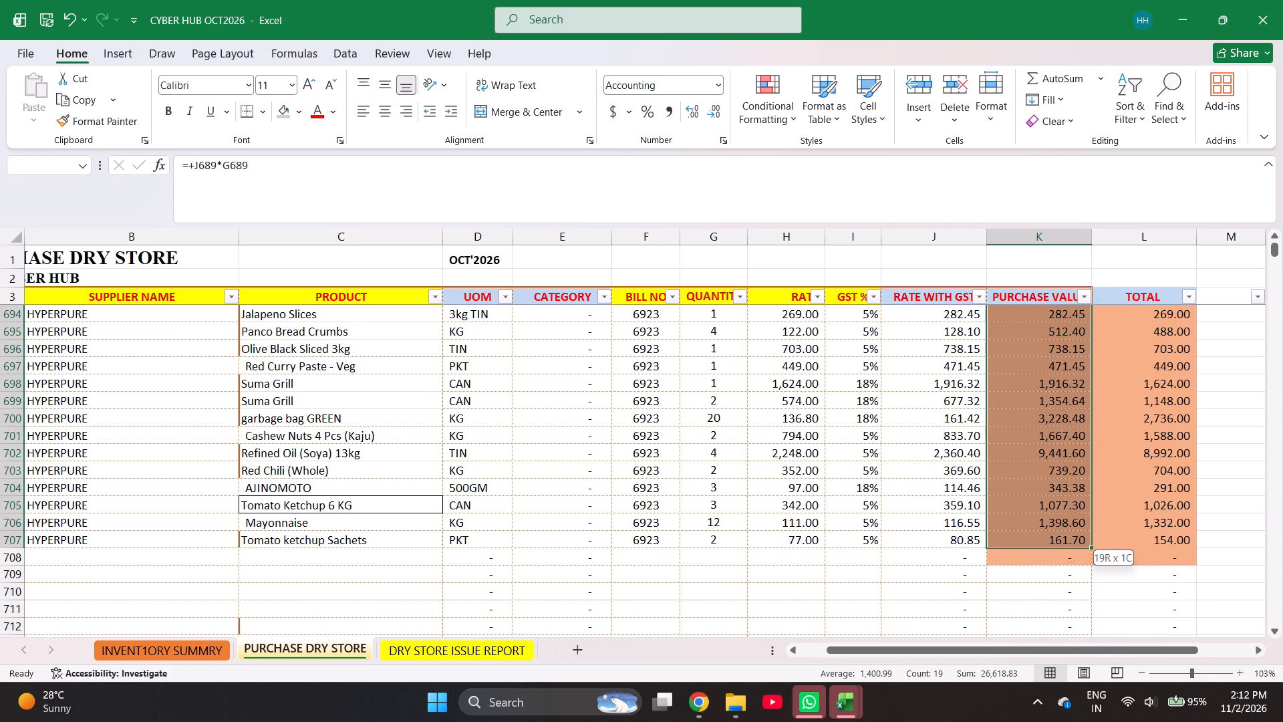
Replace the formula in cell O708 with one adding 26618.83 to the amount in N708.
scroll(910, 379, left, 4)
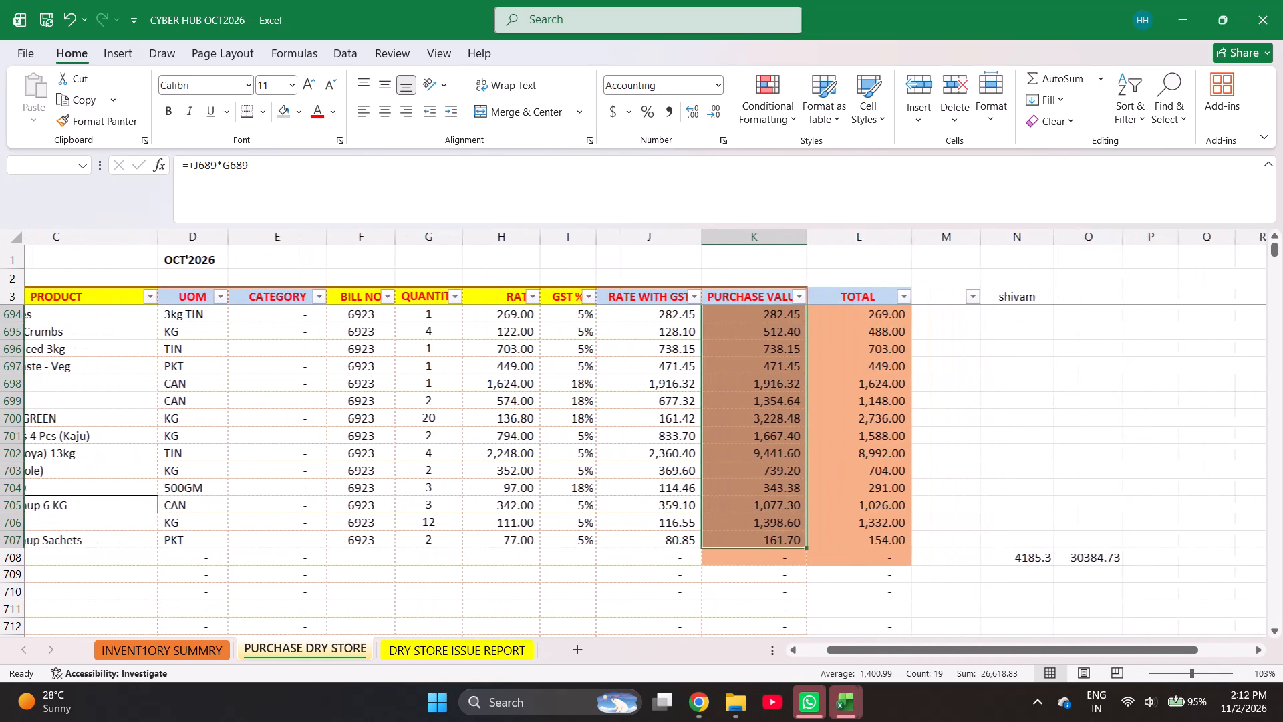
scroll(910, 379, left, 1)
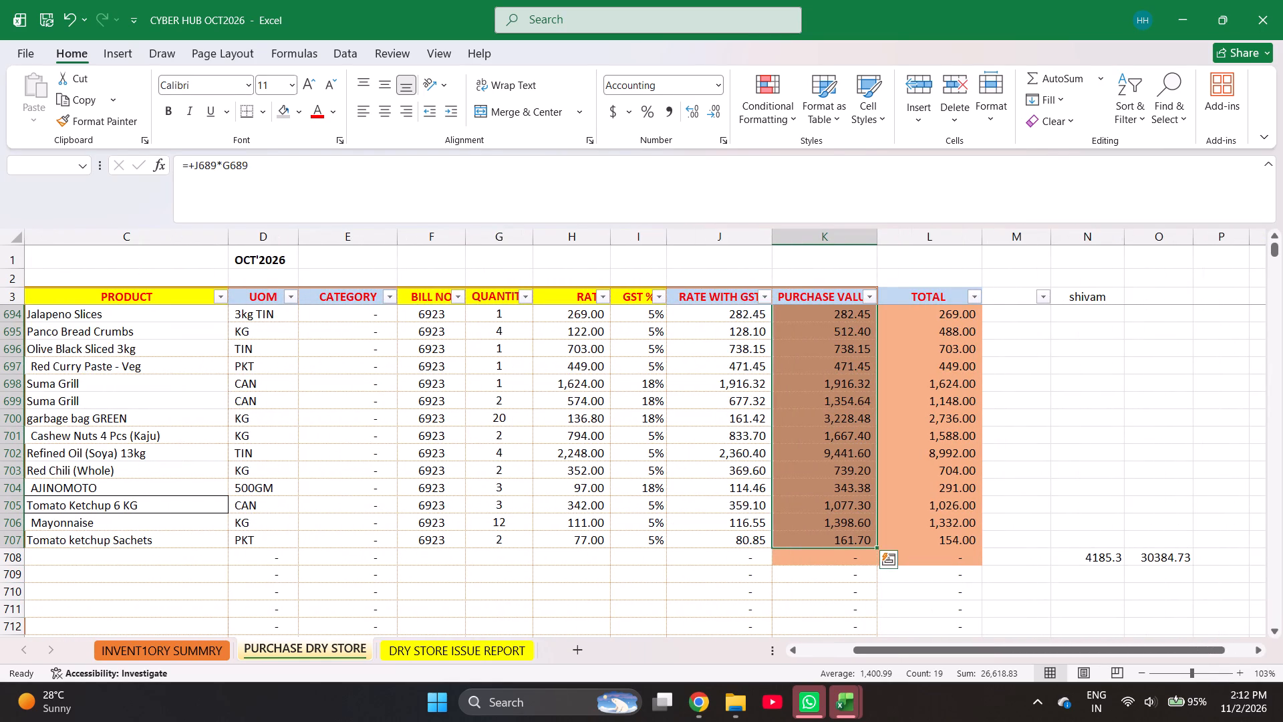
click(1155, 558)
text(+266)
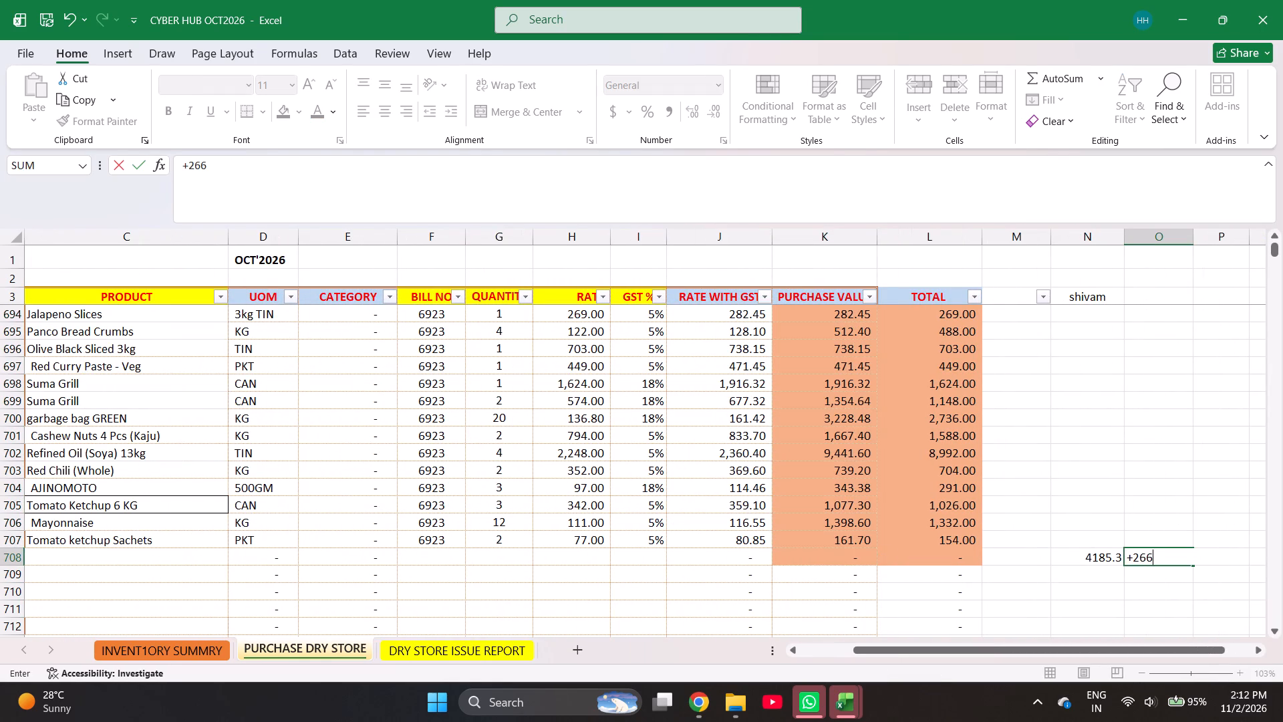
text(18.83+)
key(Left)
key(Return)
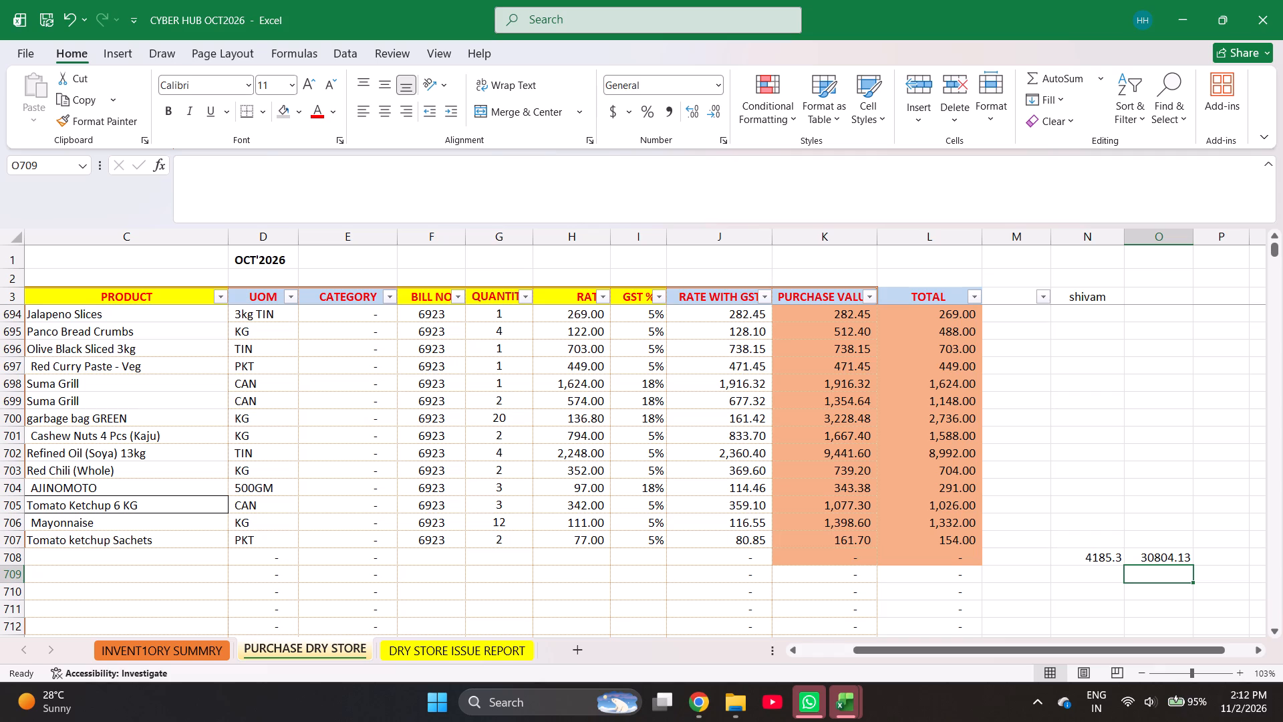
Filter the purchase sheet by bill number 1027.
scroll(611, 509, right, 3)
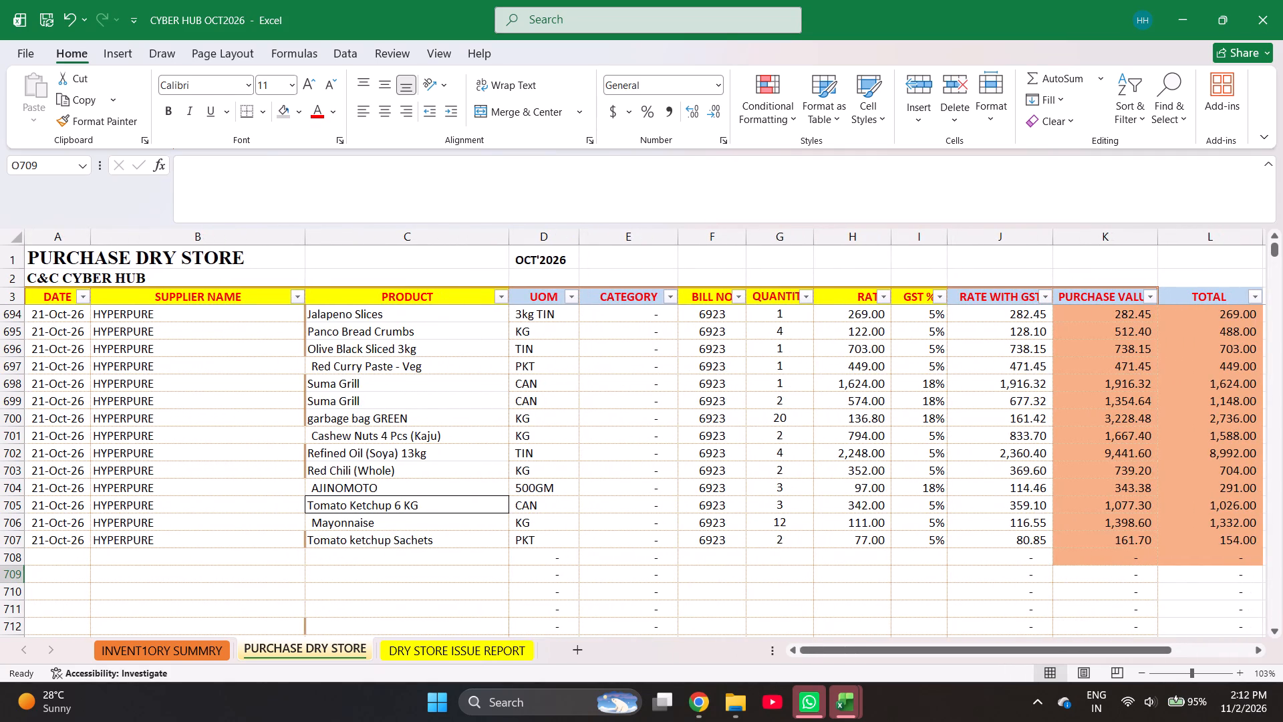
click(741, 293)
key(e)
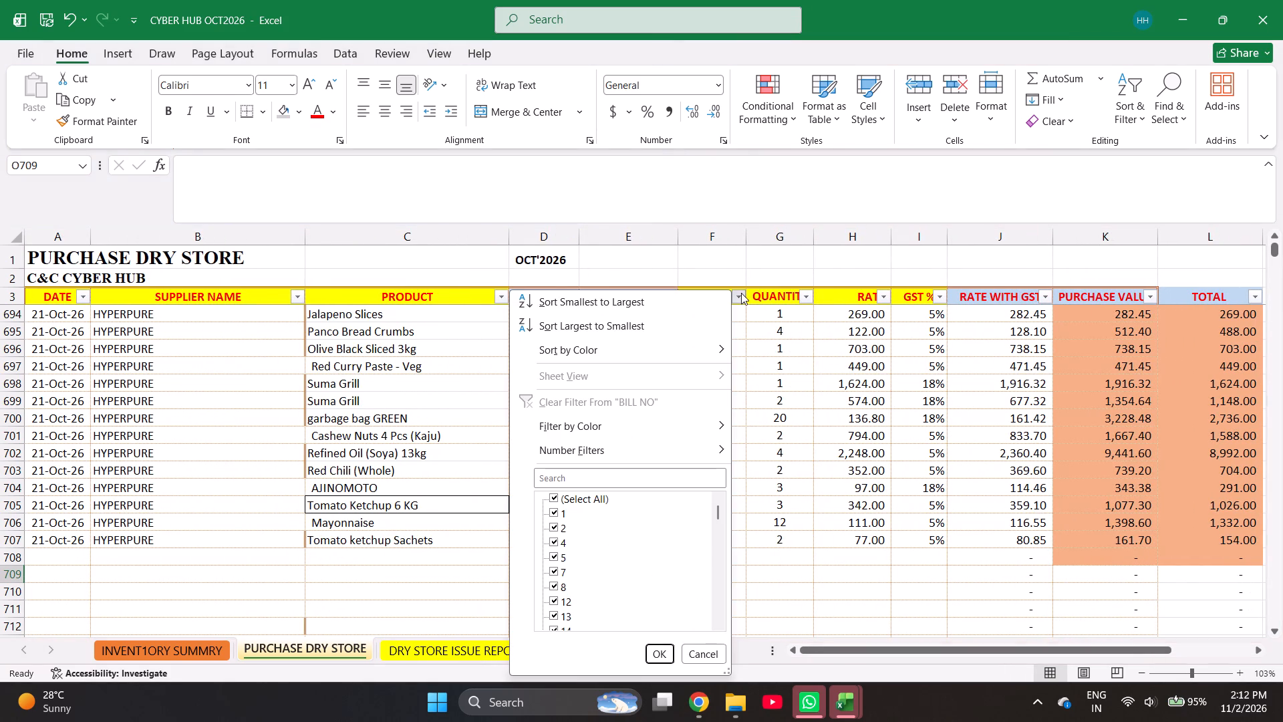
text(1102)
key(7)
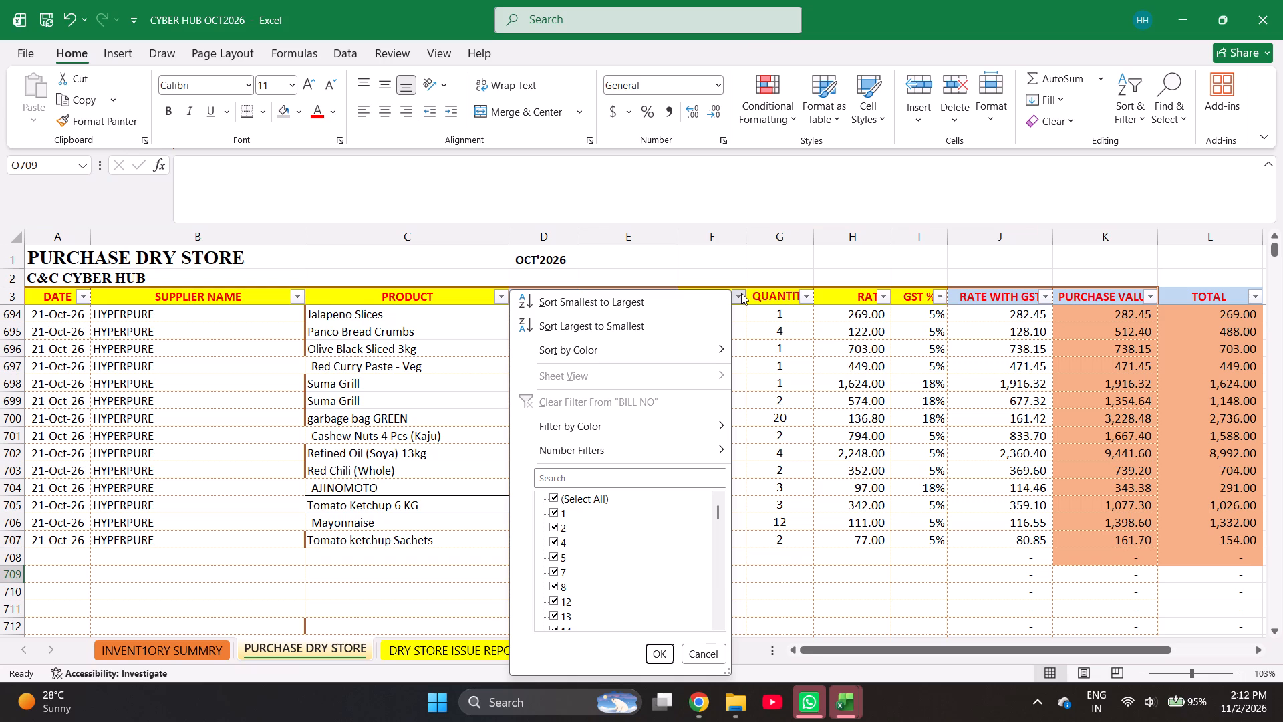
text(E11027)
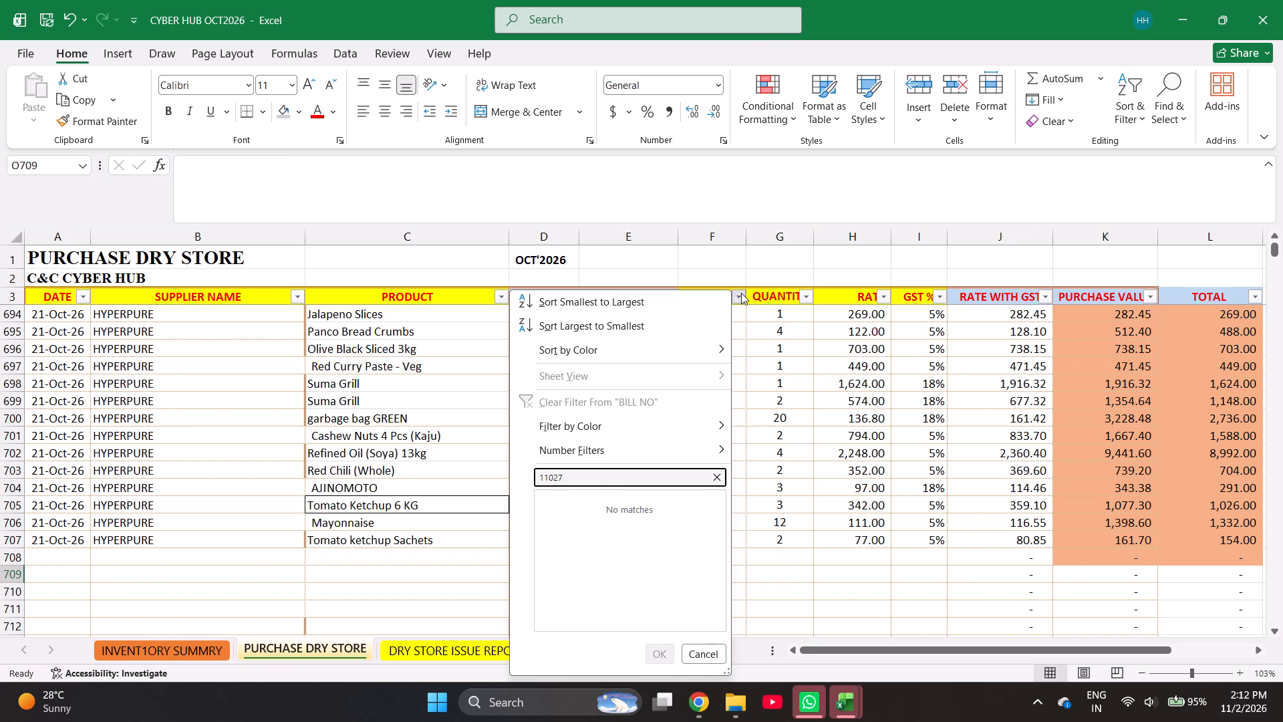
key(BackSpace)
key(BackSpace)
key(BackSpace)
key(BackSpace)
text(1027)
key(Escape)
text(1027)
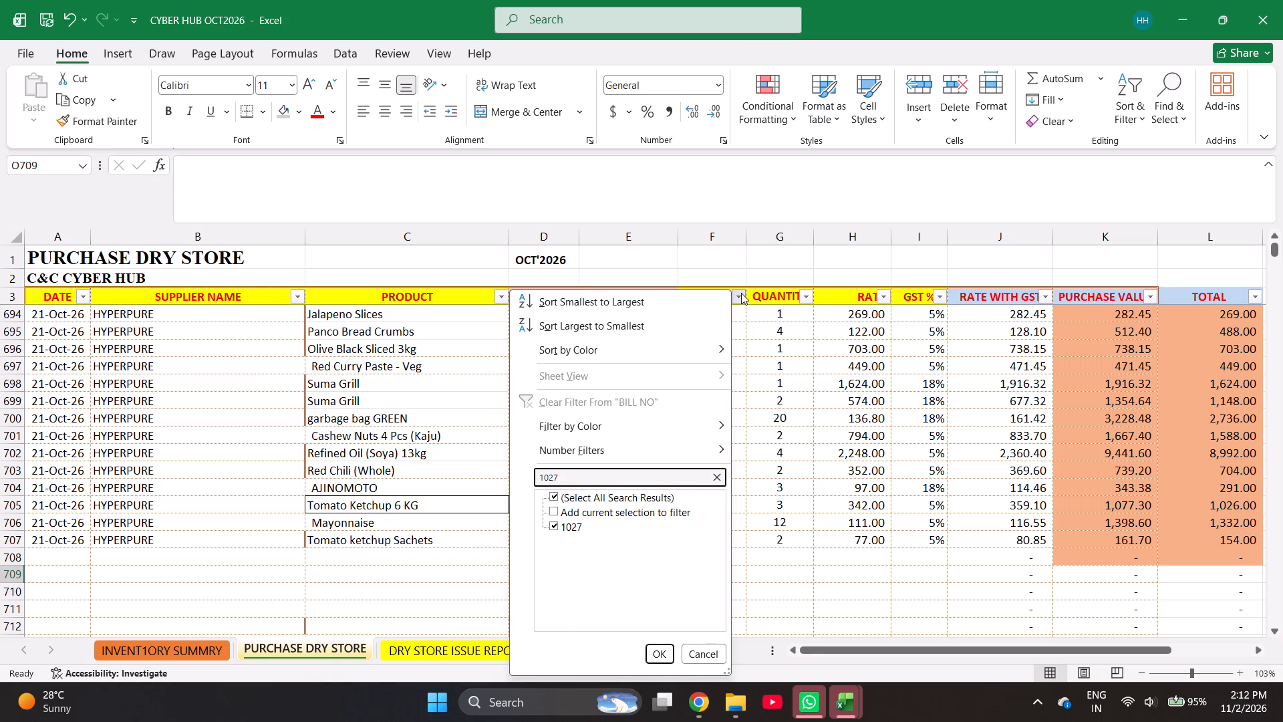
key(Return)
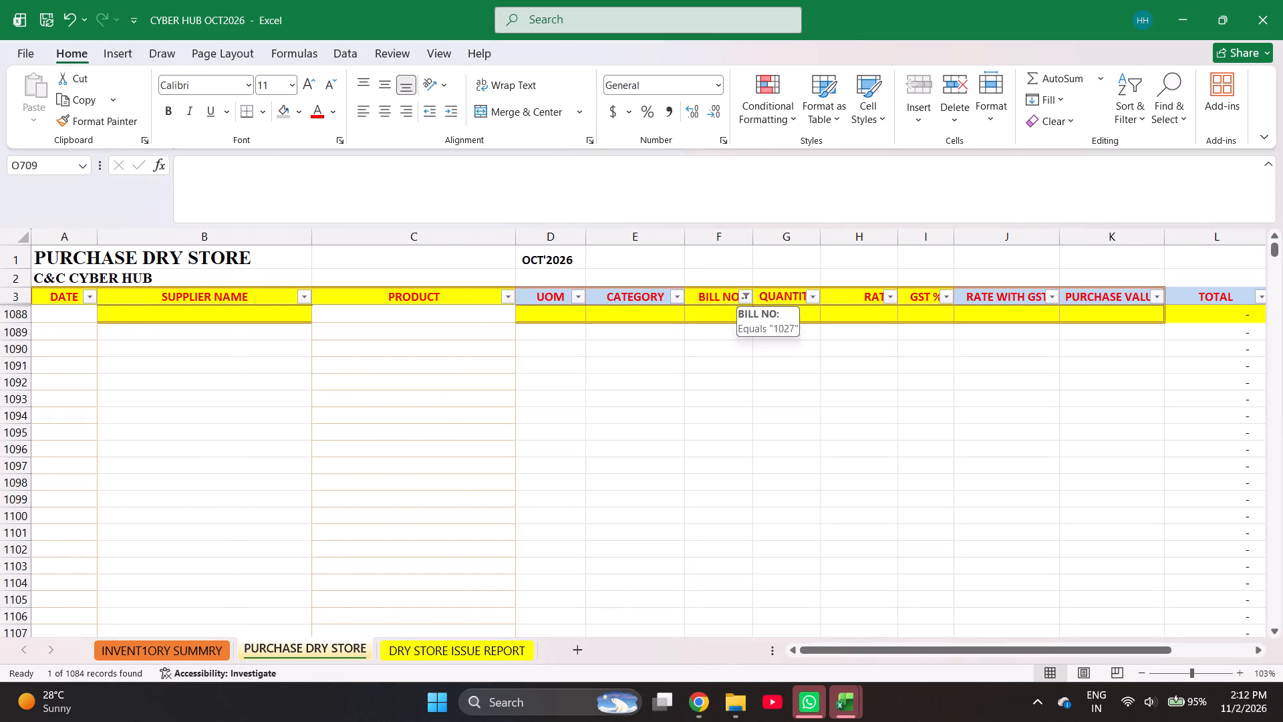
Examine the filtered entry for bill 1027, including its date, and undo the bill number filter.
key(Up)
key(Up)
key(Down)
key(Left)
key(Left)
key(Left)
key(Left)
key(Left)
key(Left)
key(Left)
key(Left)
key(Left)
key(Left)
key(Left)
key(Left)
key(Left)
key(Left)
key(Left)
key(Left)
key(Left)
key(Left)
key(Left)
key(Left)
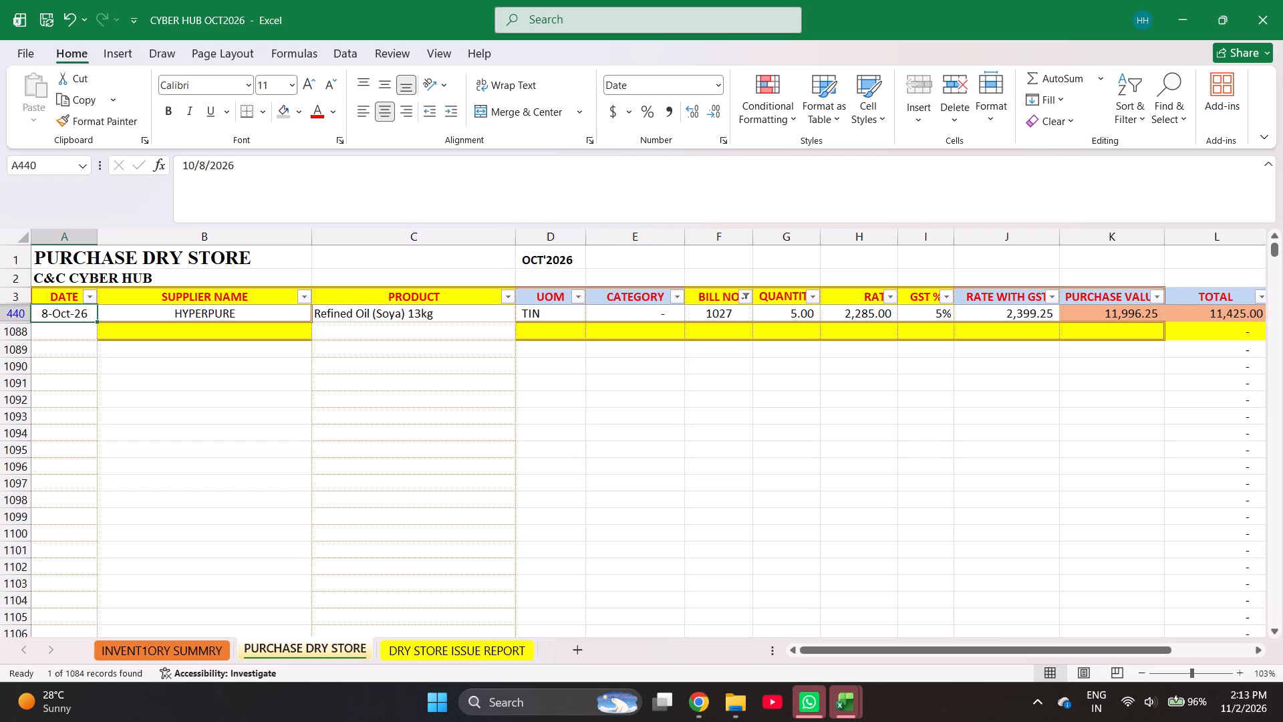
key(ctrl+z)
Look up bill number 5854 in the bill number filter without applying the filter.
click(745, 293)
key(e)
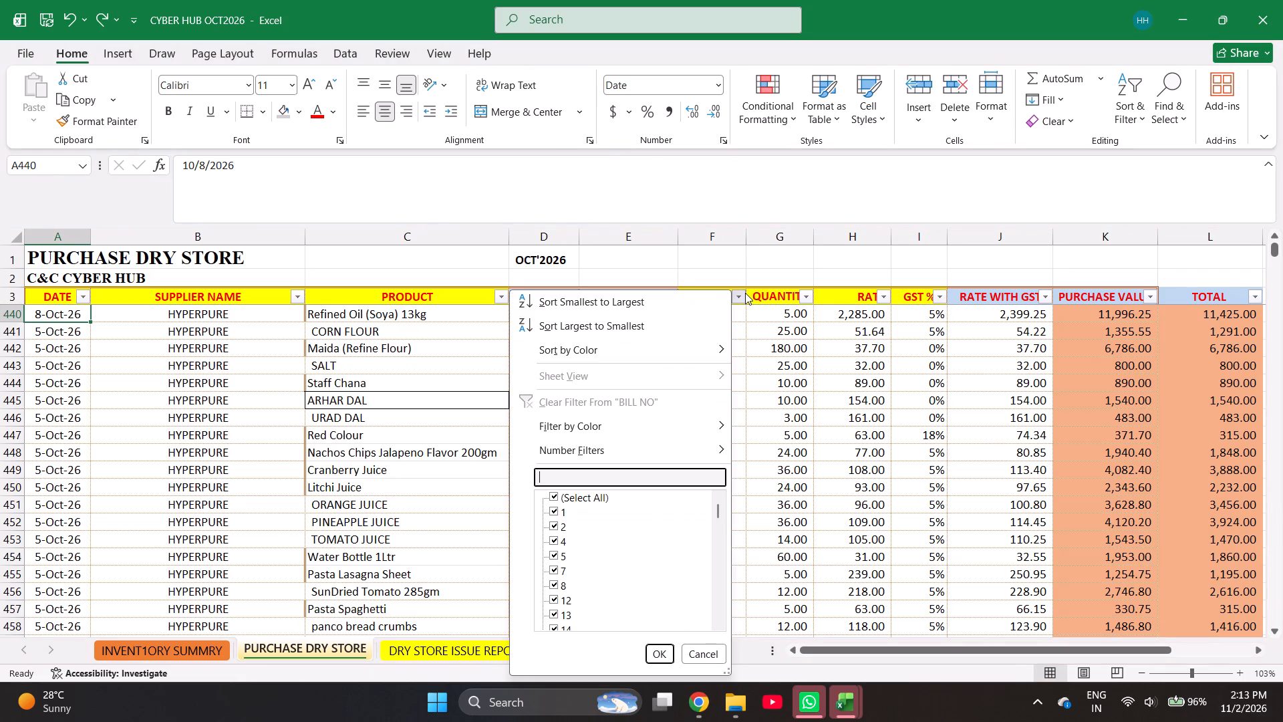
text(5854)
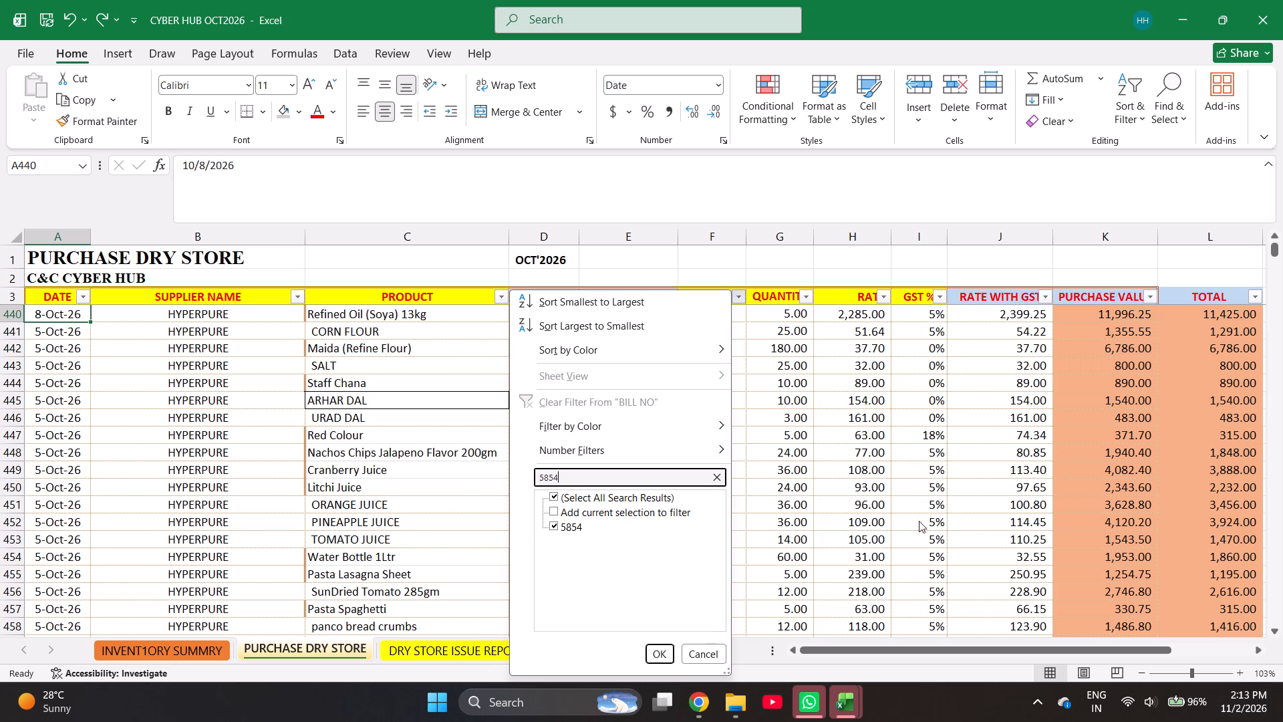
click(706, 650)
Enter the date 25-Oct-26 in the first empty row below the last purchase entry, row 708.
scroll(497, 506, down, 2)
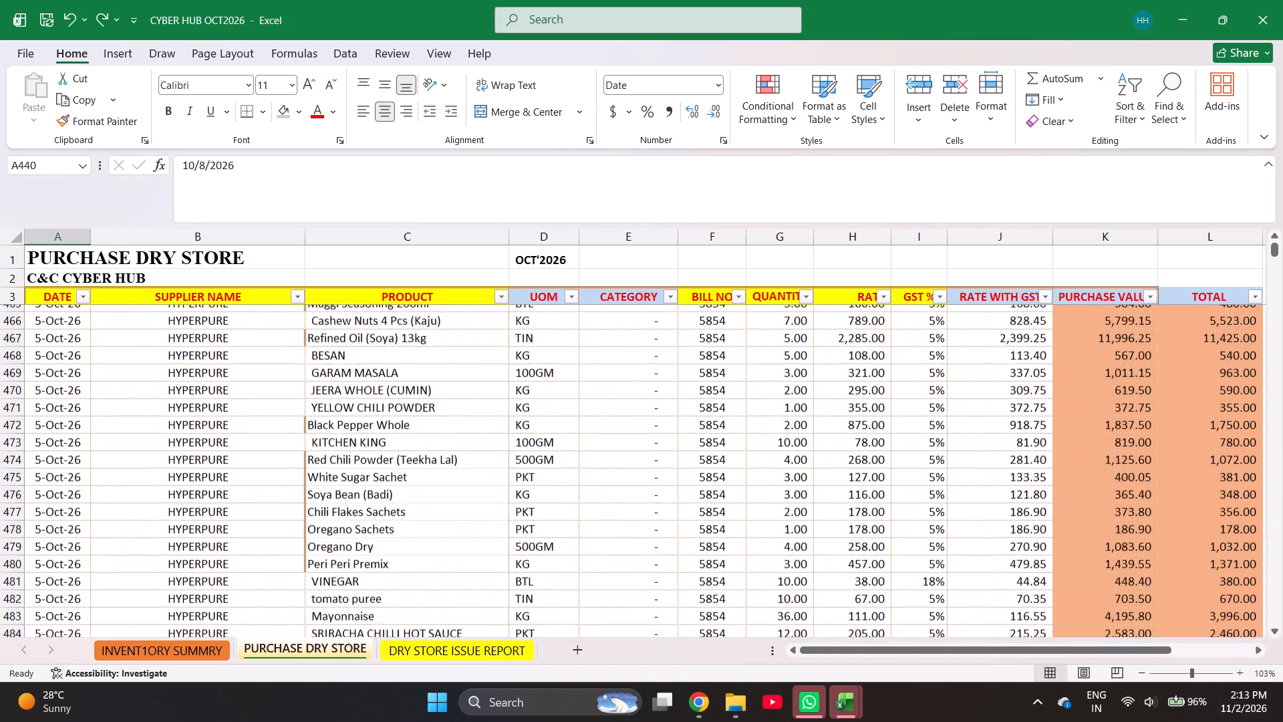
scroll(497, 506, down, 2)
click(204, 515)
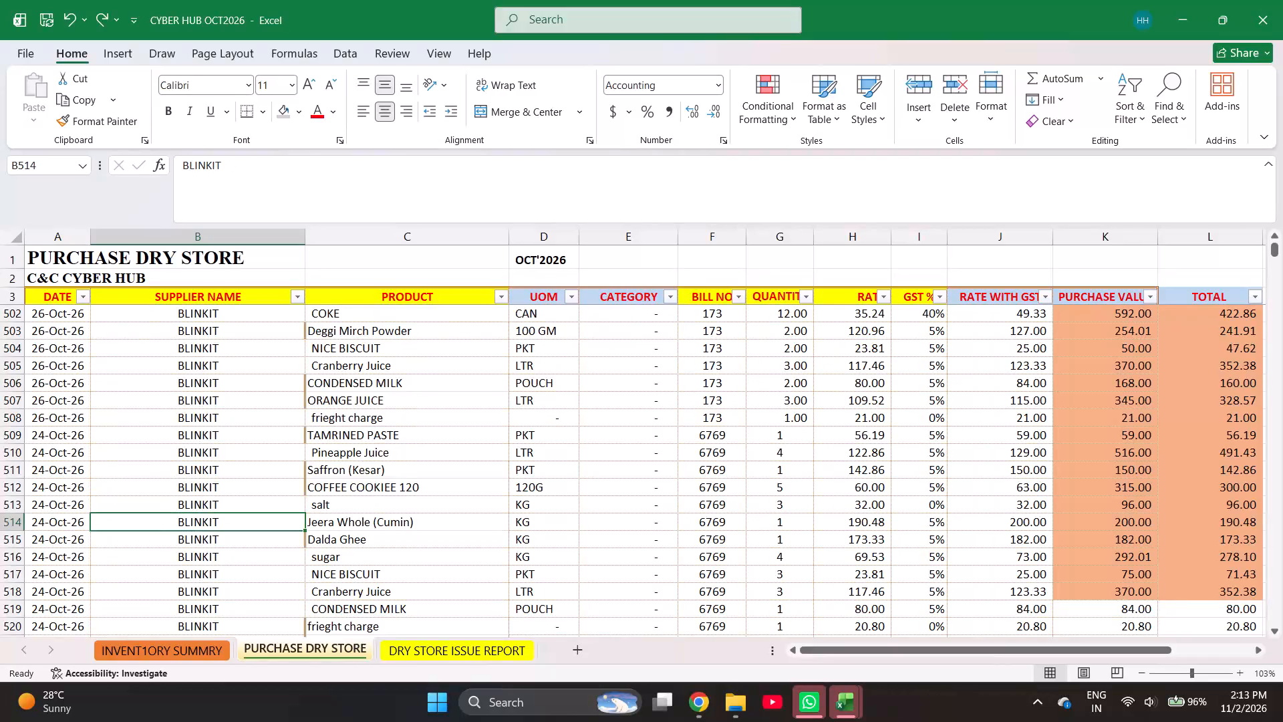
key(ctrl+Down)
key(Left)
key(Down)
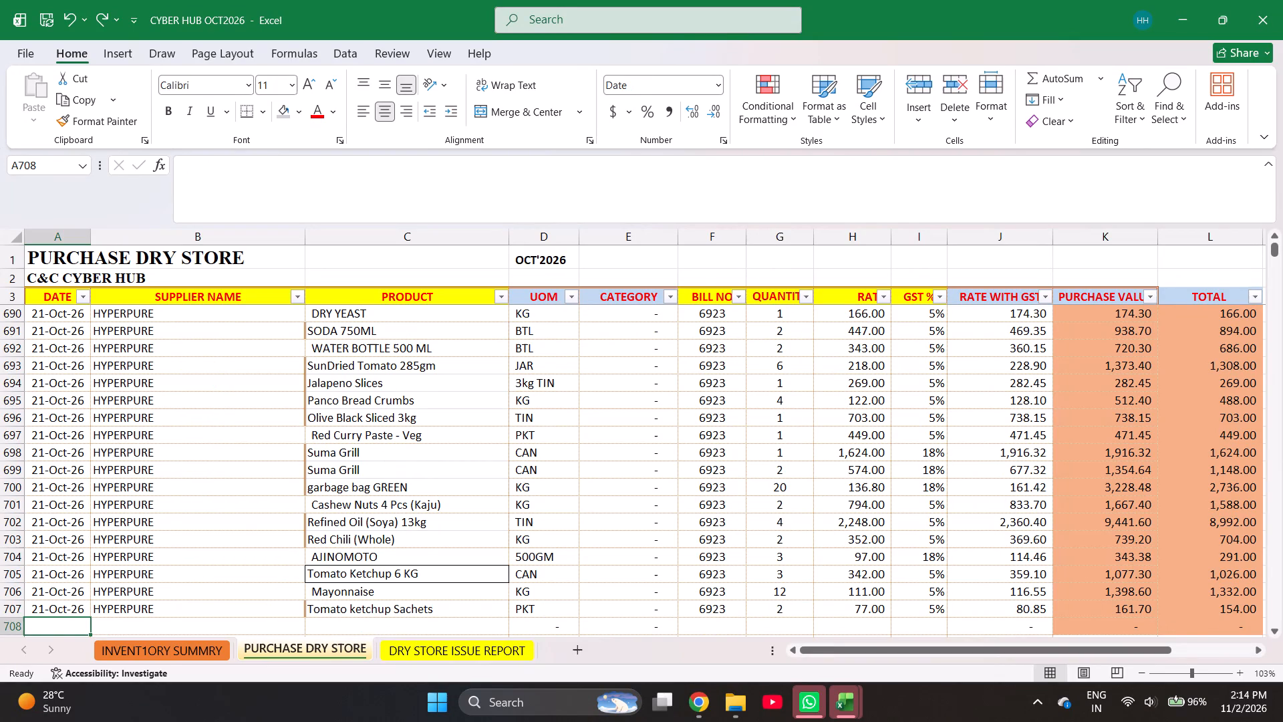
text(10-25)
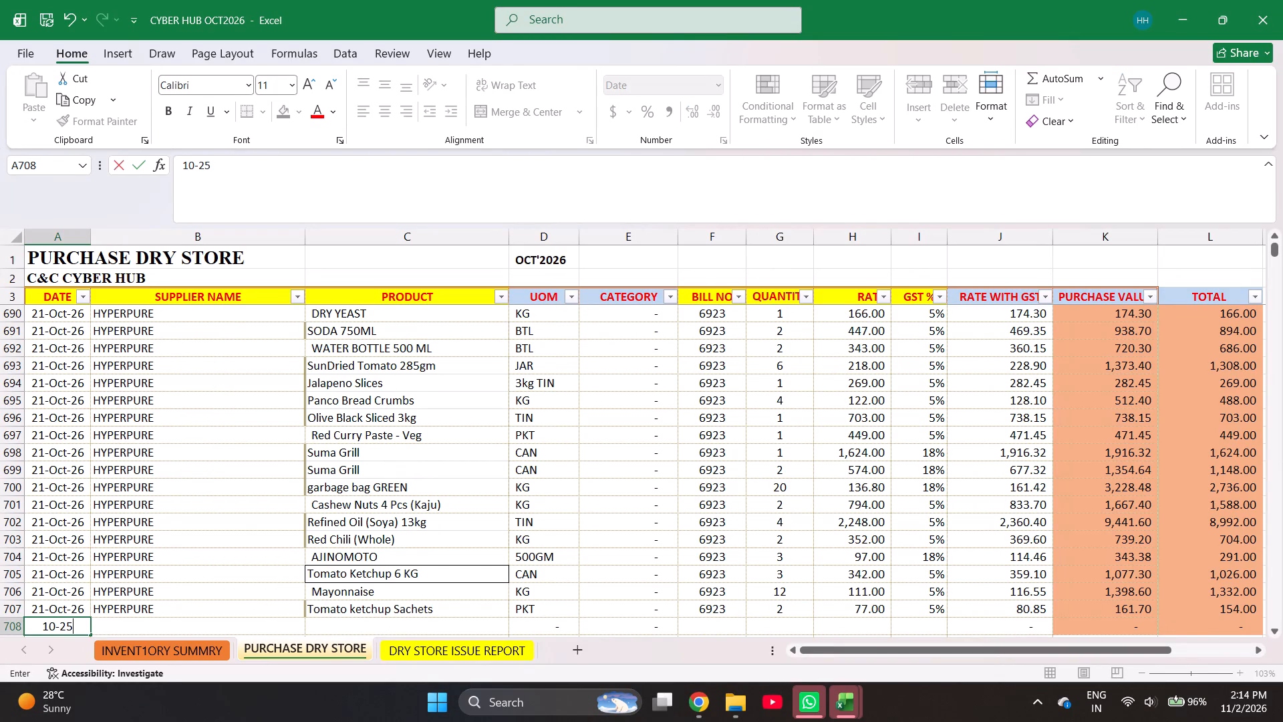
text(-26)
key(Right)
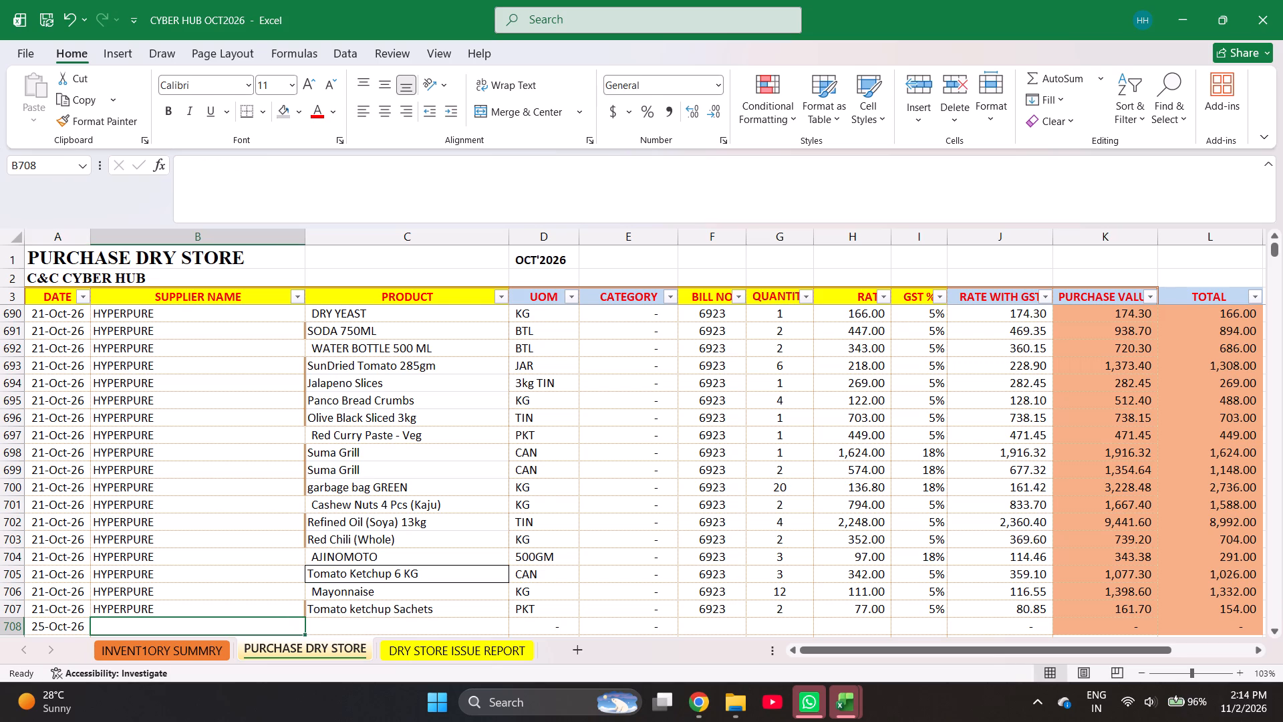
Enter sudharma enterprises as the supplier name in row 708.
text(SU)
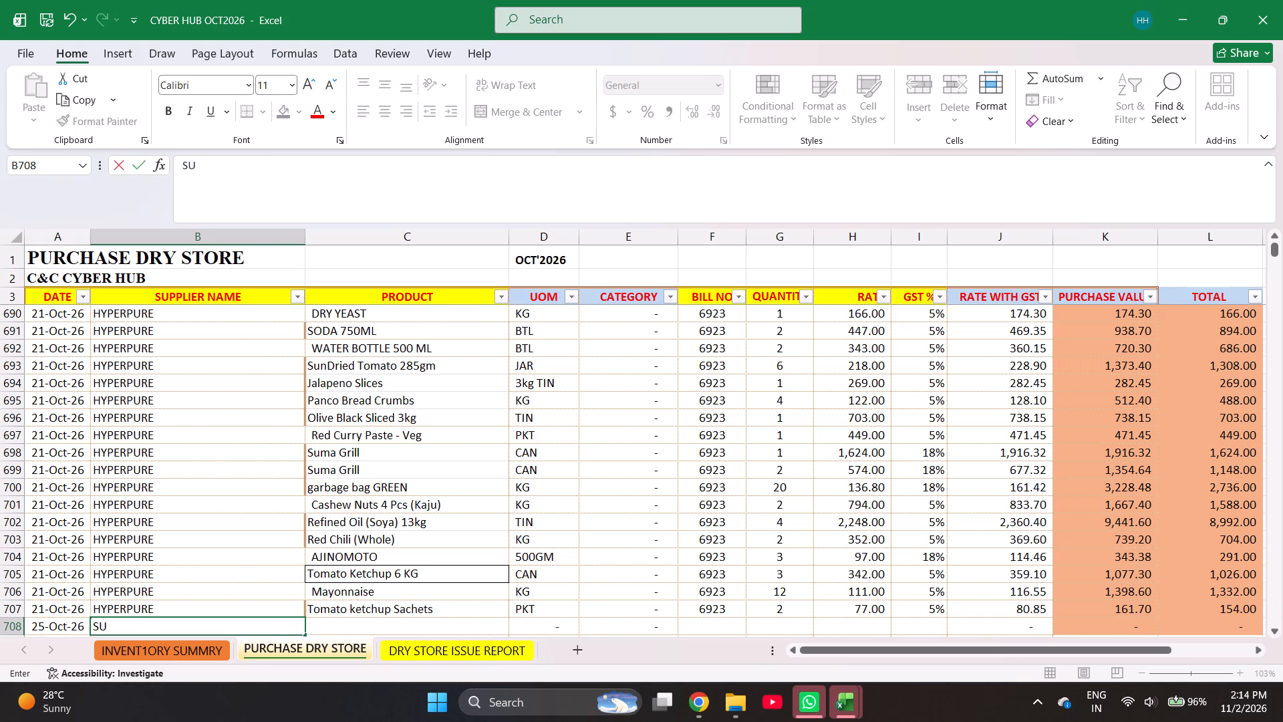
text(DHA)
text(RMA)
key(space)
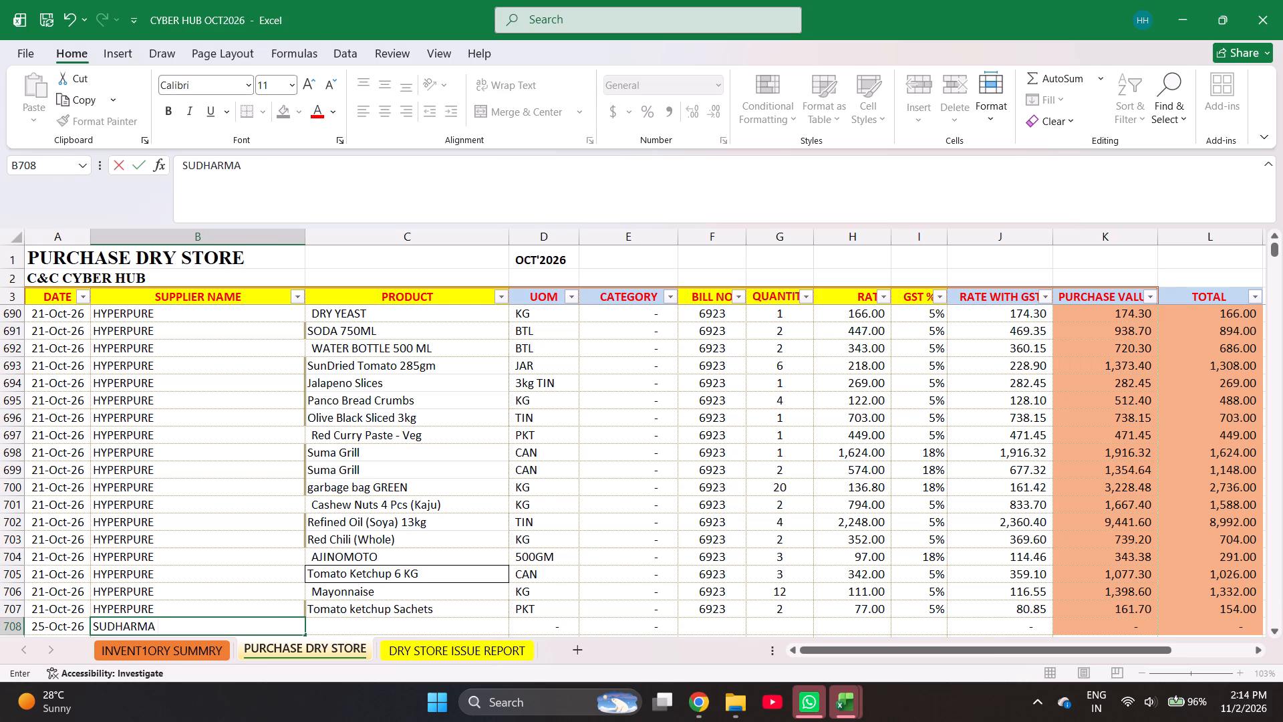
text(ENTER)
text(PR)
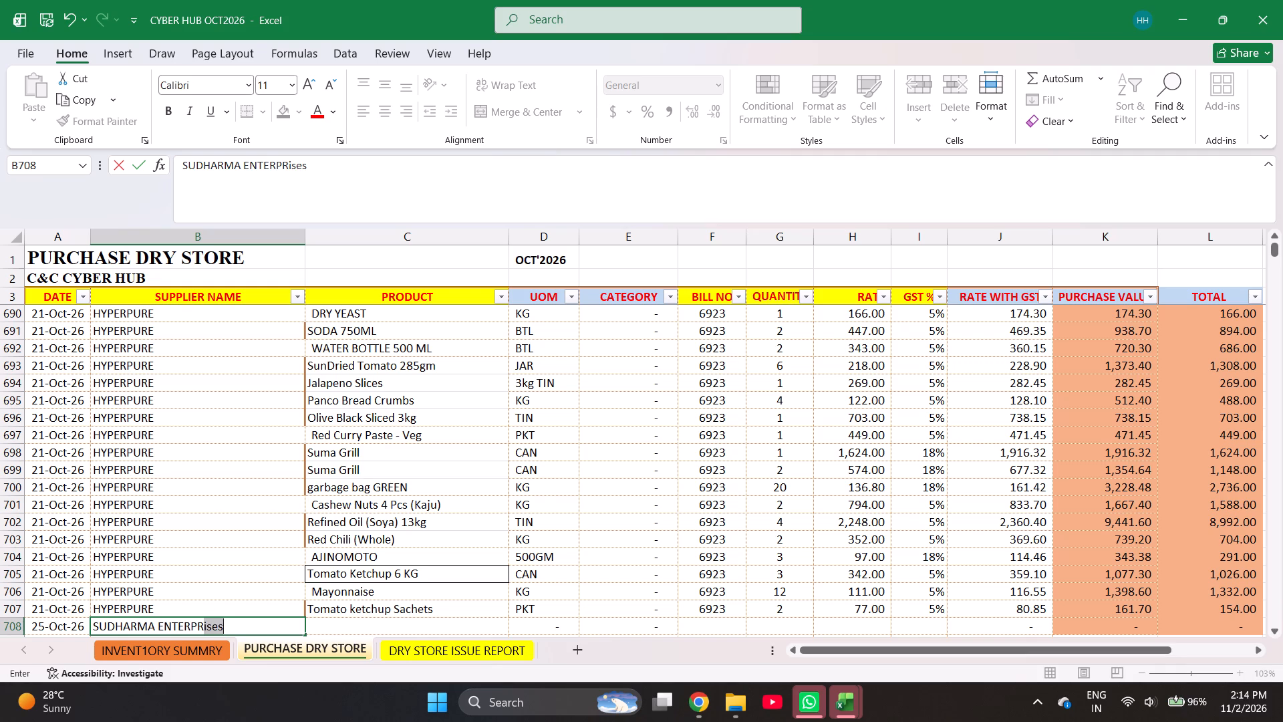
key(Return)
key(Up)
key(Right)
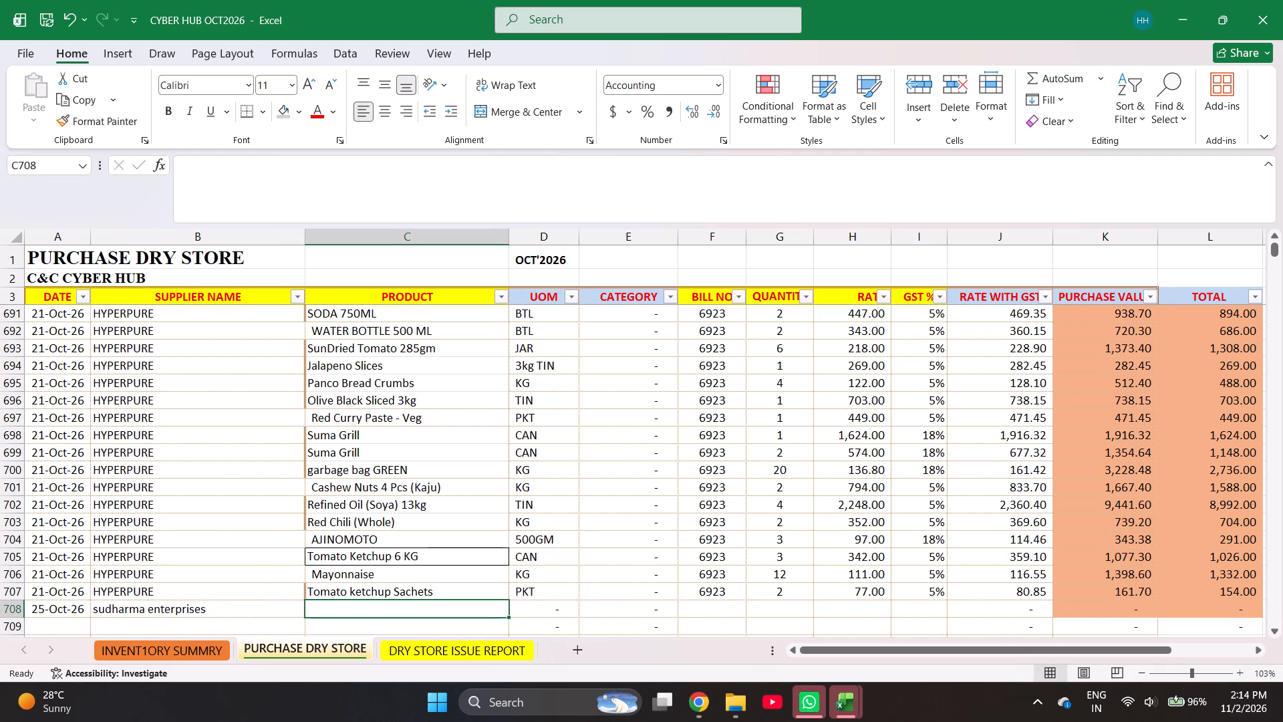
Find Garbage Bag Big BLUE in the inventory summary and copy it into the product cell of row 708 in the purchase sheet.
key(ctrl+Page_Up)
key(ctrl+f)
text(GARB)
key(Return)
key(Escape)
key(ctrl+c)
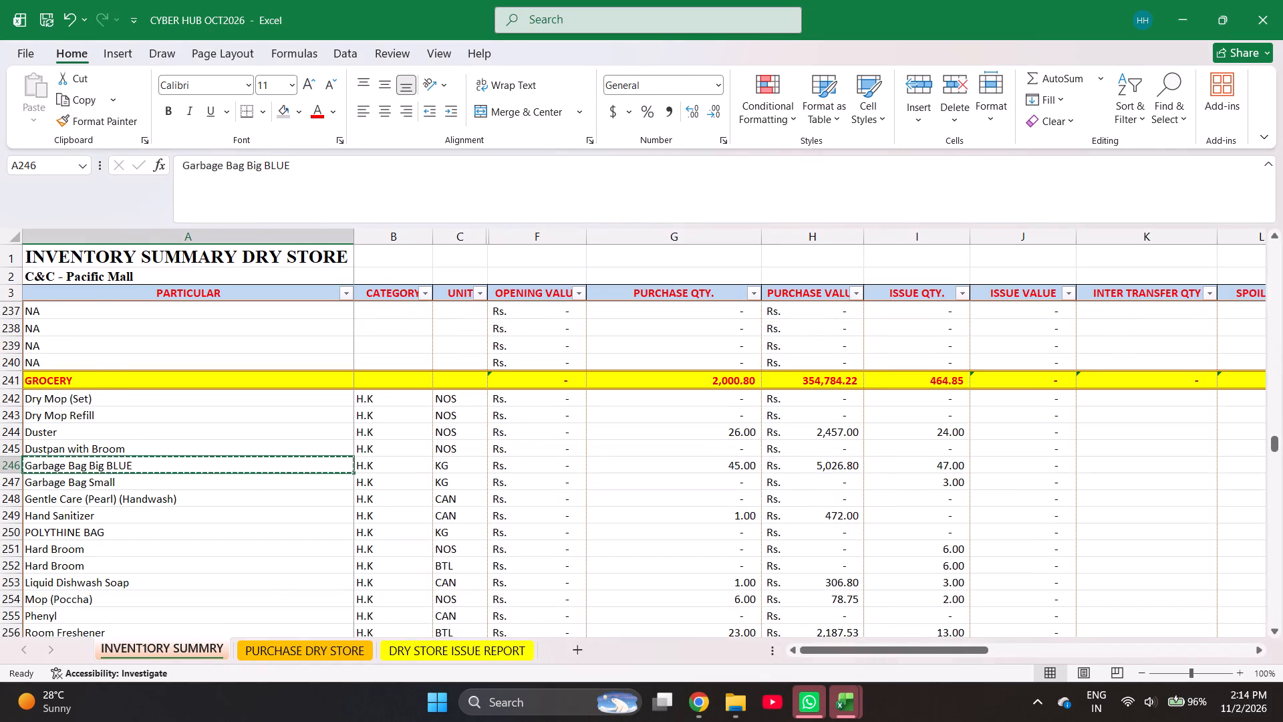
key(ctrl+Page_Down)
key(Return)
key(Return)
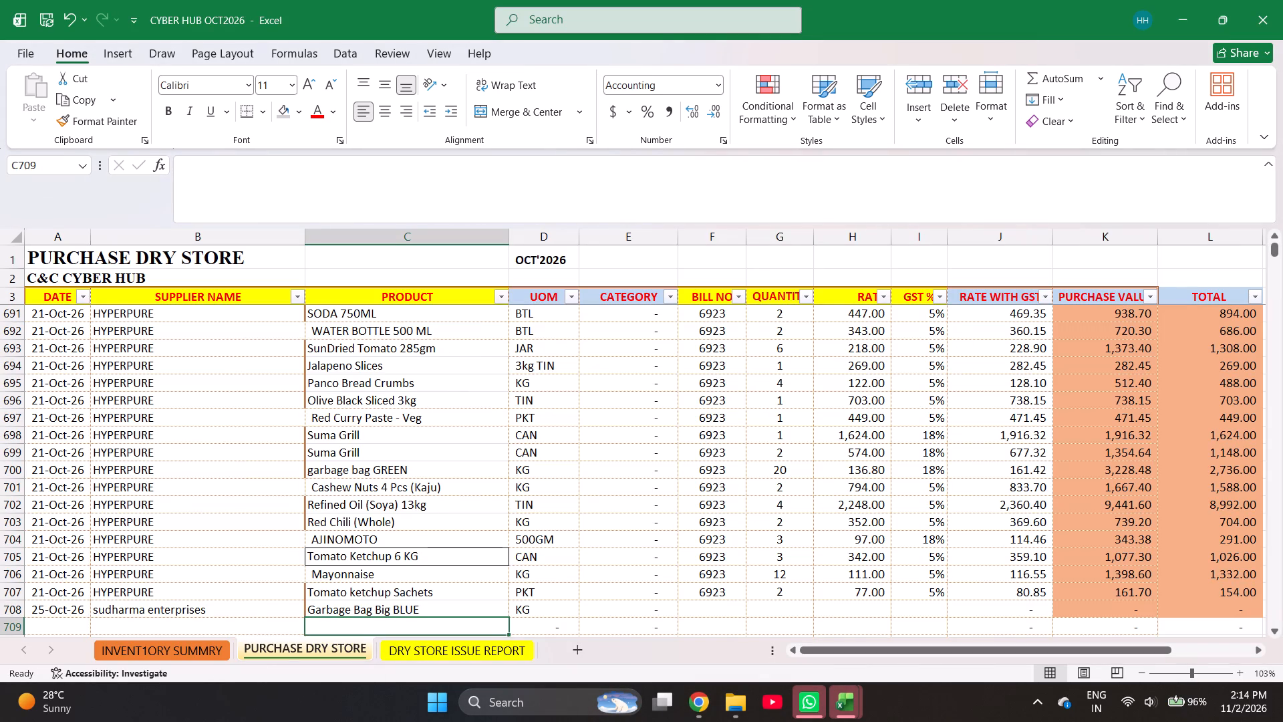
Find White Carry Bag Big/ Nylon in the inventory summary and copy it into the product cell of row 709 in the purchase sheet.
key(ctrl+Page_Up)
key(ctrl+f)
text(WHITE)
key(Return)
key(Escape)
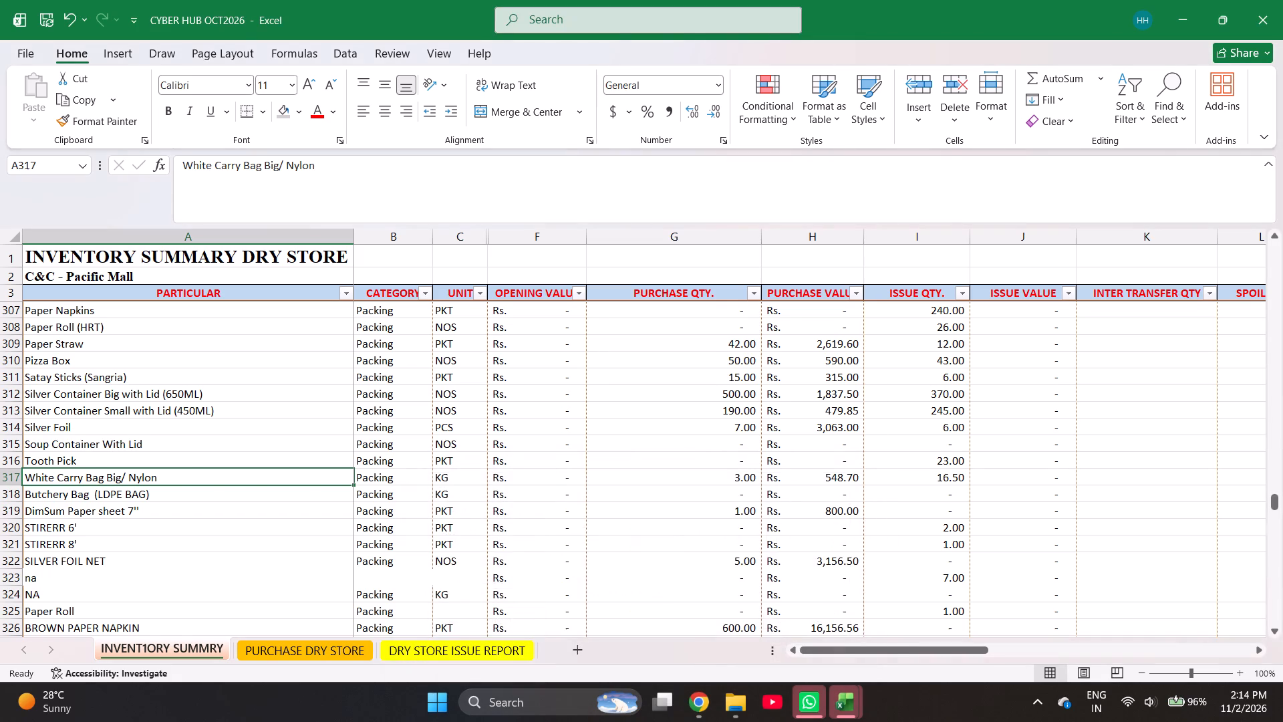
key(ctrl+c)
key(ctrl+Page_Down)
key(Return)
key(Return)
Enter bill number 732 for both new product rows, 708 and 709.
key(Right)
key(Right)
key(Right)
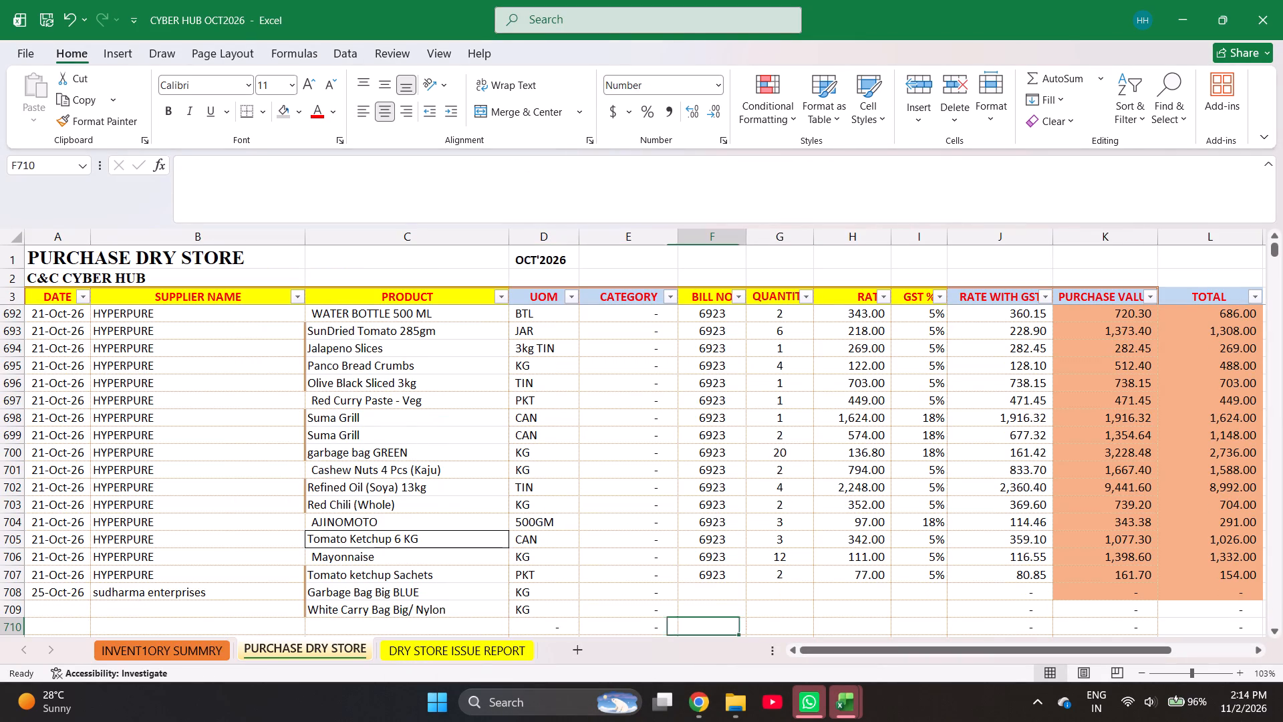
key(ctrl+Up)
key(Down)
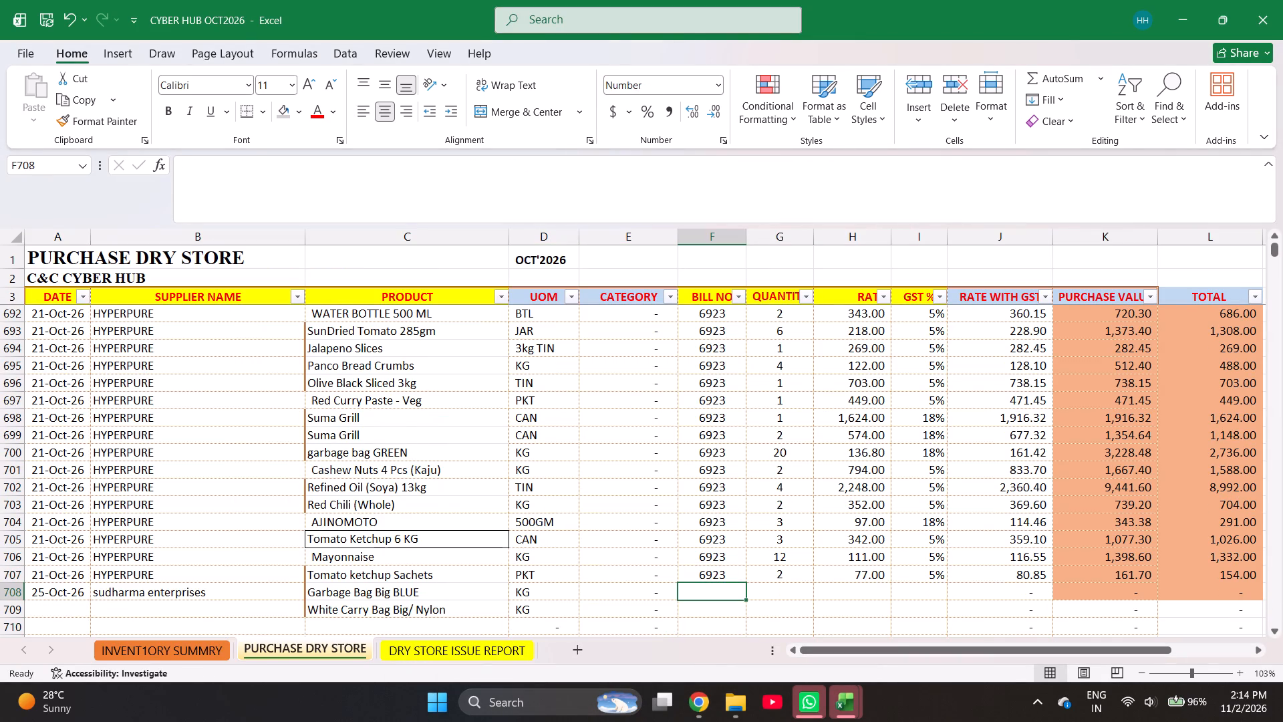
text(732)
key(shift+Down)
key(ctrl+d)
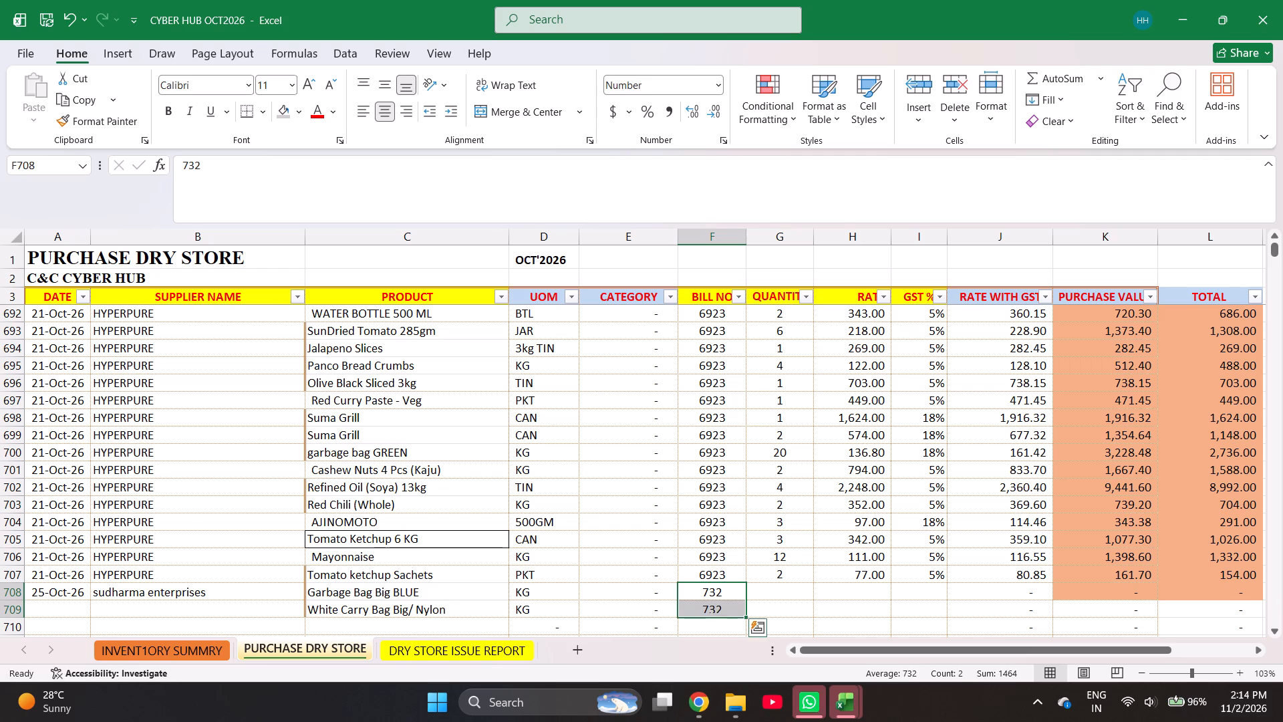
Enter quantities of 10 for Garbage Bag Big BLUE and 5 for White Carry Bag Big/ Nylon.
key(Right)
key(4)
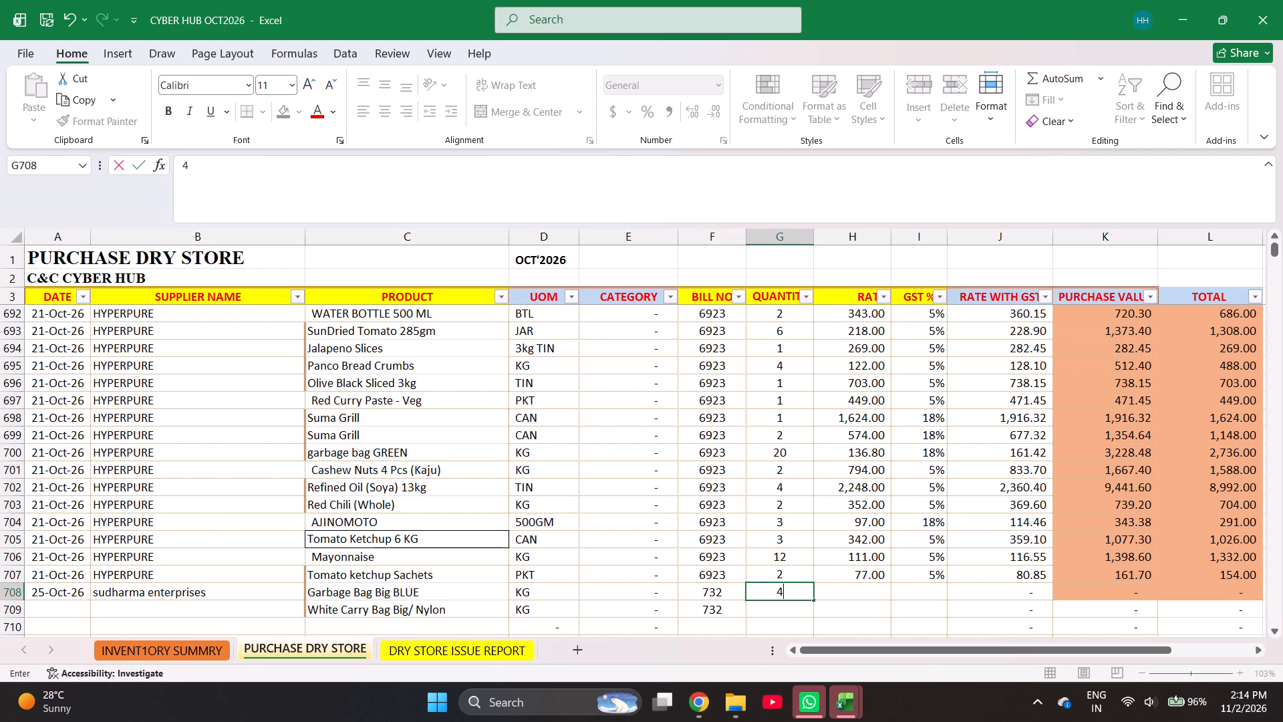
key(Escape)
text(10)
key(Return)
key(5)
key(Return)
Enter rates of 100 for Garbage Bag Big BLUE and 195 for White Carry Bag Big/ Nylon.
key(Right)
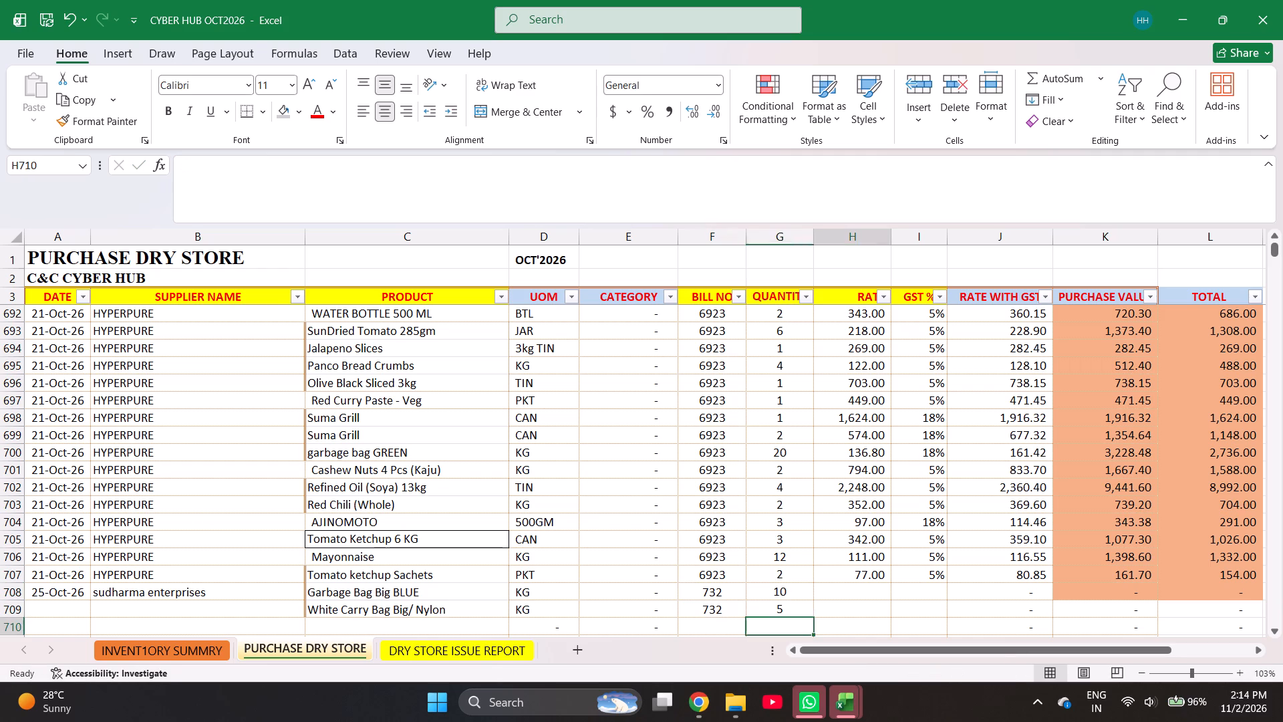
key(Up)
key(Up)
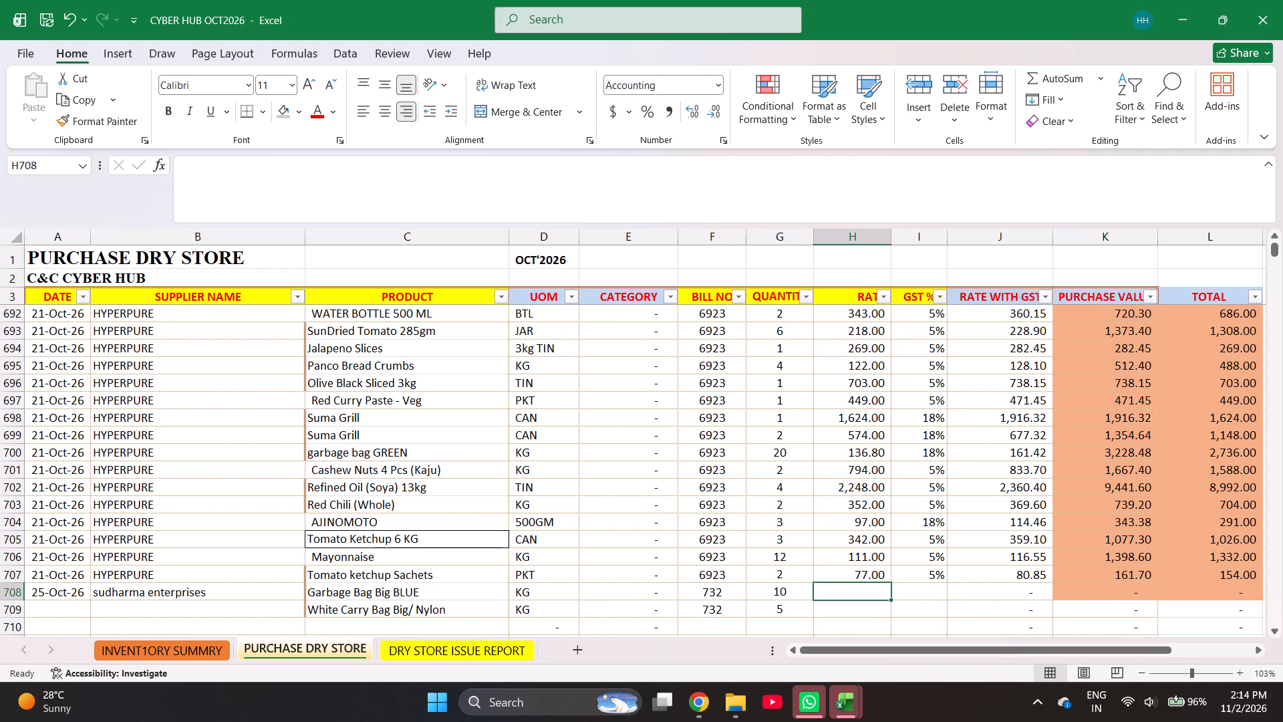
text(100)
key(Return)
text(195)
Set GST to 18% for both bill 732 rows, 708 and 709.
key(Right)
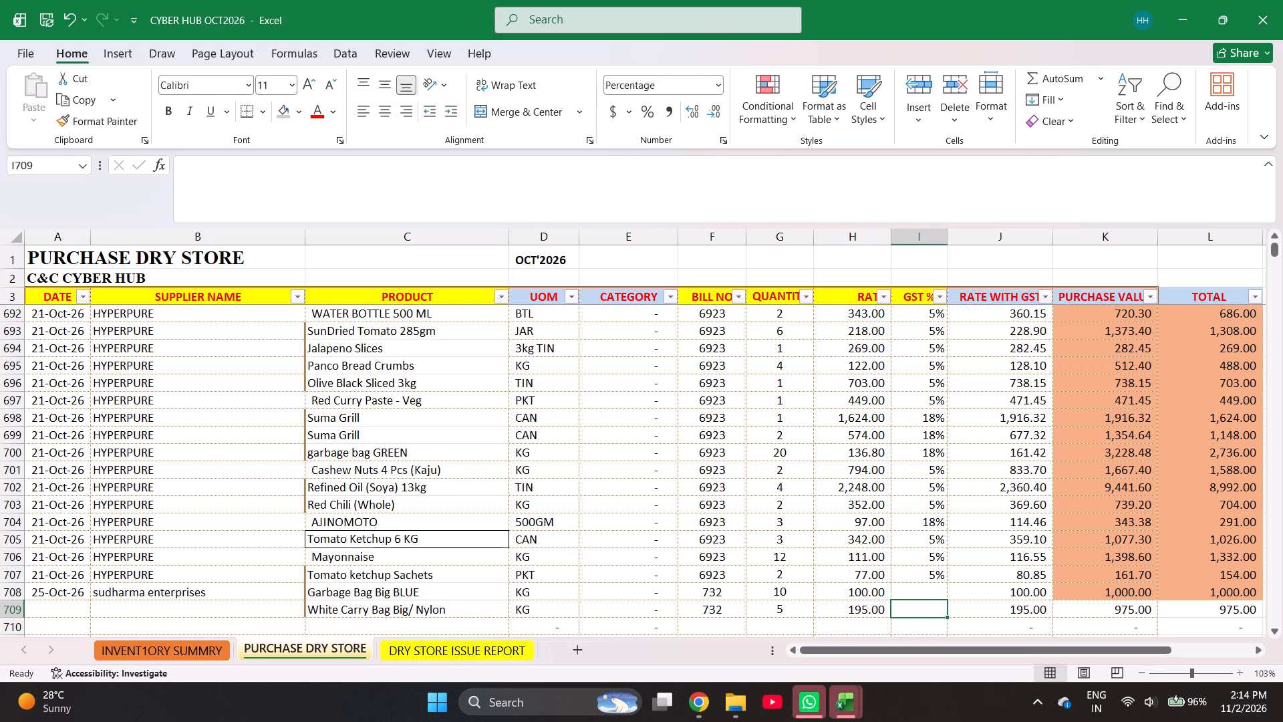
key(Up)
text(18)
key(Return)
text(18)
key(Return)
Check the sum of bill 732's purchase values in rows 708 and 709.
key(Right)
key(Right)
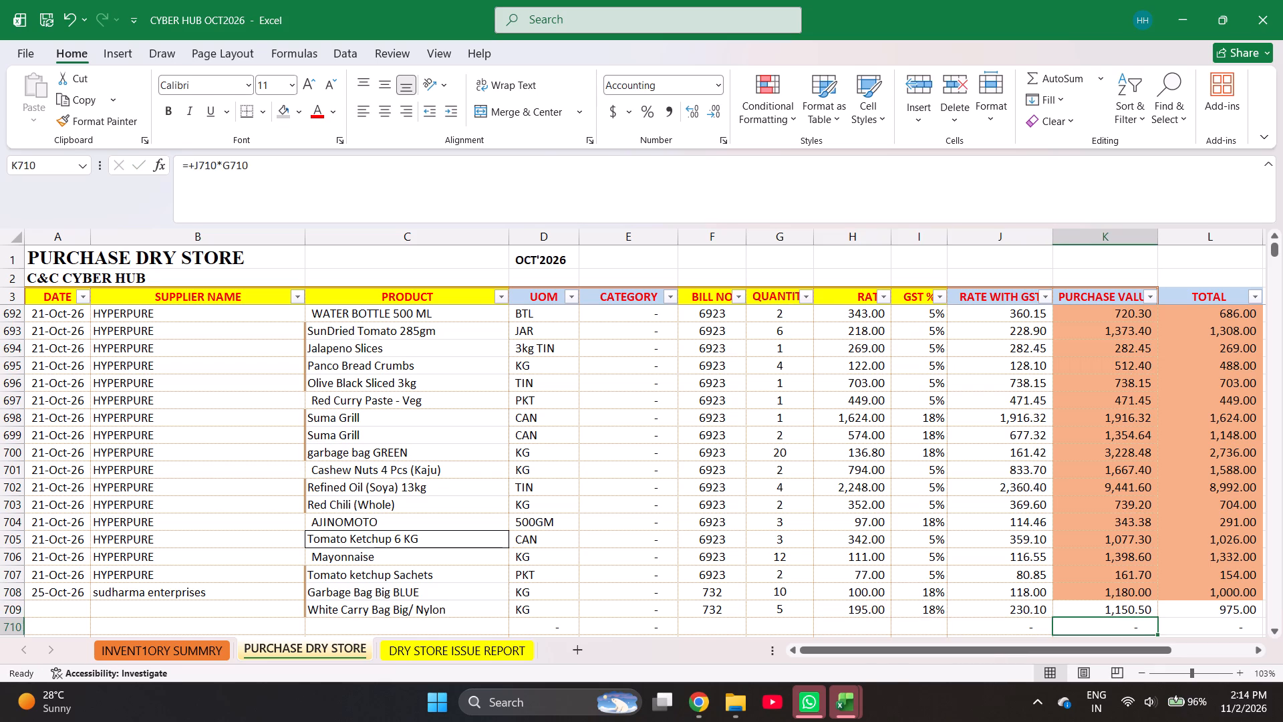
key(shift+Up)
key(shift+Up)
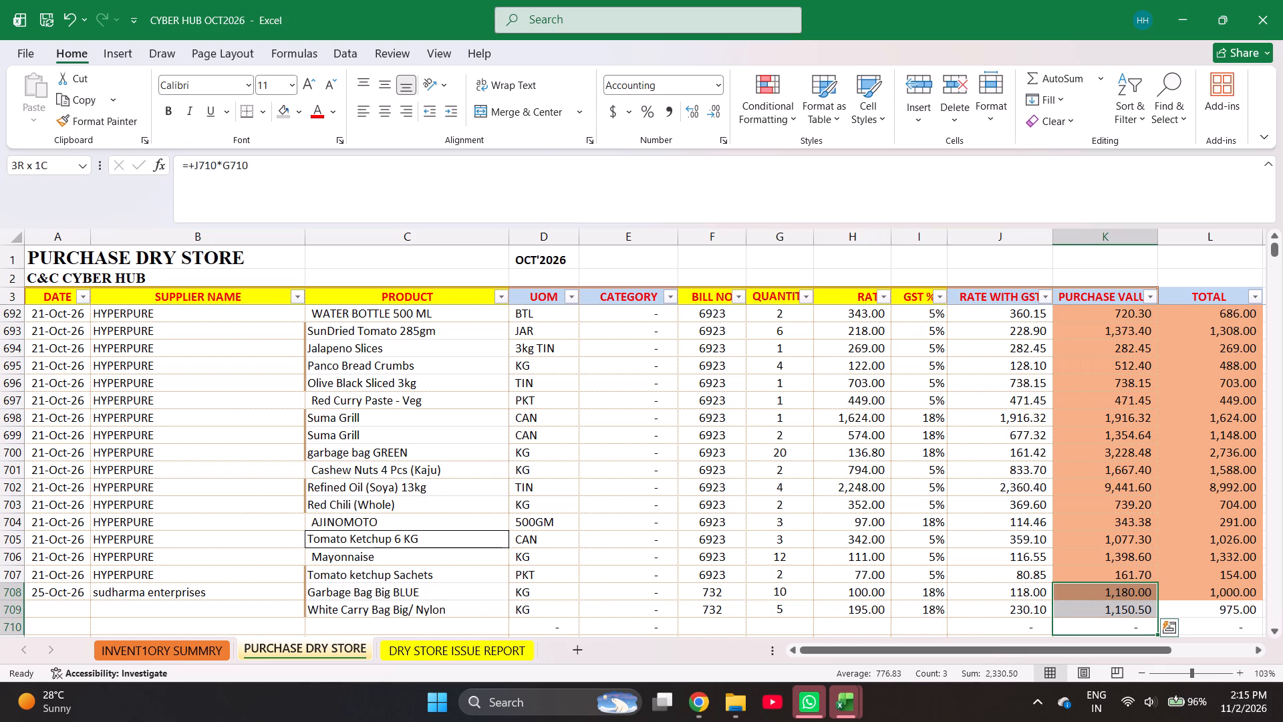
Fill the date and supplier name from row 708 down into row 709.
key(ctrl+Left)
key(ctrl+Left)
key(ctrl+Left)
key(ctrl+Left)
key(ctrl+Left)
key(ctrl+Left)
key(ctrl+Left)
key(ctrl+Left)
key(ctrl+Left)
key(ctrl+Left)
key(ctrl+Left)
key(ctrl+Left)
key(ctrl+Left)
key(ctrl+Left)
key(ctrl+Left)
key(ctrl+Left)
key(ctrl+Left)
key(ctrl+Up)
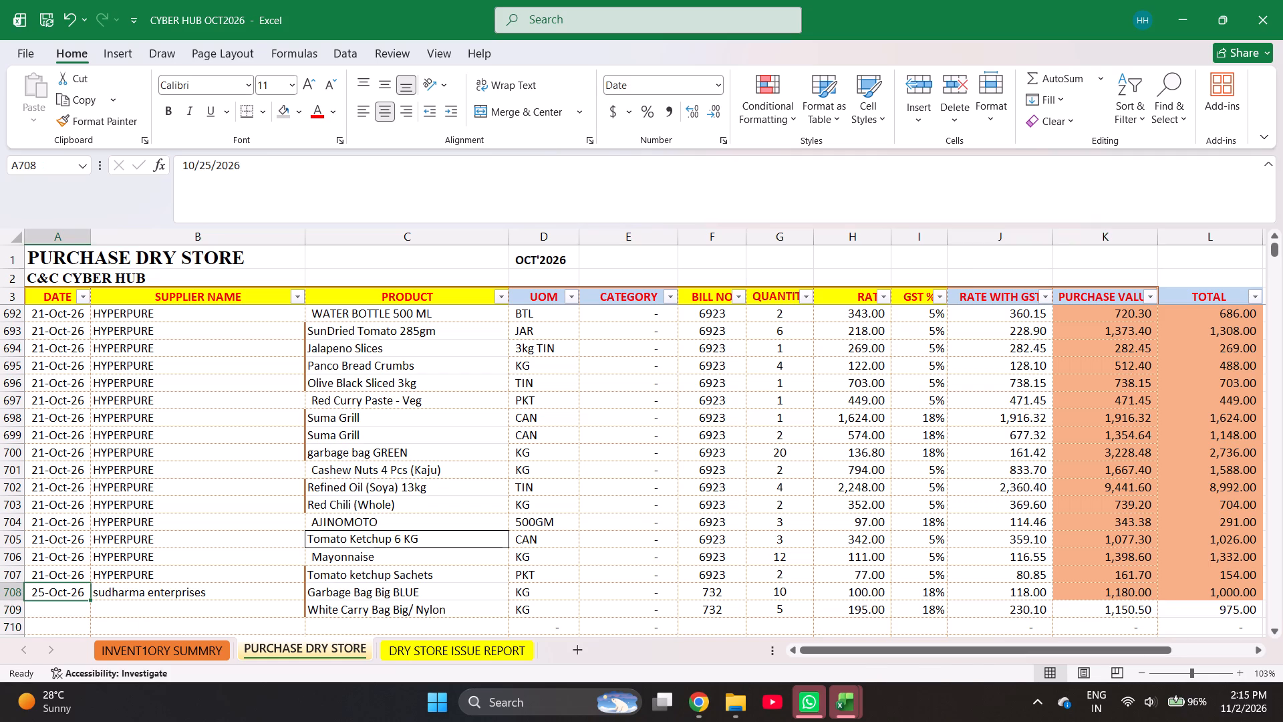
key(shift+Right)
key(shift+Down)
key(ctrl+d)
key(ctrl+Left)
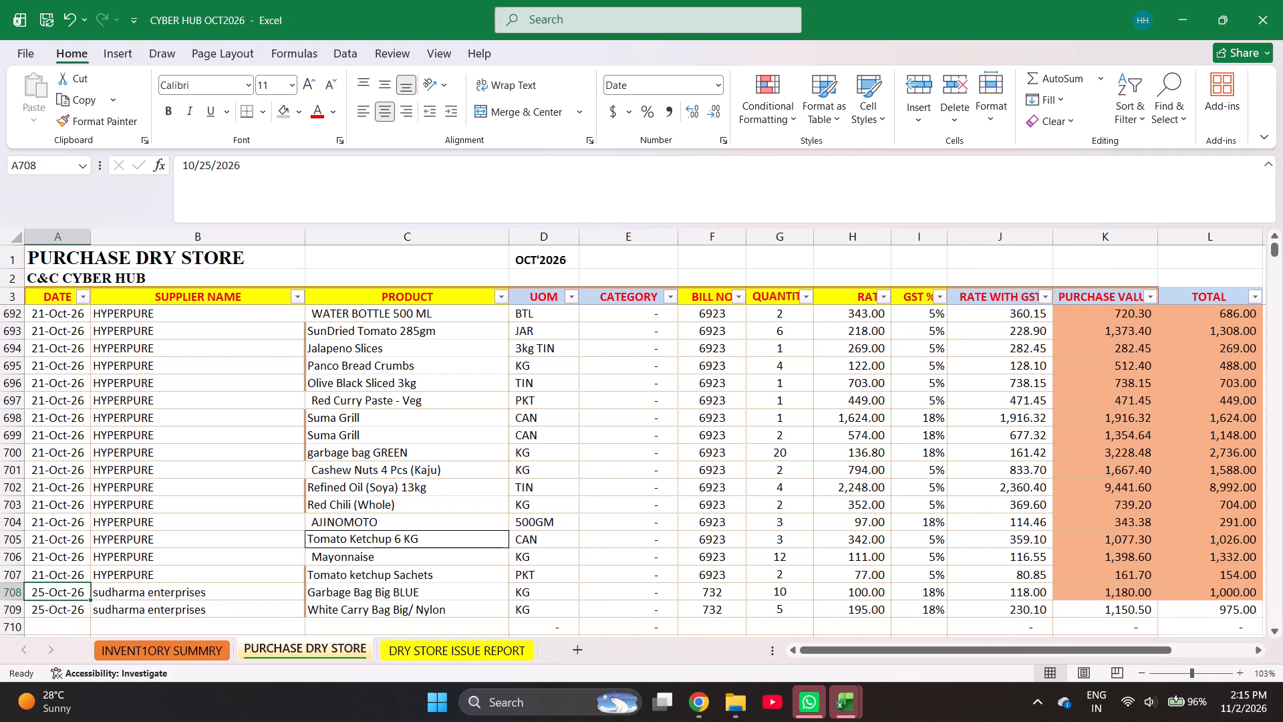
key(Down)
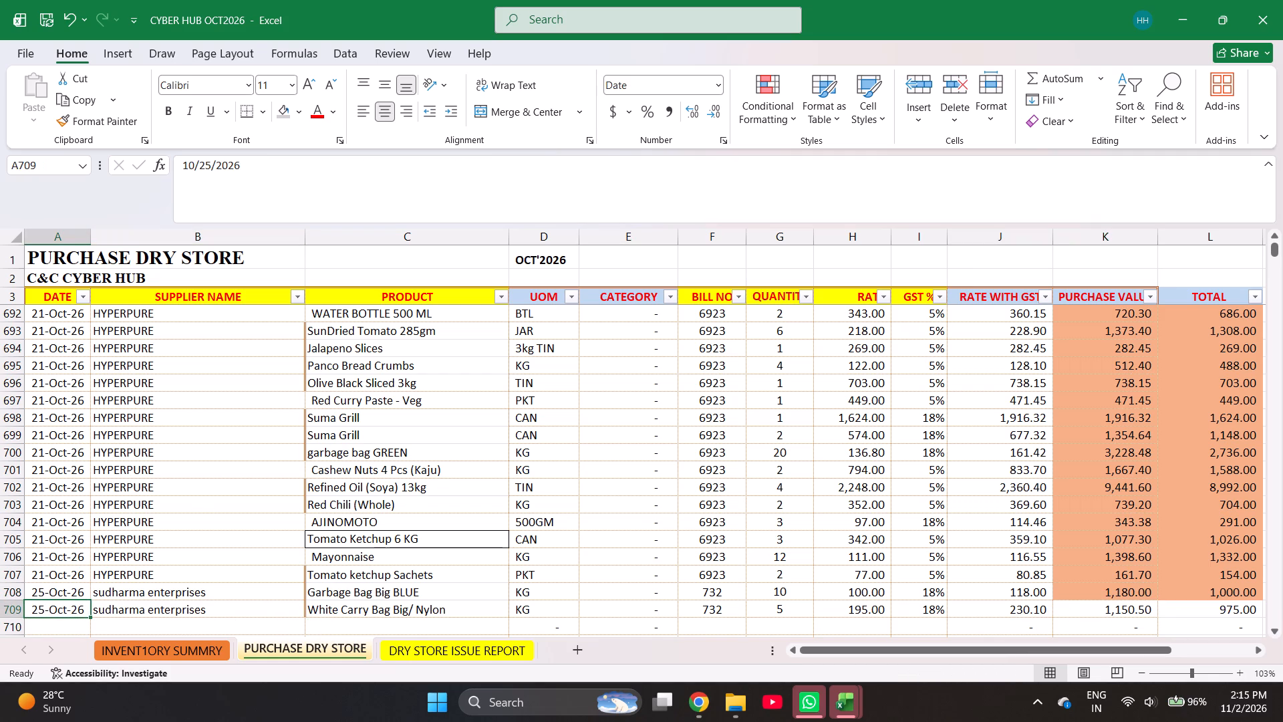